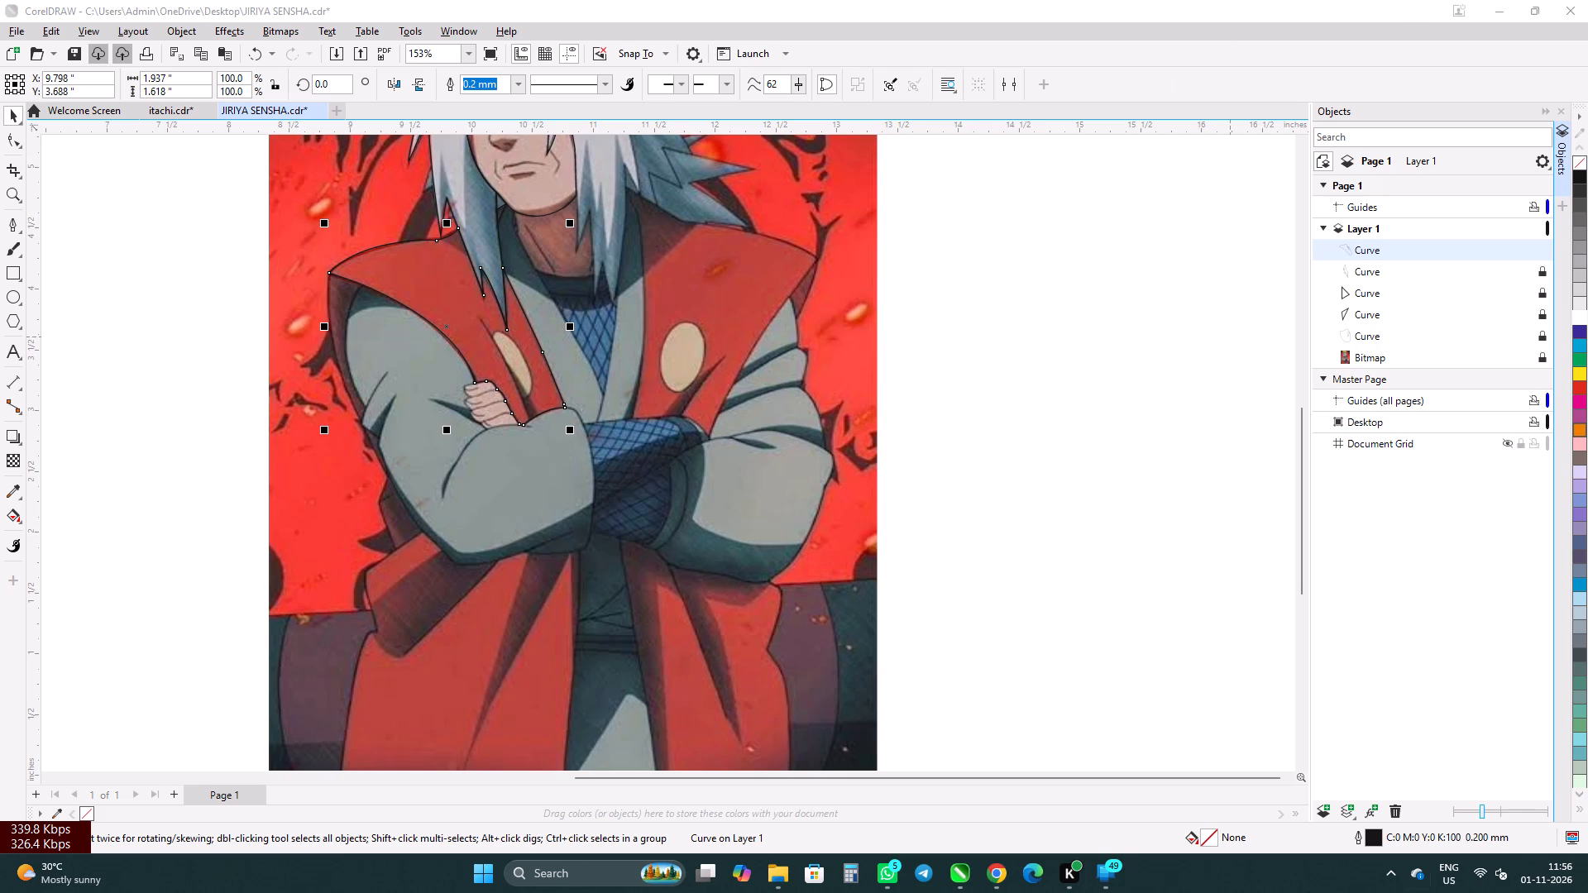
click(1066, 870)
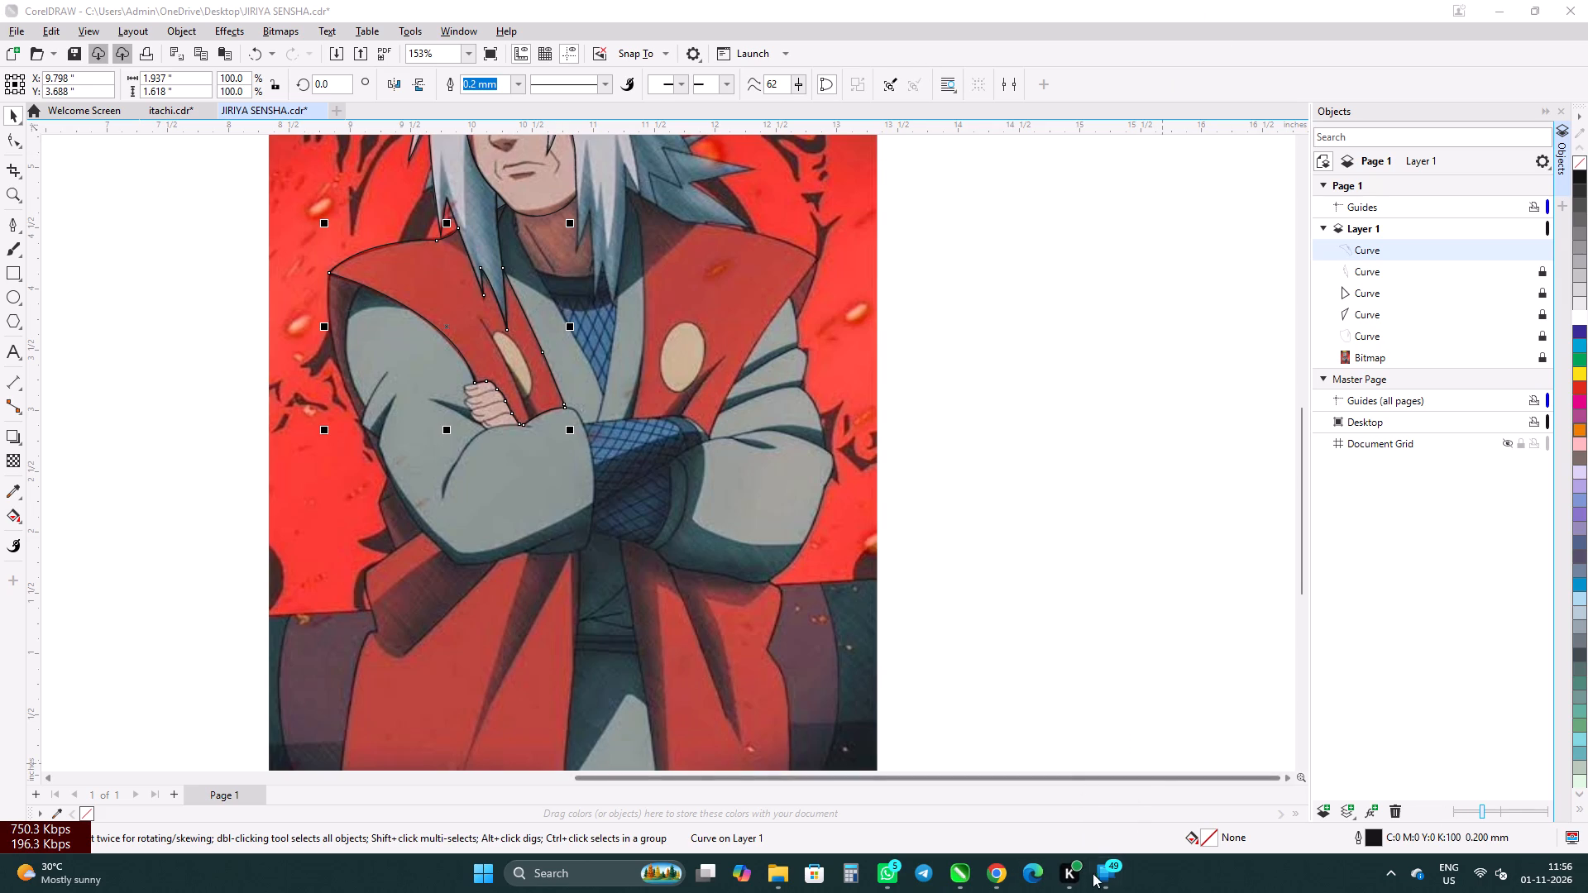
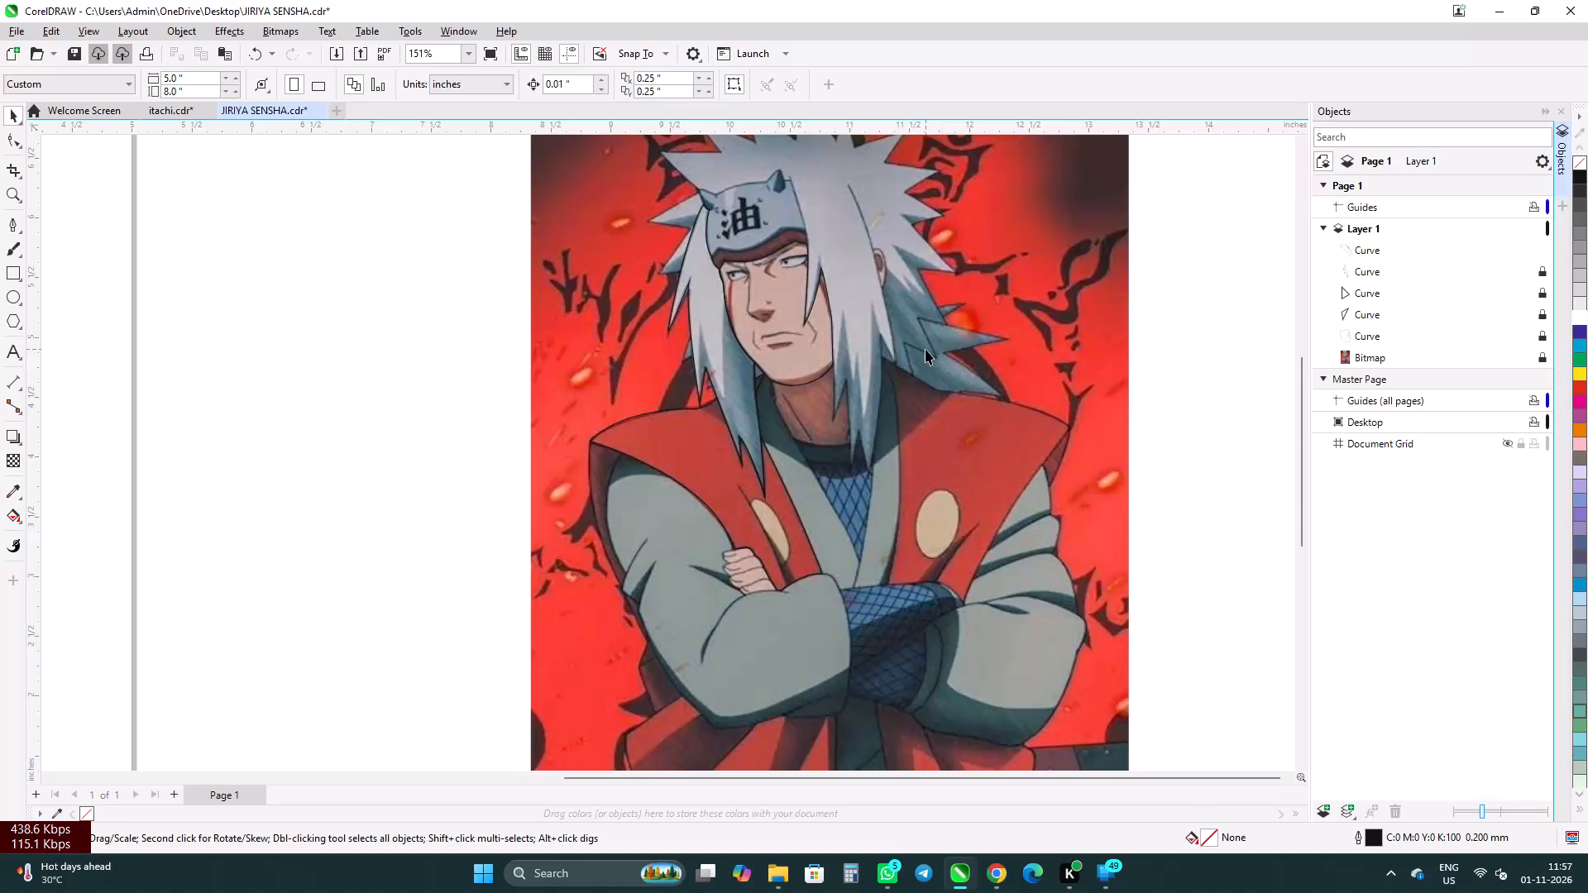
Undo the accidental shift of the red vest outline and the closing of its curve.
scroll(926, 349, up, 1)
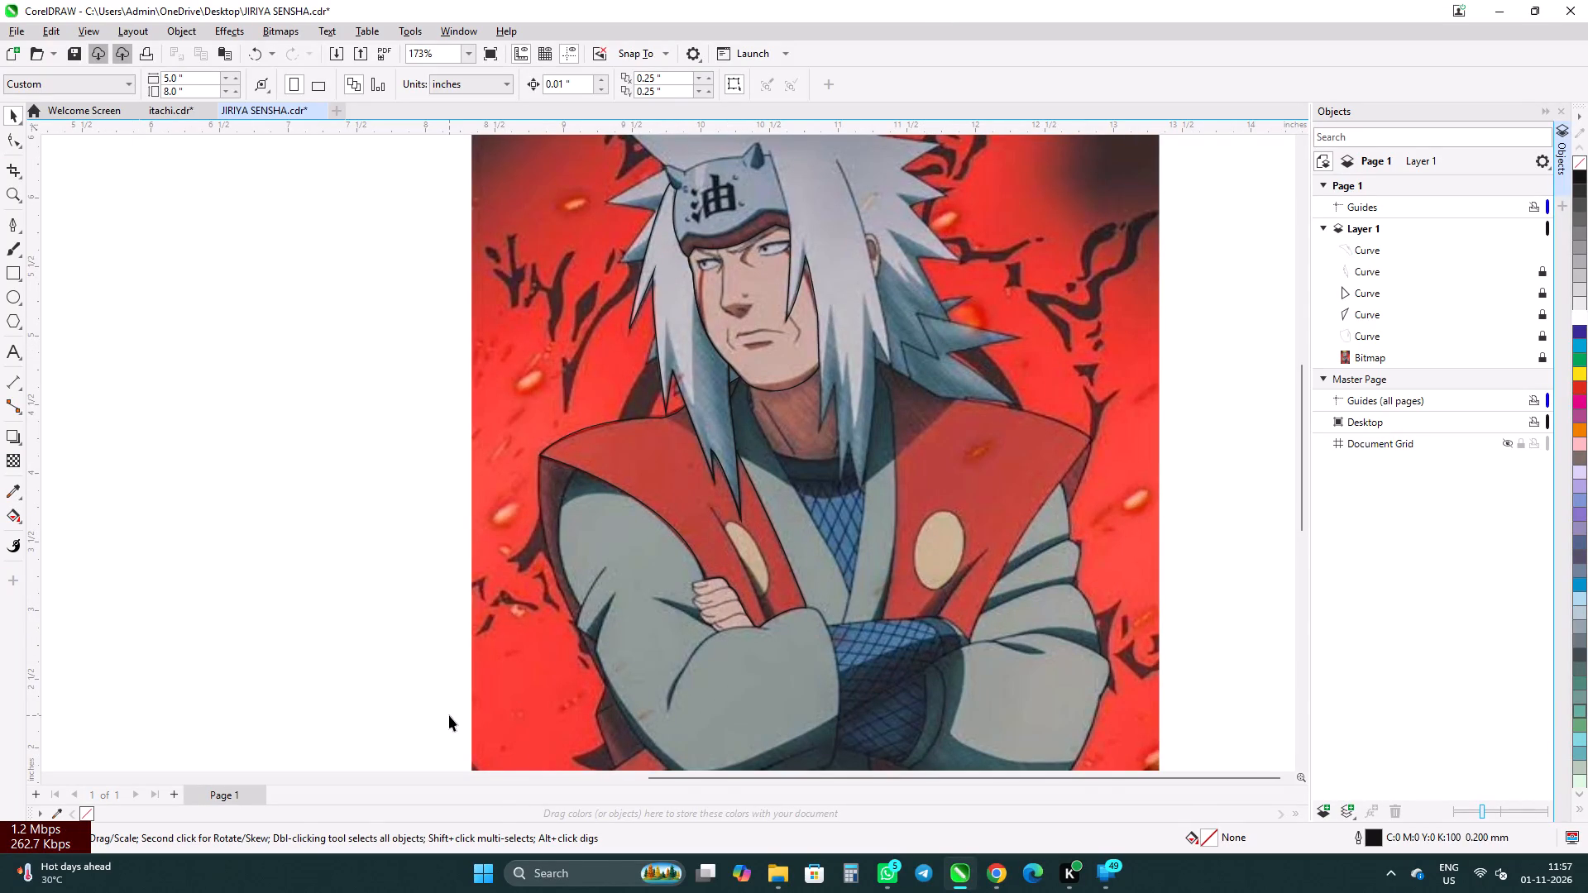
right_click(727, 553)
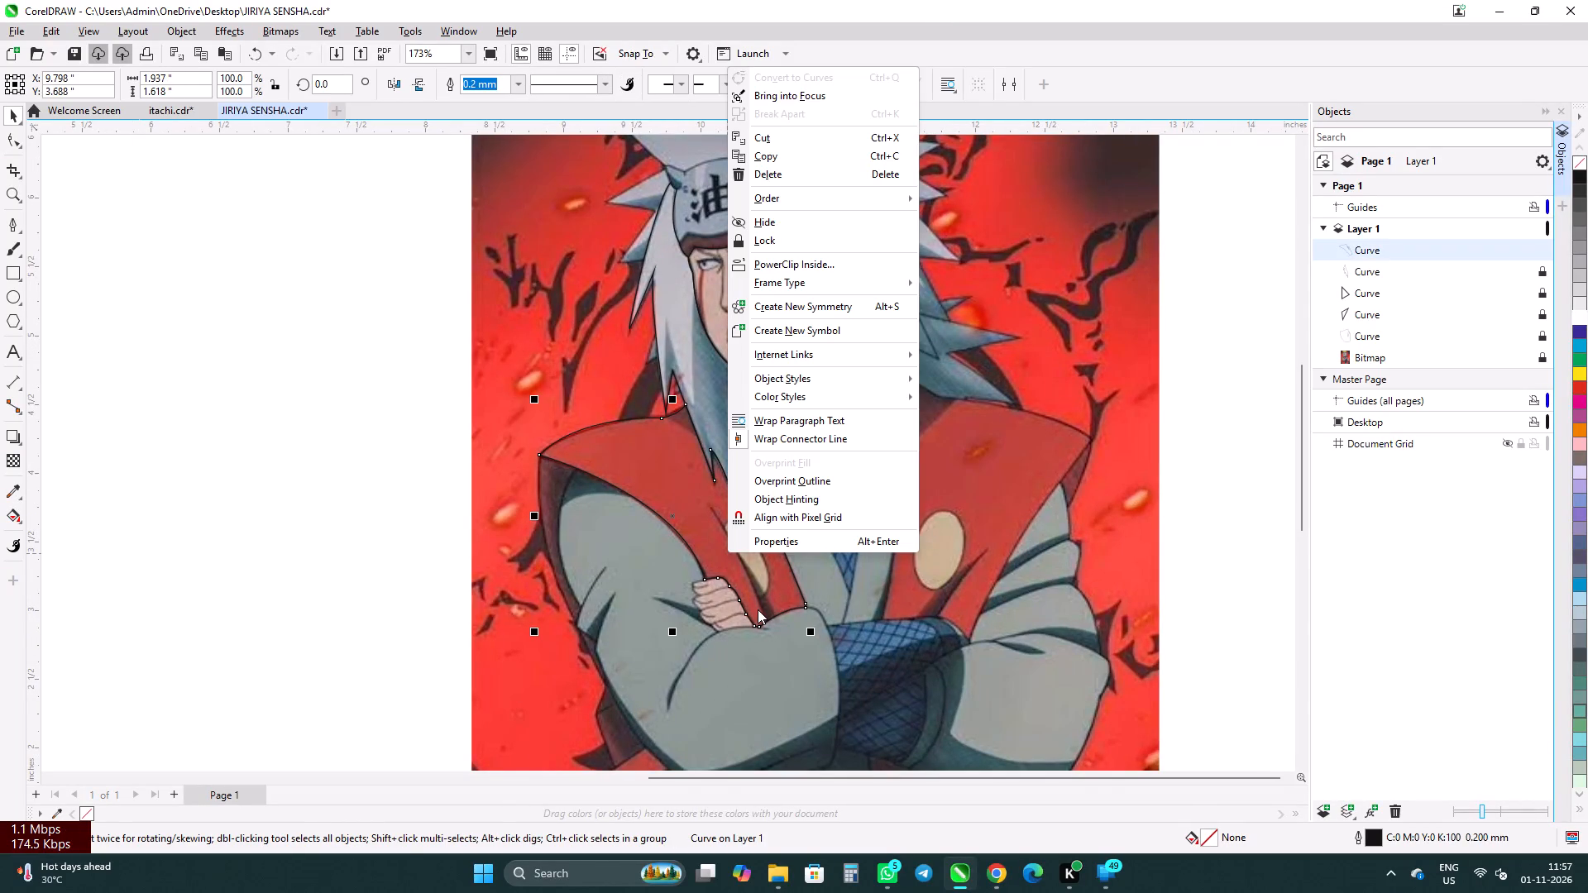
click(780, 604)
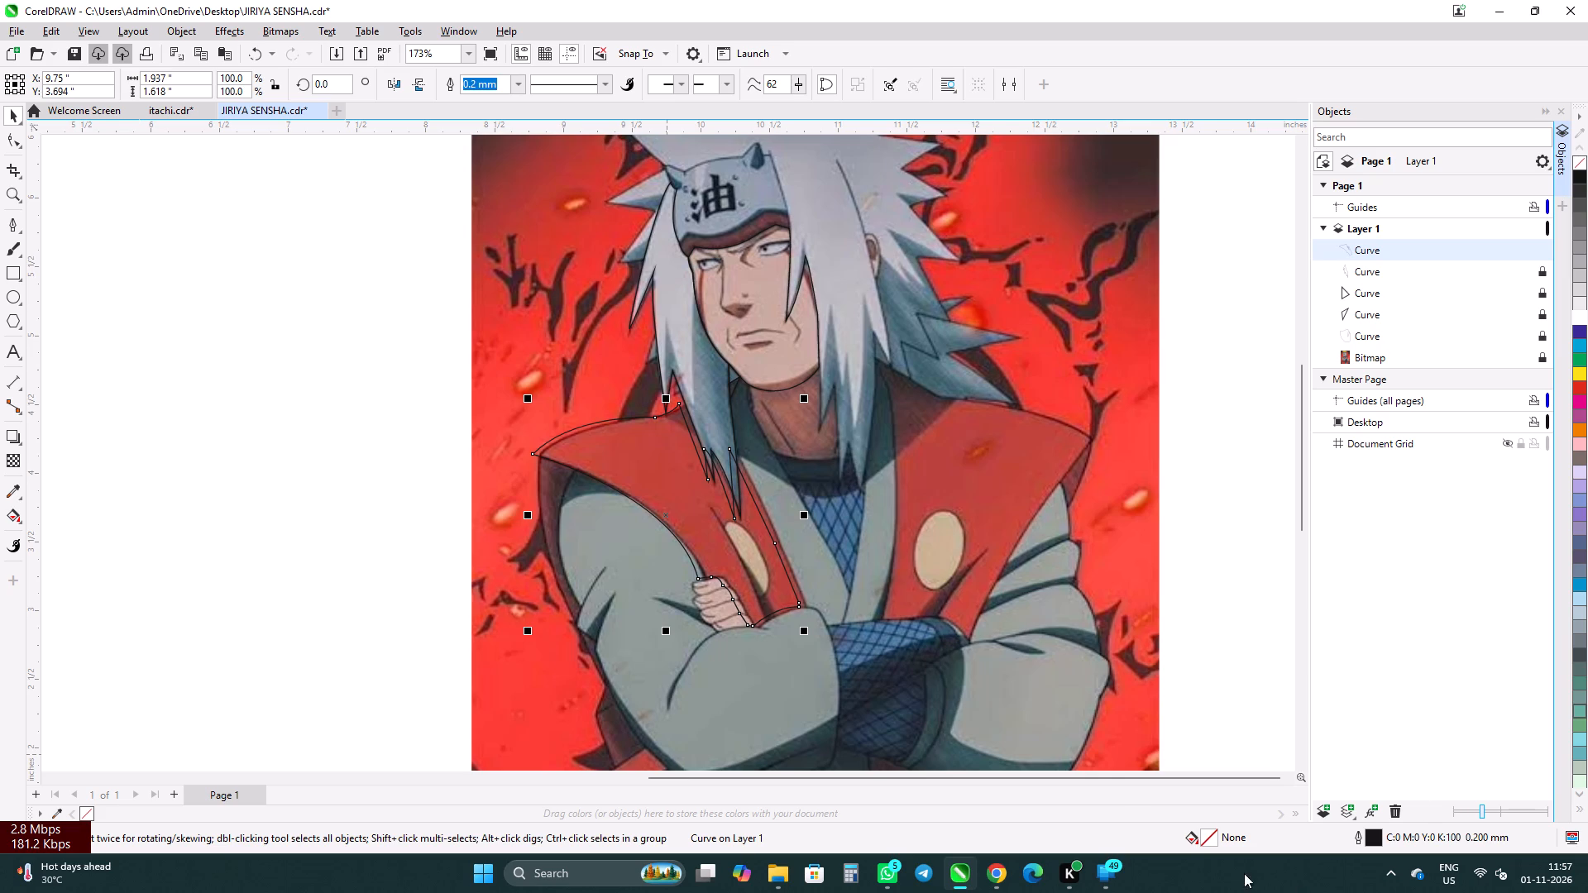
scroll(788, 603, up, 1)
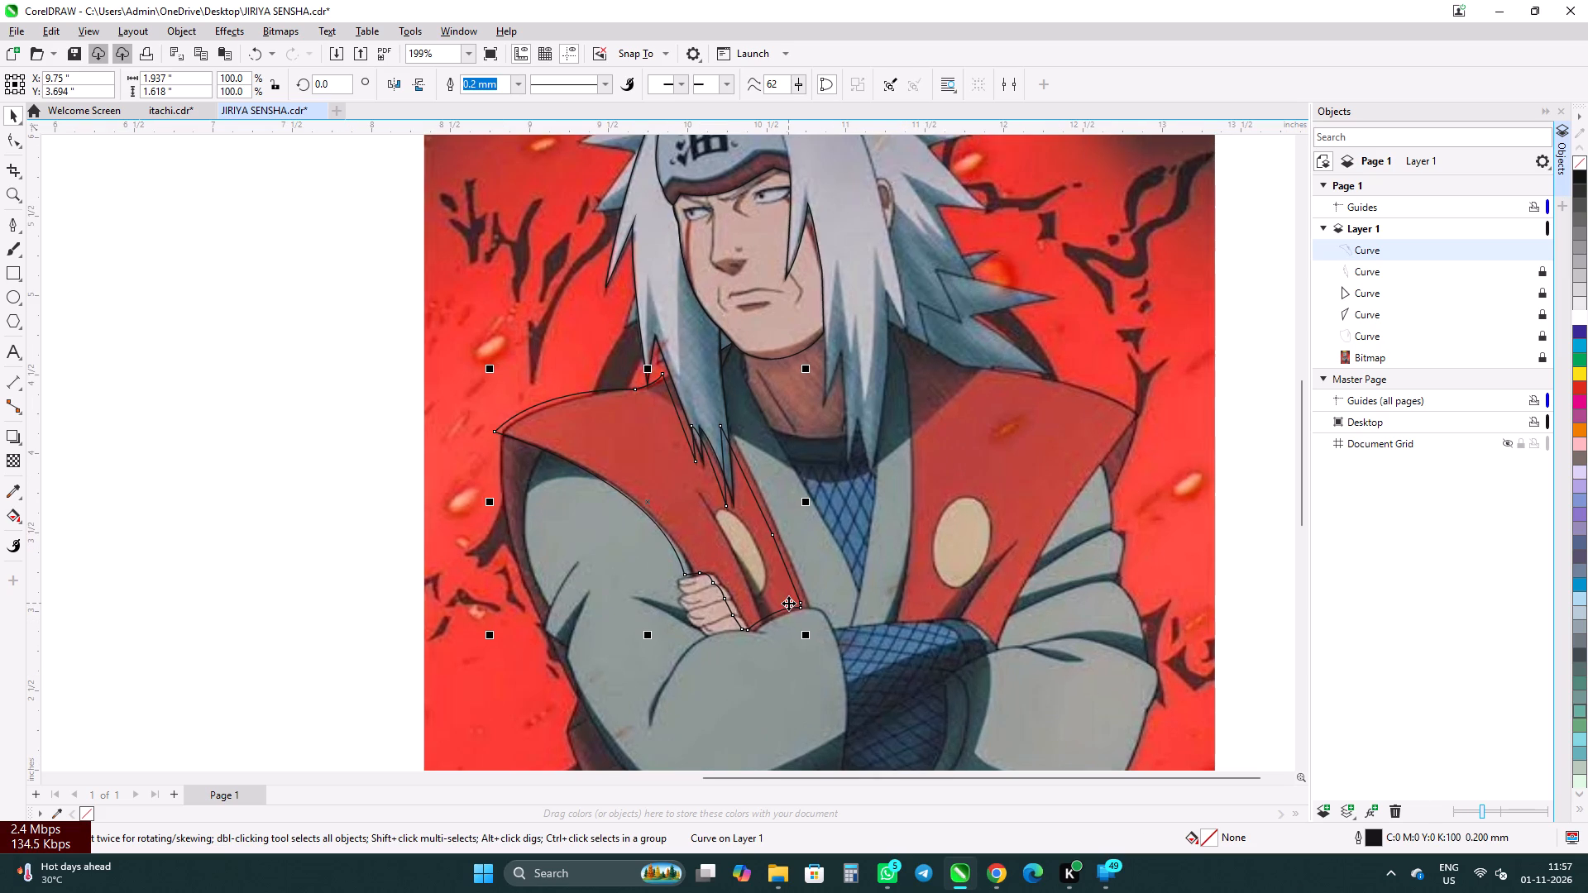
scroll(767, 604, down, 4)
key(ctrl+z)
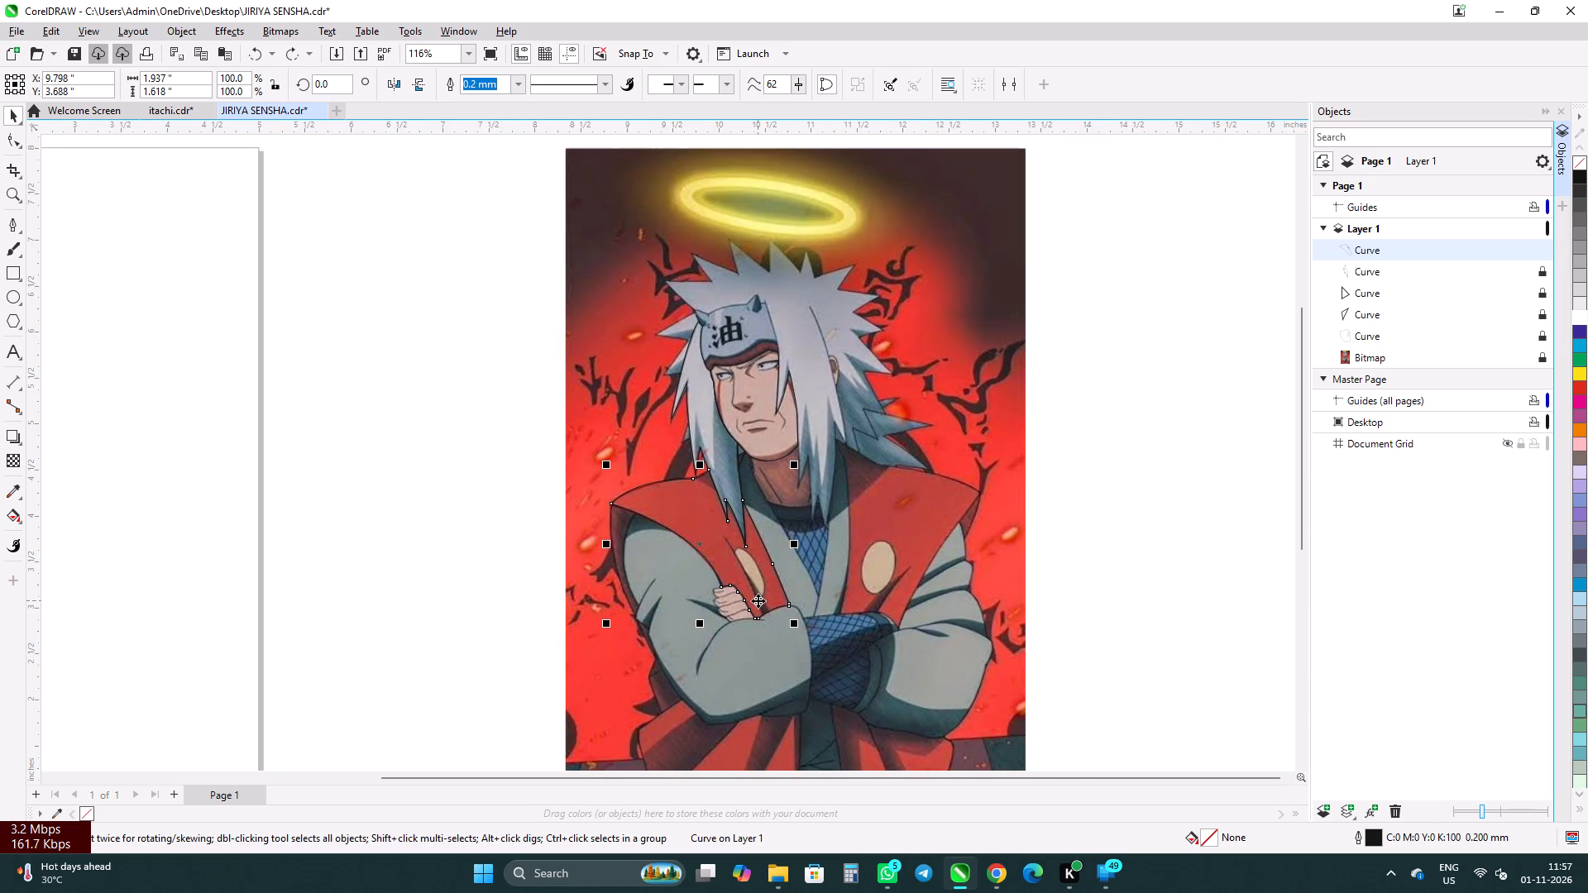
key(ctrl+z)
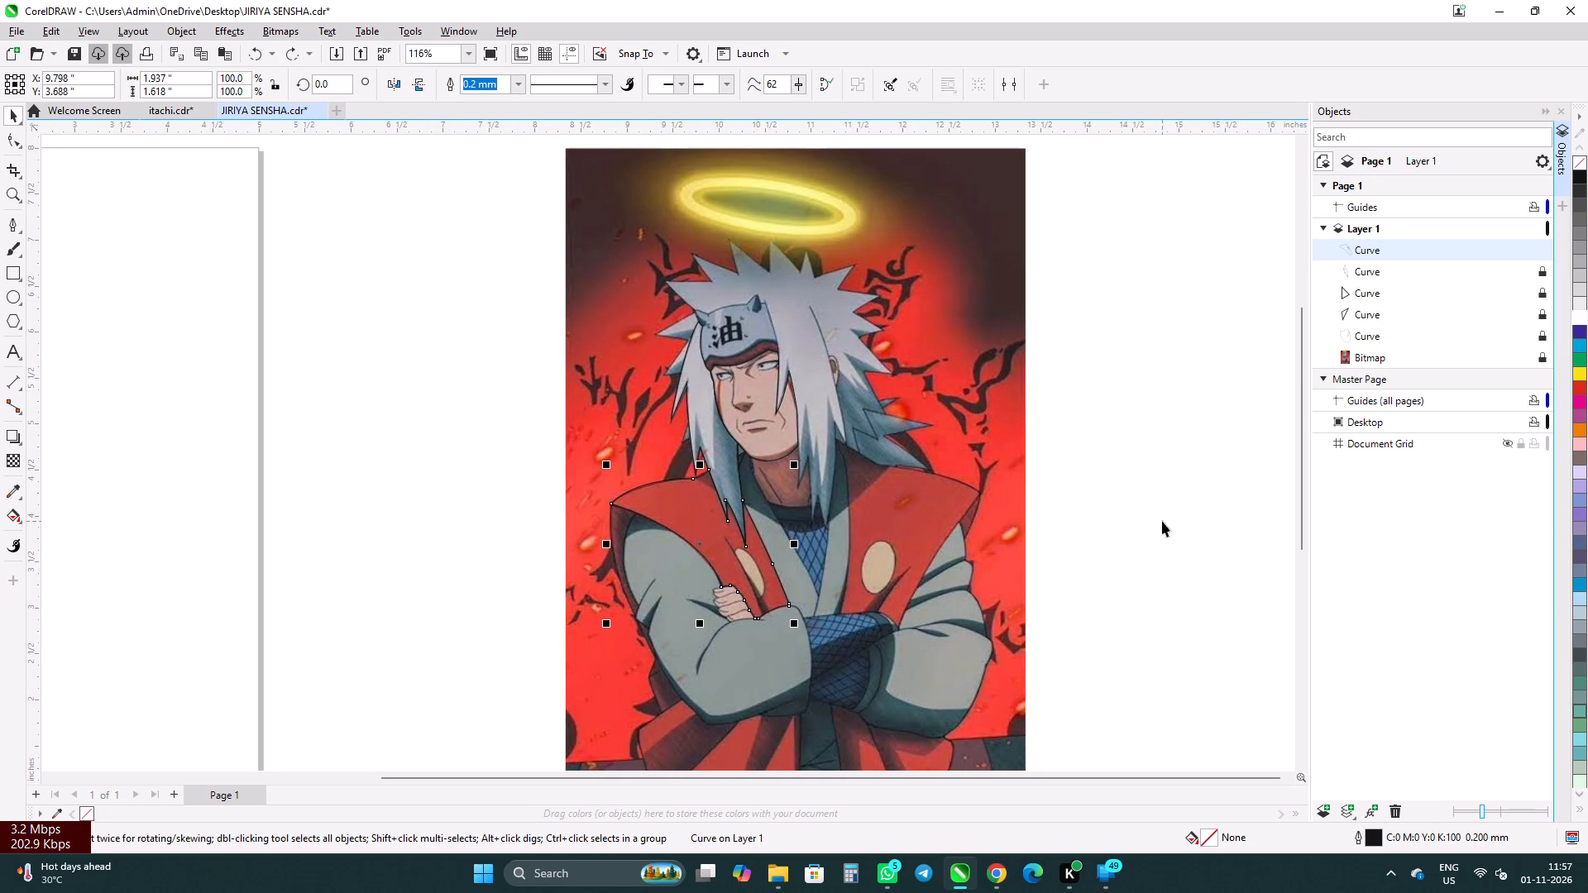
Check which objects can be selected on and around the reference image, including the locked bitmap.
click(1162, 521)
click(966, 480)
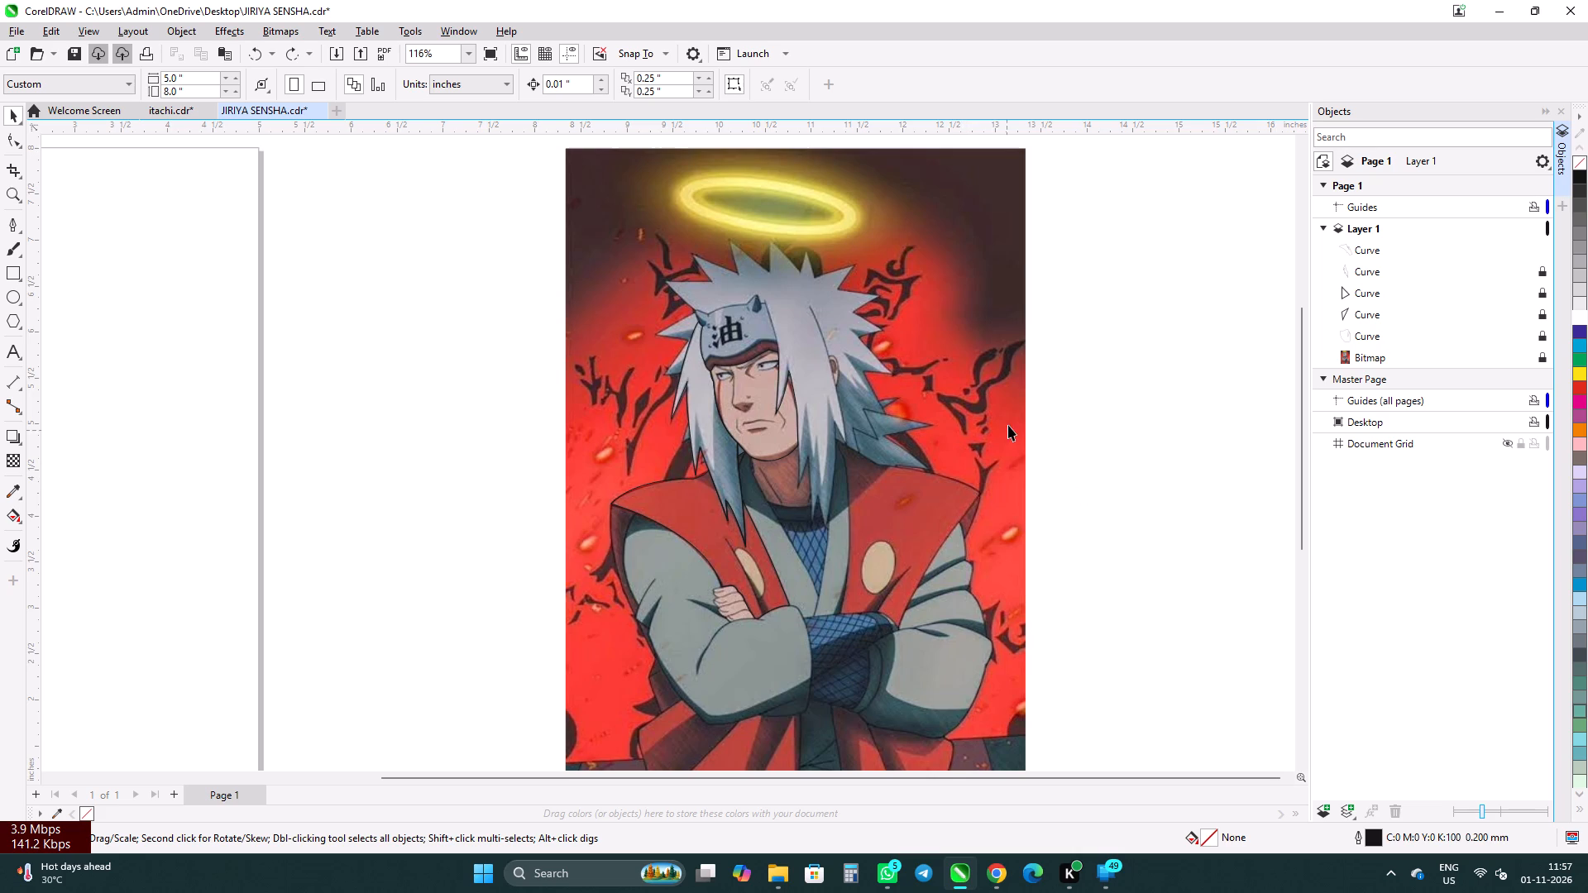
click(1005, 423)
scroll(1030, 415, down, 5)
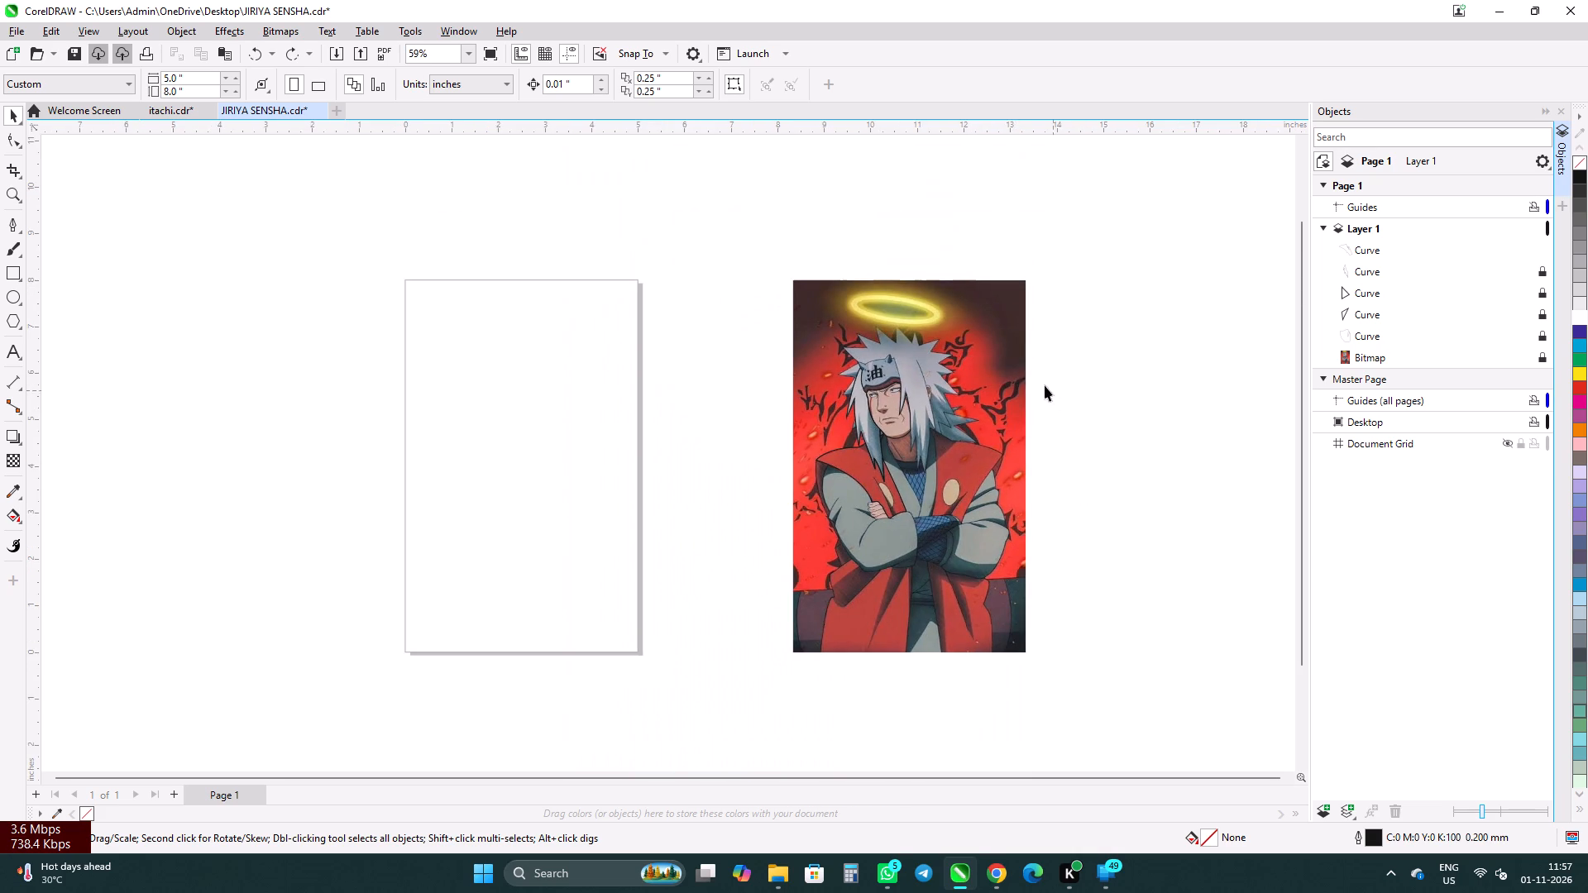
click(1019, 363)
click(1013, 363)
right_click(1081, 337)
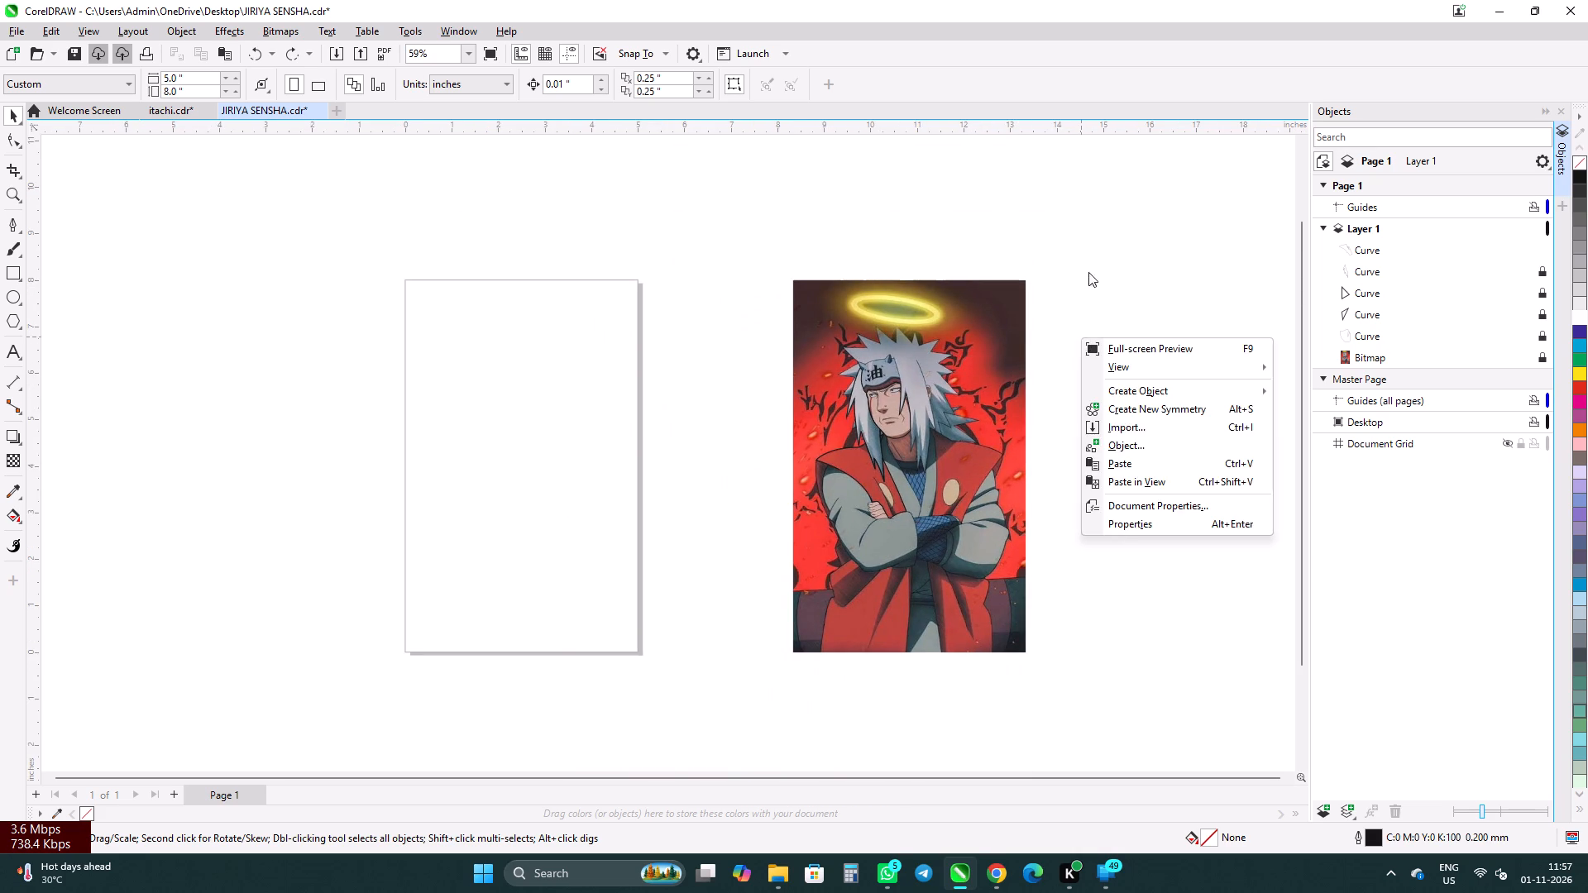
click(1088, 269)
click(897, 284)
drag(691, 160, 908, 760)
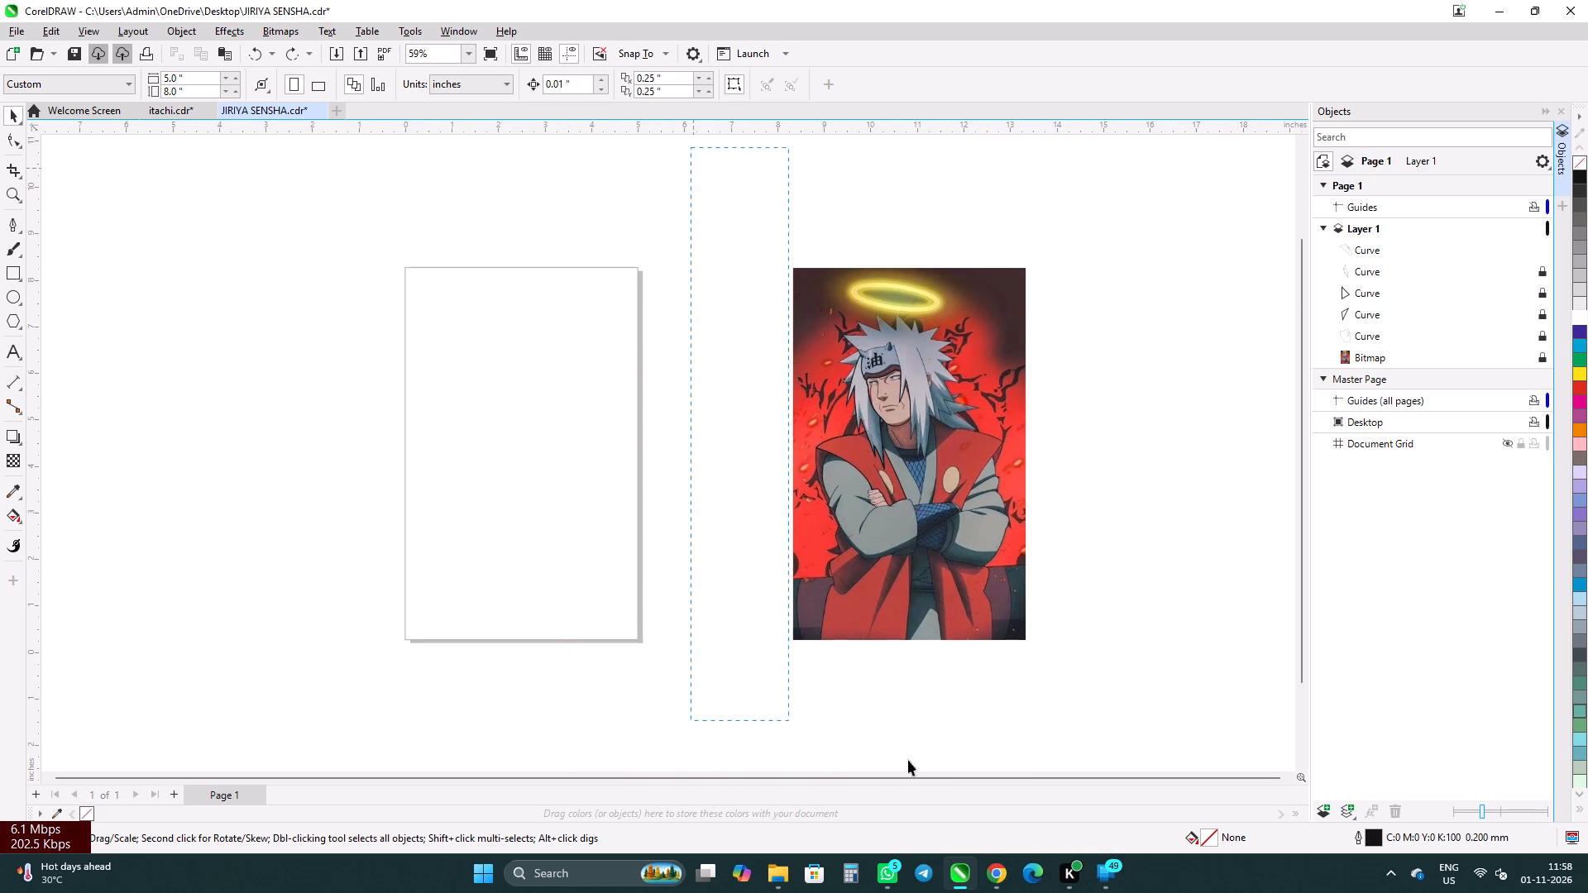
drag(908, 760, 1046, 702)
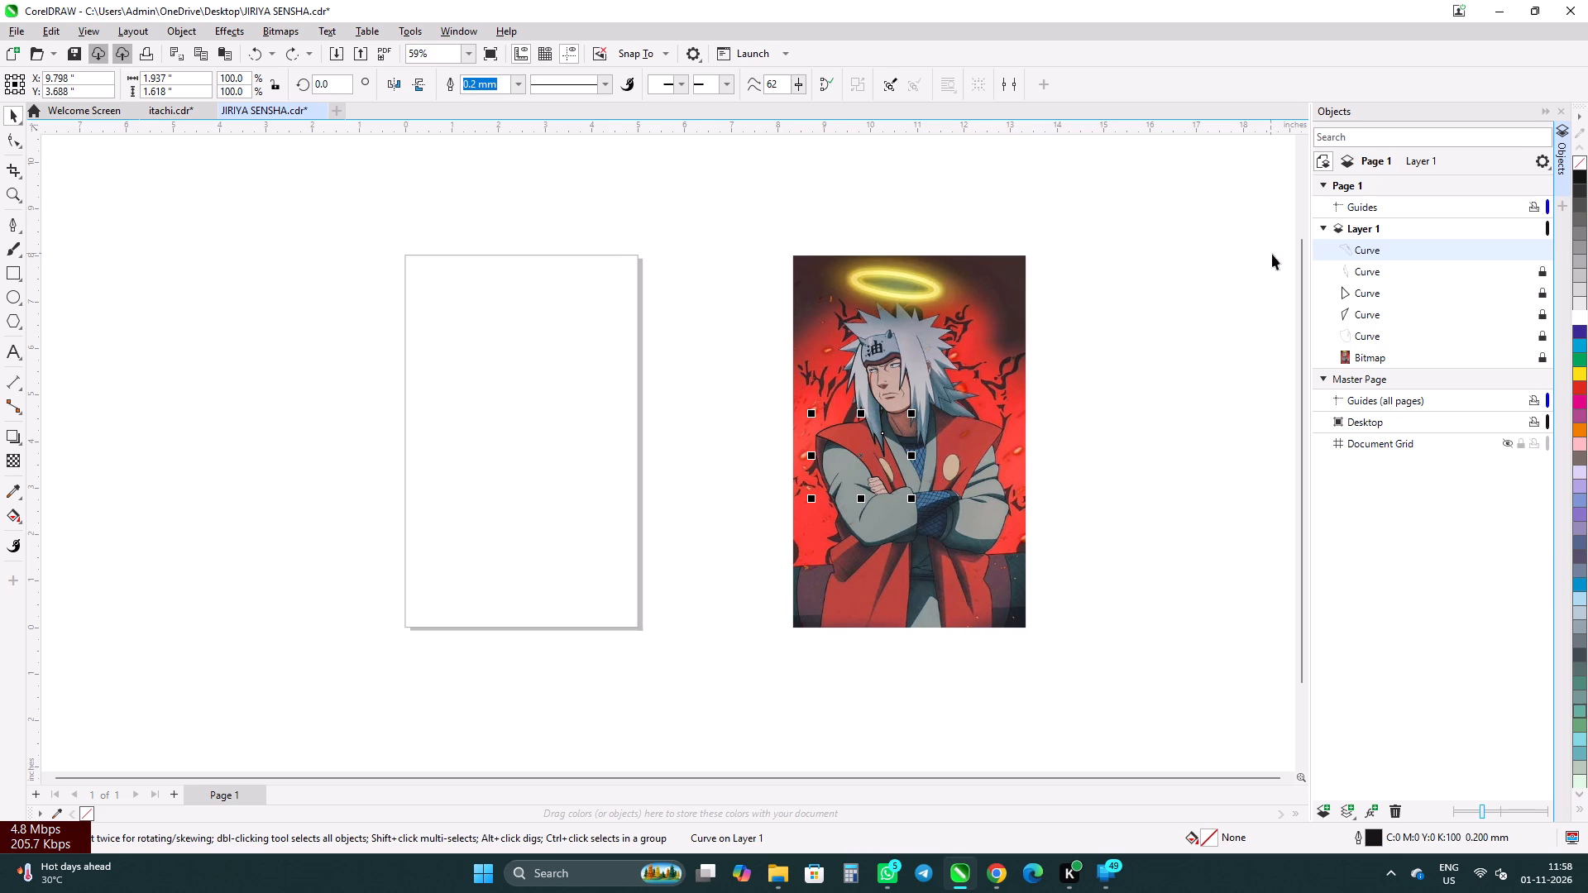
click(1365, 359)
click(1076, 319)
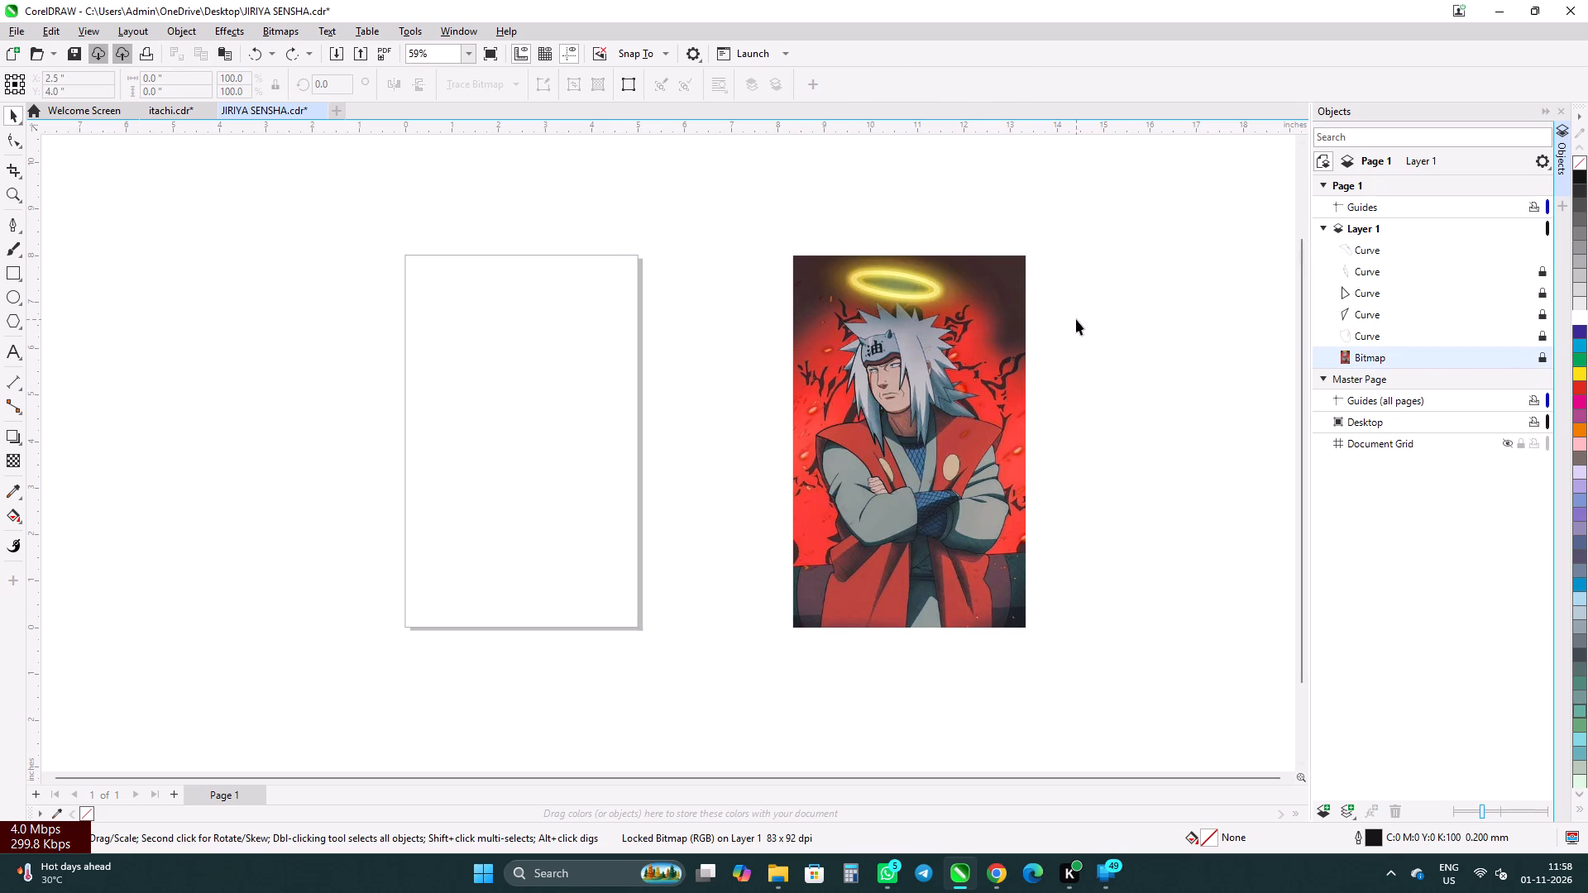
scroll(868, 402, up, 4)
scroll(810, 579, up, 5)
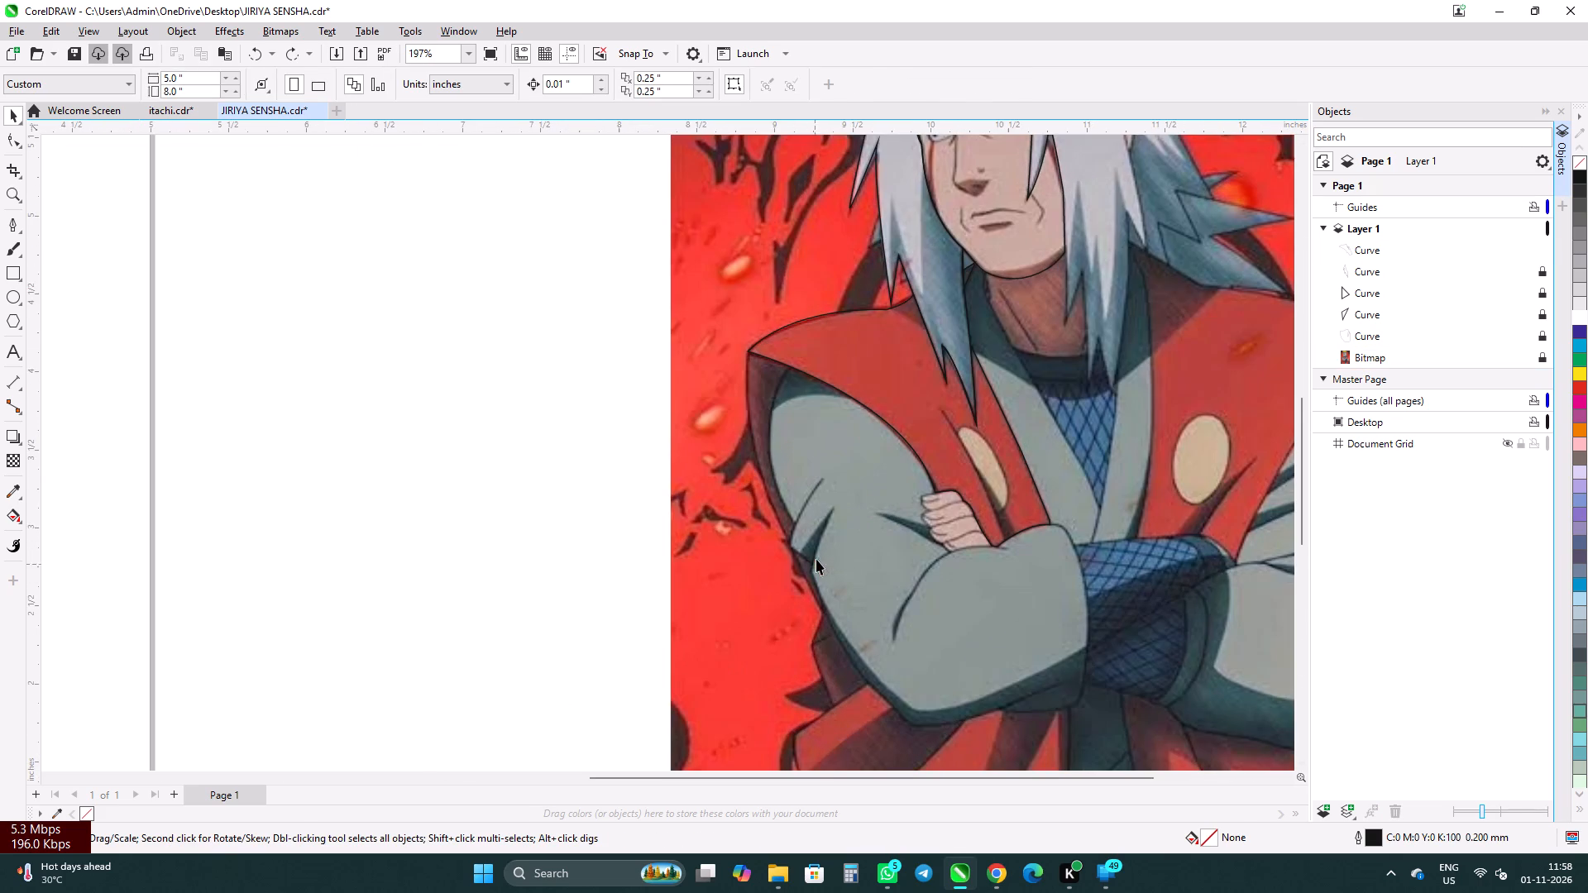
scroll(795, 328, up, 3)
scroll(787, 346, down, 5)
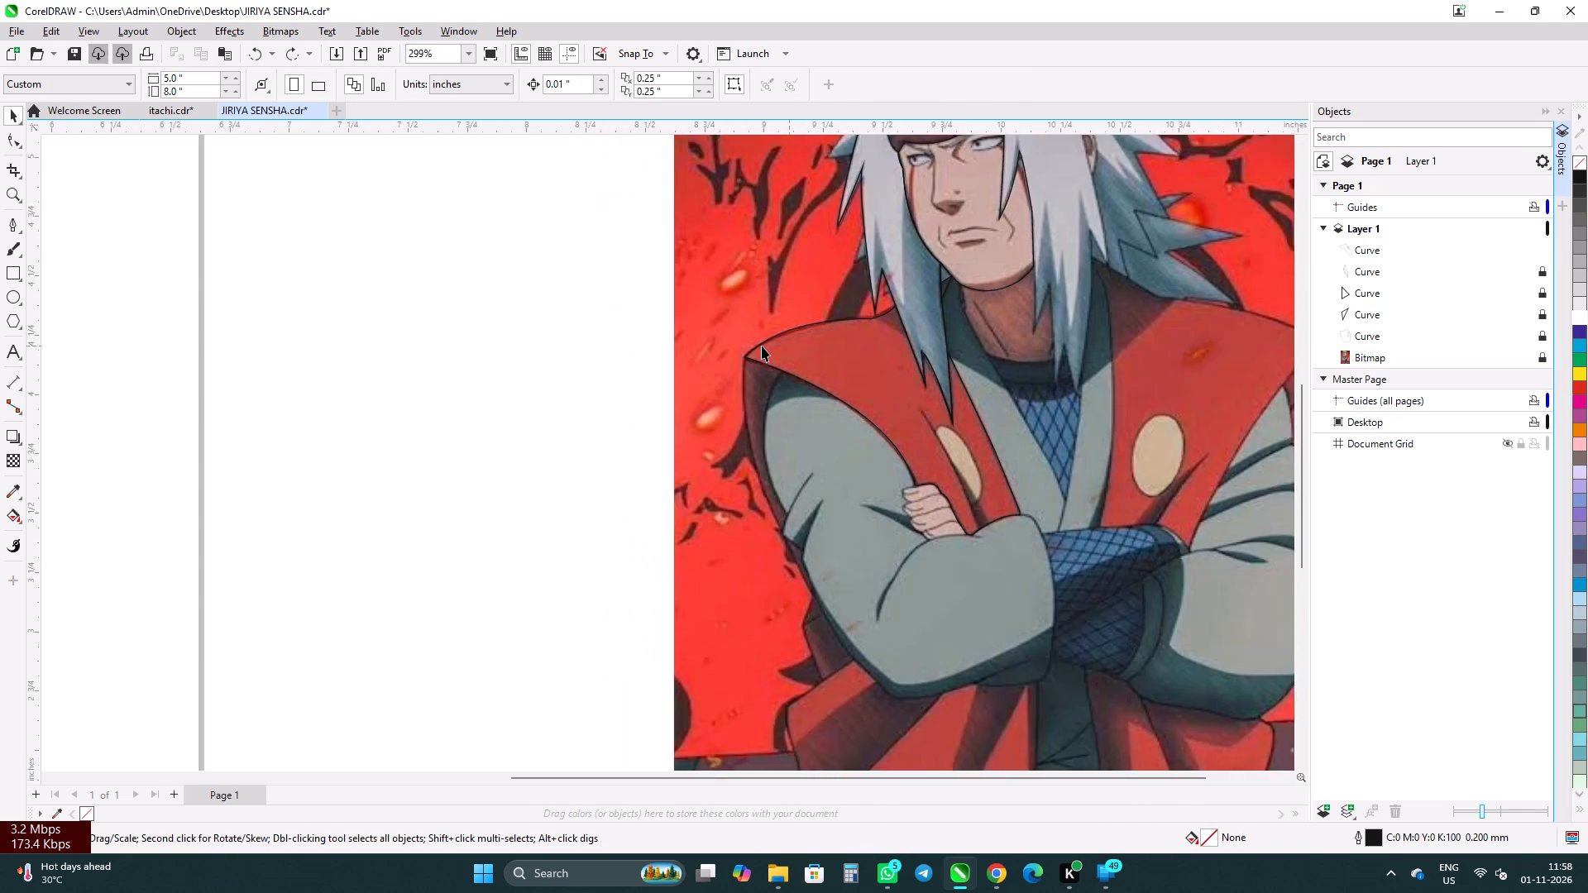
Undo the joining and combining of the vest outline with the adjacent hair-edge curve, leaving nothing selected.
key(ctrl+z)
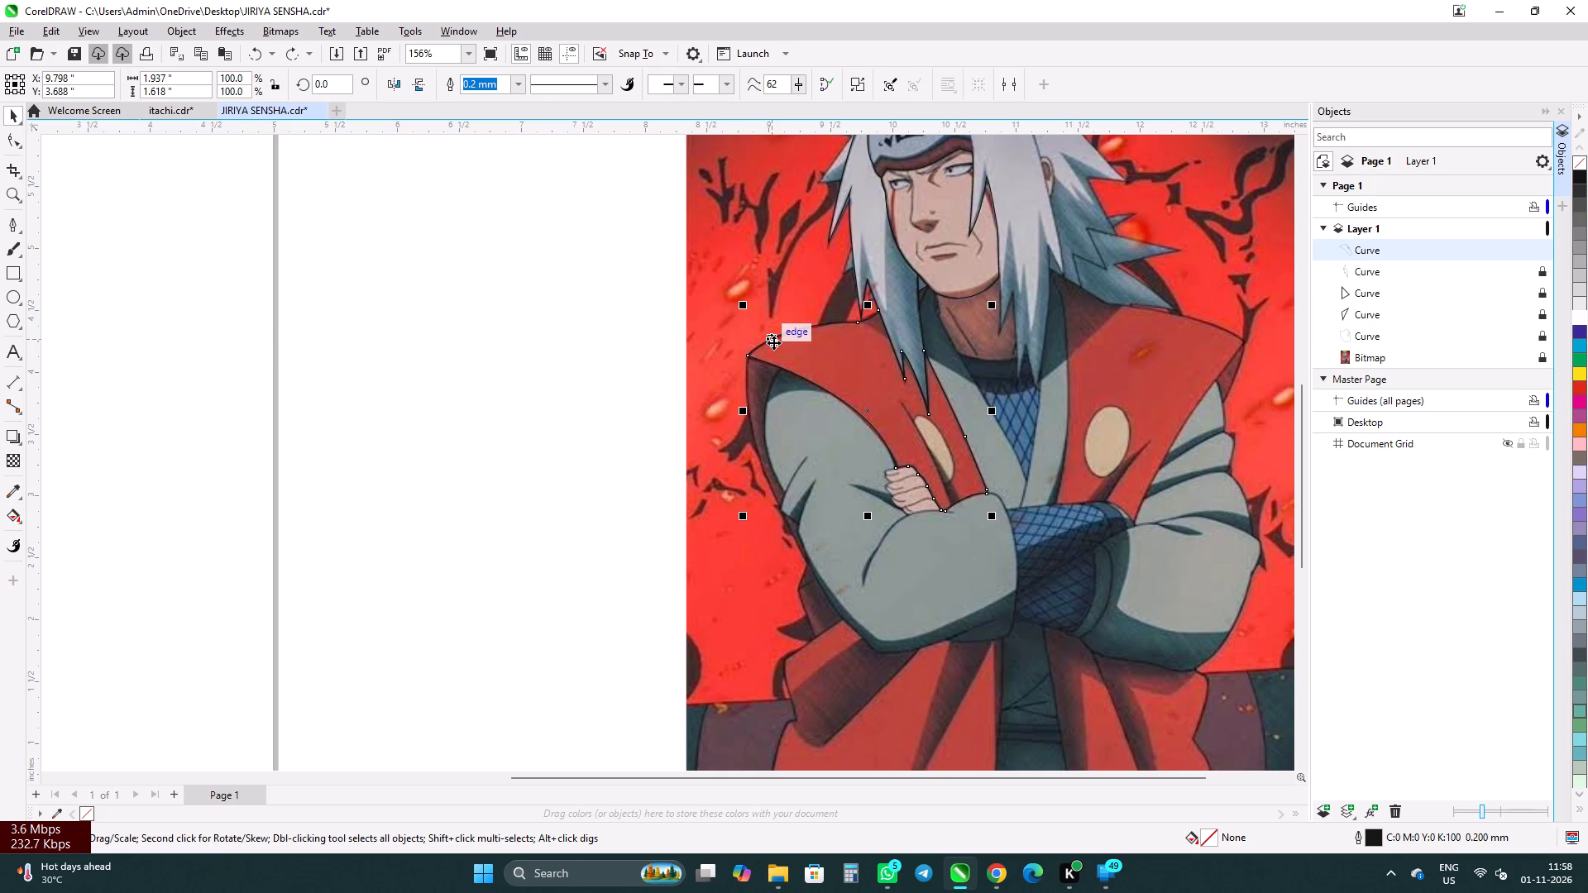
key(ctrl+z)
click(606, 361)
Examine the traced vest outline around the shoulder and where it meets the hair strands and face.
scroll(848, 335, up, 13)
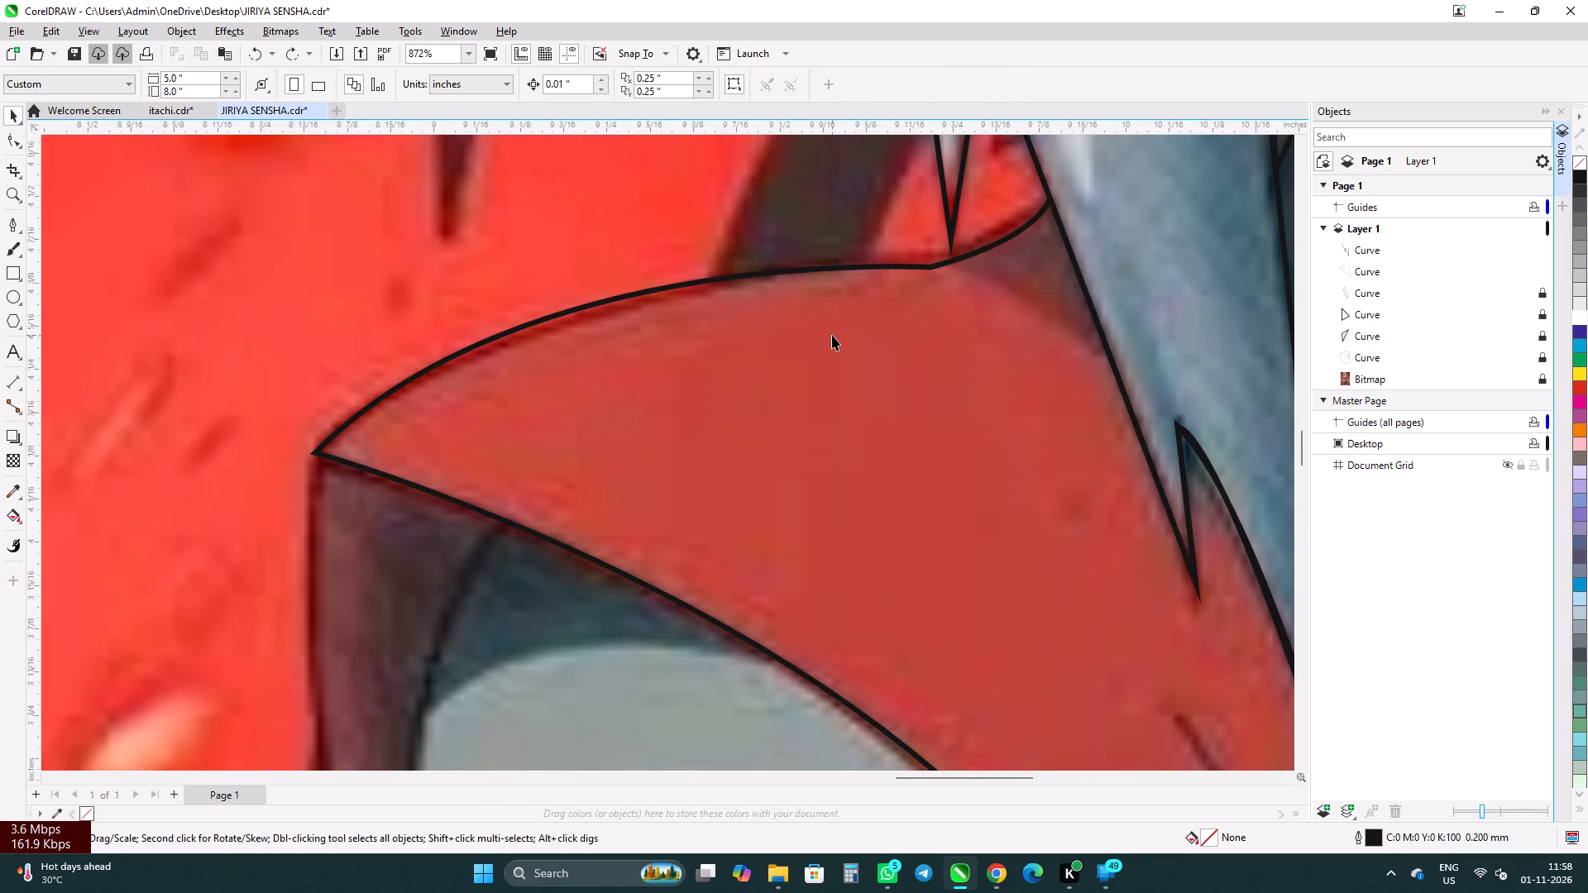
scroll(829, 336, down, 13)
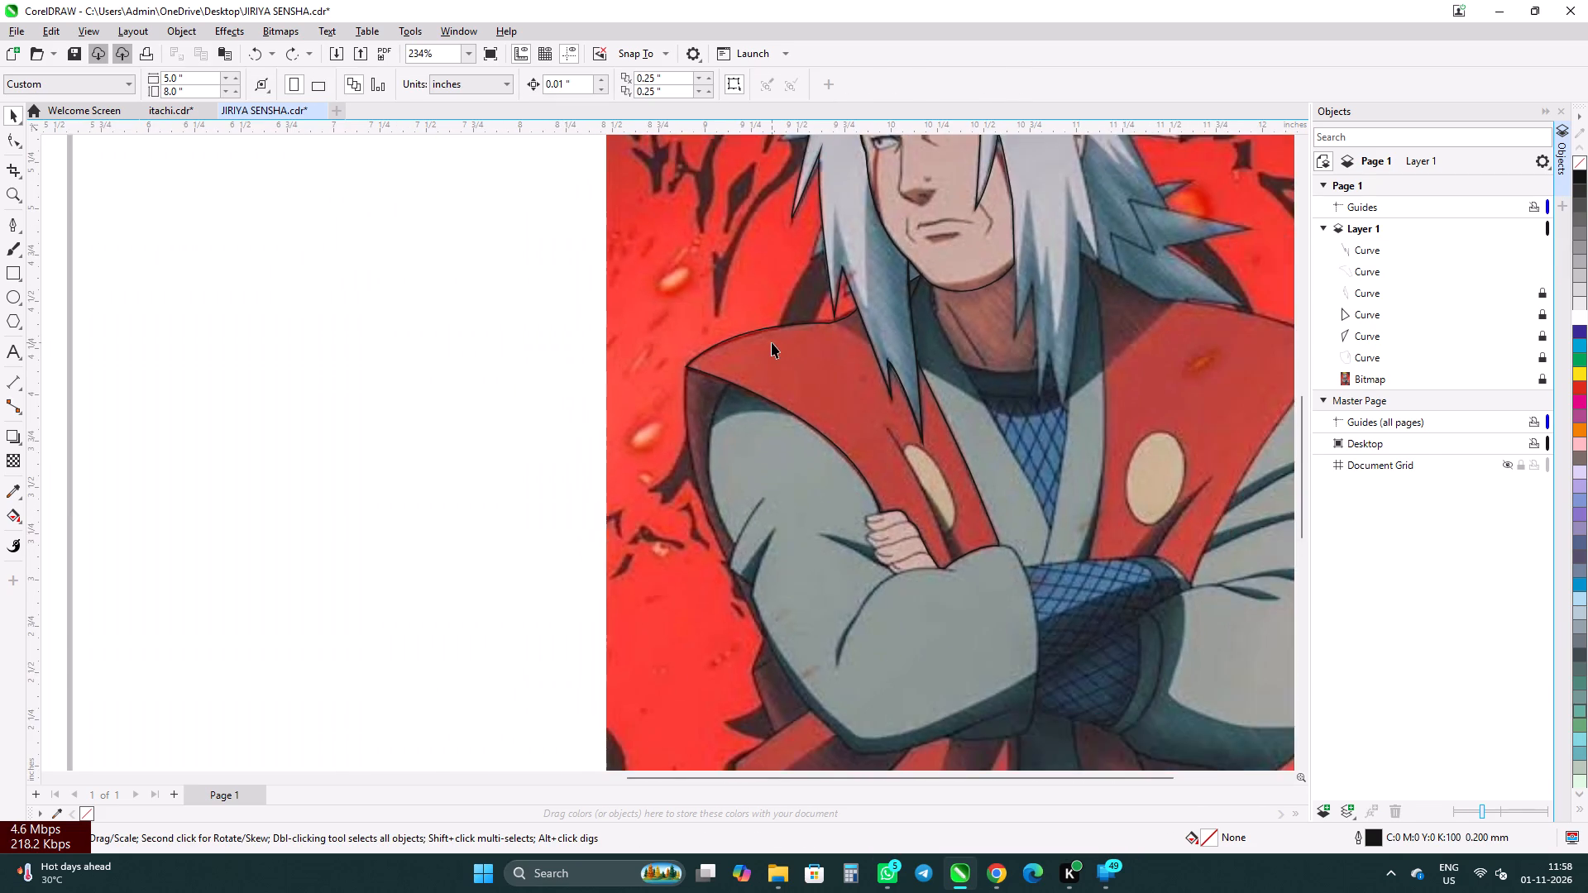
scroll(772, 342, down, 2)
scroll(868, 214, up, 10)
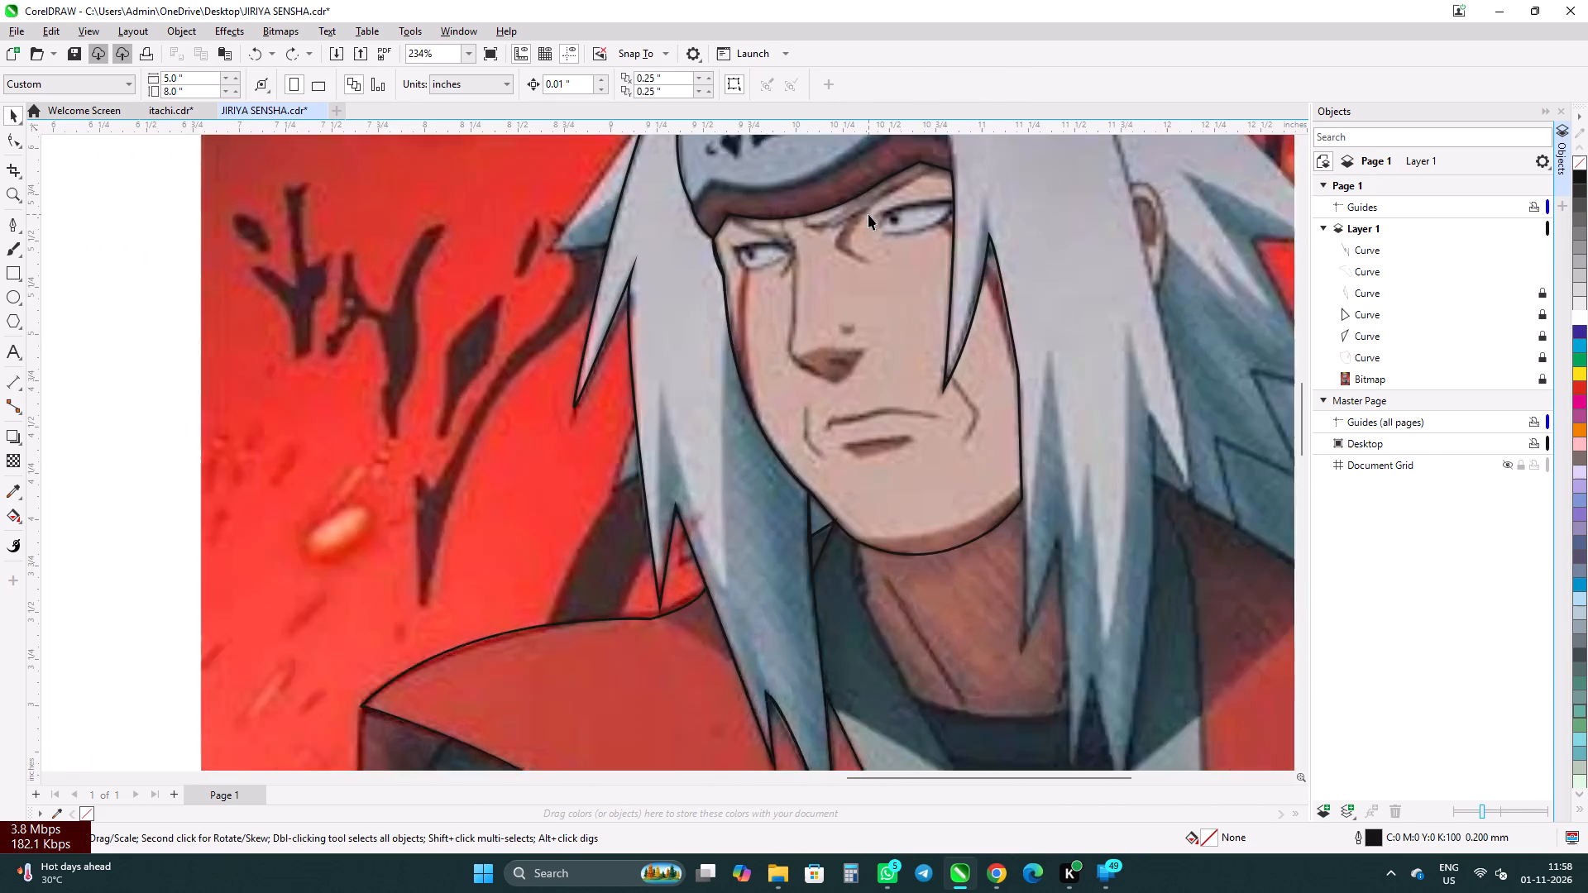
scroll(868, 214, down, 5)
scroll(739, 561, up, 6)
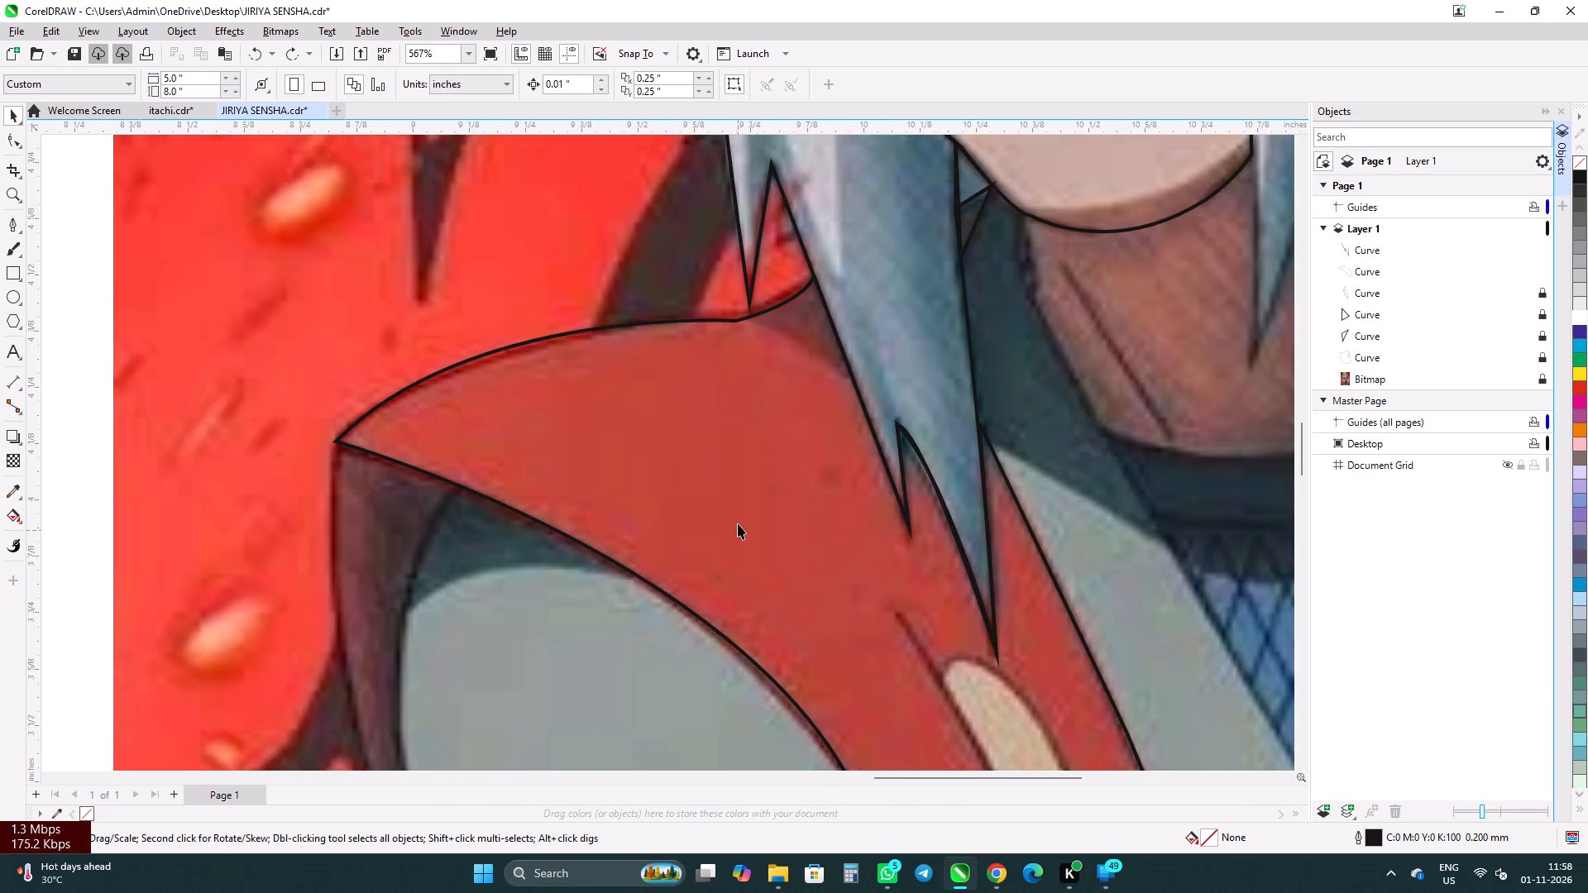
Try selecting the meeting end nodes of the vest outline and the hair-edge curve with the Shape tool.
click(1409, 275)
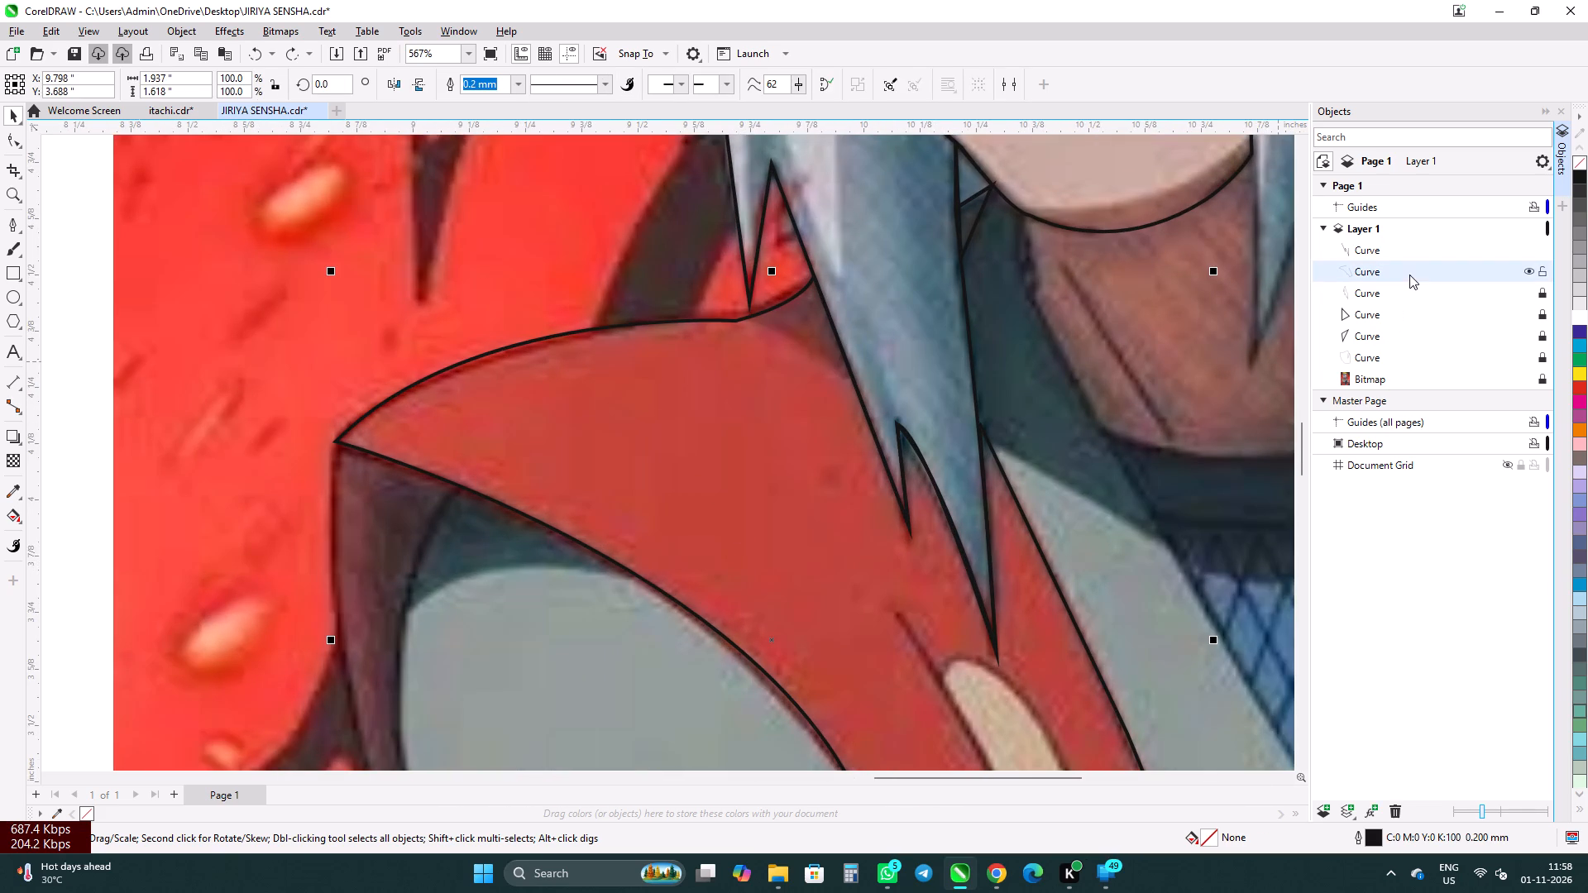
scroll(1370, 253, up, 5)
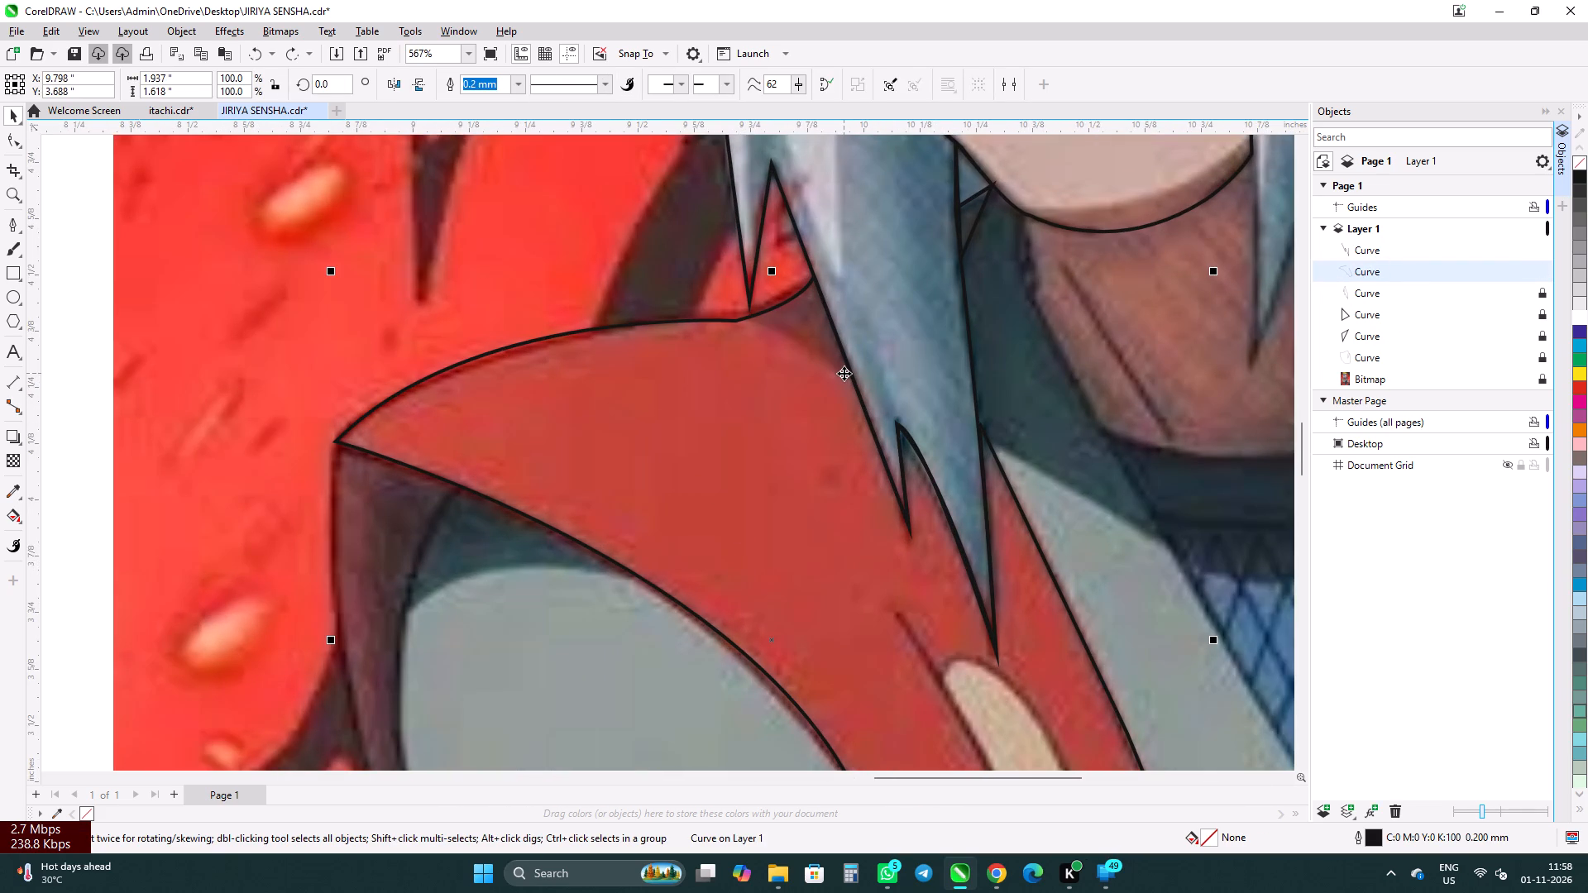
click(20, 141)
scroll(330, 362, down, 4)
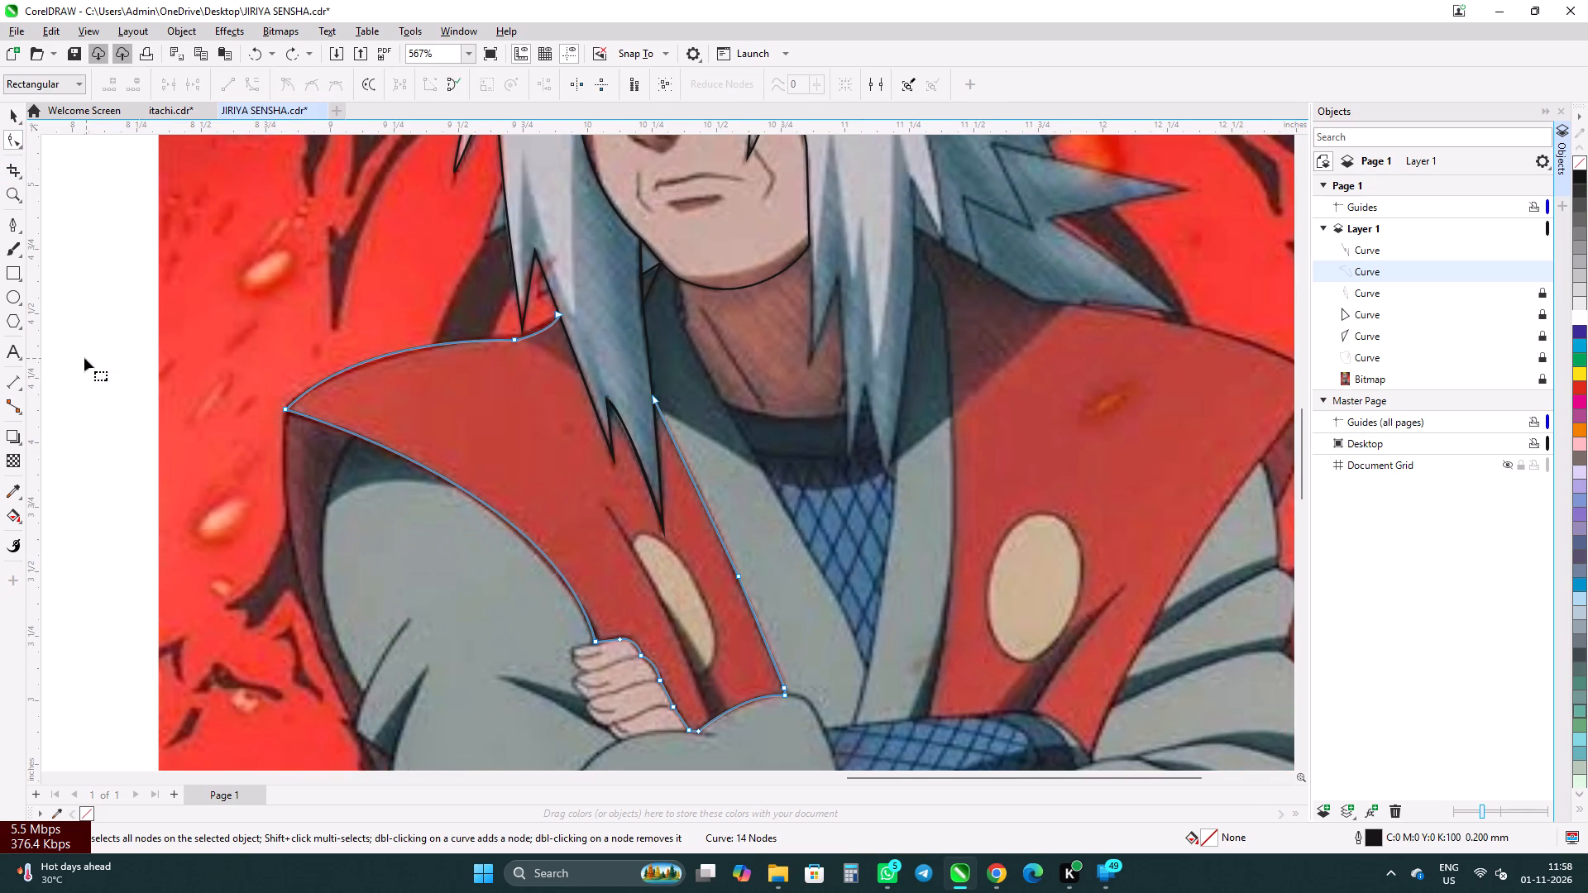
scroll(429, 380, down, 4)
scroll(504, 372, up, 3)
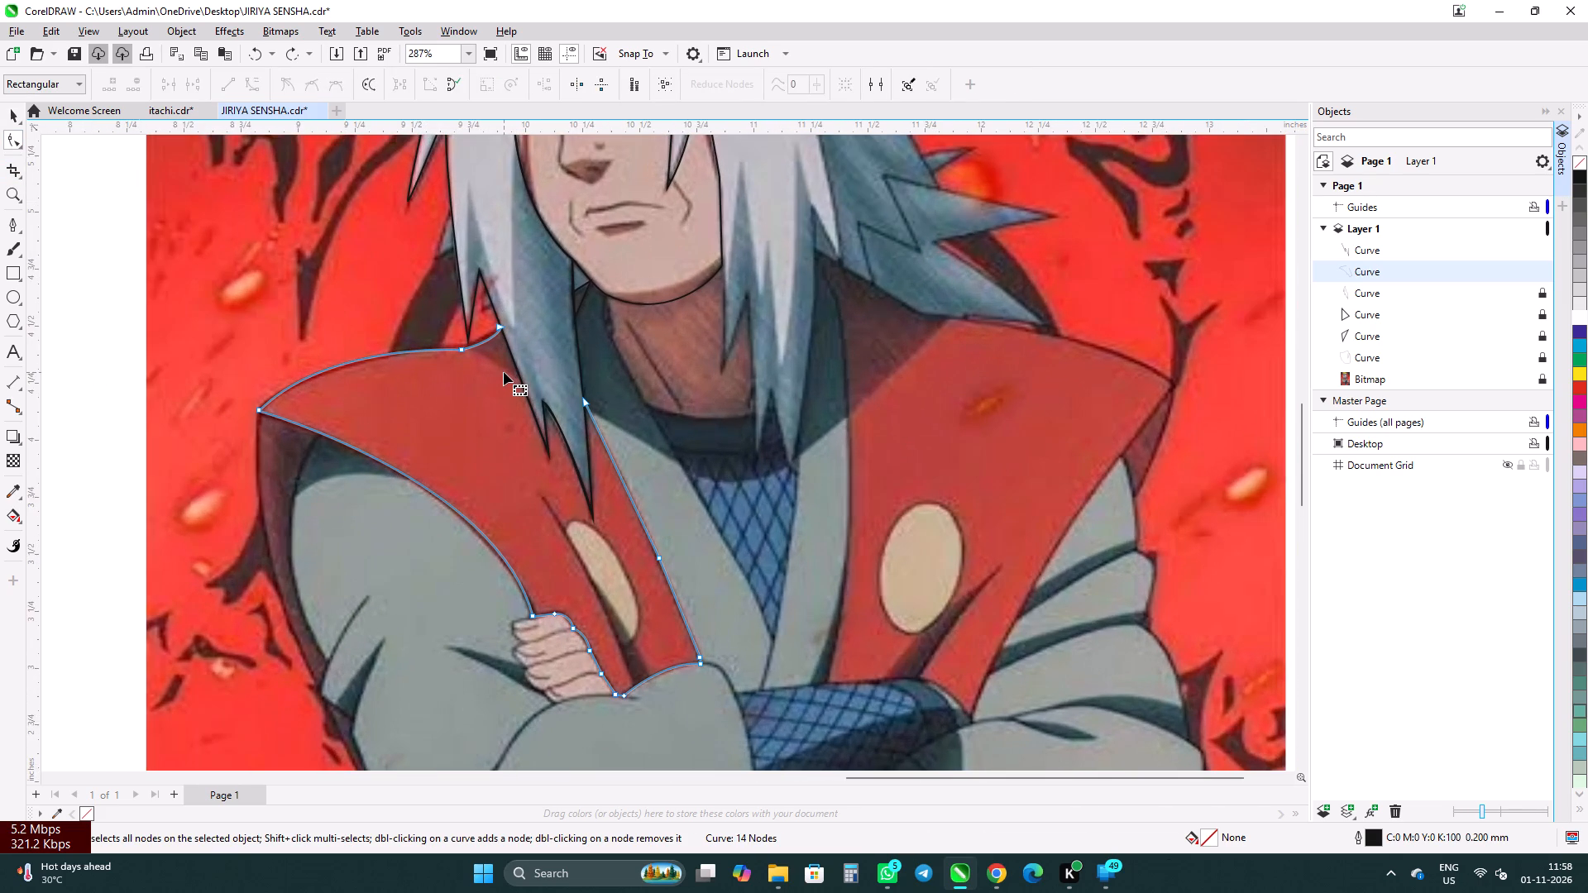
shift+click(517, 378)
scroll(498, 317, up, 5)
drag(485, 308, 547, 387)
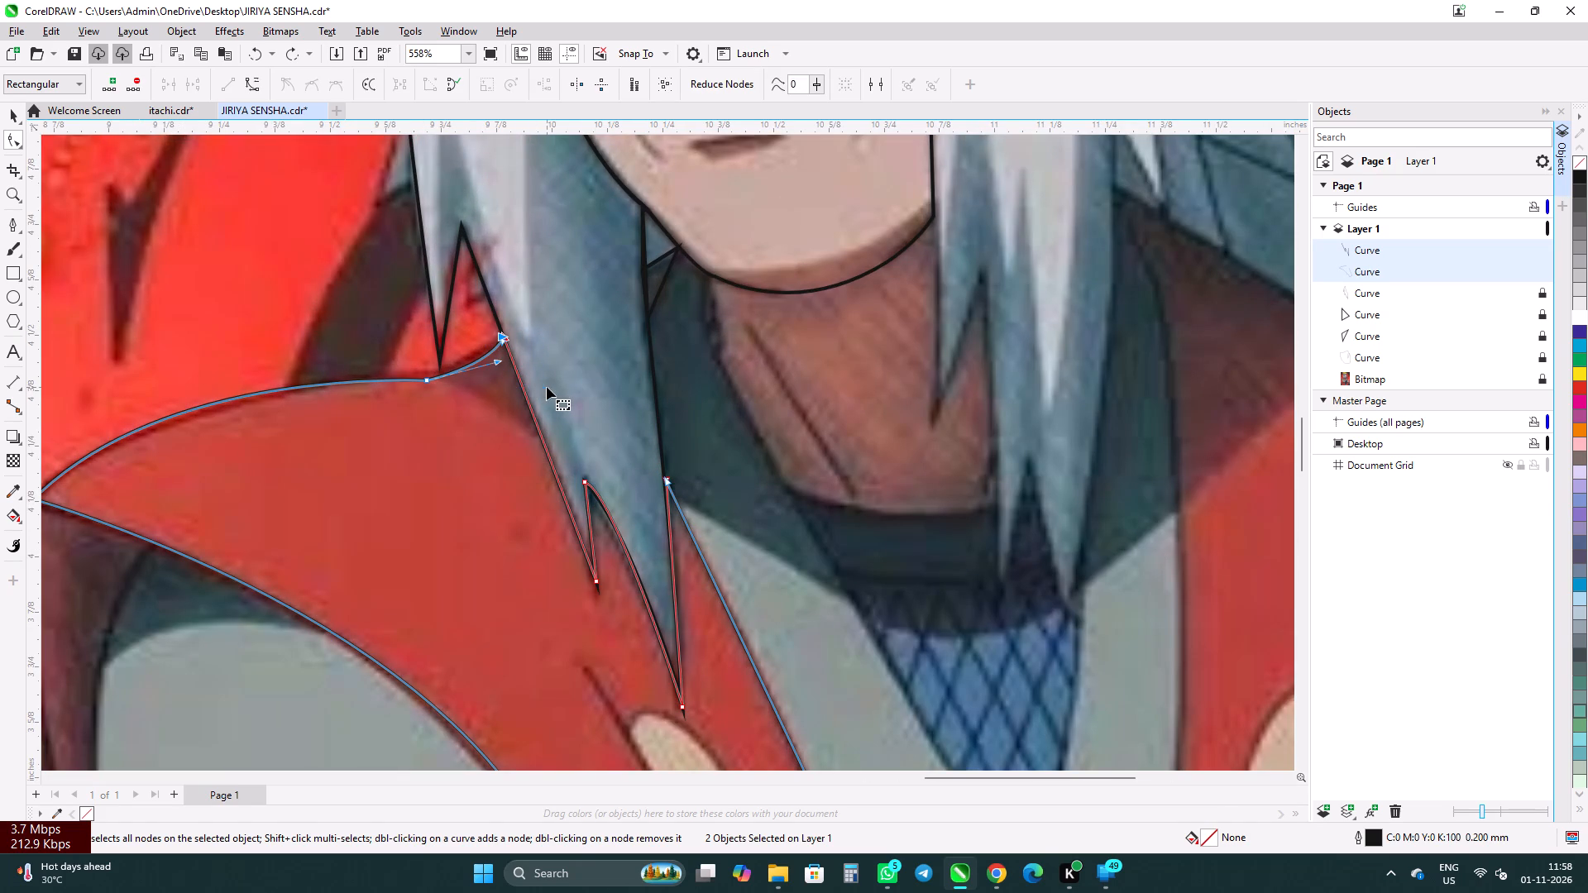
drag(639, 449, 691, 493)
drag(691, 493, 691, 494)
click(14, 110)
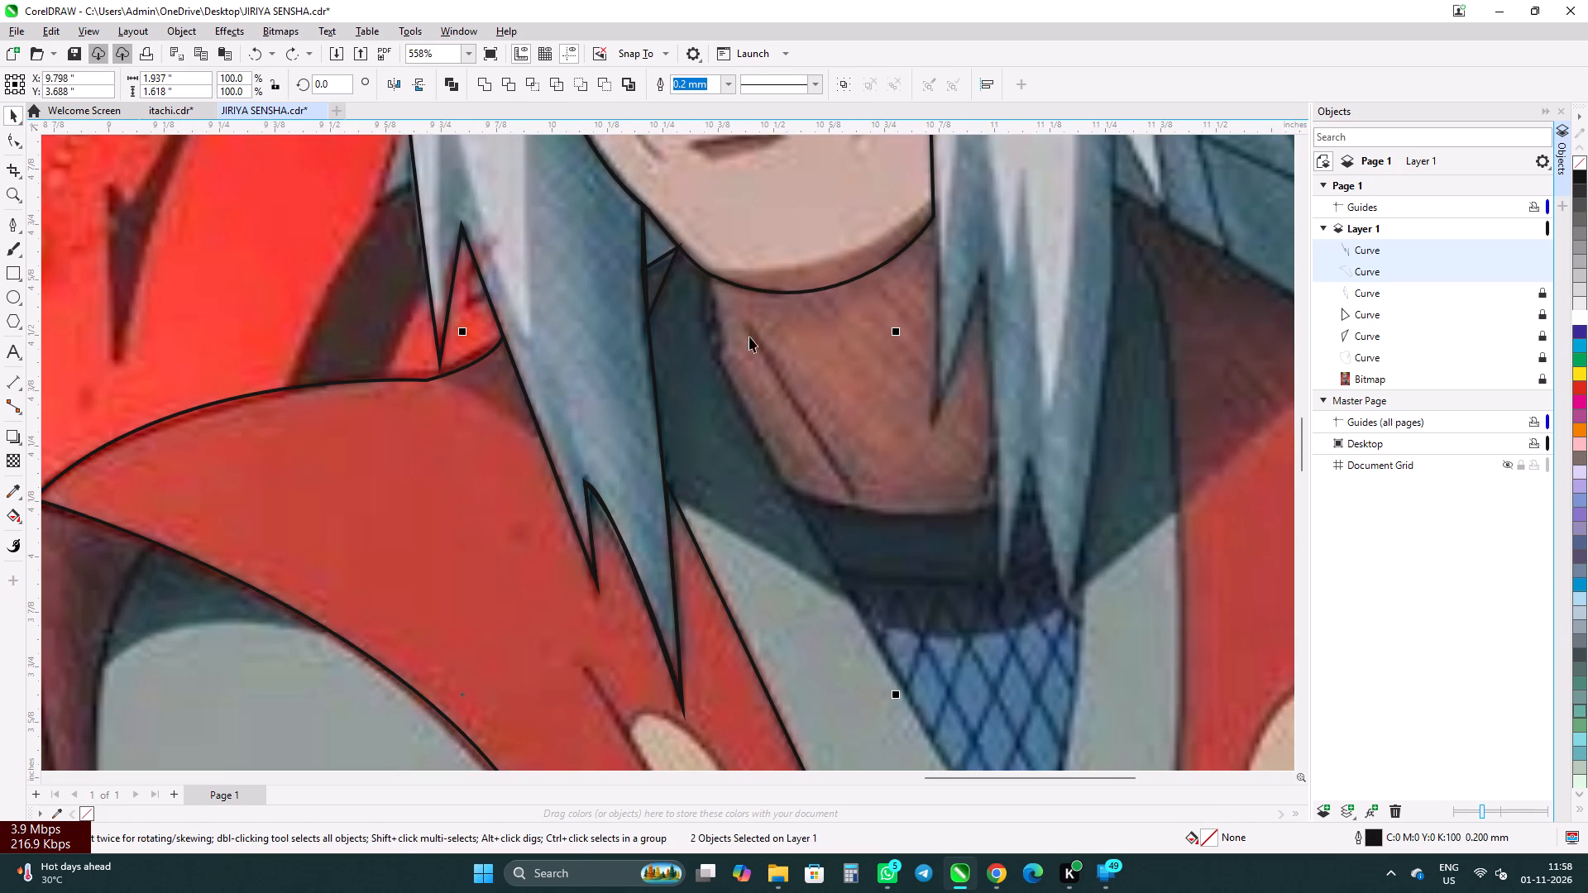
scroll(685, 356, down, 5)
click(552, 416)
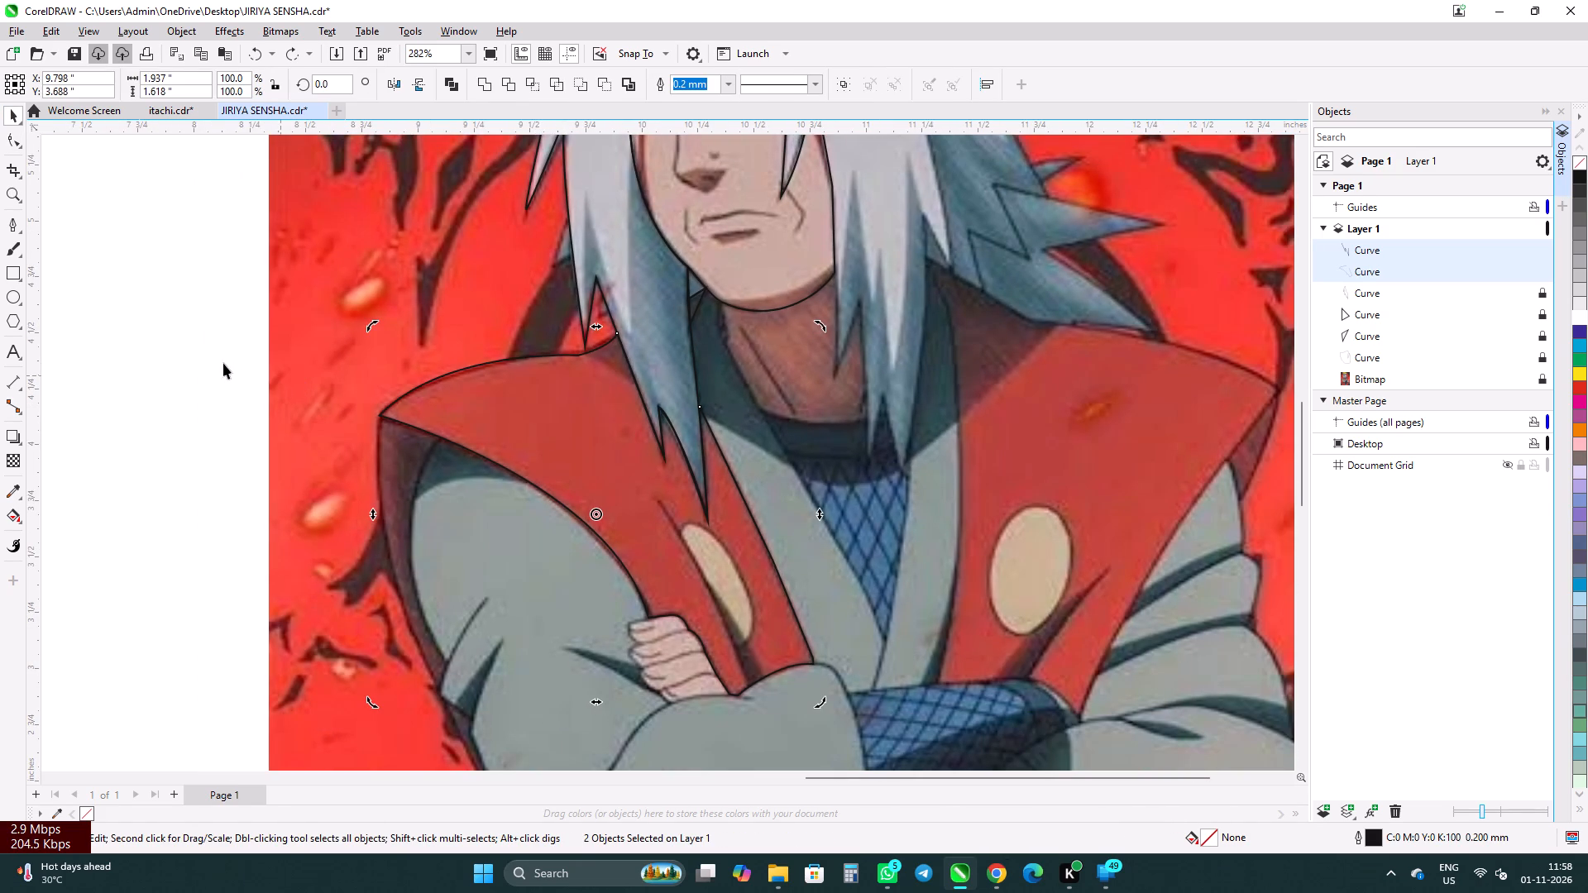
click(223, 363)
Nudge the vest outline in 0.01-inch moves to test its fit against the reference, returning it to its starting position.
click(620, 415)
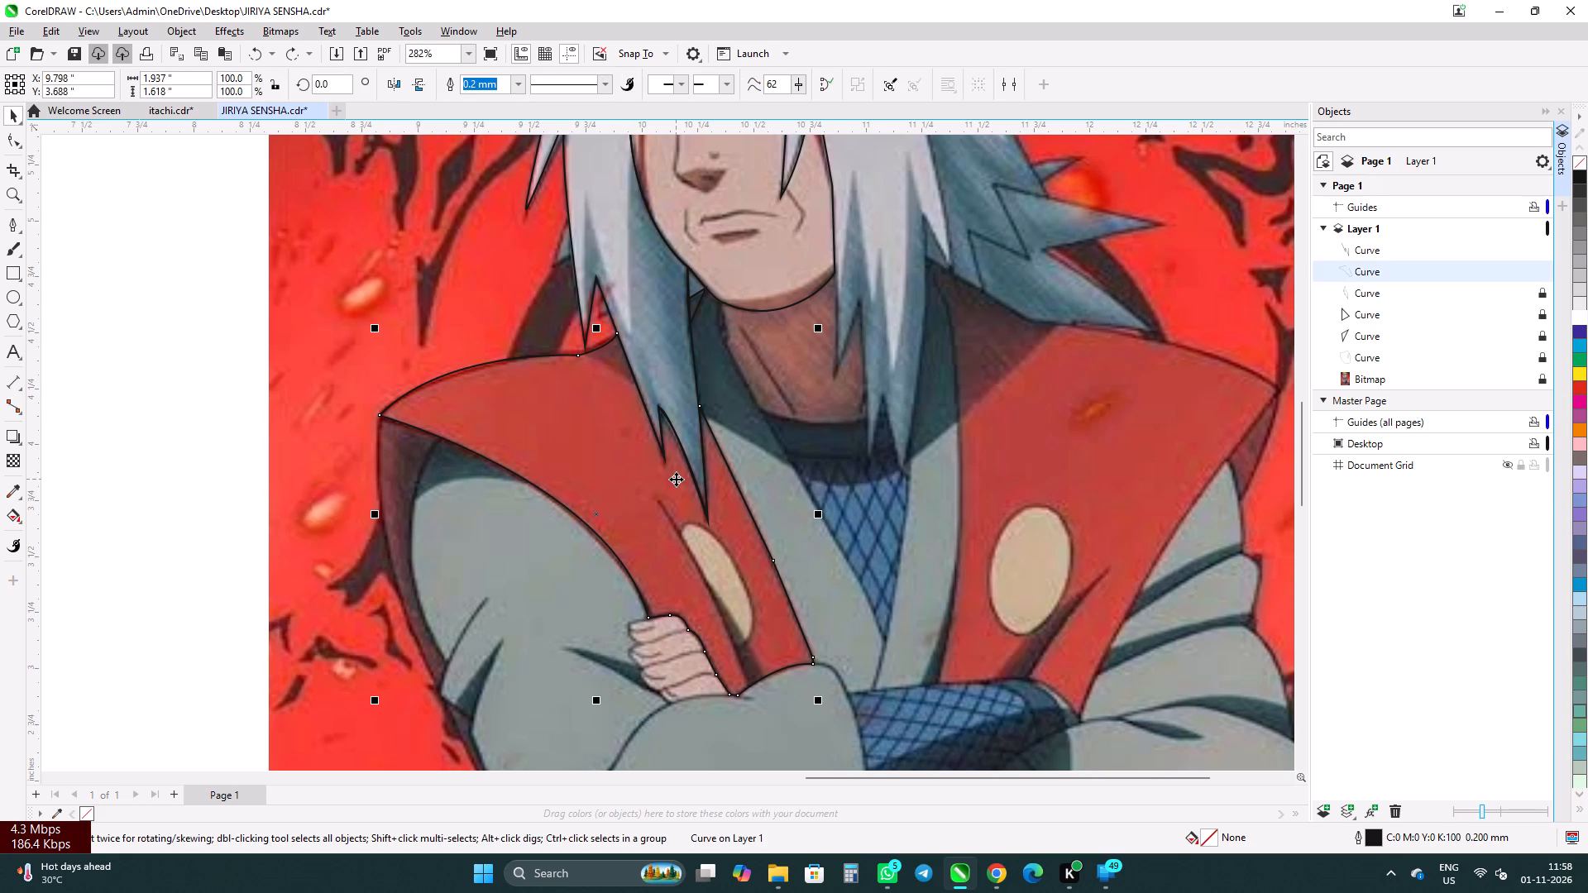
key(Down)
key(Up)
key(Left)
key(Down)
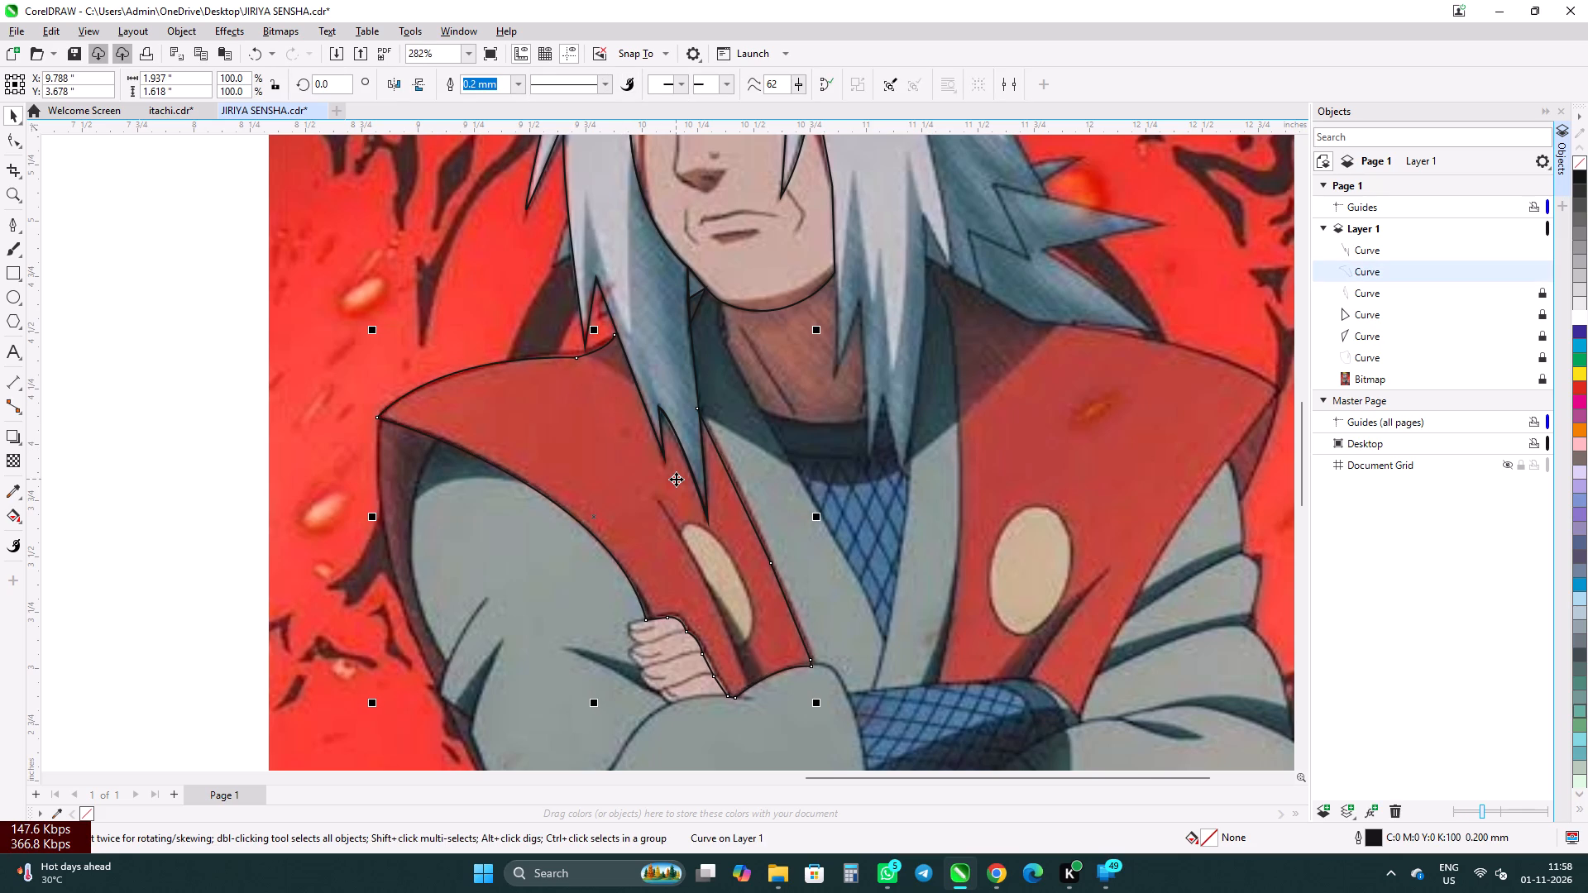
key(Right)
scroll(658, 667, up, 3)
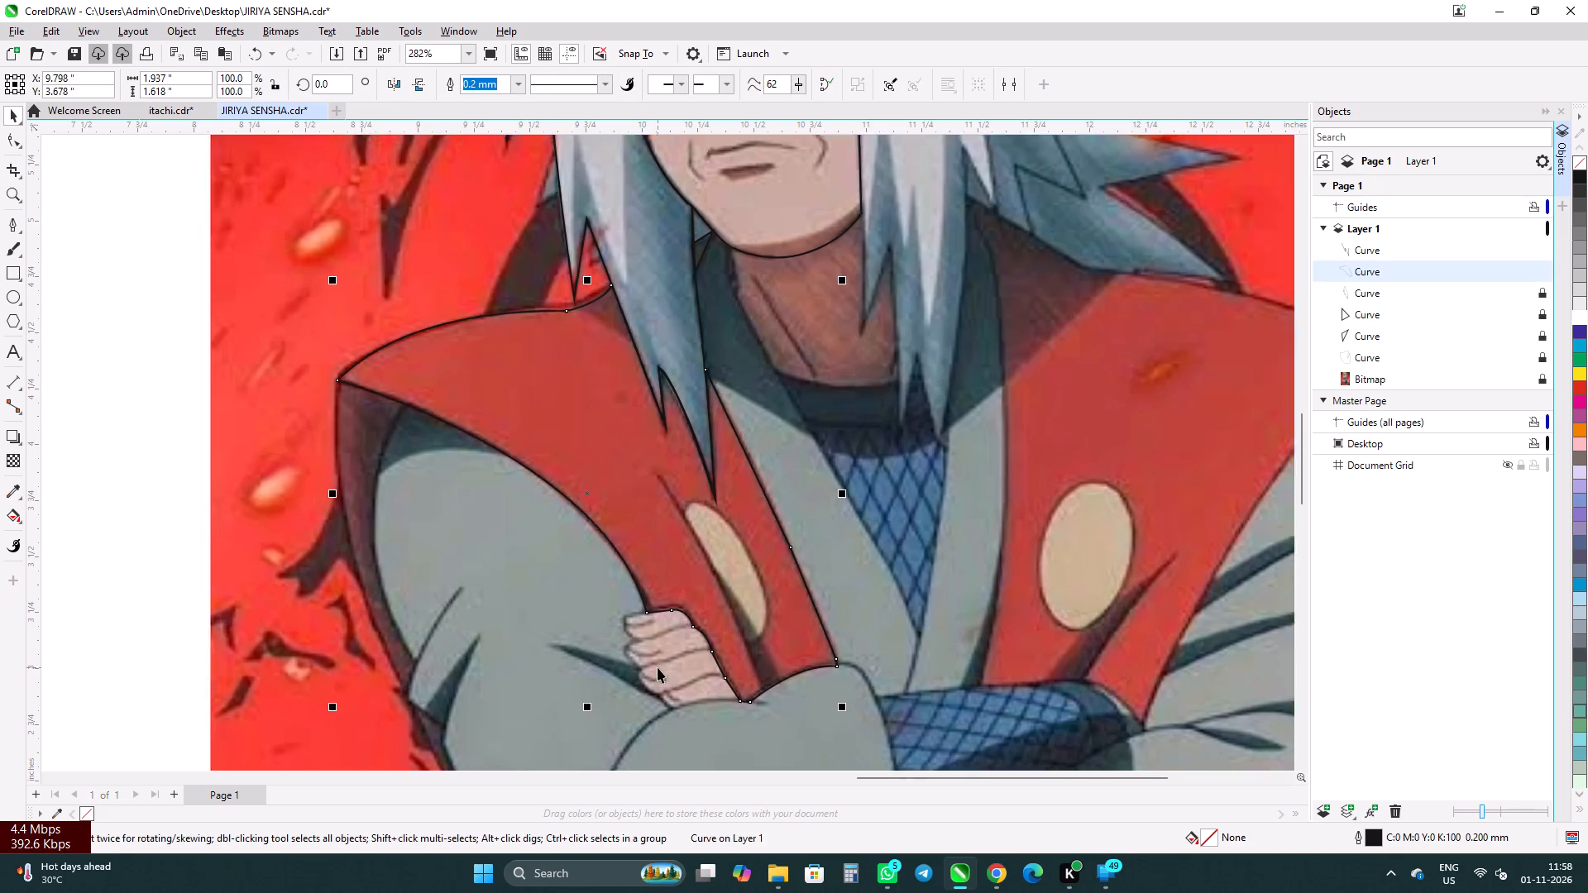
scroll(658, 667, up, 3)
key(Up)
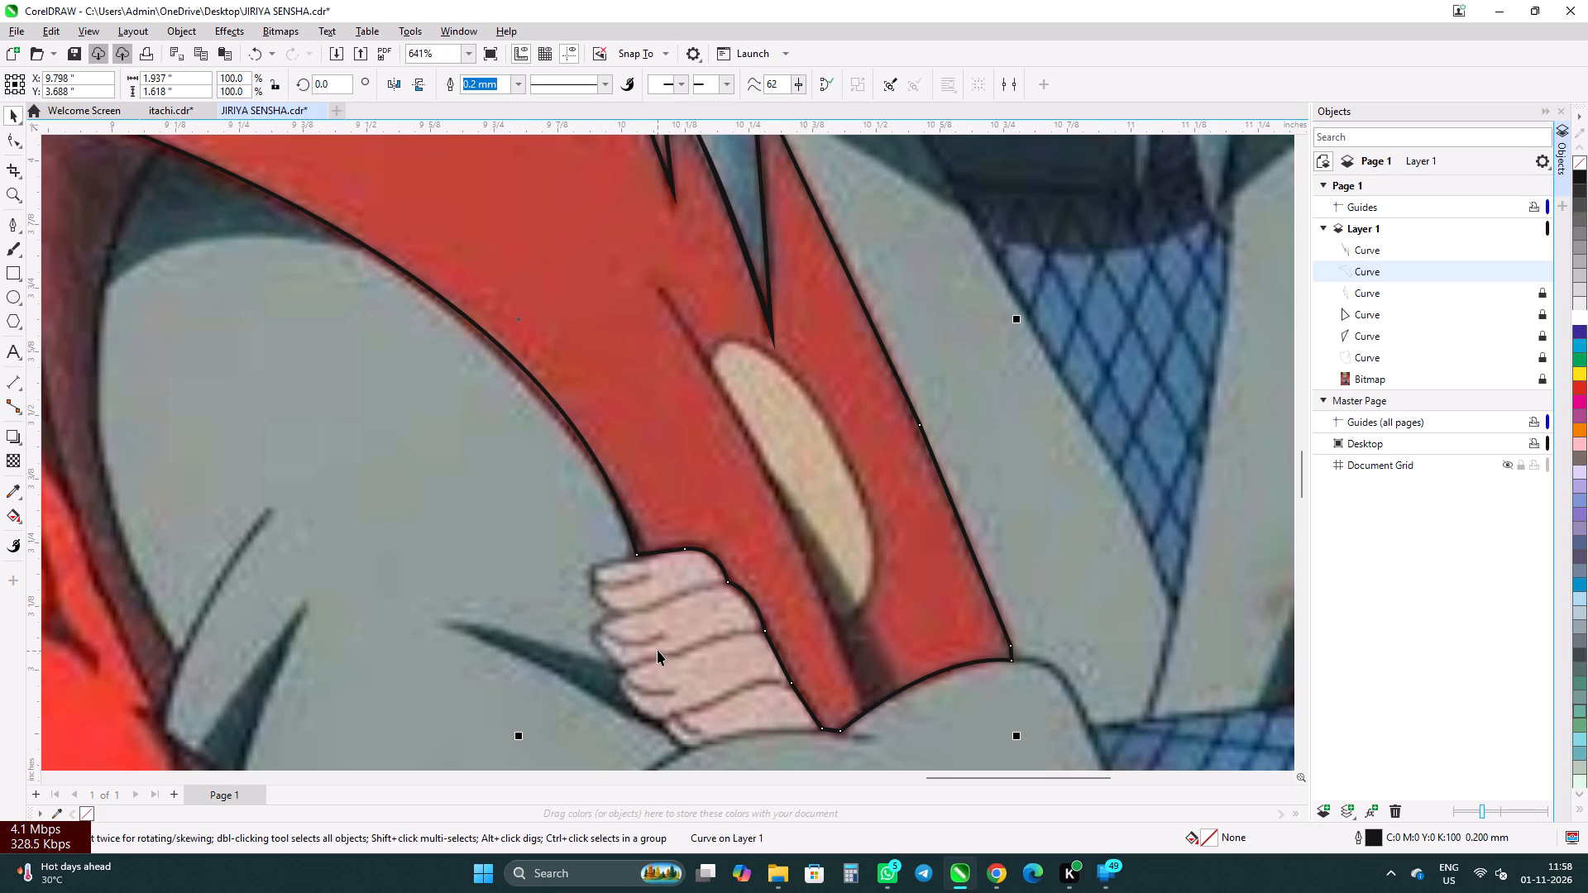
Refine the curvature of the vest outline's top shoulder edge using the handles at the shoulder tip and the node near the hair.
scroll(658, 650, down, 7)
scroll(567, 414, up, 4)
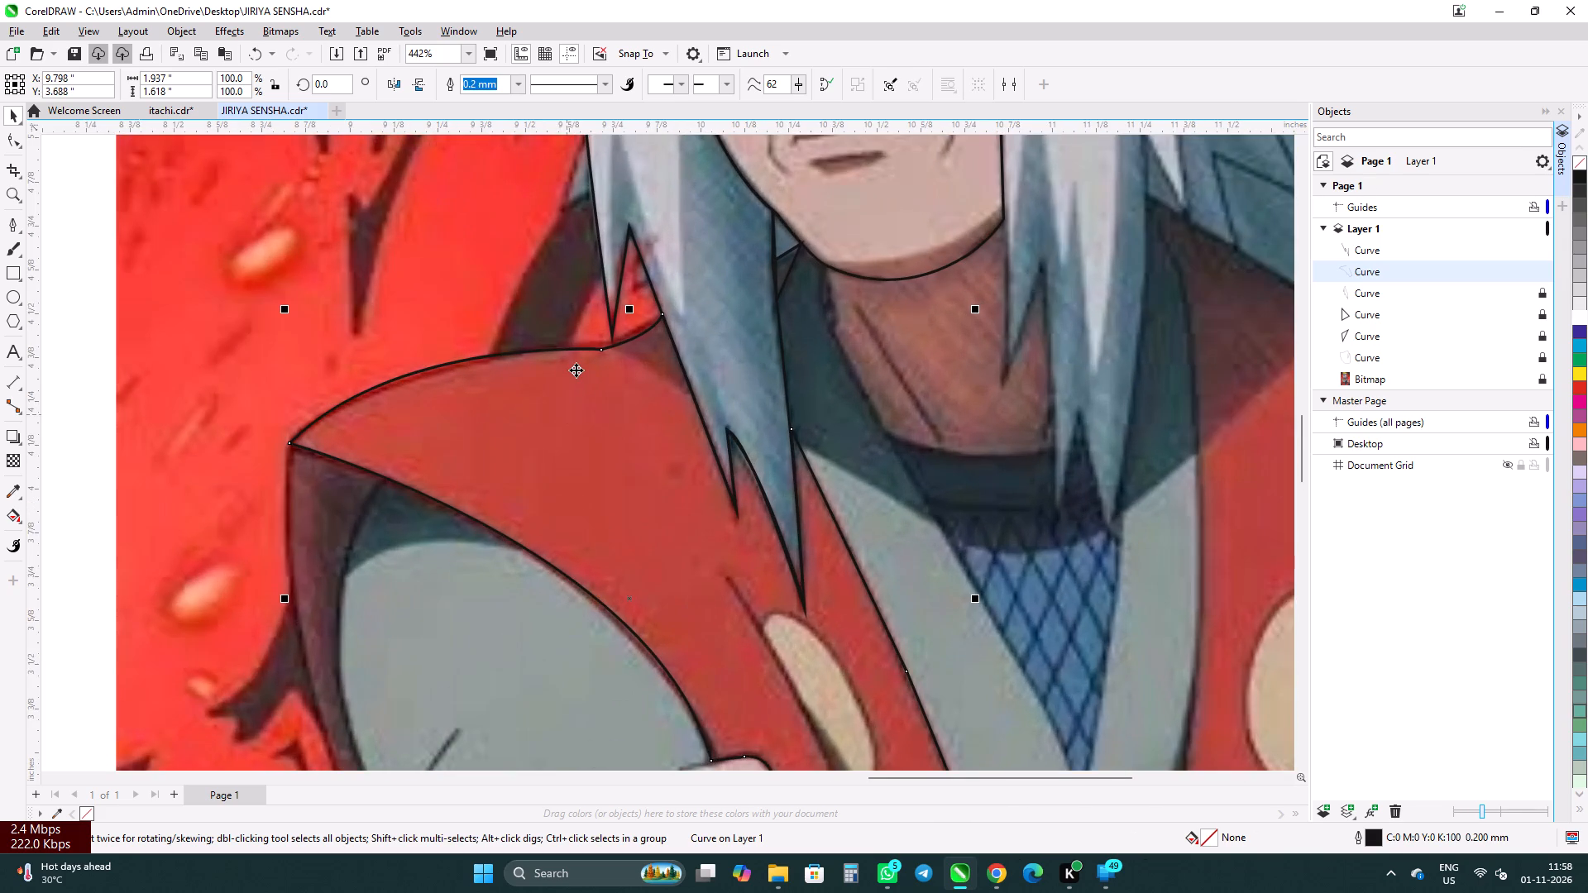
scroll(576, 370, up, 3)
click(7, 137)
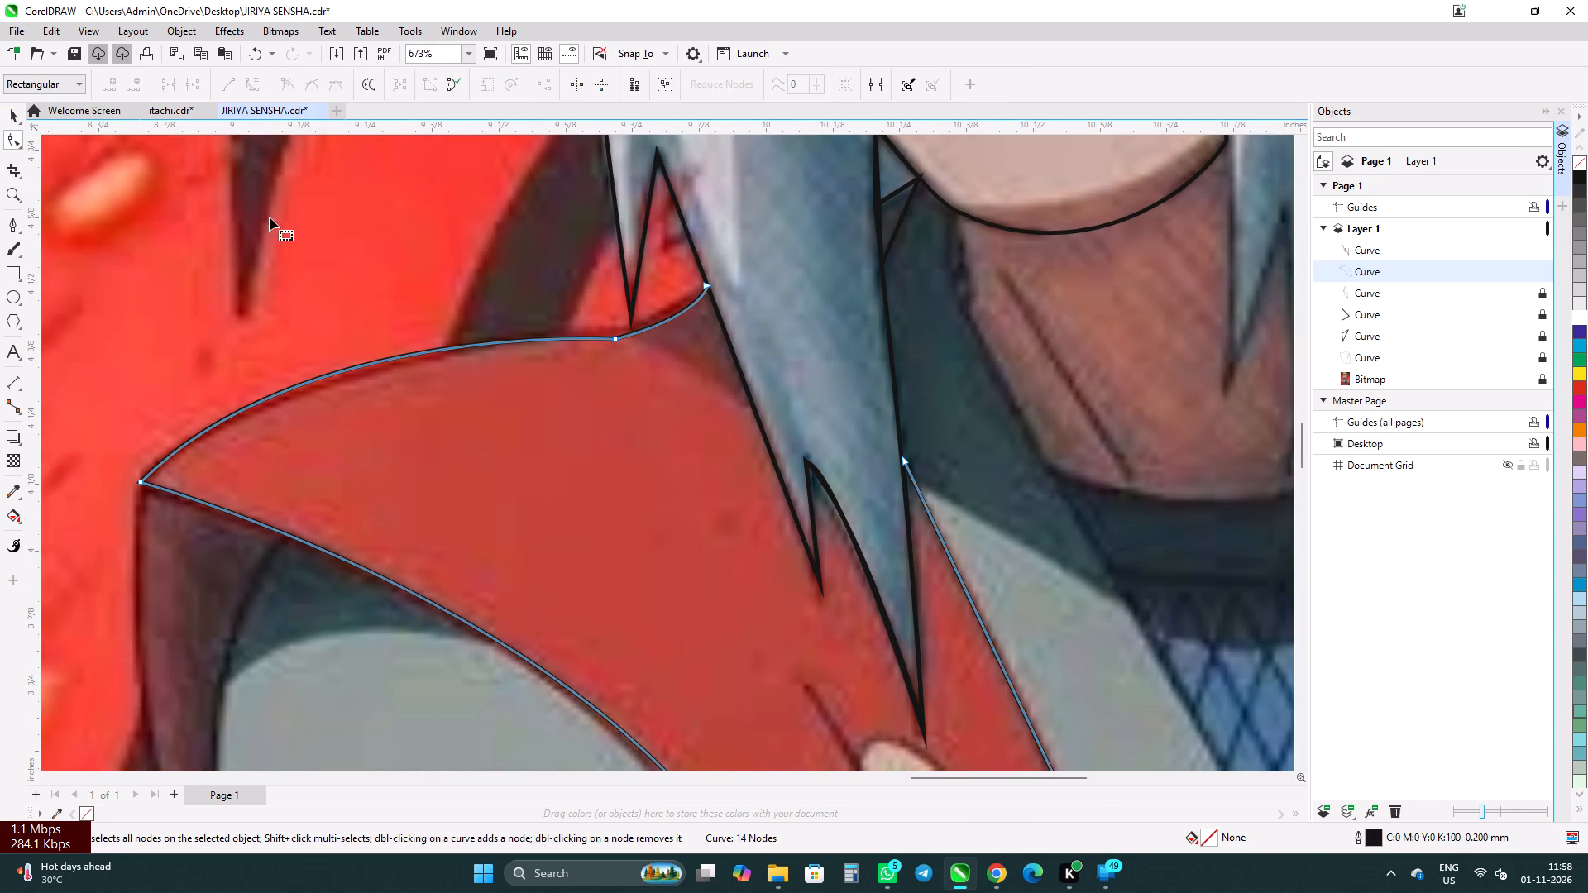
click(140, 483)
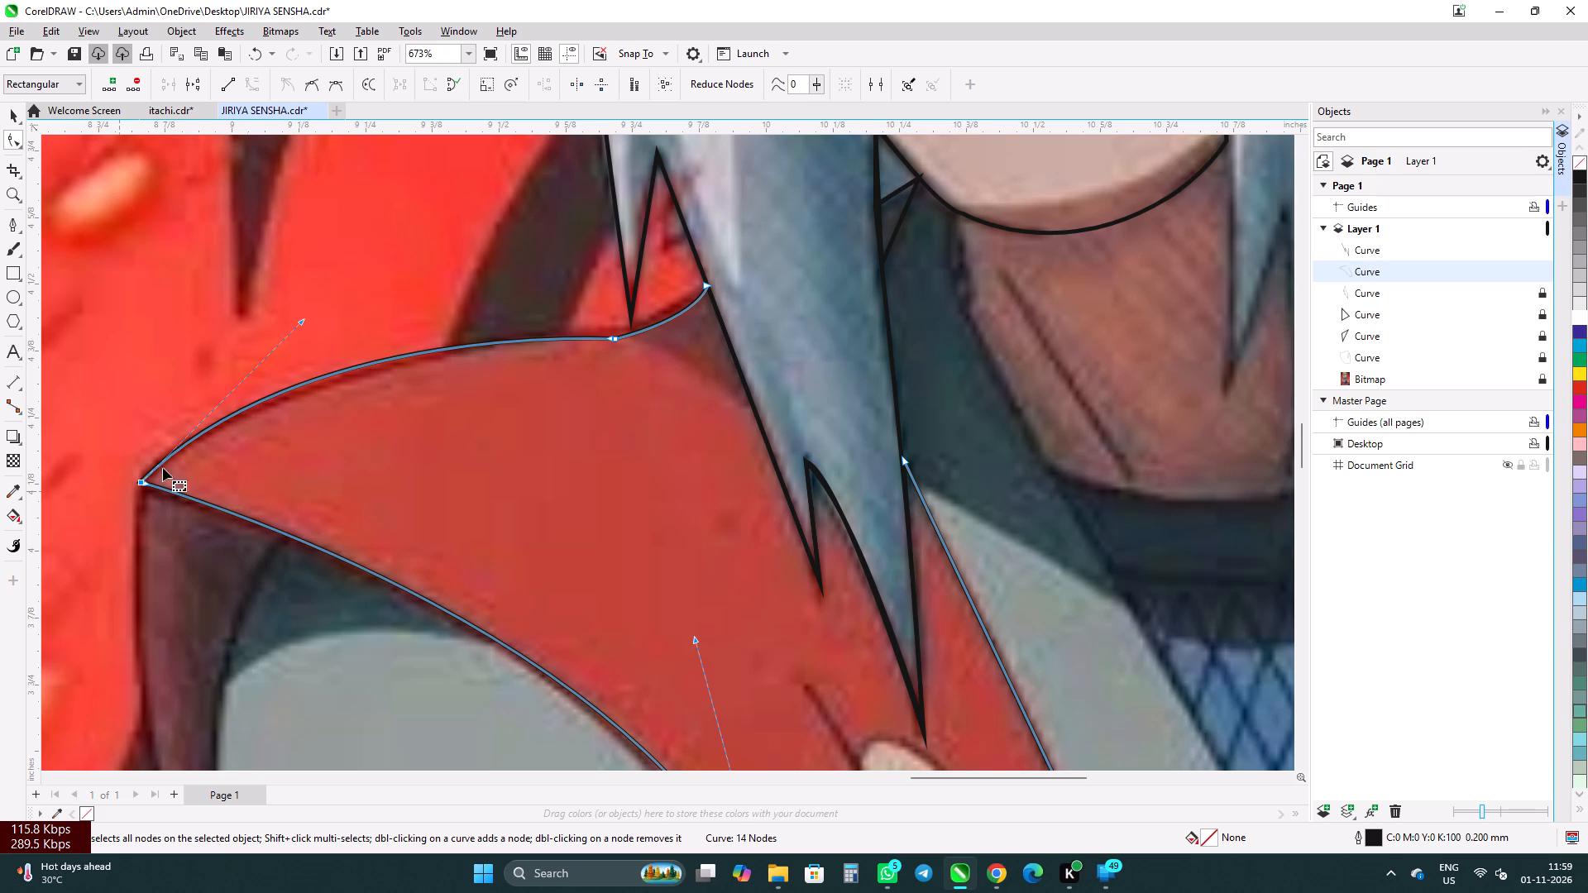
click(298, 320)
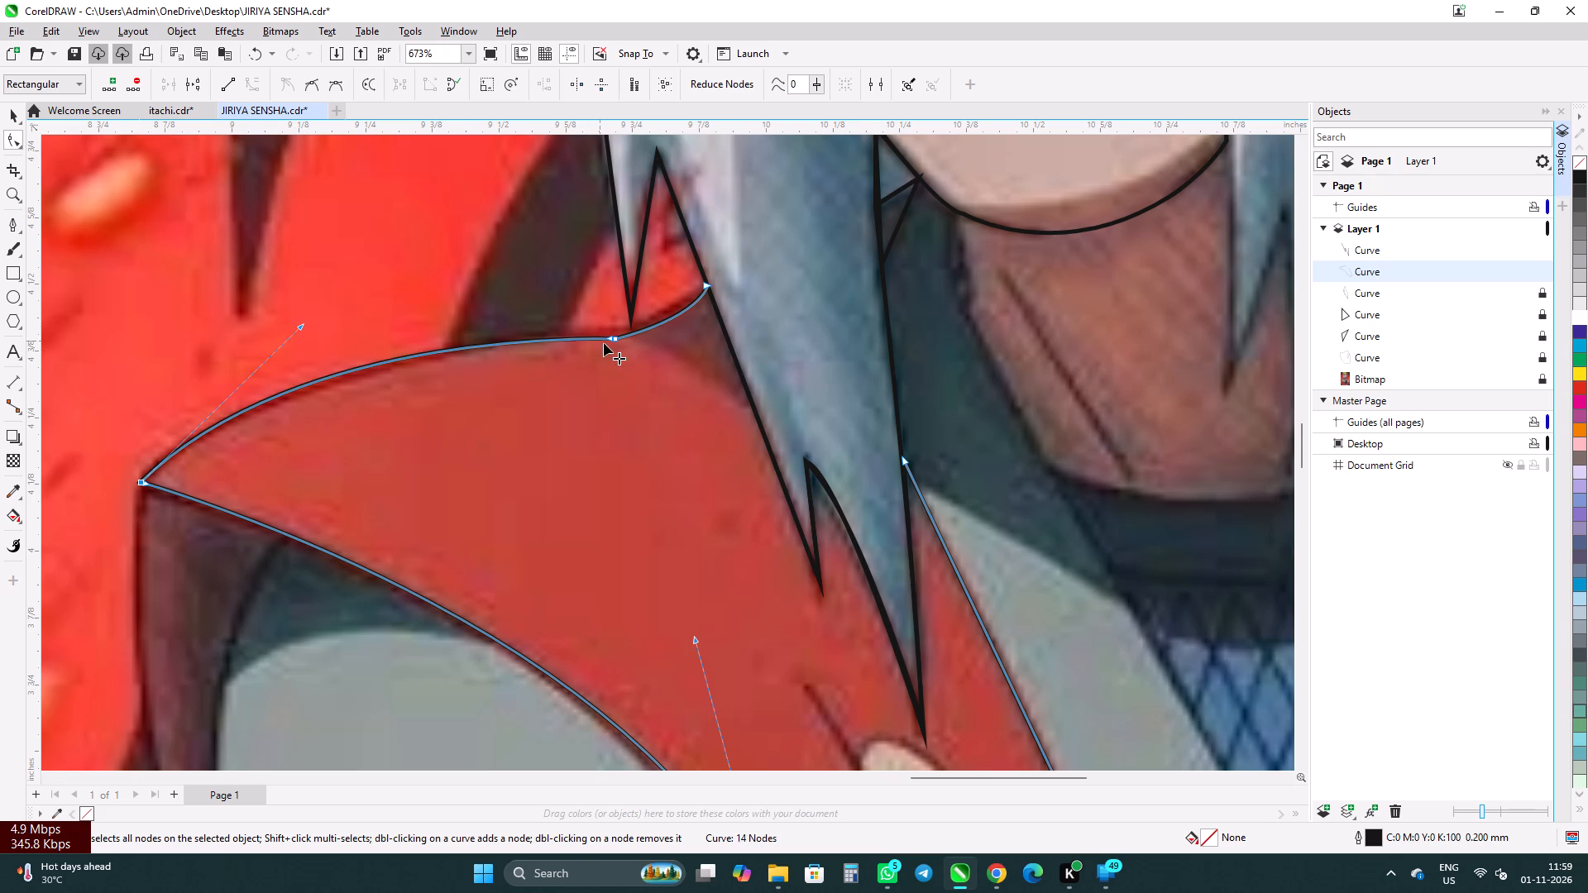
drag(608, 340, 576, 338)
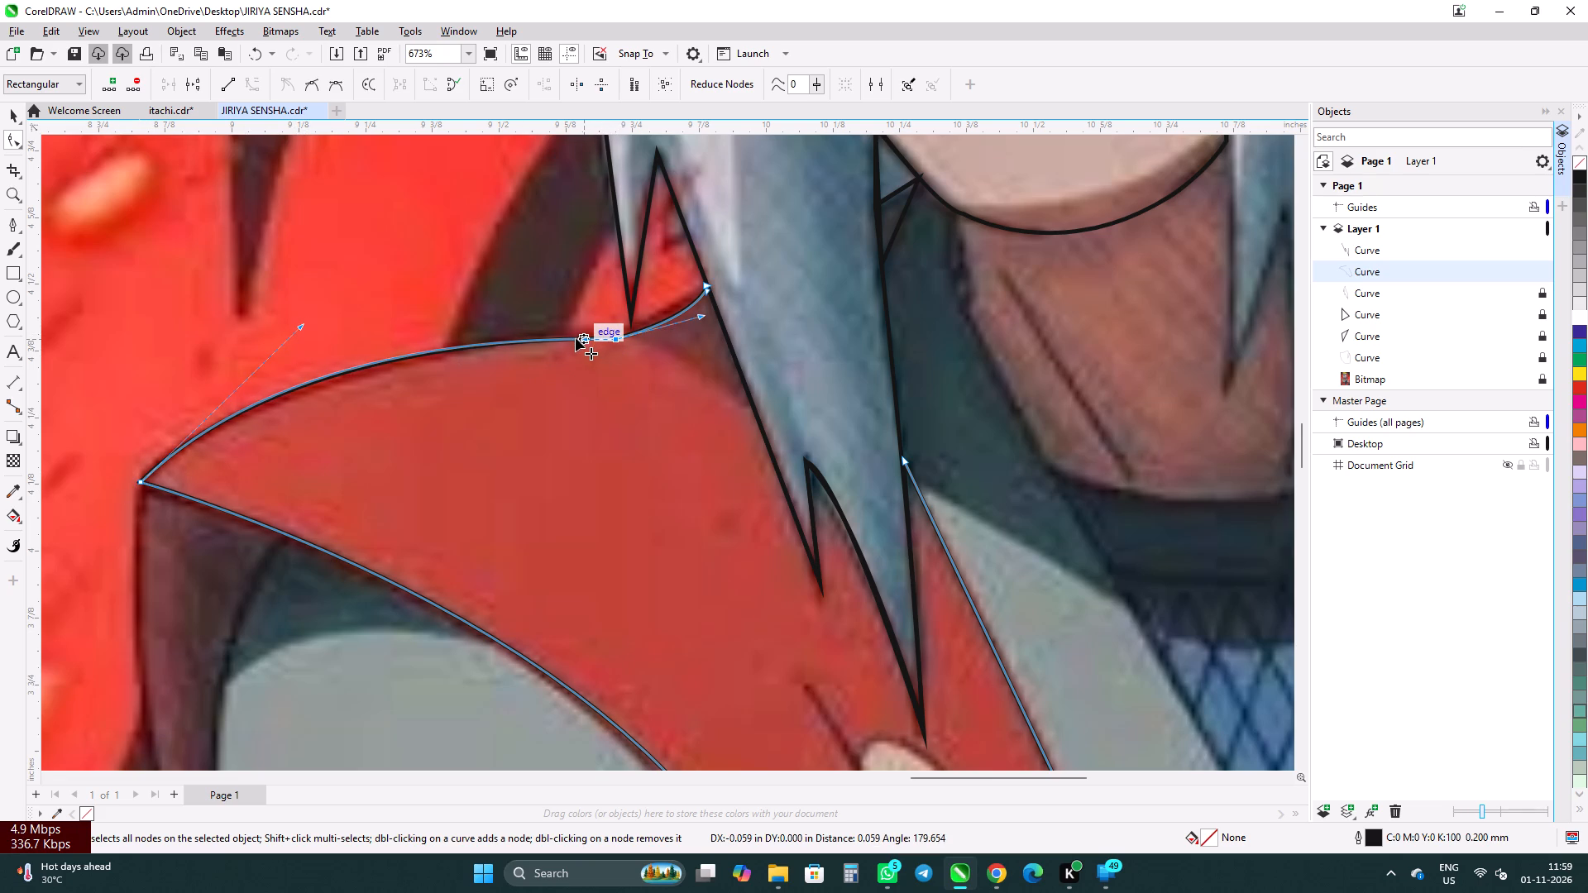
drag(576, 338, 575, 343)
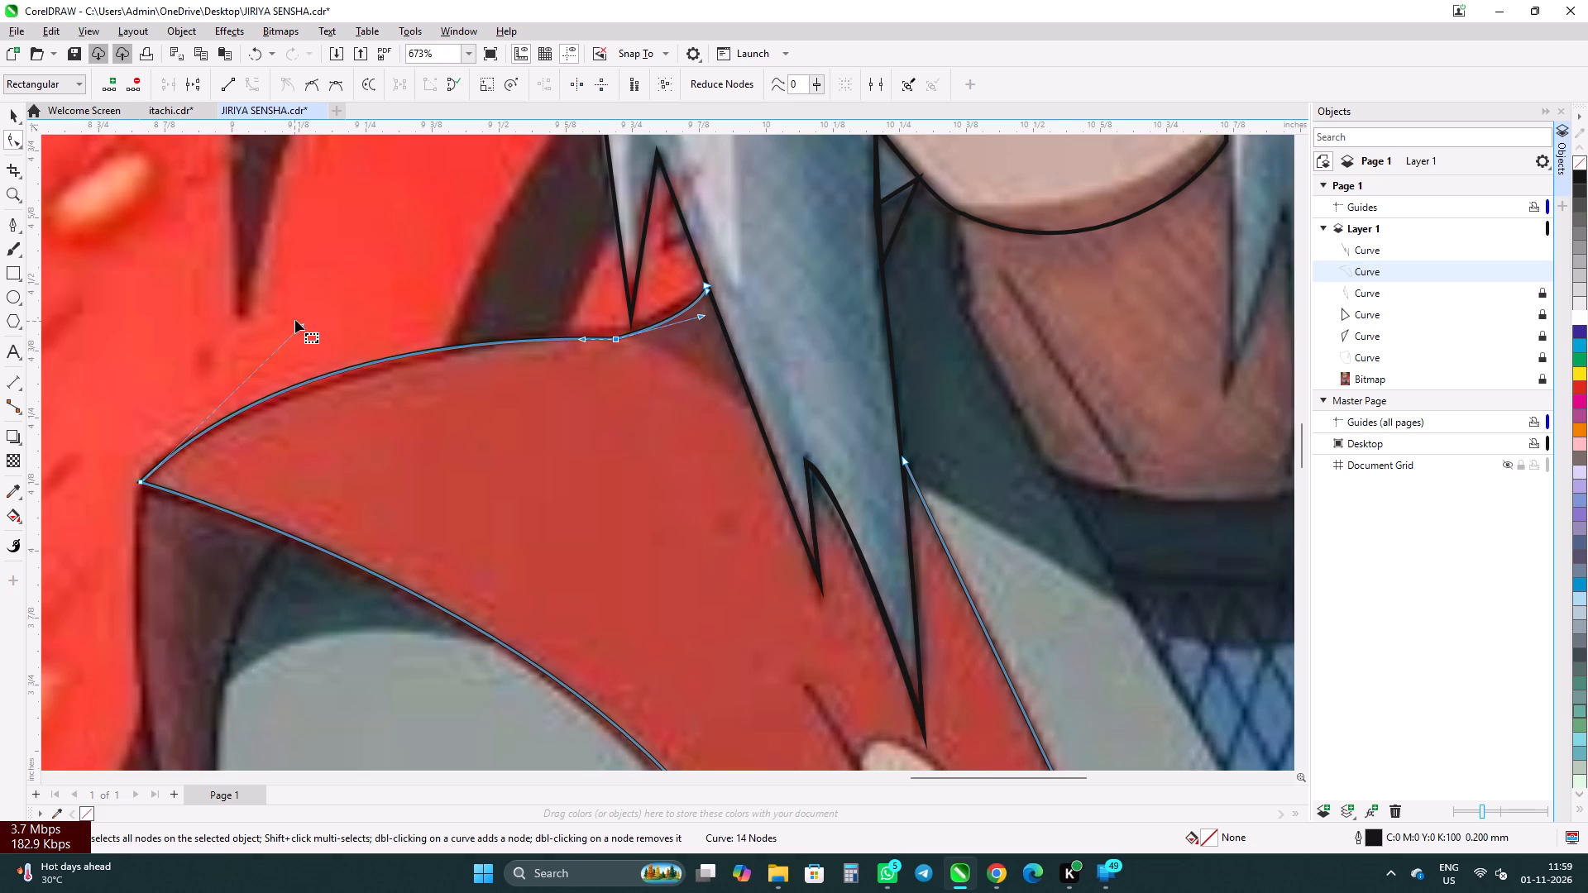
drag(303, 324, 304, 333)
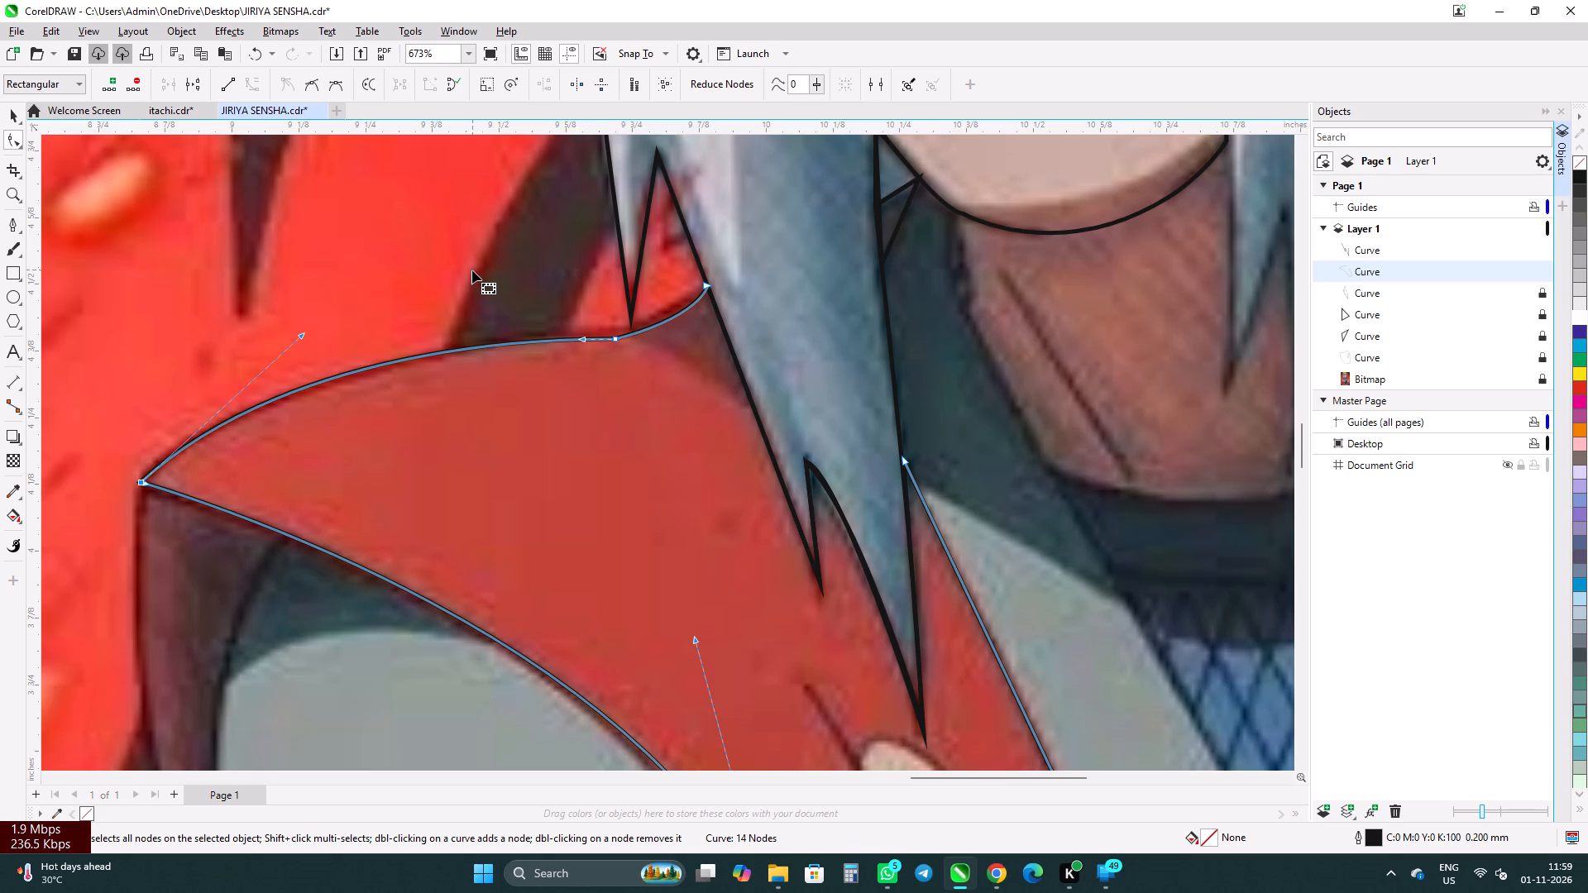
click(12, 107)
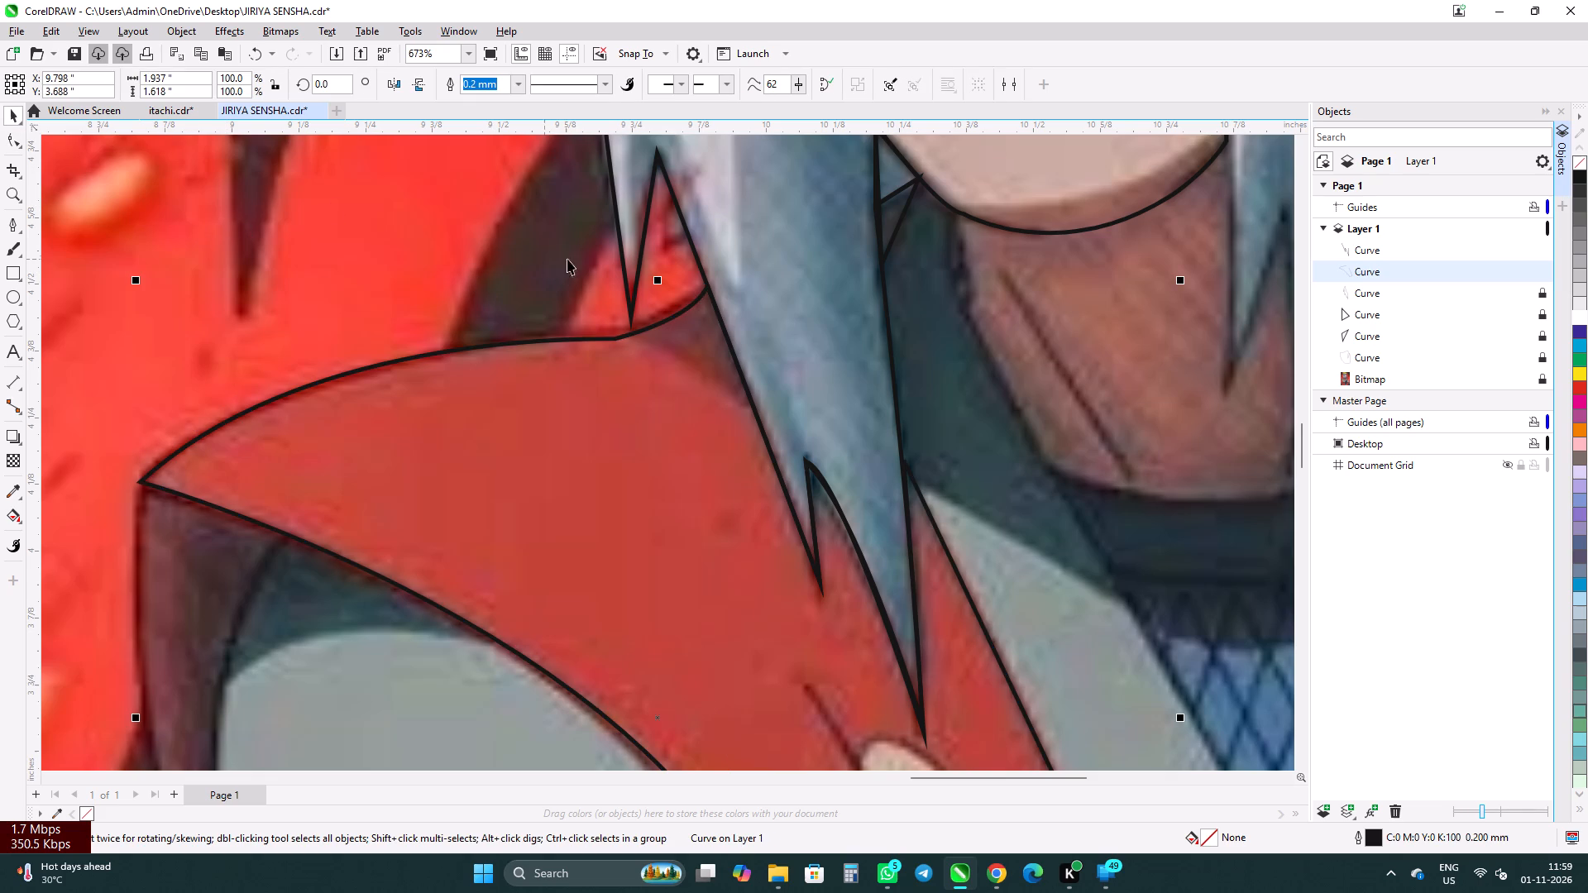
Combine the vest outline with the hair-edge curve into a single curve object.
click(13, 136)
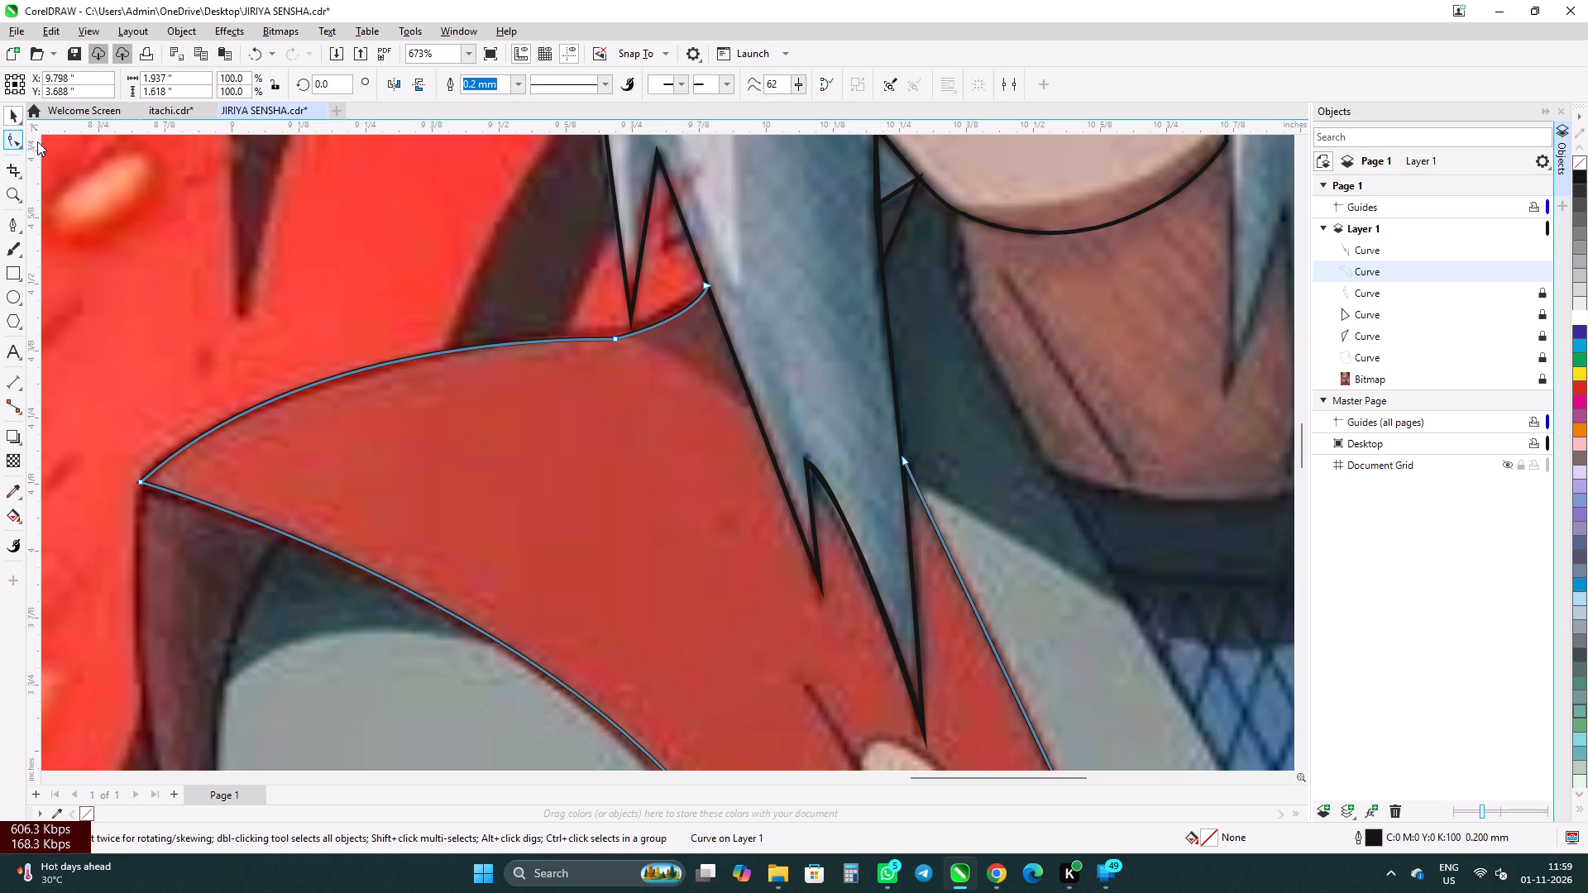
shift+click(760, 417)
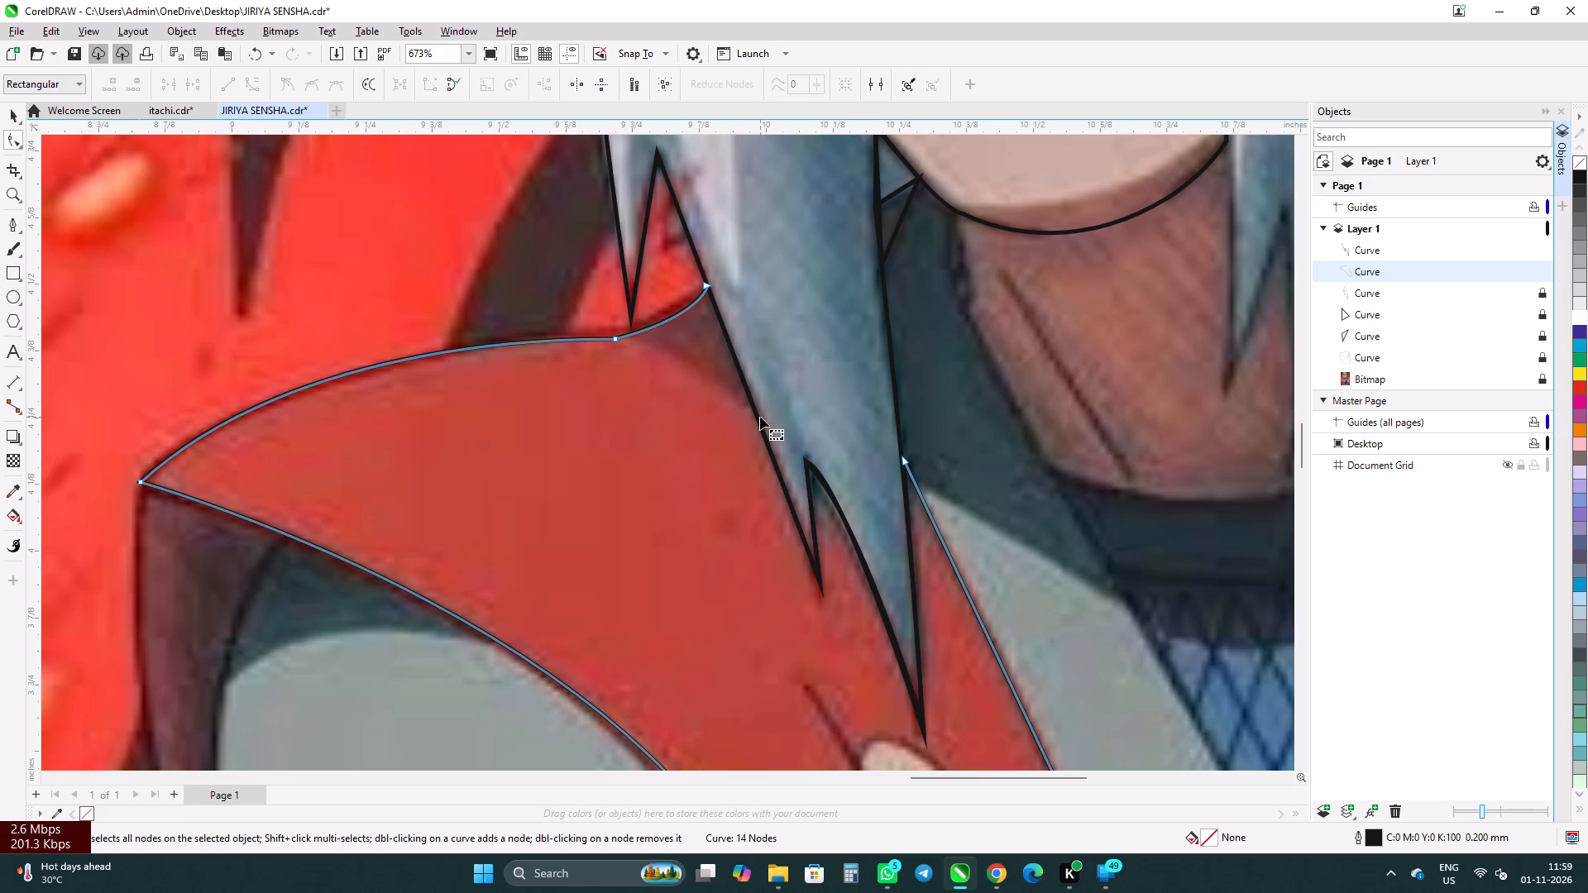
drag(674, 227, 772, 370)
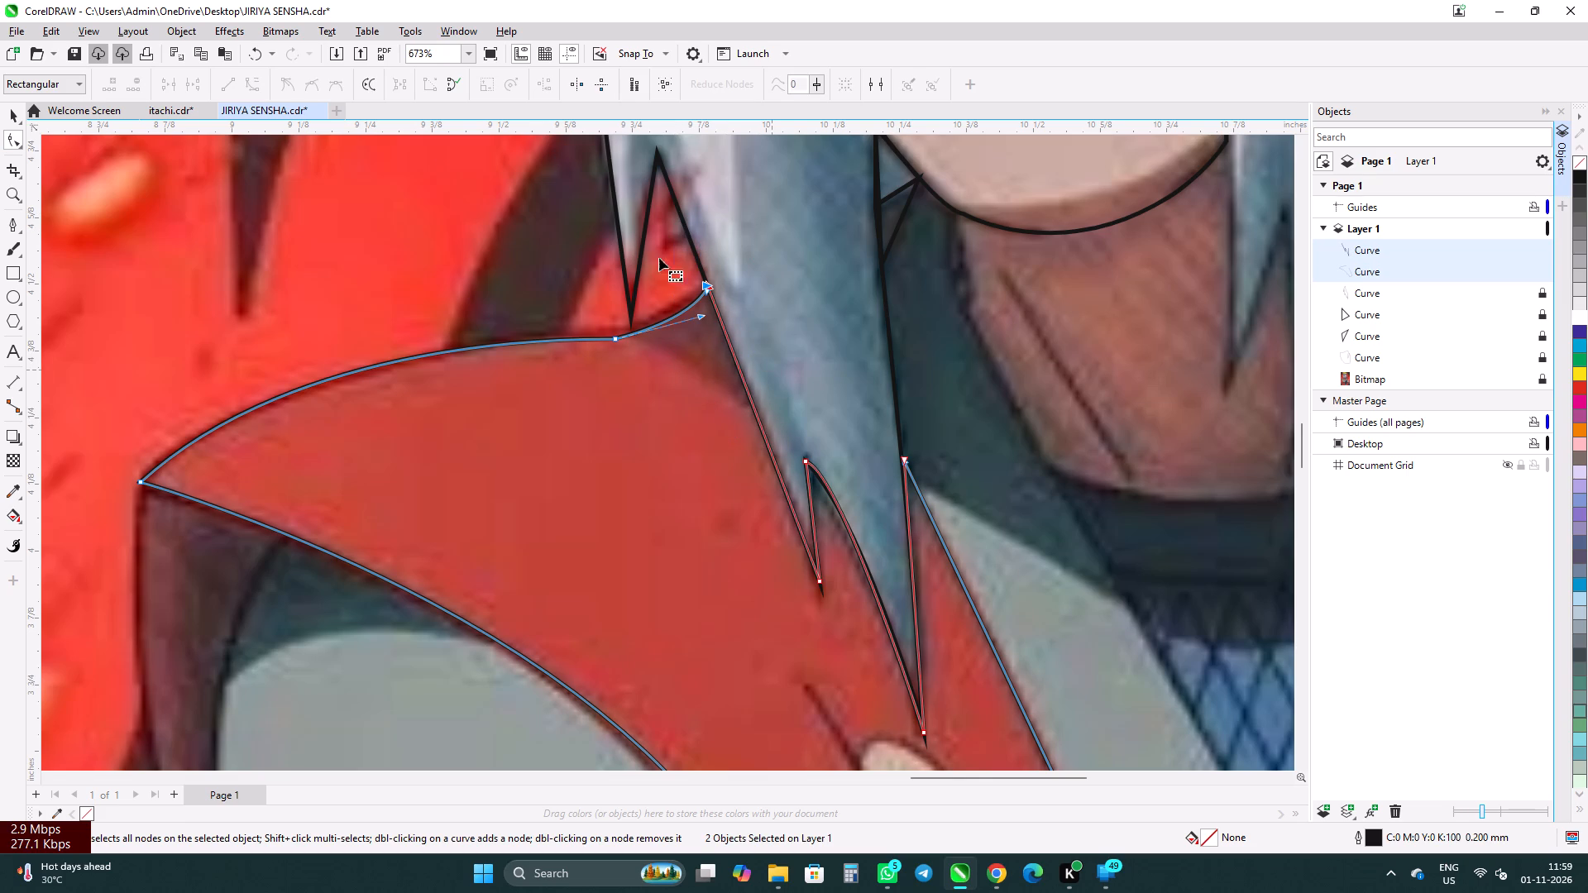
click(179, 31)
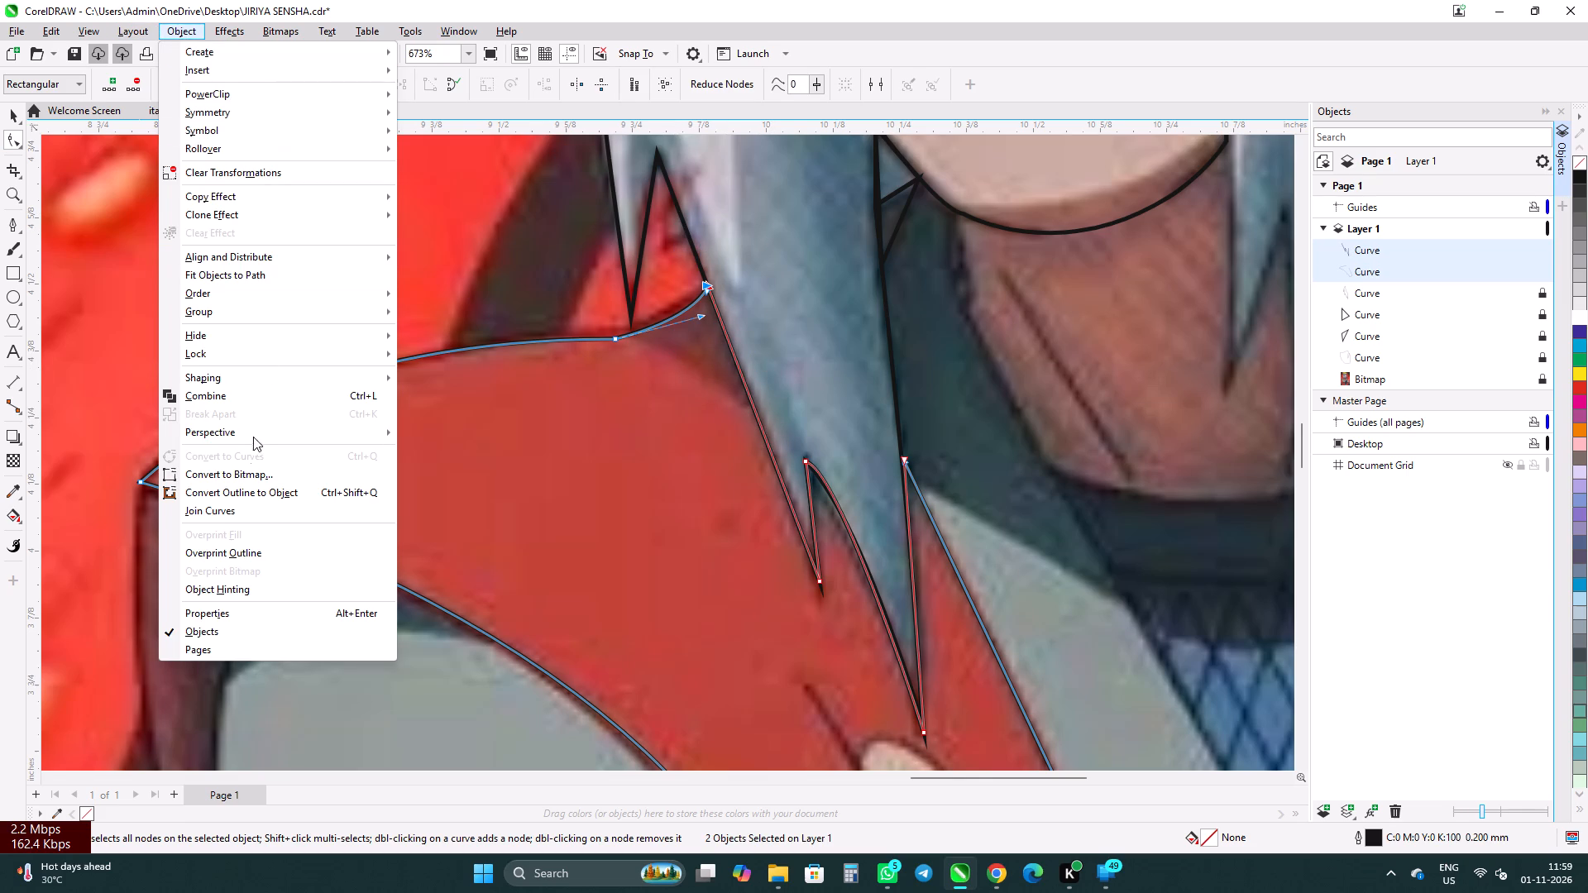
click(264, 389)
Join the end nodes of the vest outline and hair edge at both meeting points to close the shape.
drag(693, 253, 737, 355)
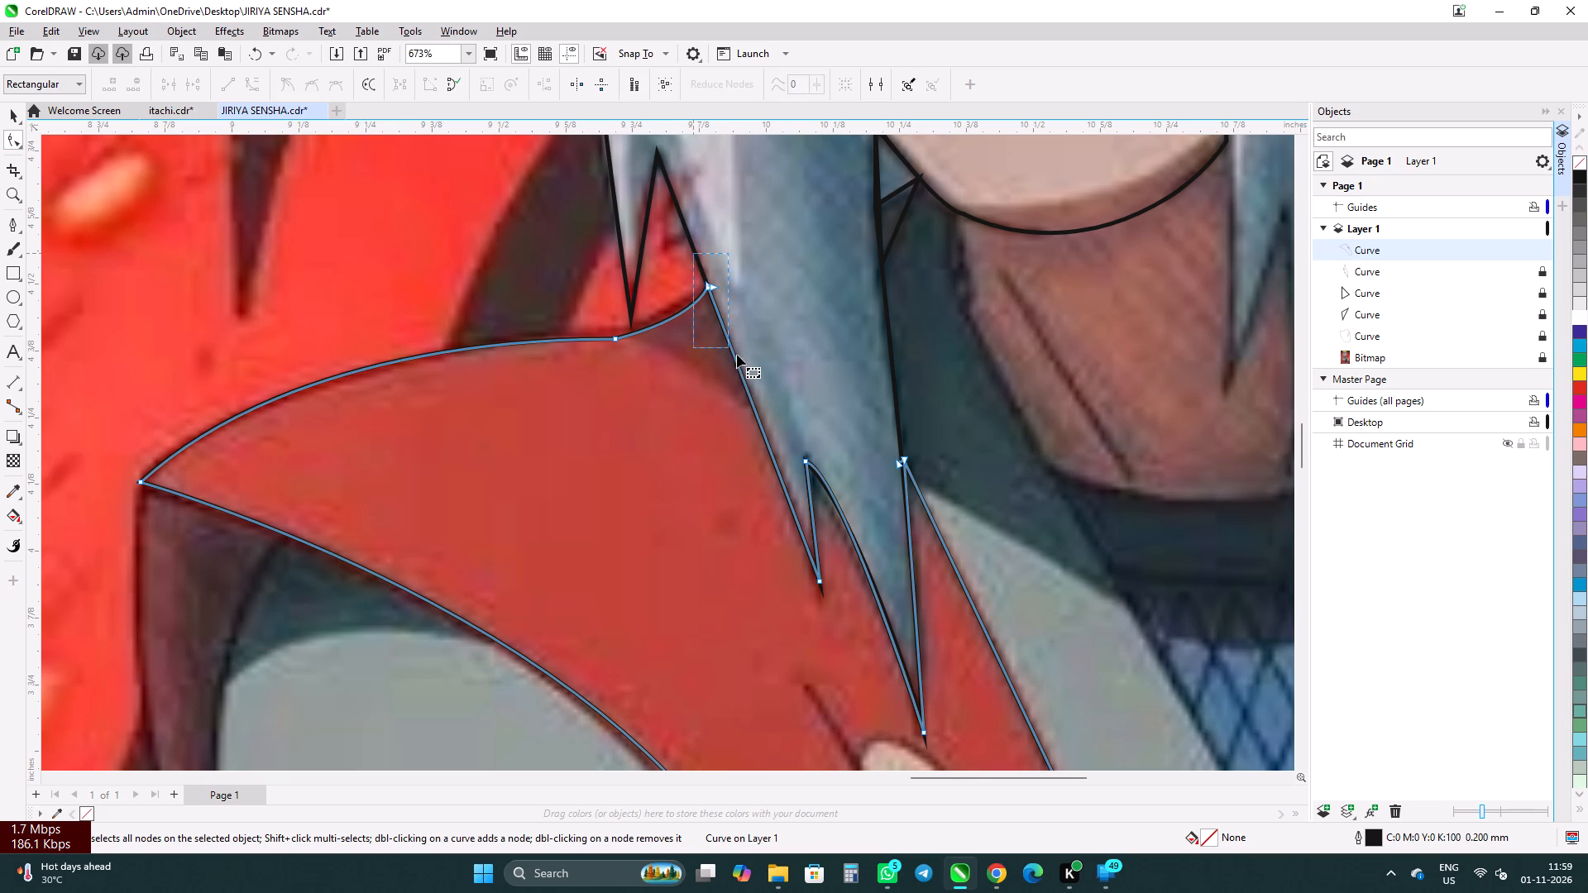
drag(737, 355, 746, 359)
click(162, 75)
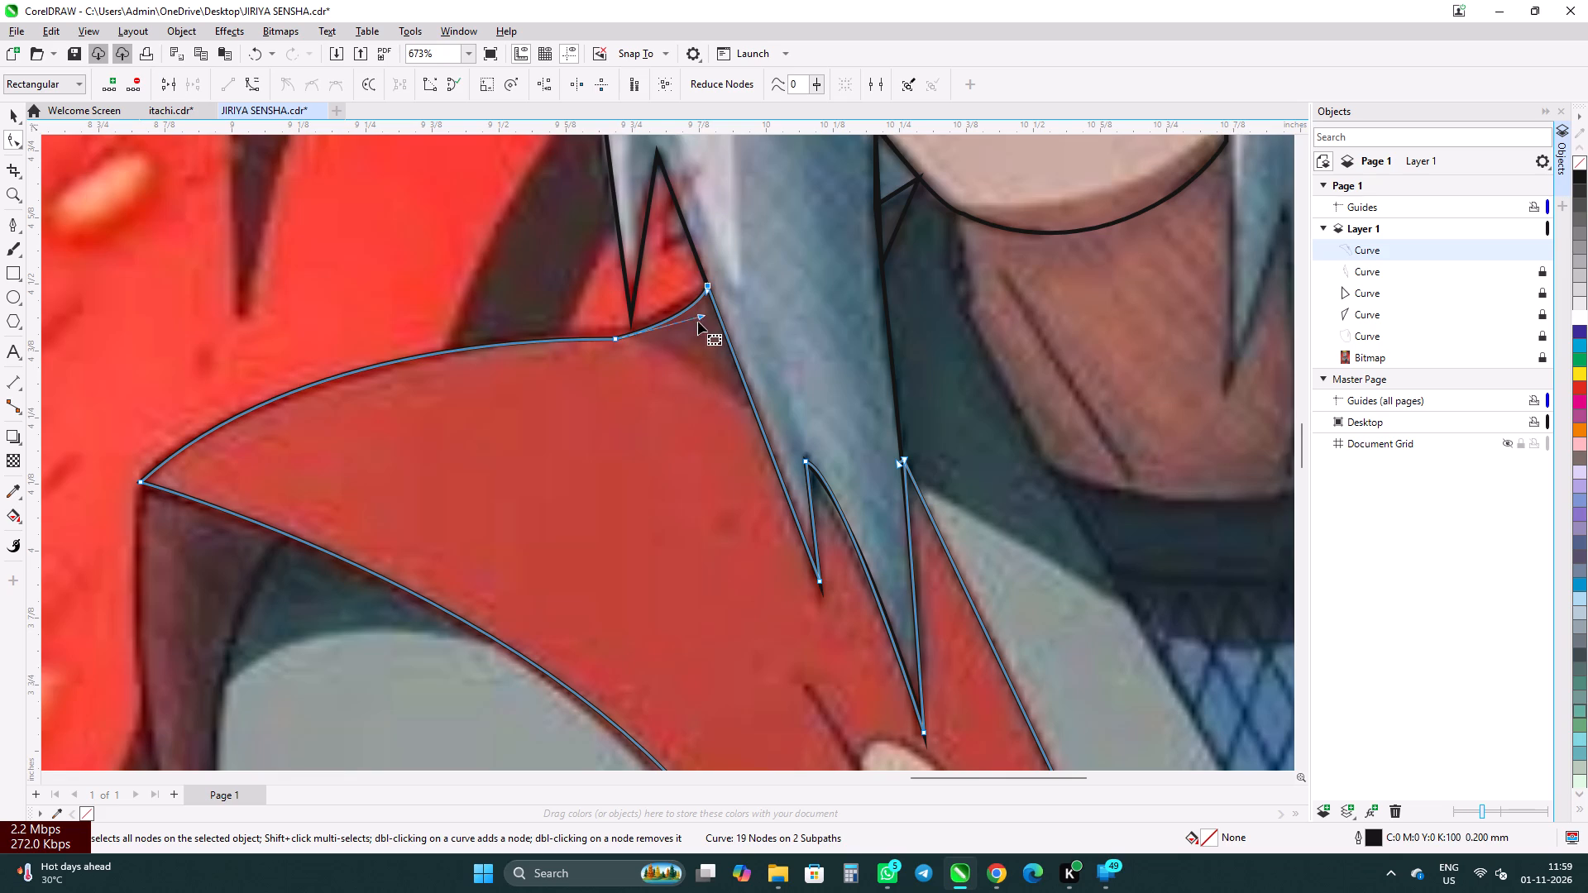
drag(871, 371, 937, 516)
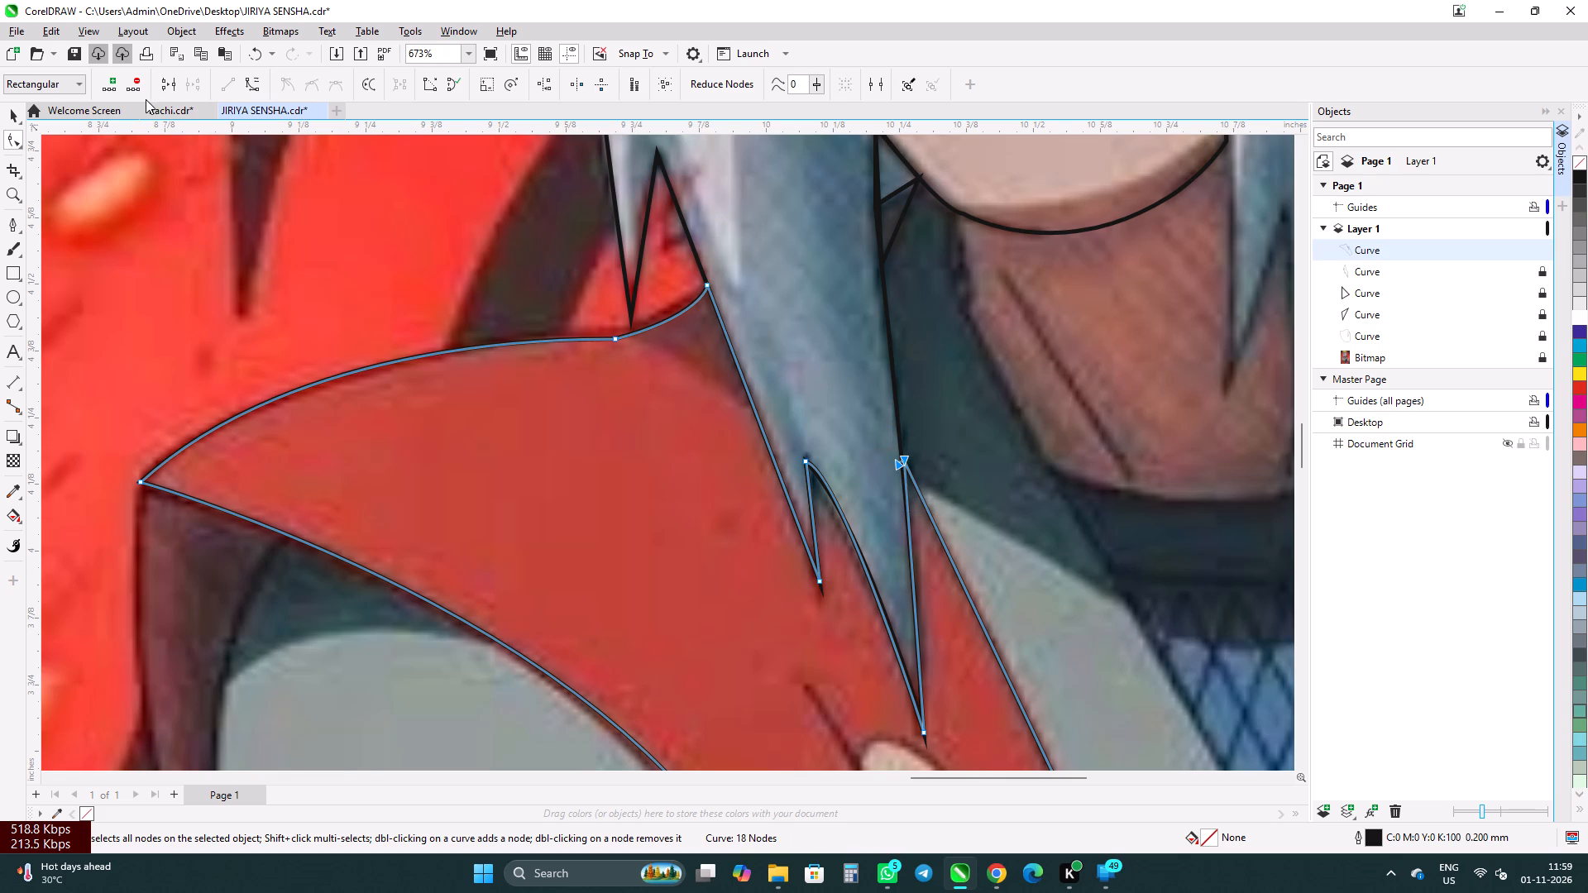
click(175, 85)
Lock the closed vest outline and leave nothing selected.
scroll(283, 338, down, 10)
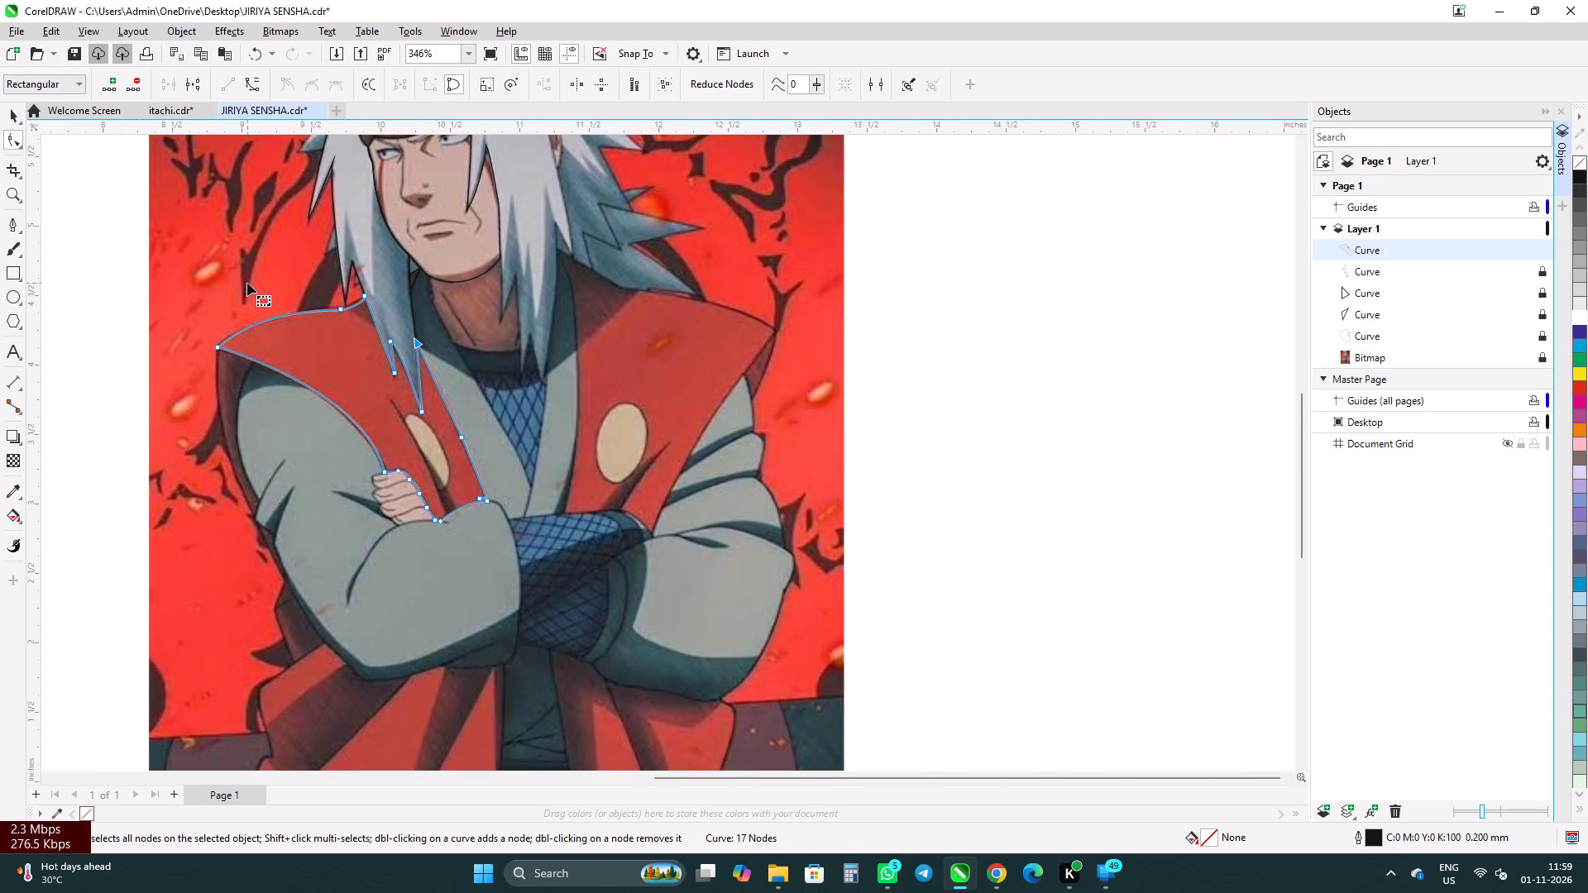
click(22, 108)
click(1189, 415)
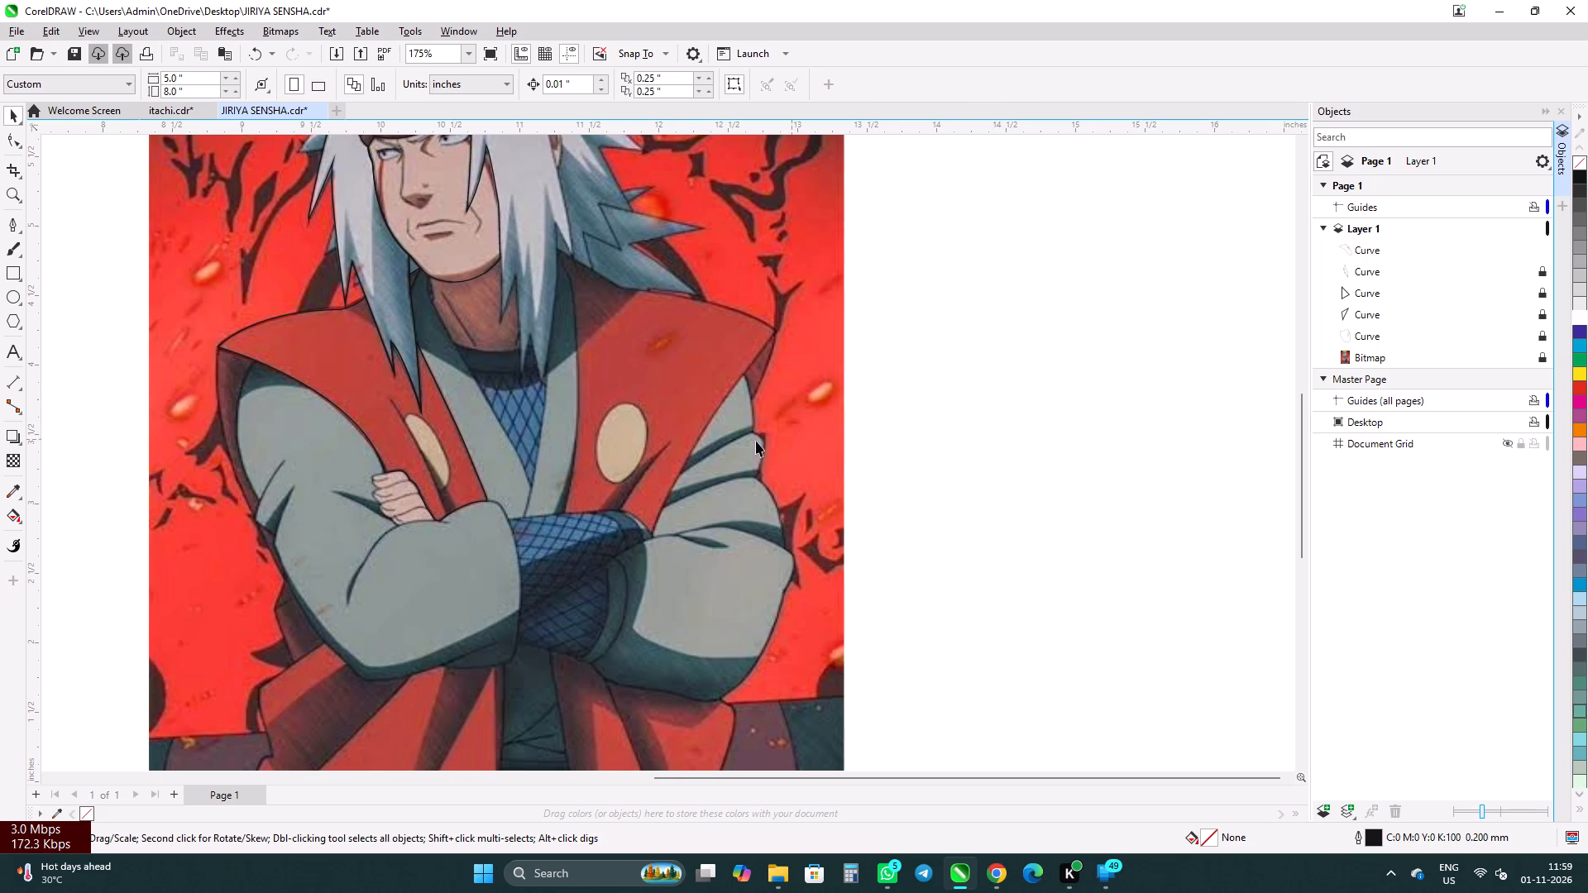
click(390, 361)
right_click(377, 369)
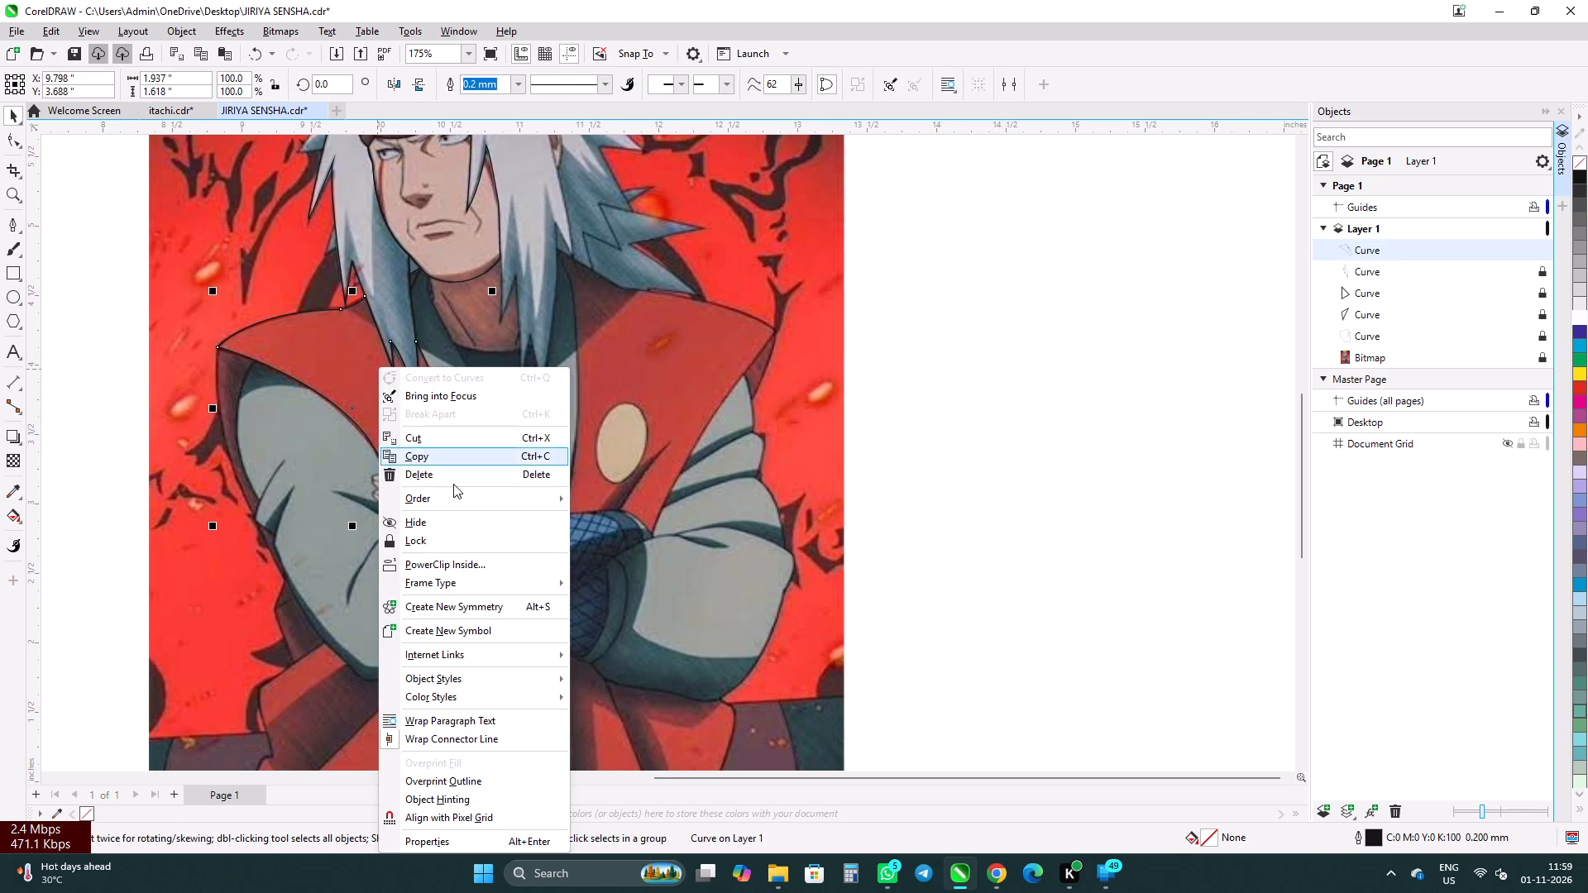
click(437, 537)
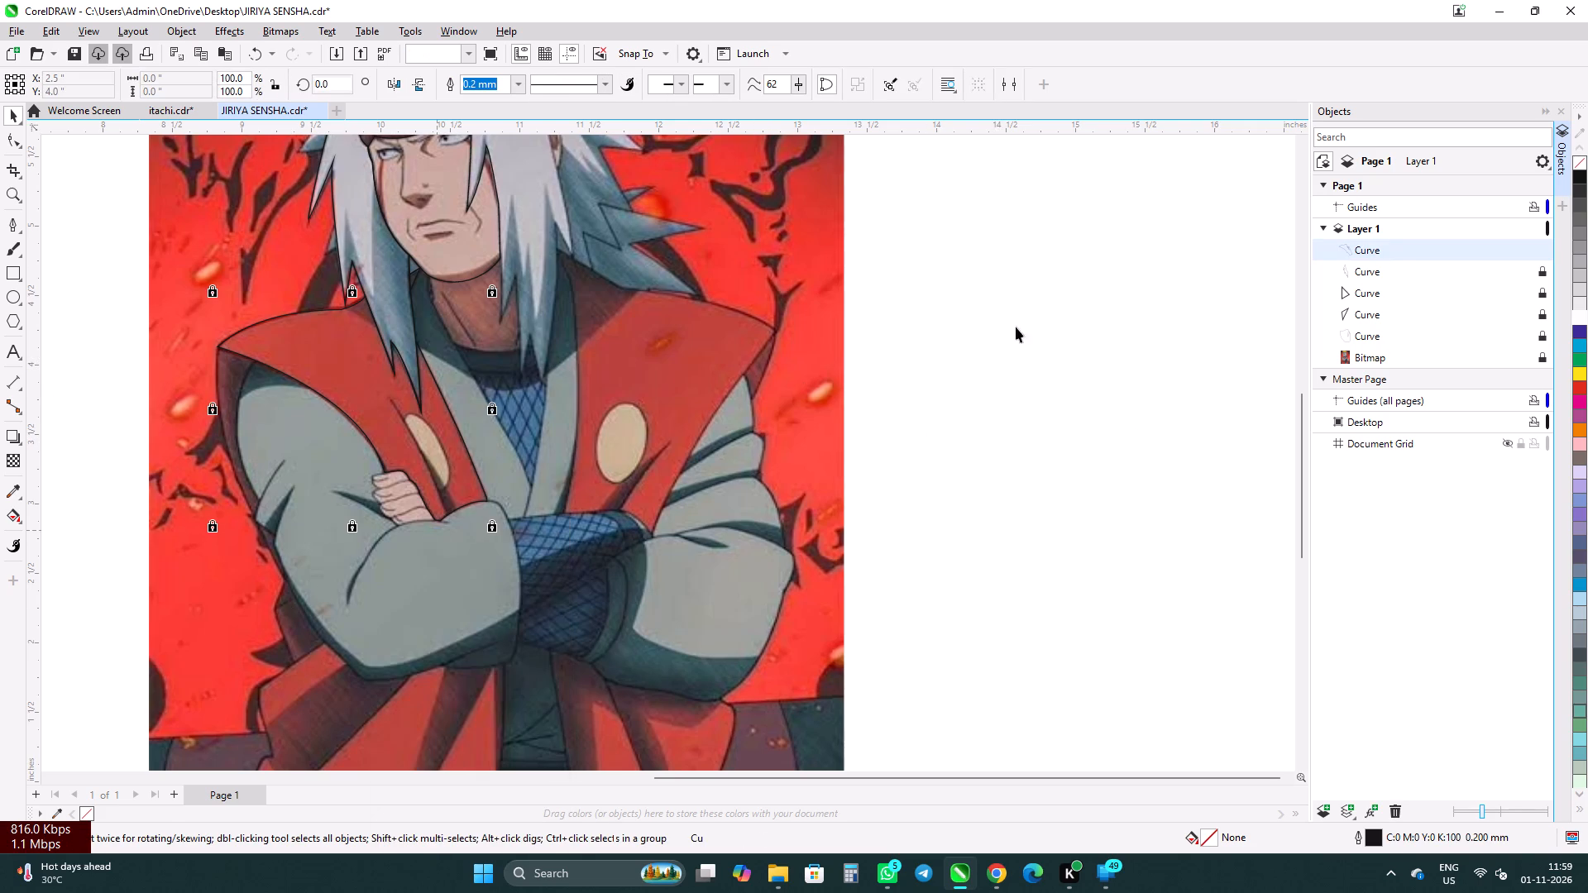
click(1021, 313)
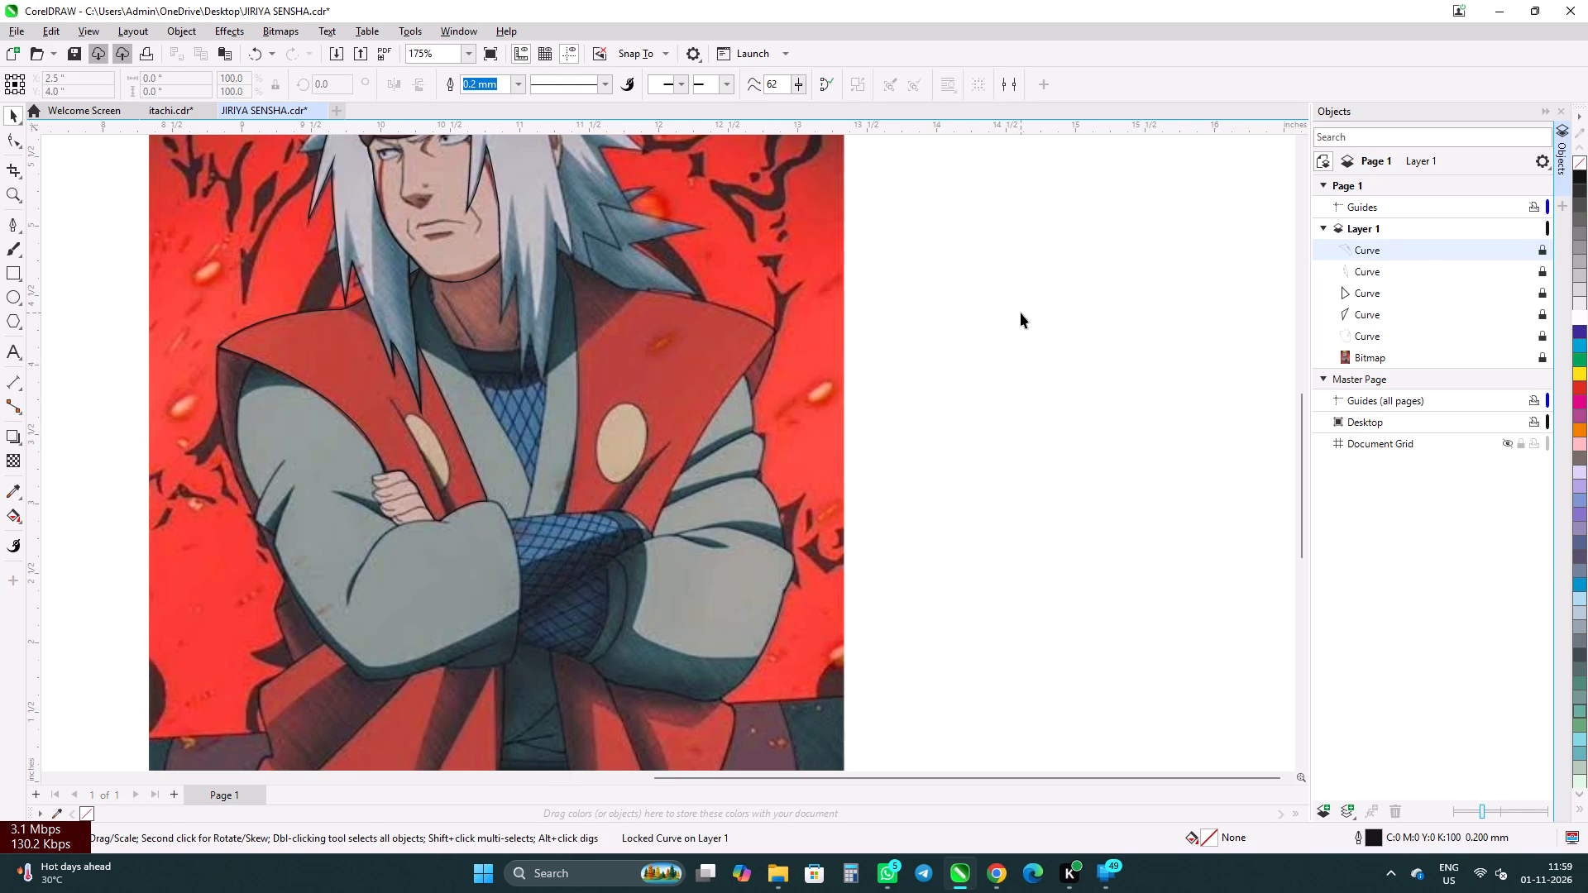
Trace the crease beside the narrow beige oval with the Pen tool, from its upper tip down to the sleeve edge.
click(438, 469)
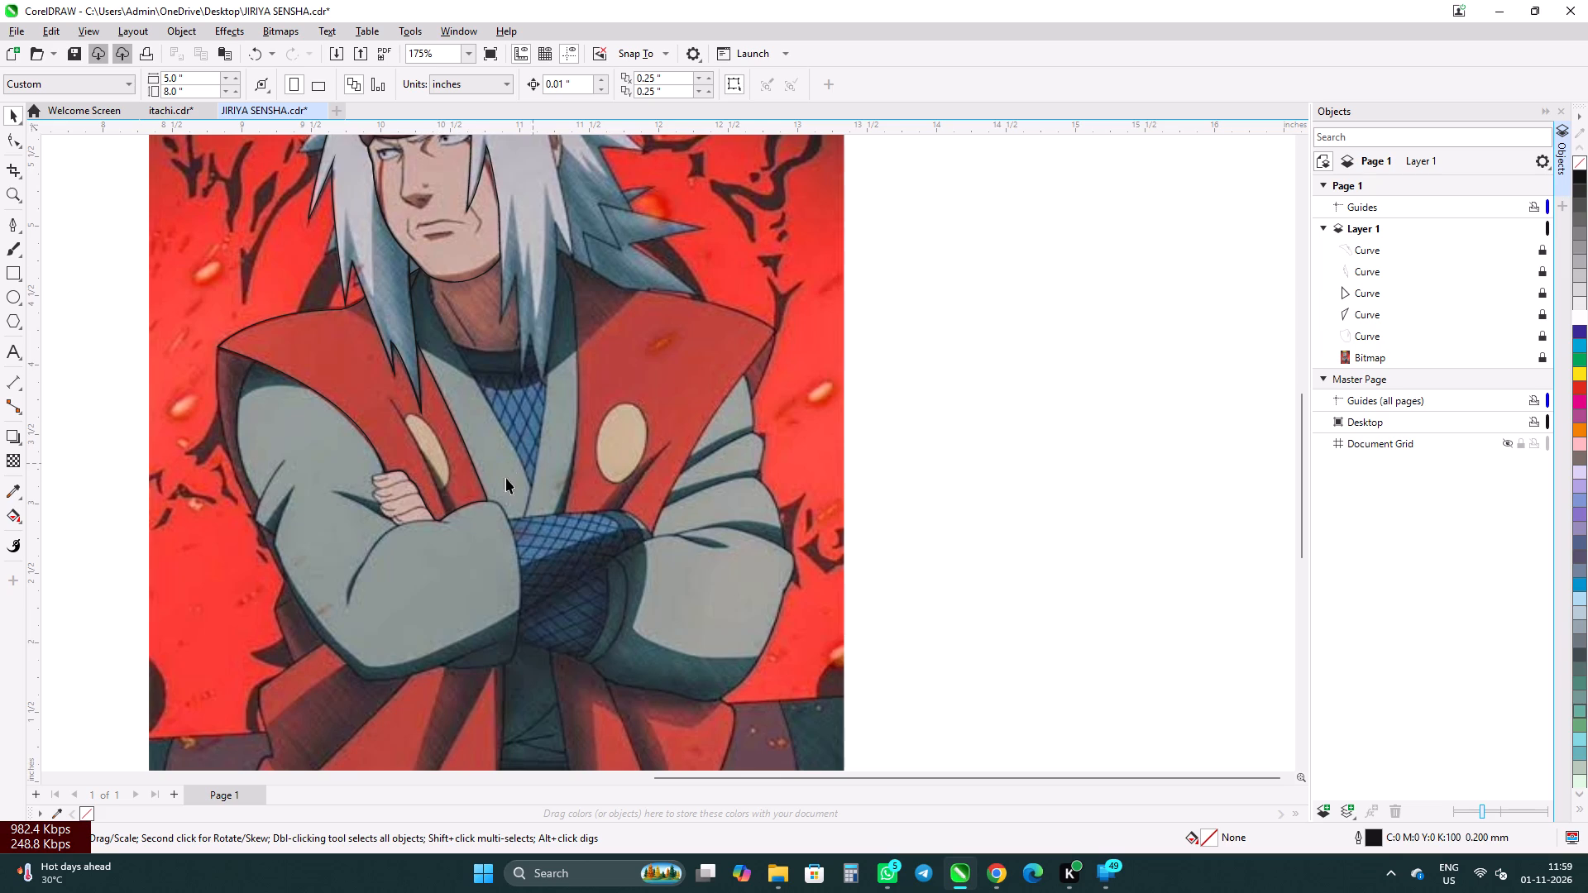
scroll(409, 480, up, 8)
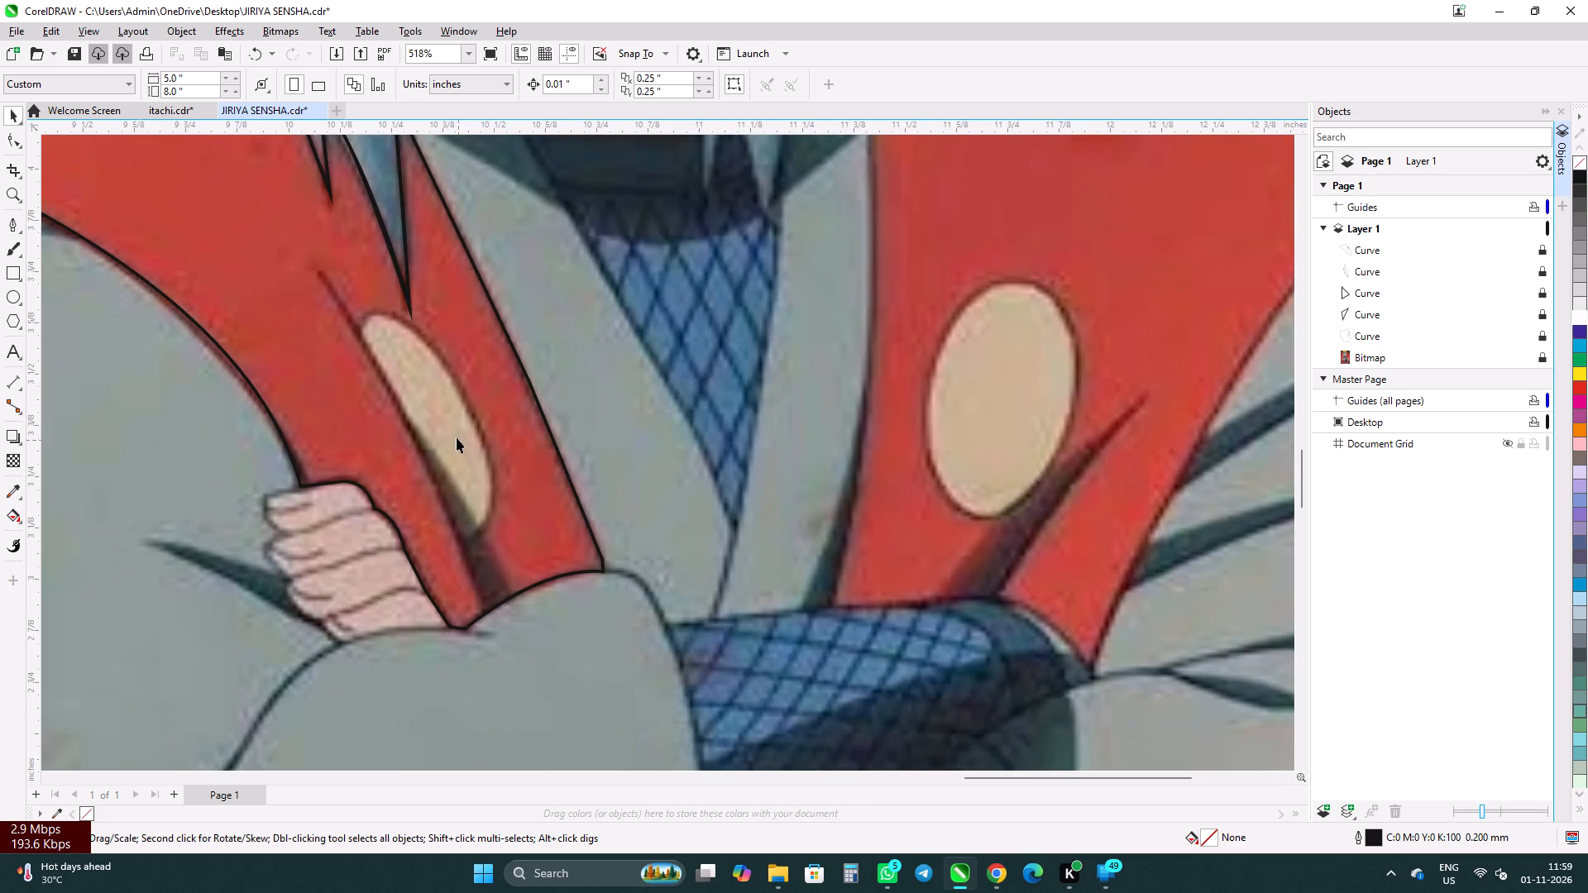
scroll(237, 382, up, 1)
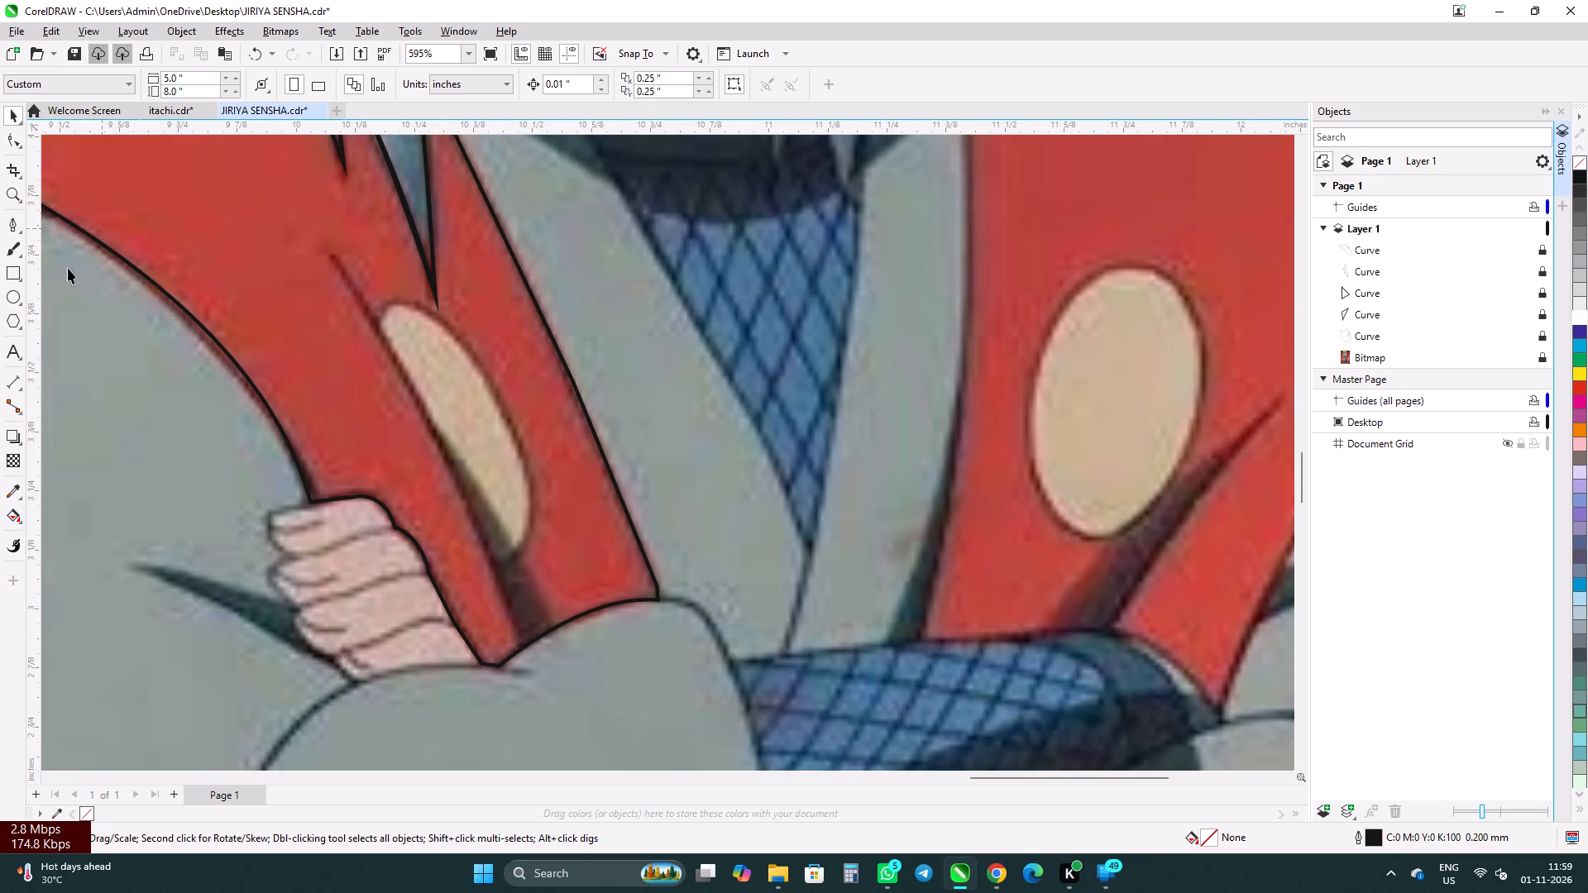
click(16, 303)
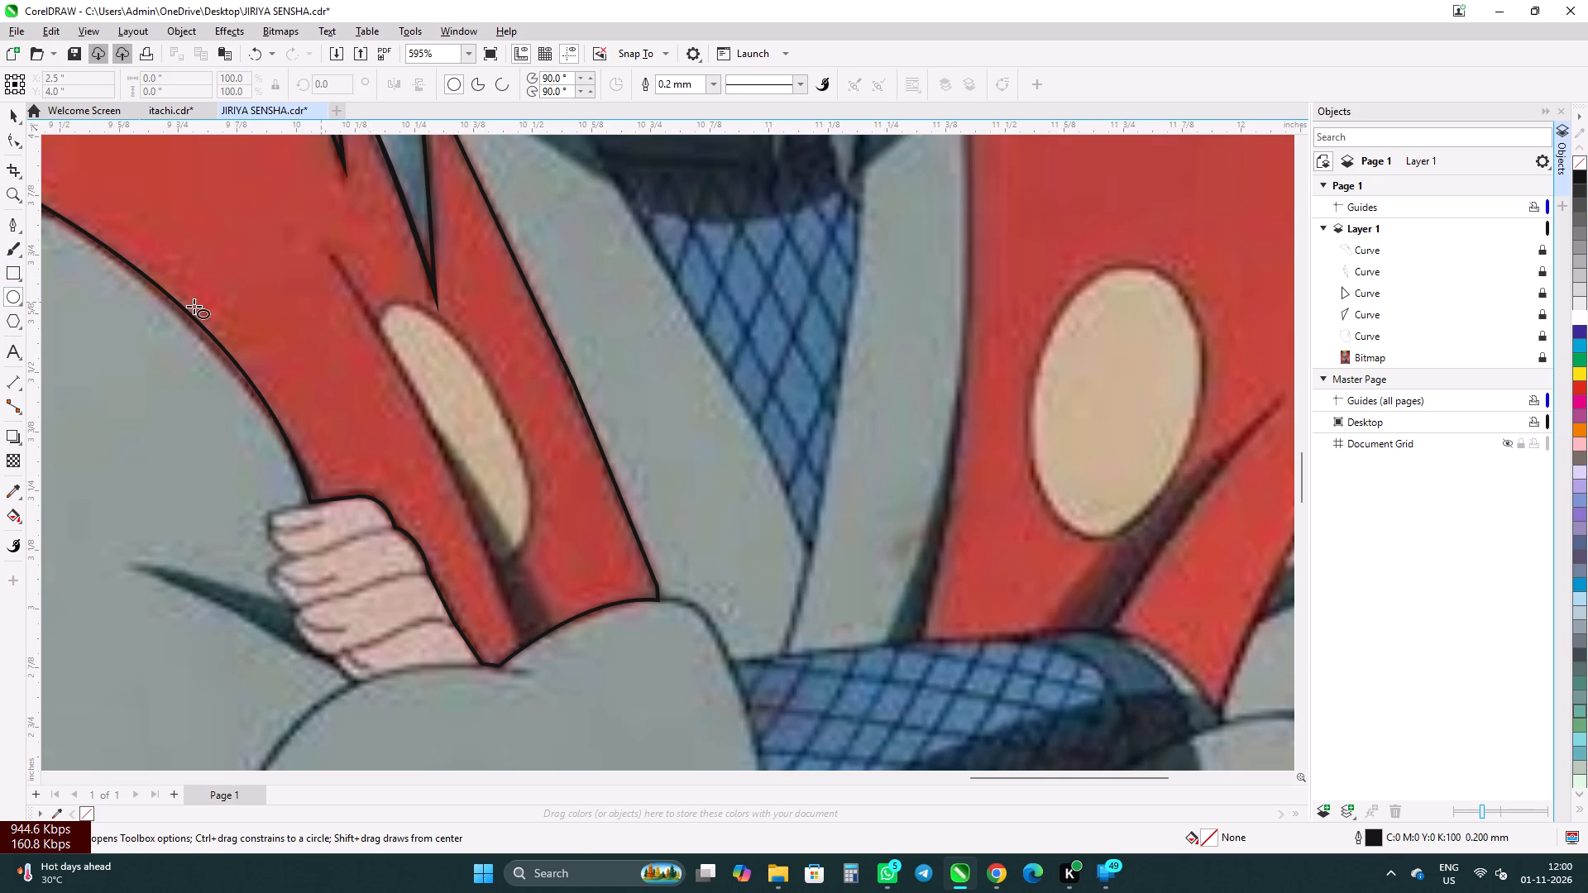
click(13, 222)
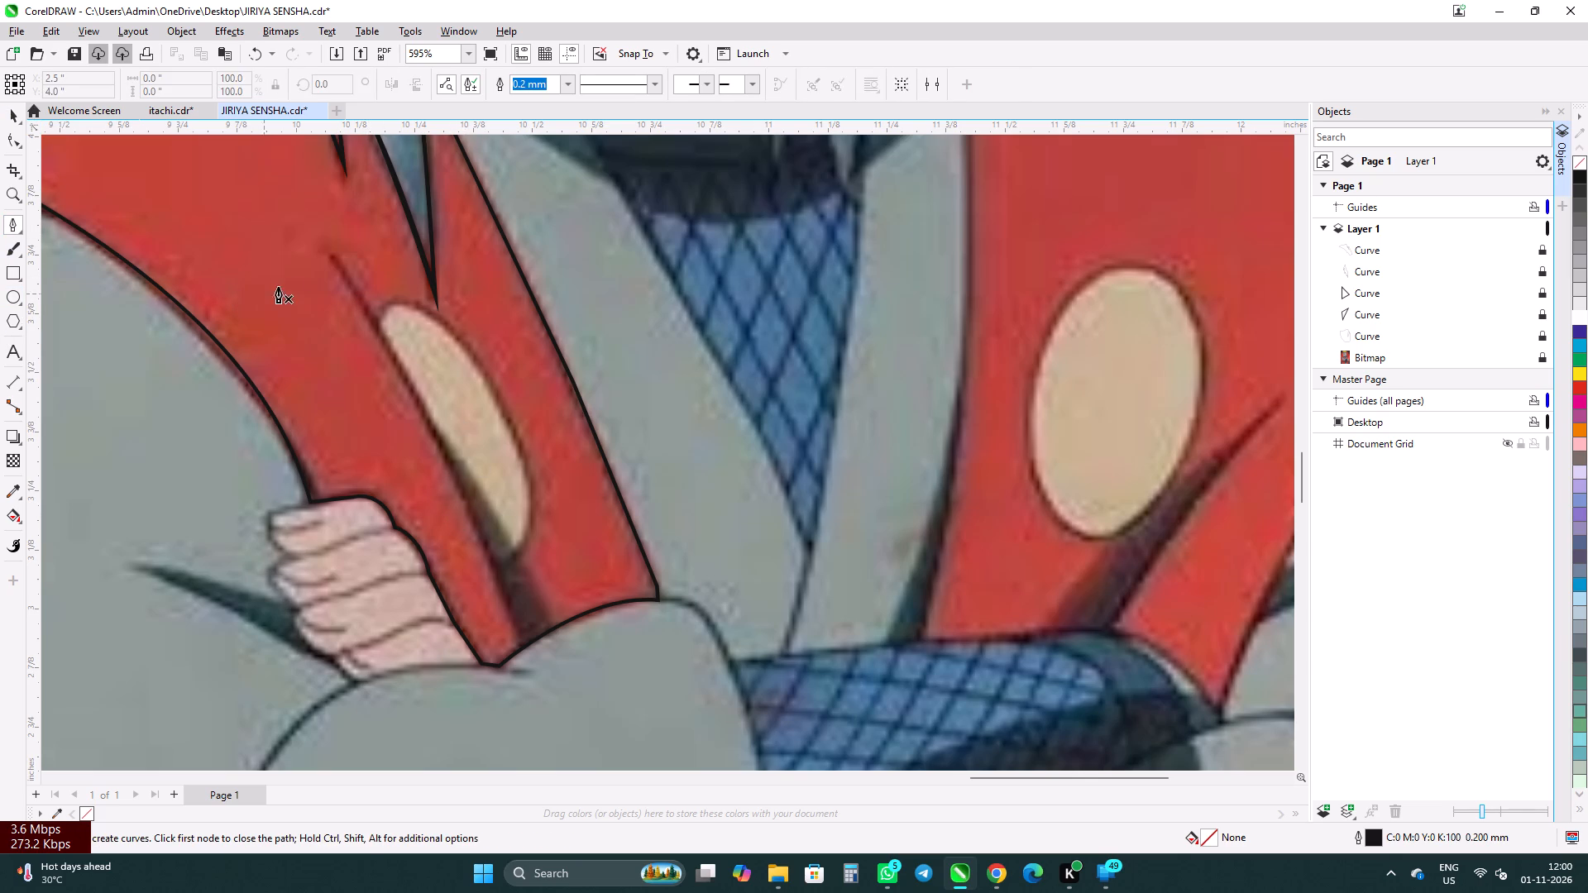
click(332, 257)
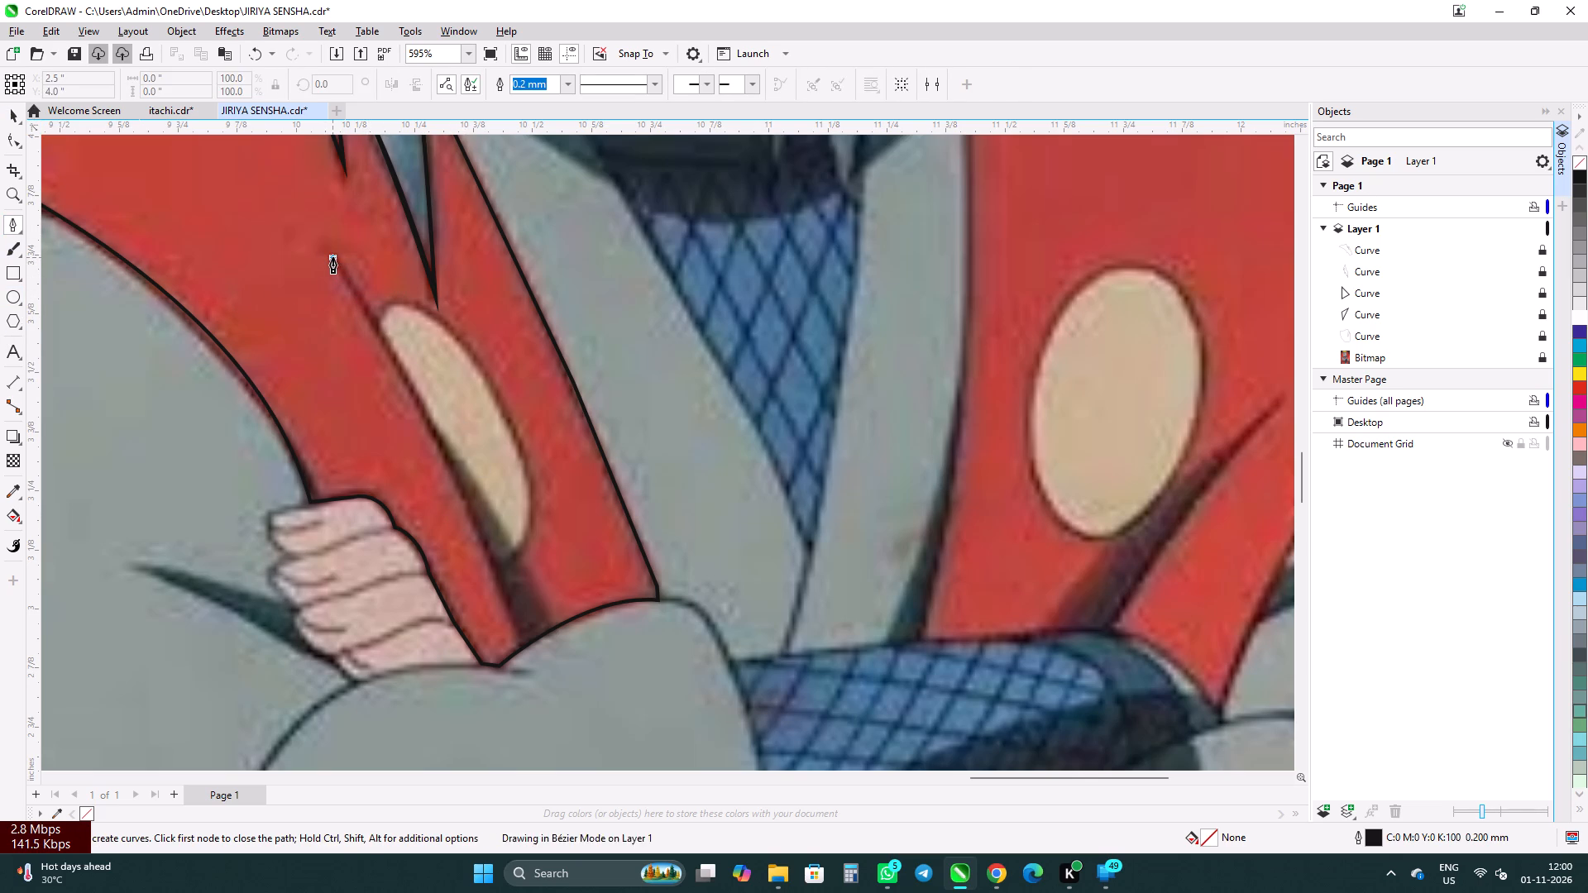
click(433, 429)
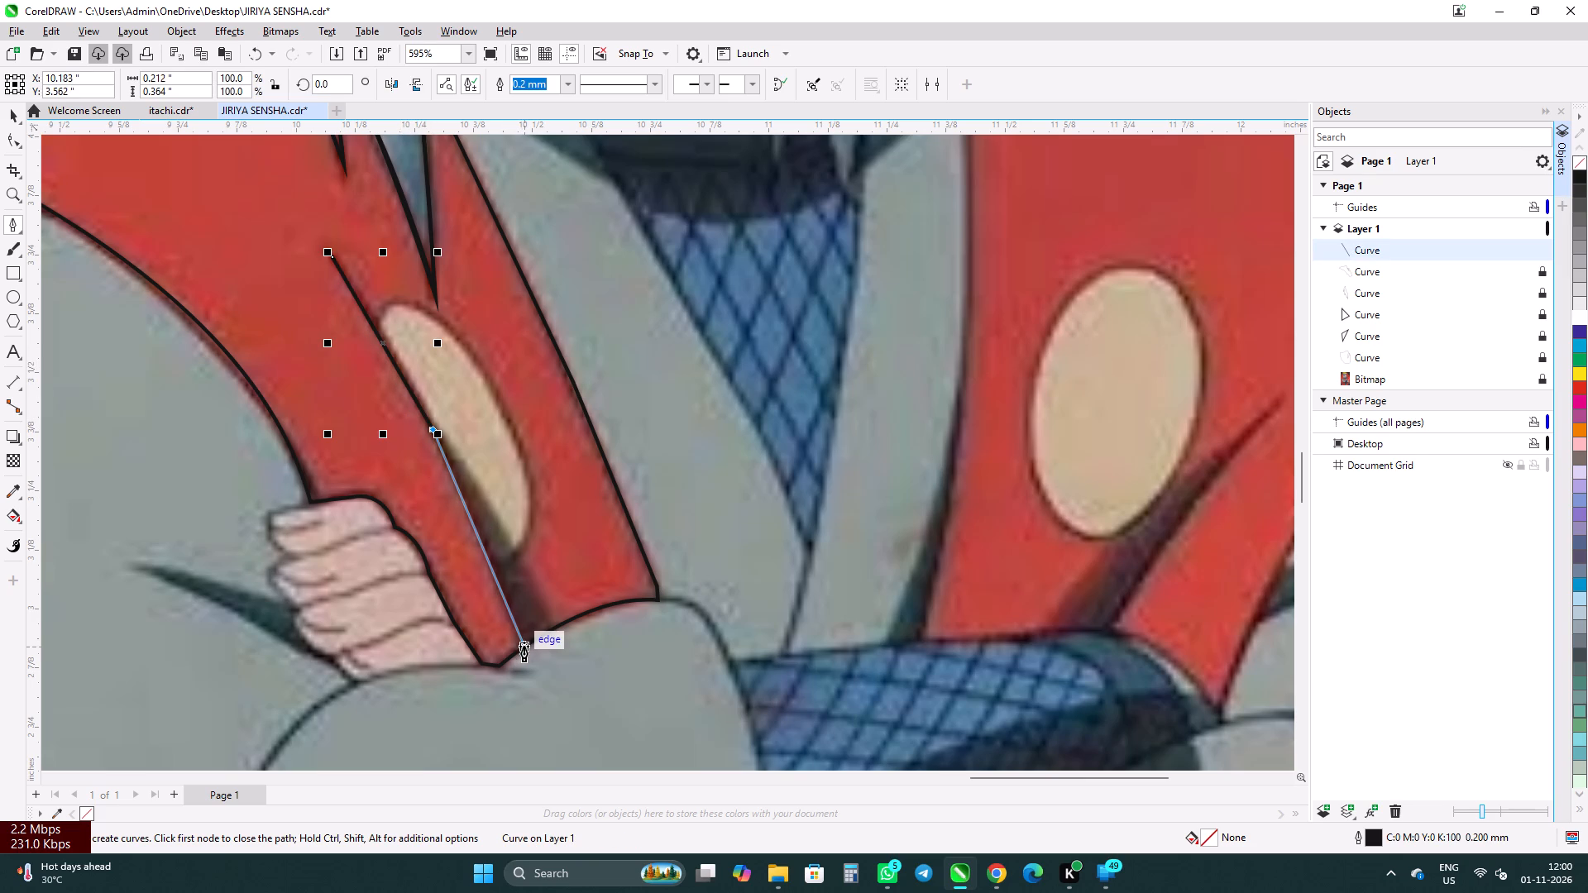
drag(524, 646, 534, 676)
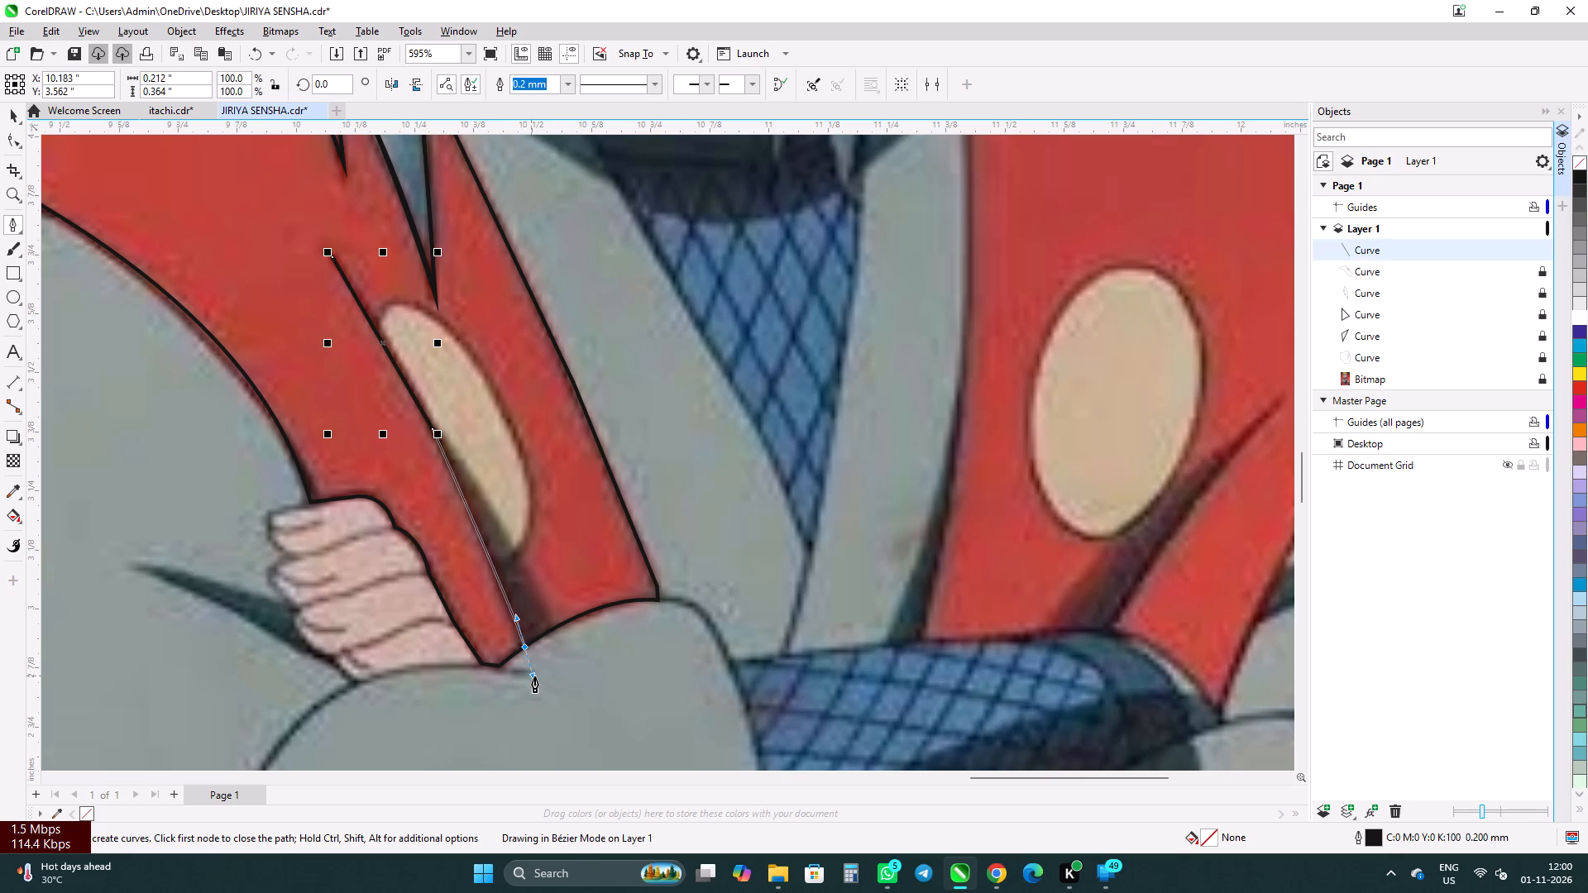
drag(534, 676, 535, 677)
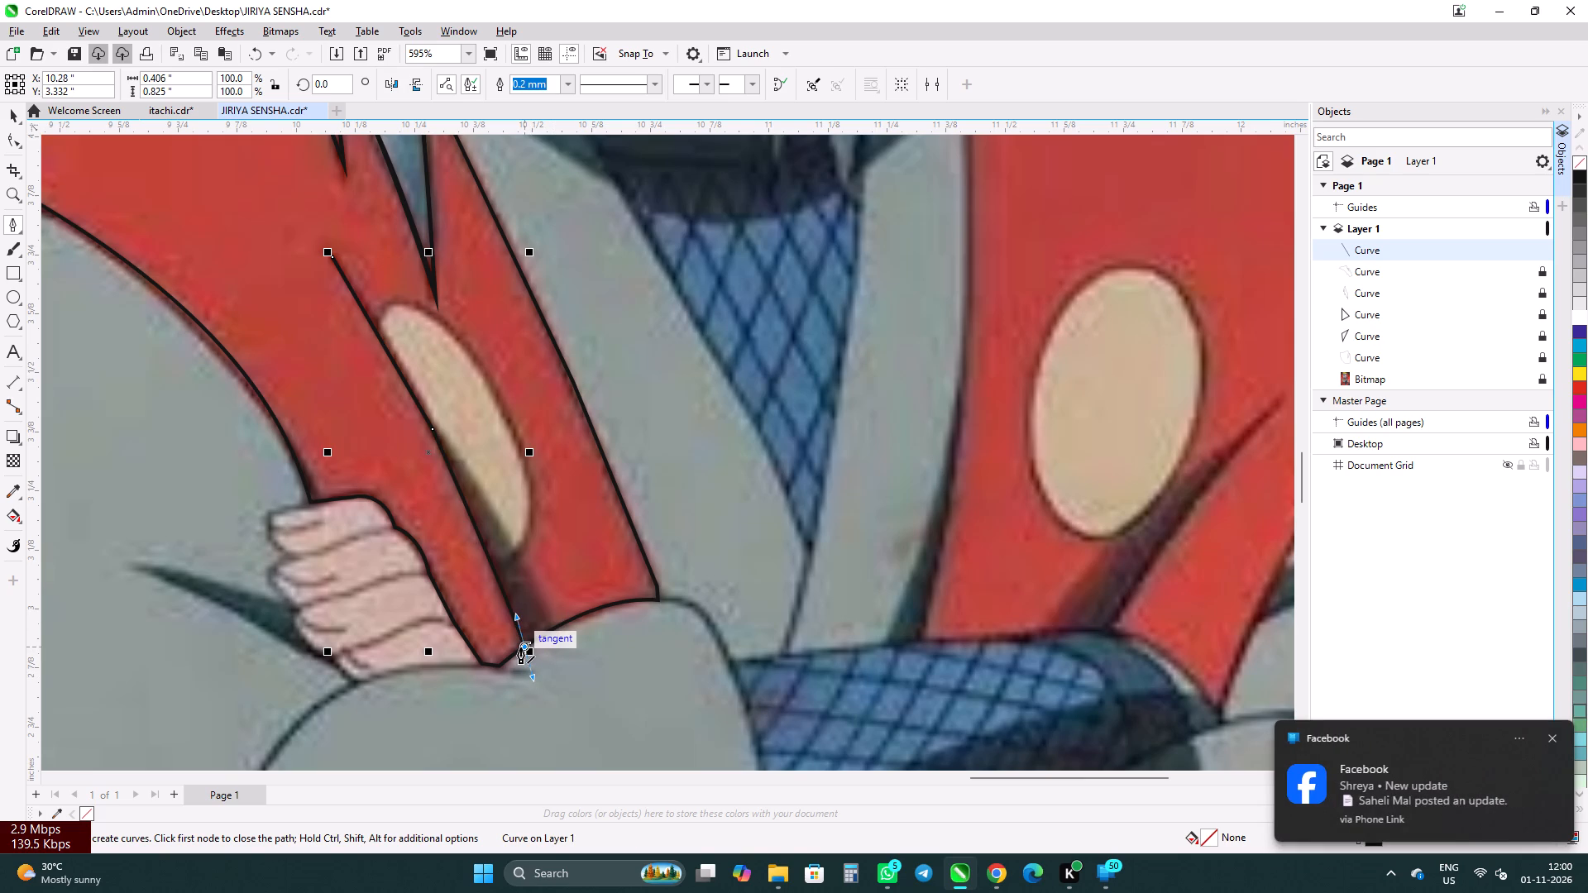
Extend the crease curve with the Pen tool along the sleeve edge and back up to the crease, outlining the dark shadow wedge.
alt+click(520, 647)
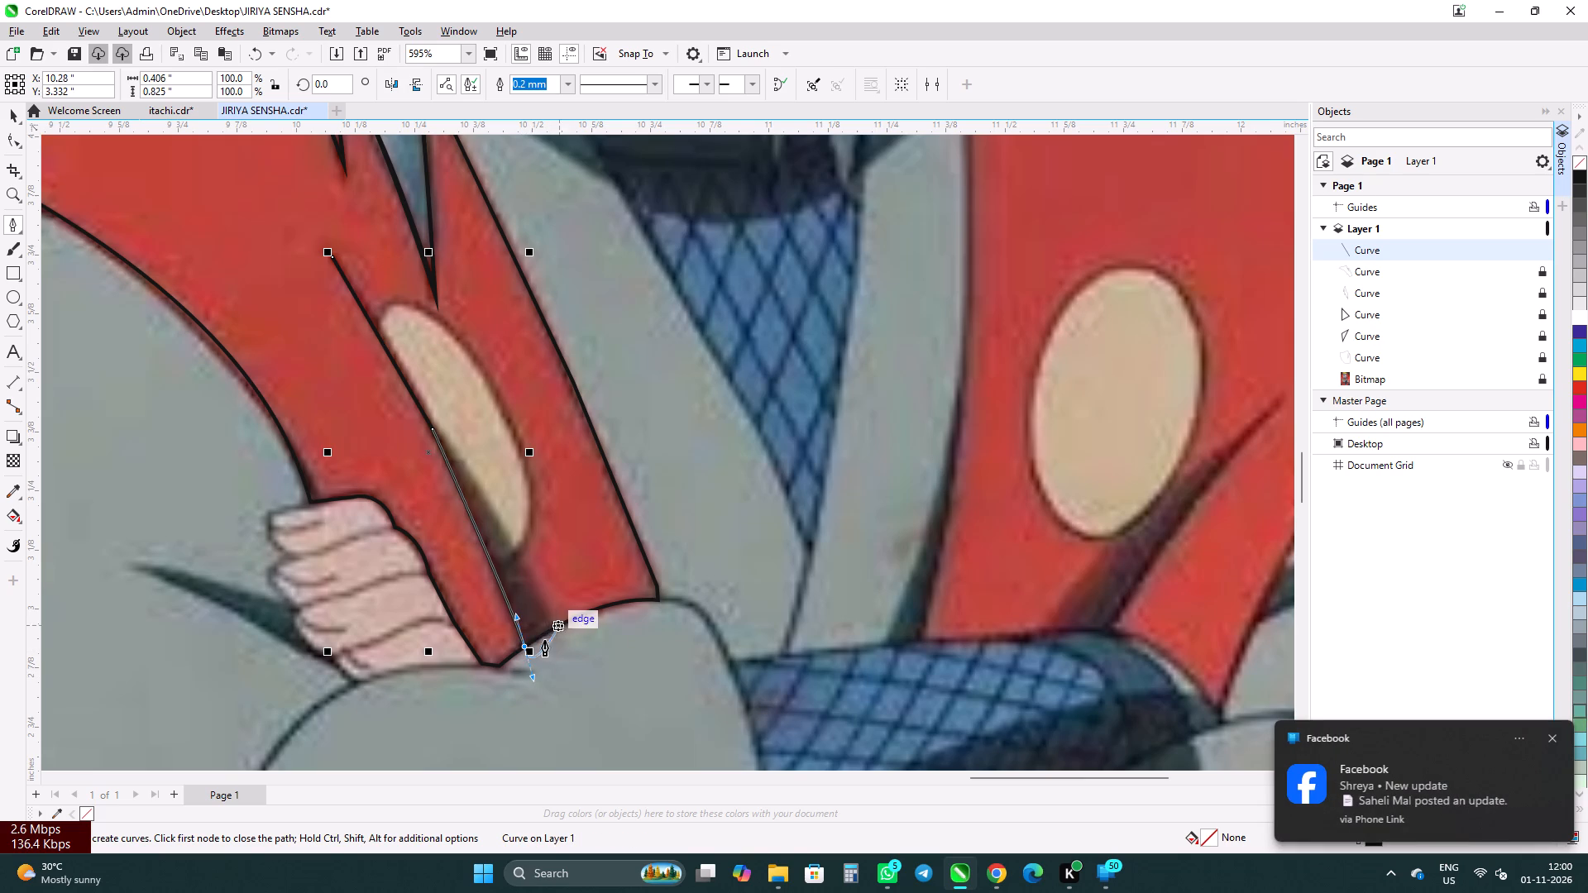
alt+click(530, 648)
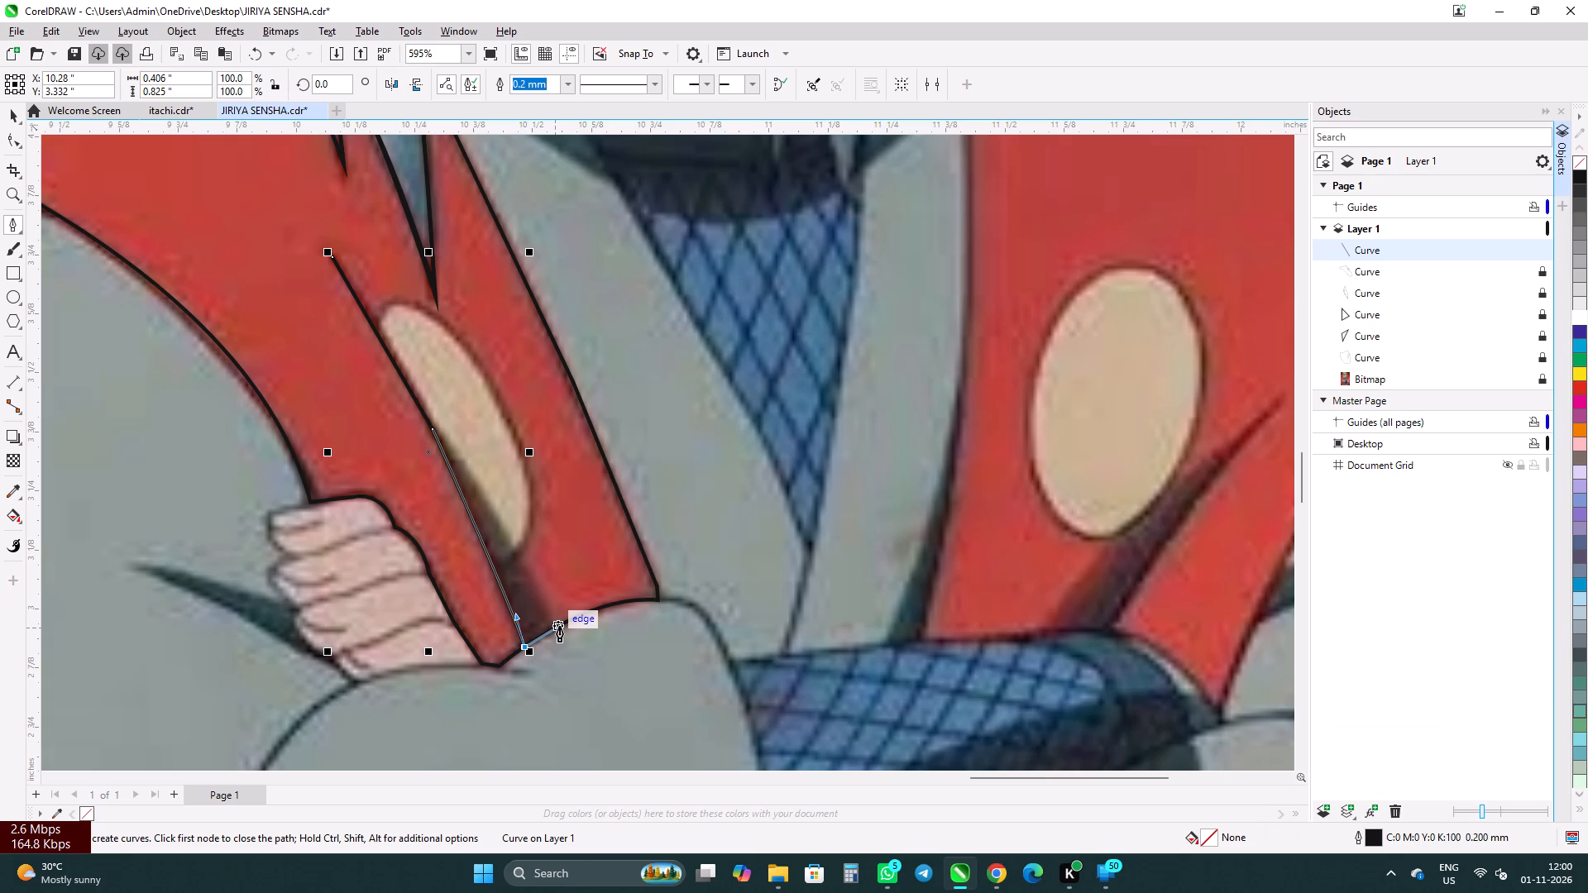
click(555, 626)
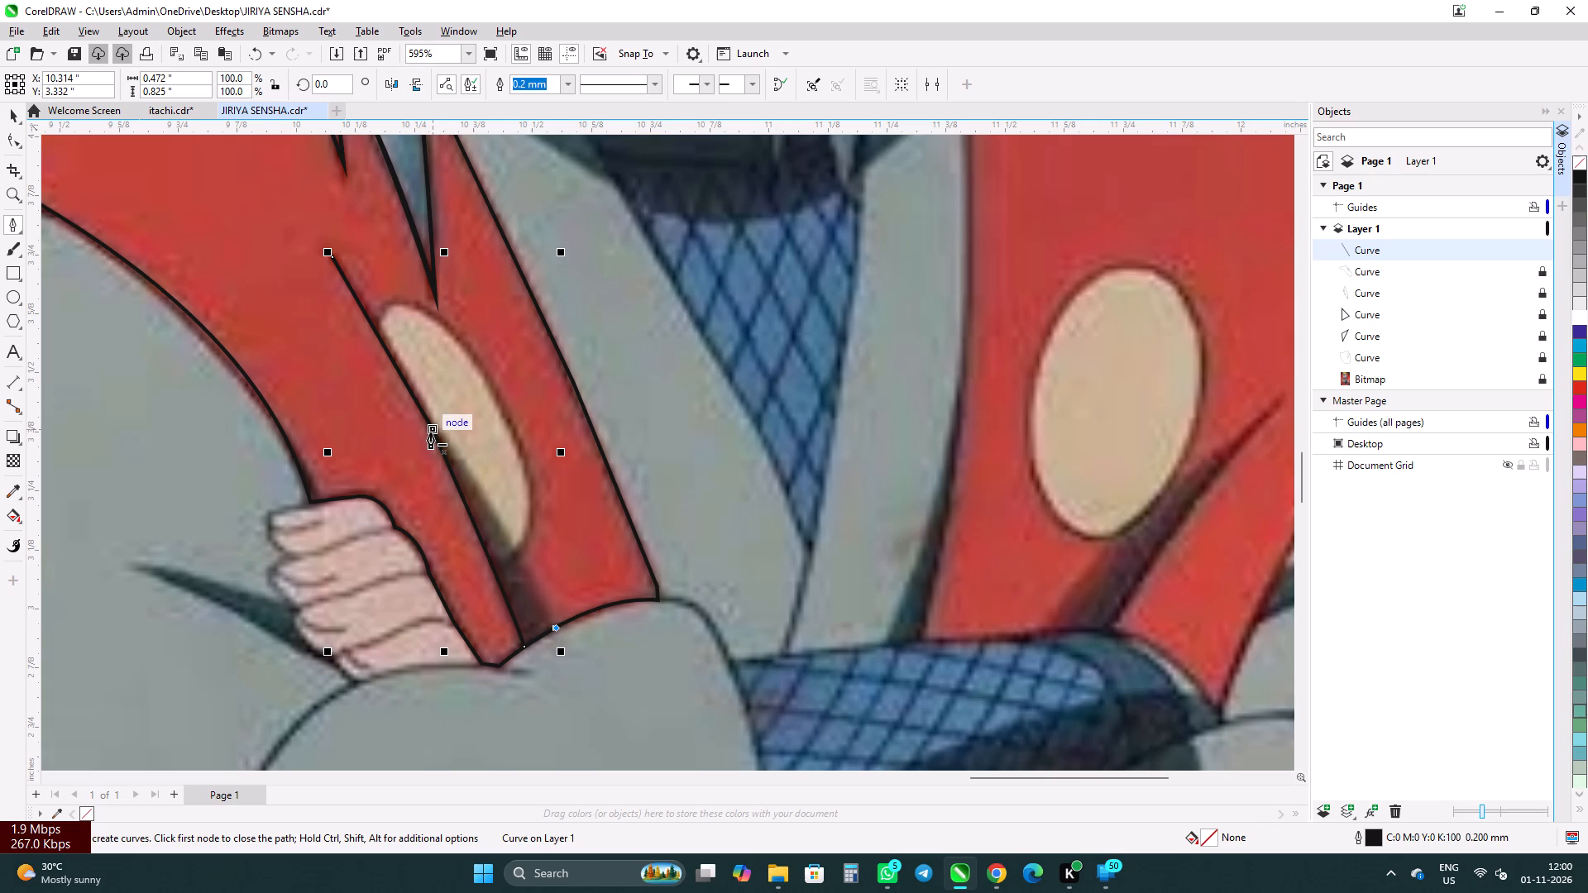
shift+drag(430, 432, 401, 432)
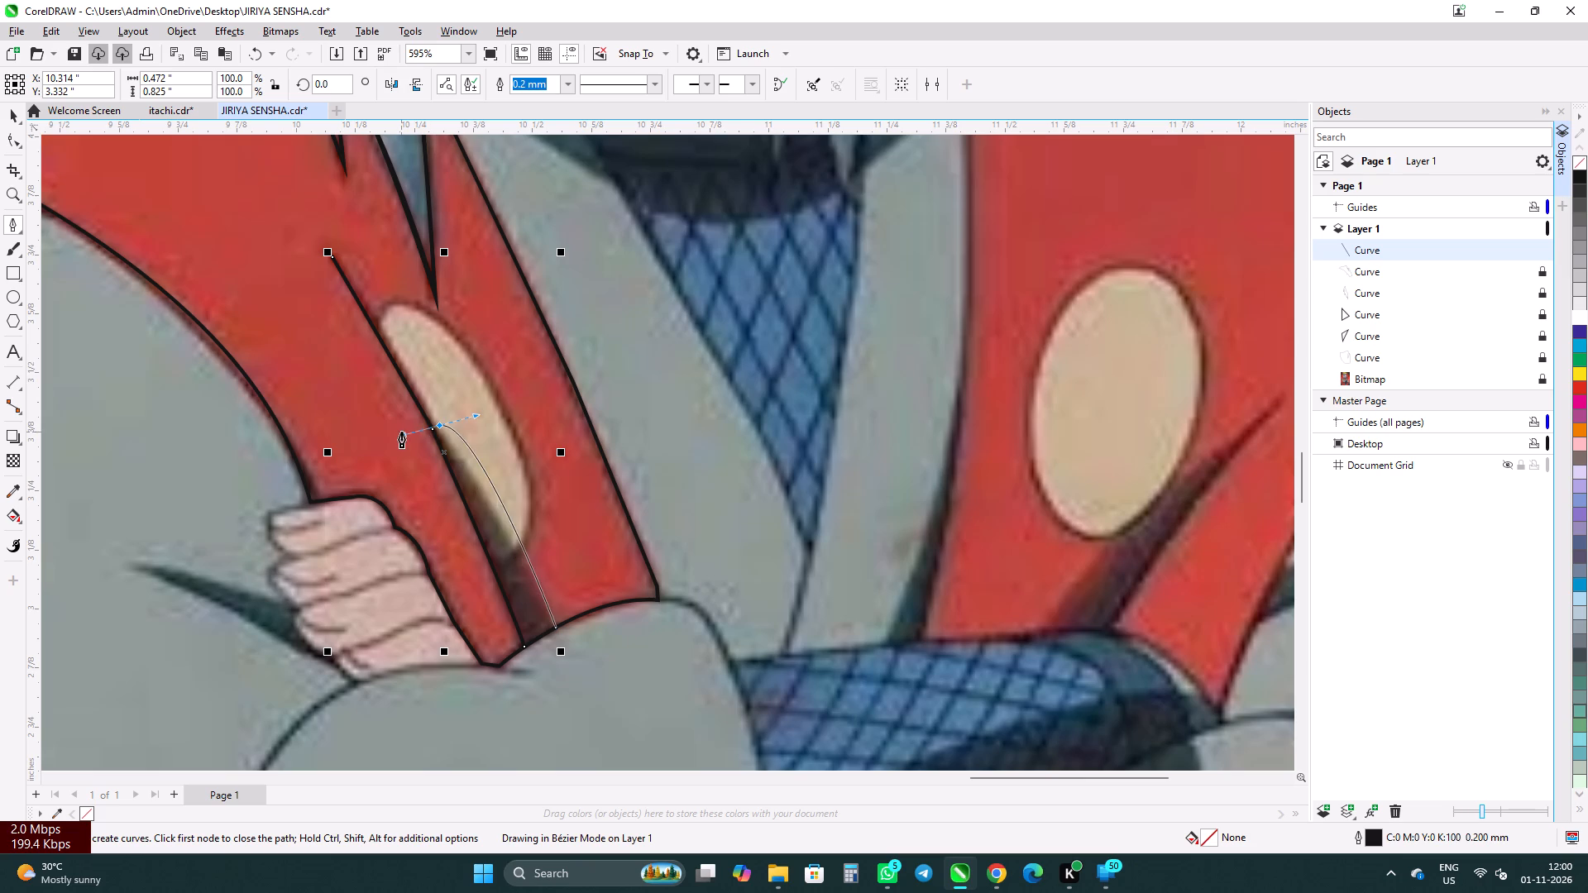
shift+drag(401, 432, 410, 405)
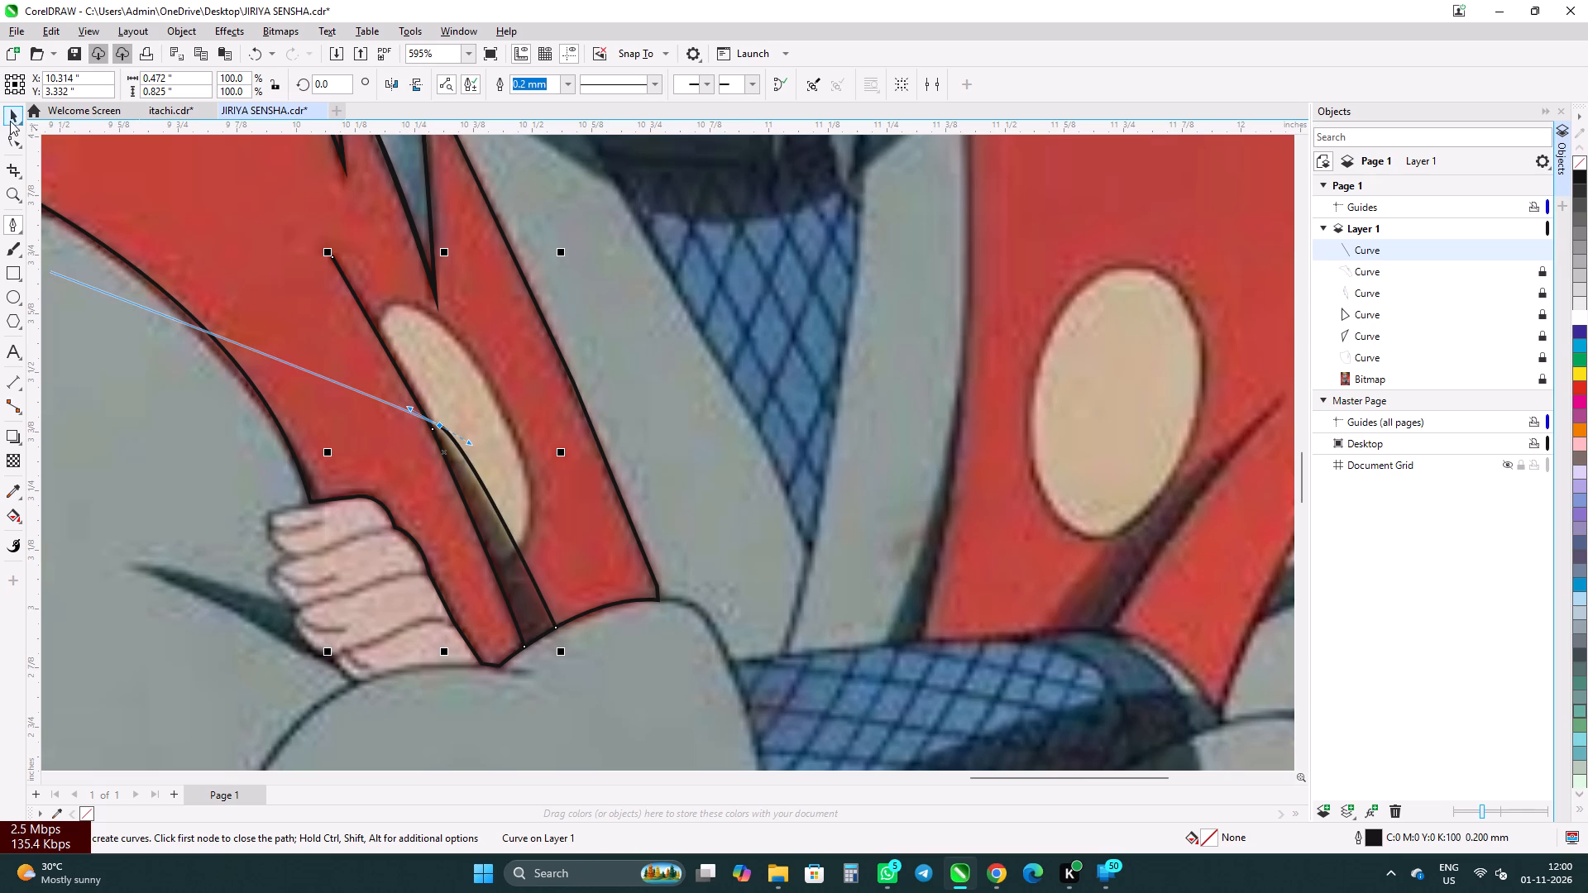
Move the shadow wedge's lower outer corner node onto the sleeve edge, closer to the shadow's dark boundary.
click(11, 118)
click(17, 150)
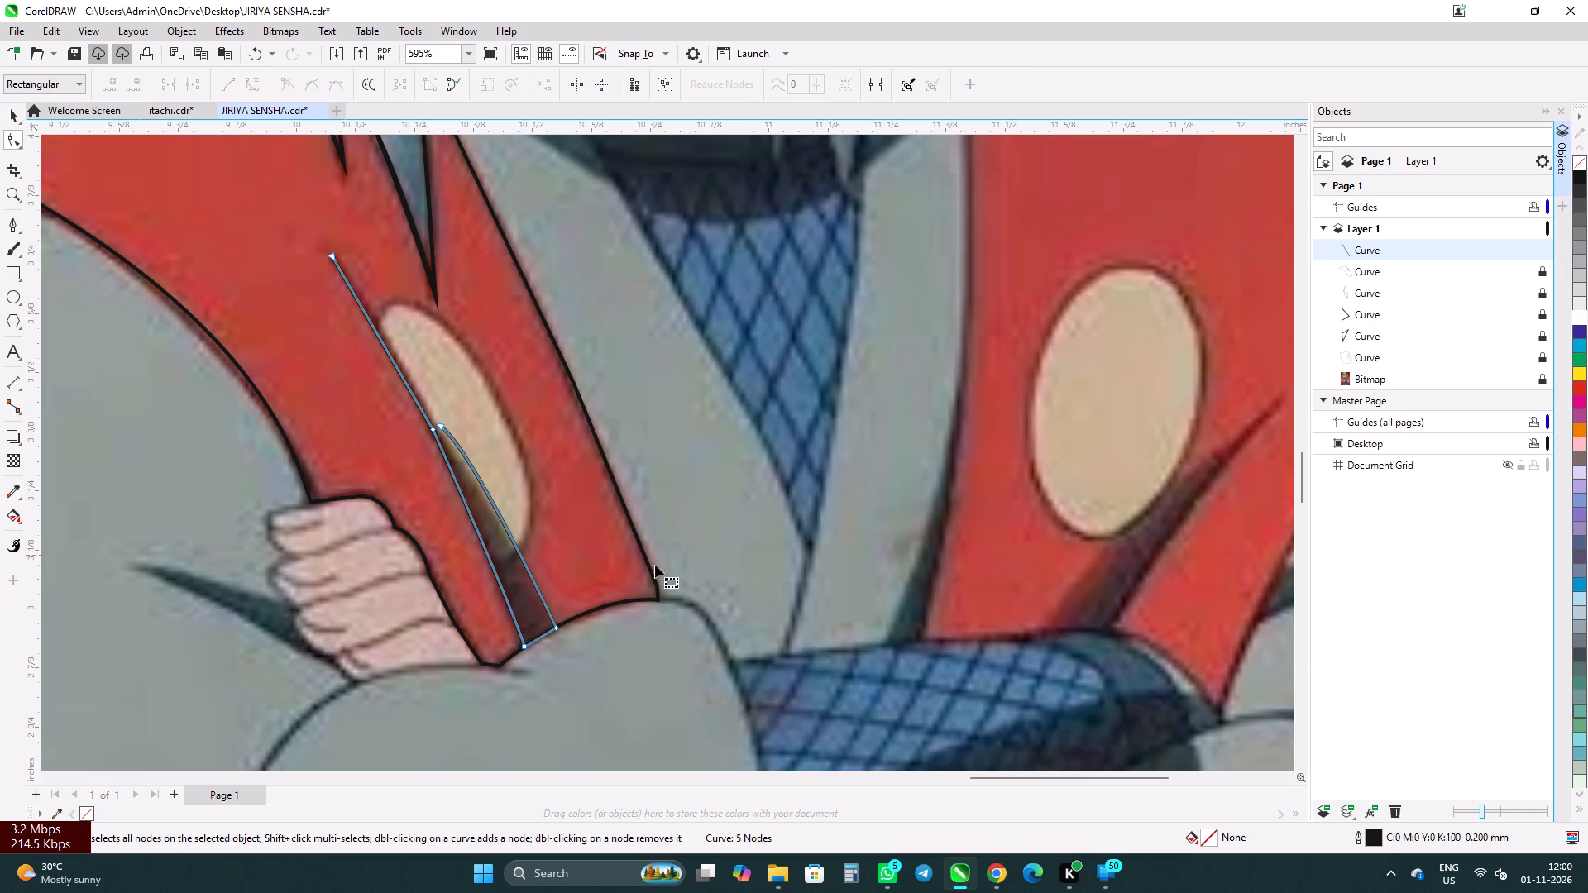
scroll(435, 435, up, 4)
scroll(456, 480, down, 6)
scroll(562, 667, up, 7)
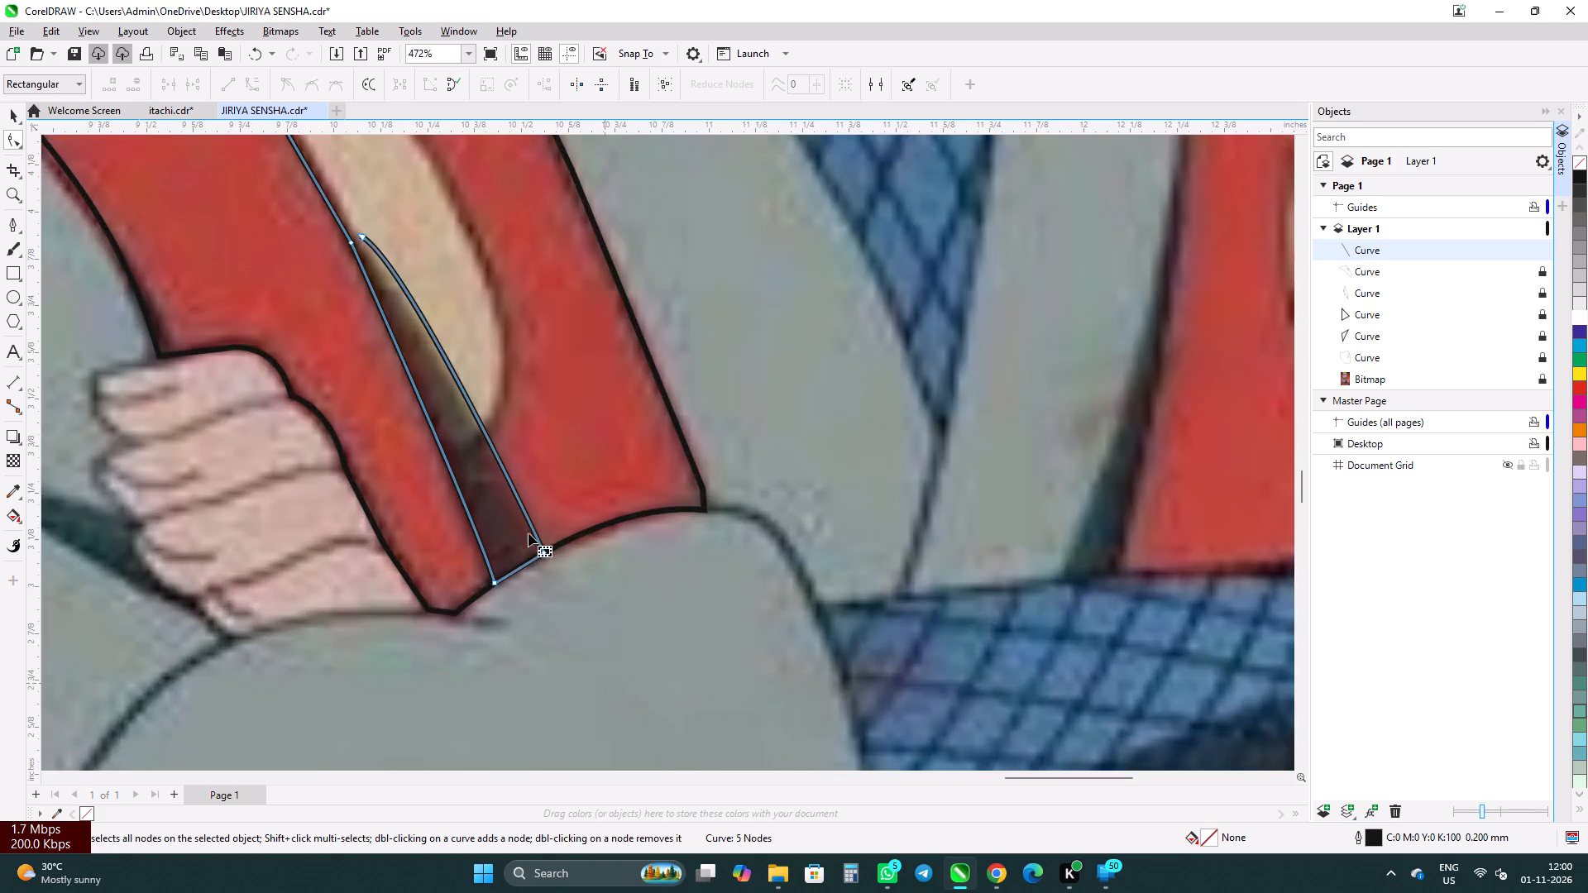
scroll(529, 533, up, 4)
drag(563, 579, 543, 591)
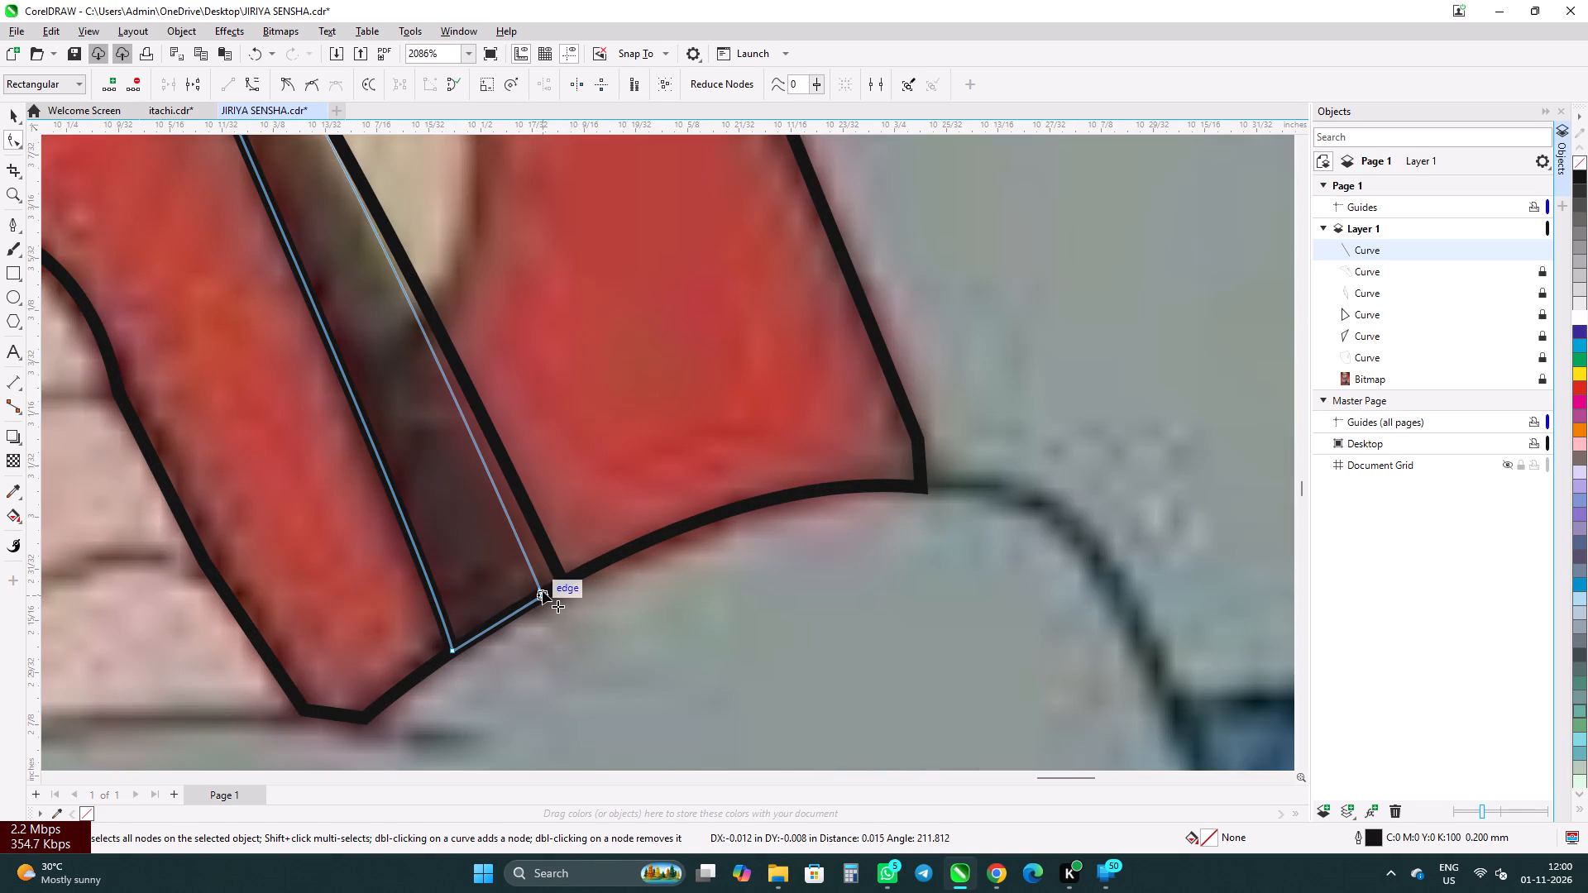
drag(543, 591, 552, 583)
Move the shadow wedge's upper end node onto the crease line's node beside the narrow beige oval.
scroll(544, 603, down, 6)
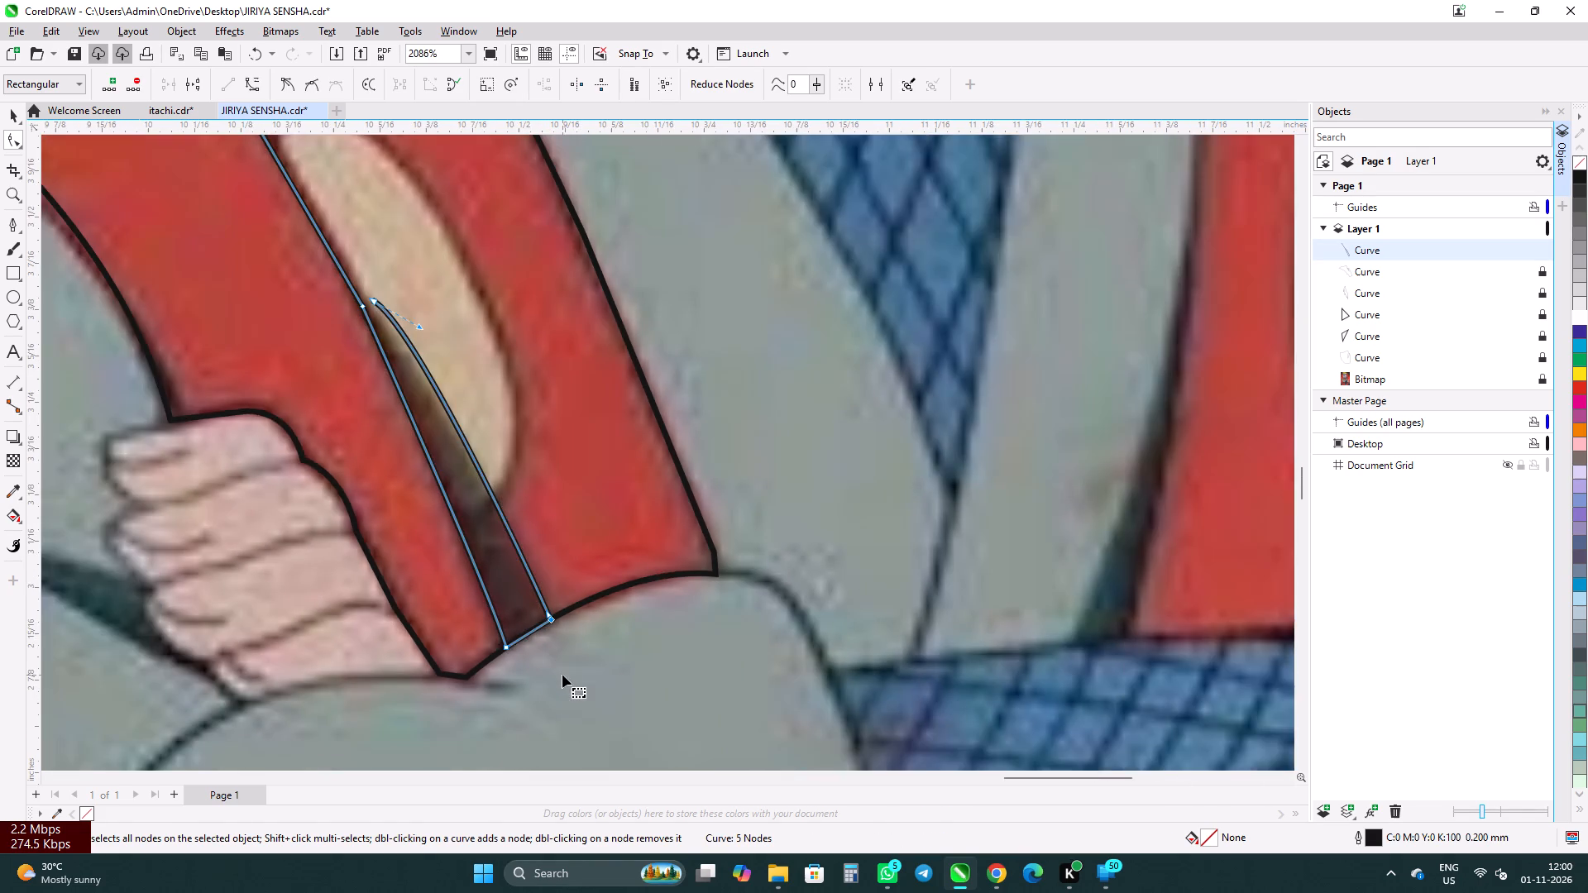
scroll(562, 675, down, 3)
scroll(417, 415, up, 11)
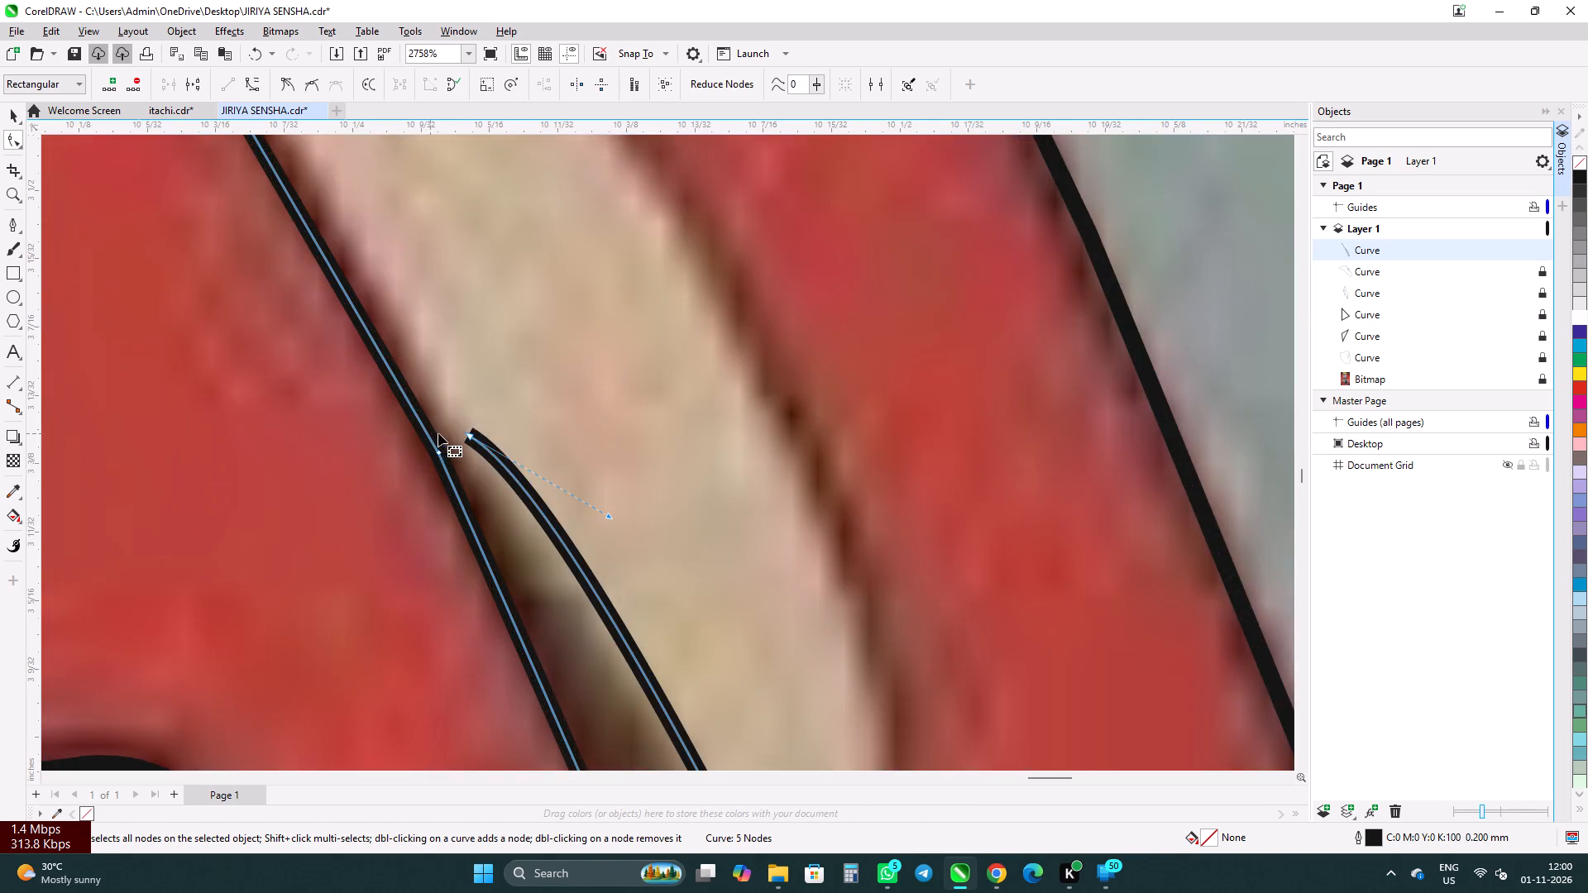
scroll(438, 433, up, 4)
drag(490, 438, 447, 461)
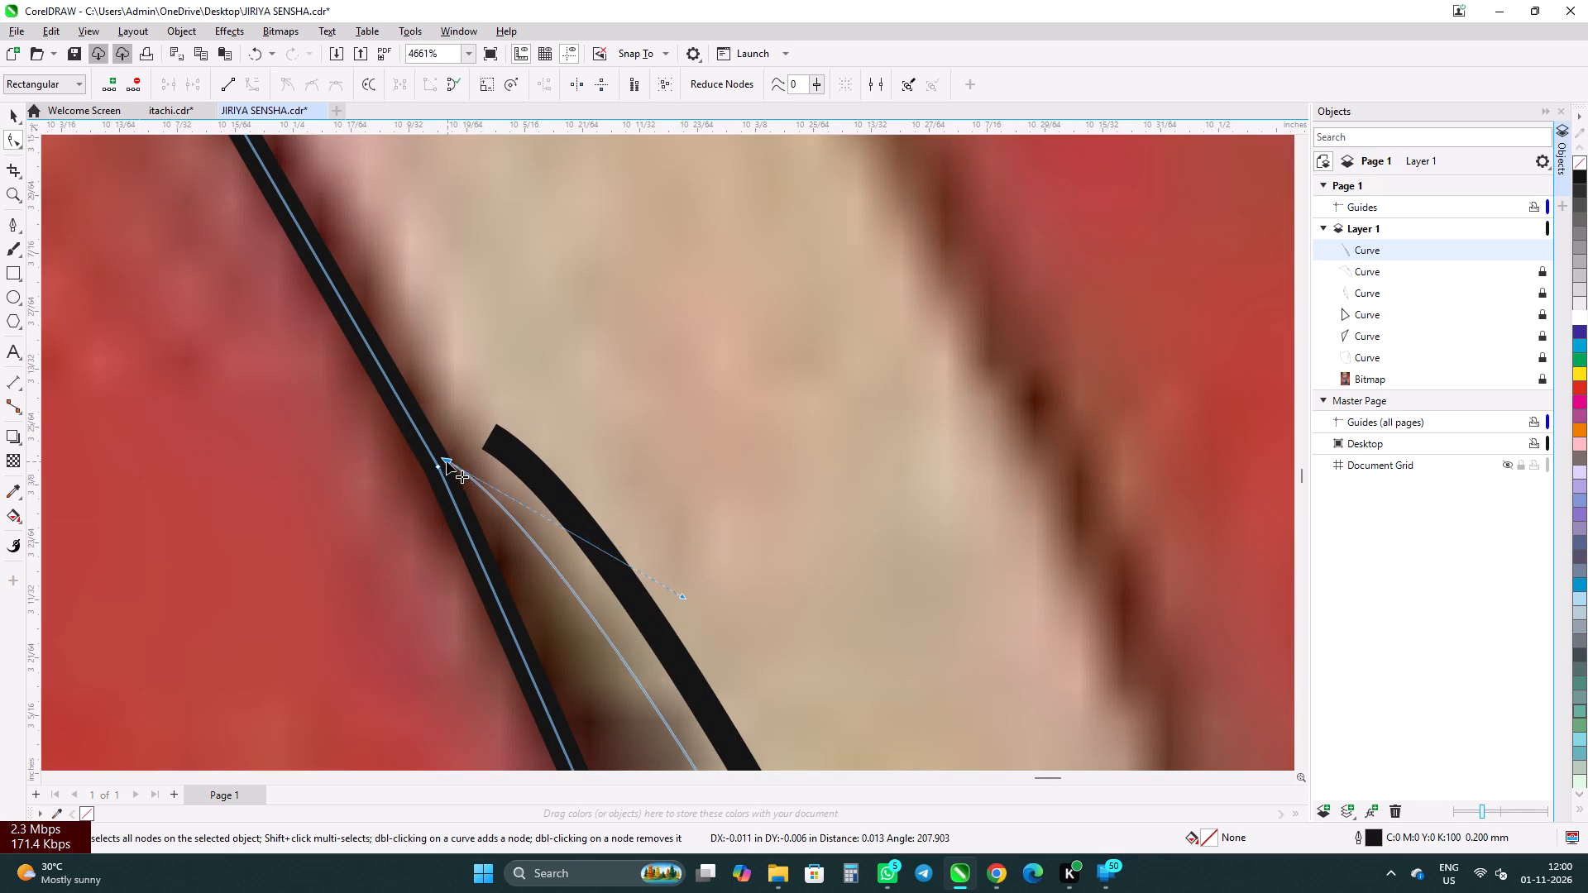
drag(447, 461, 443, 467)
Reshape the shadow wedge's outer edge with the curve handle at its upper tip, and select the nodes meeting there.
scroll(497, 441, down, 5)
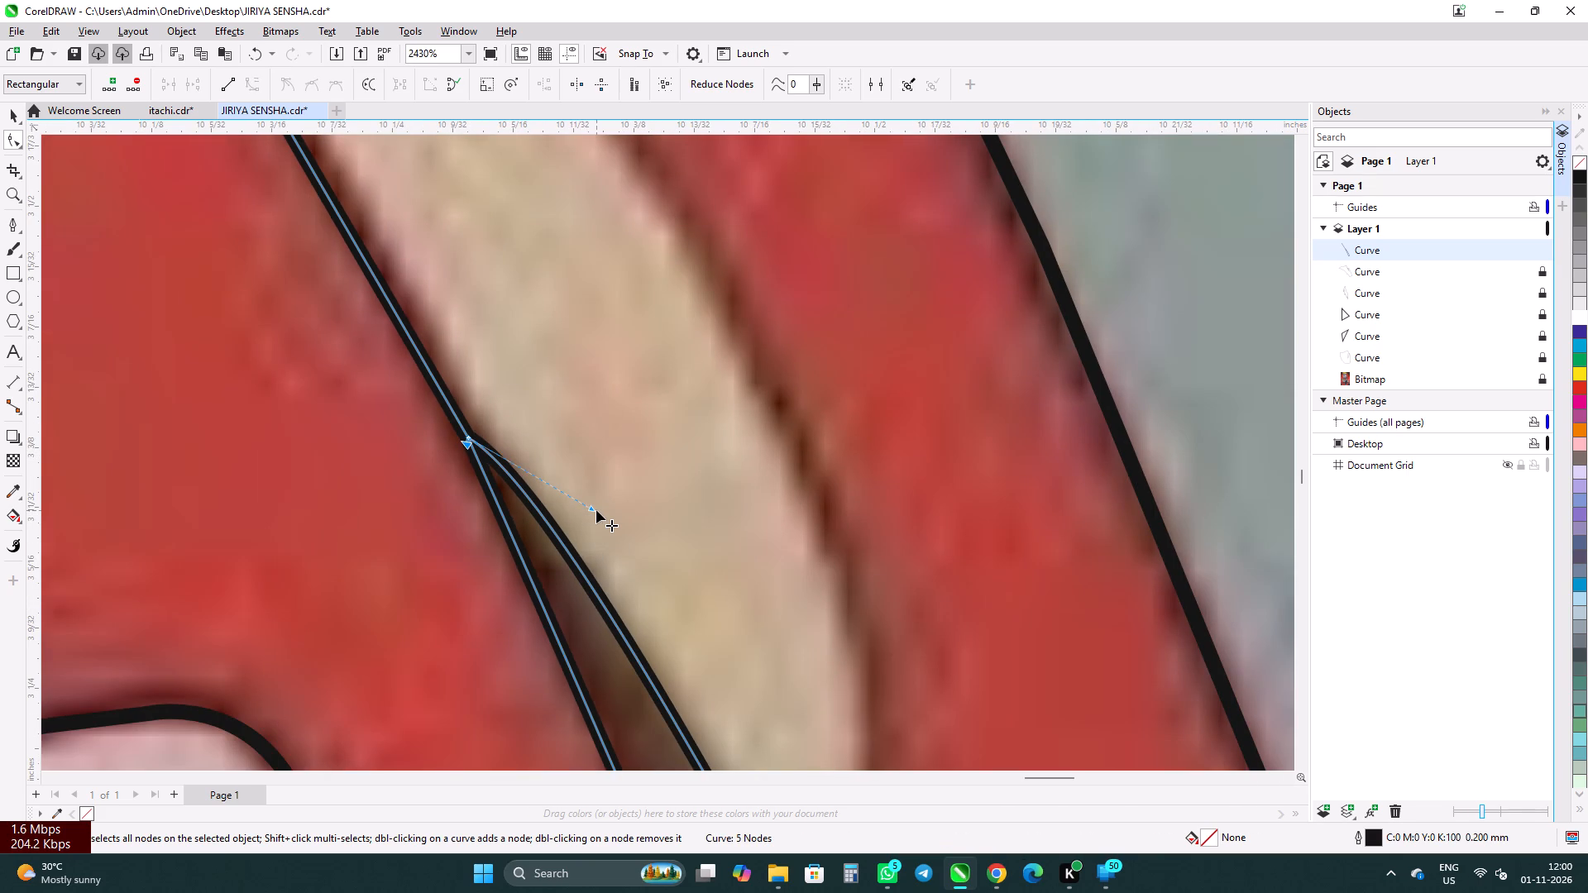
drag(595, 510, 598, 496)
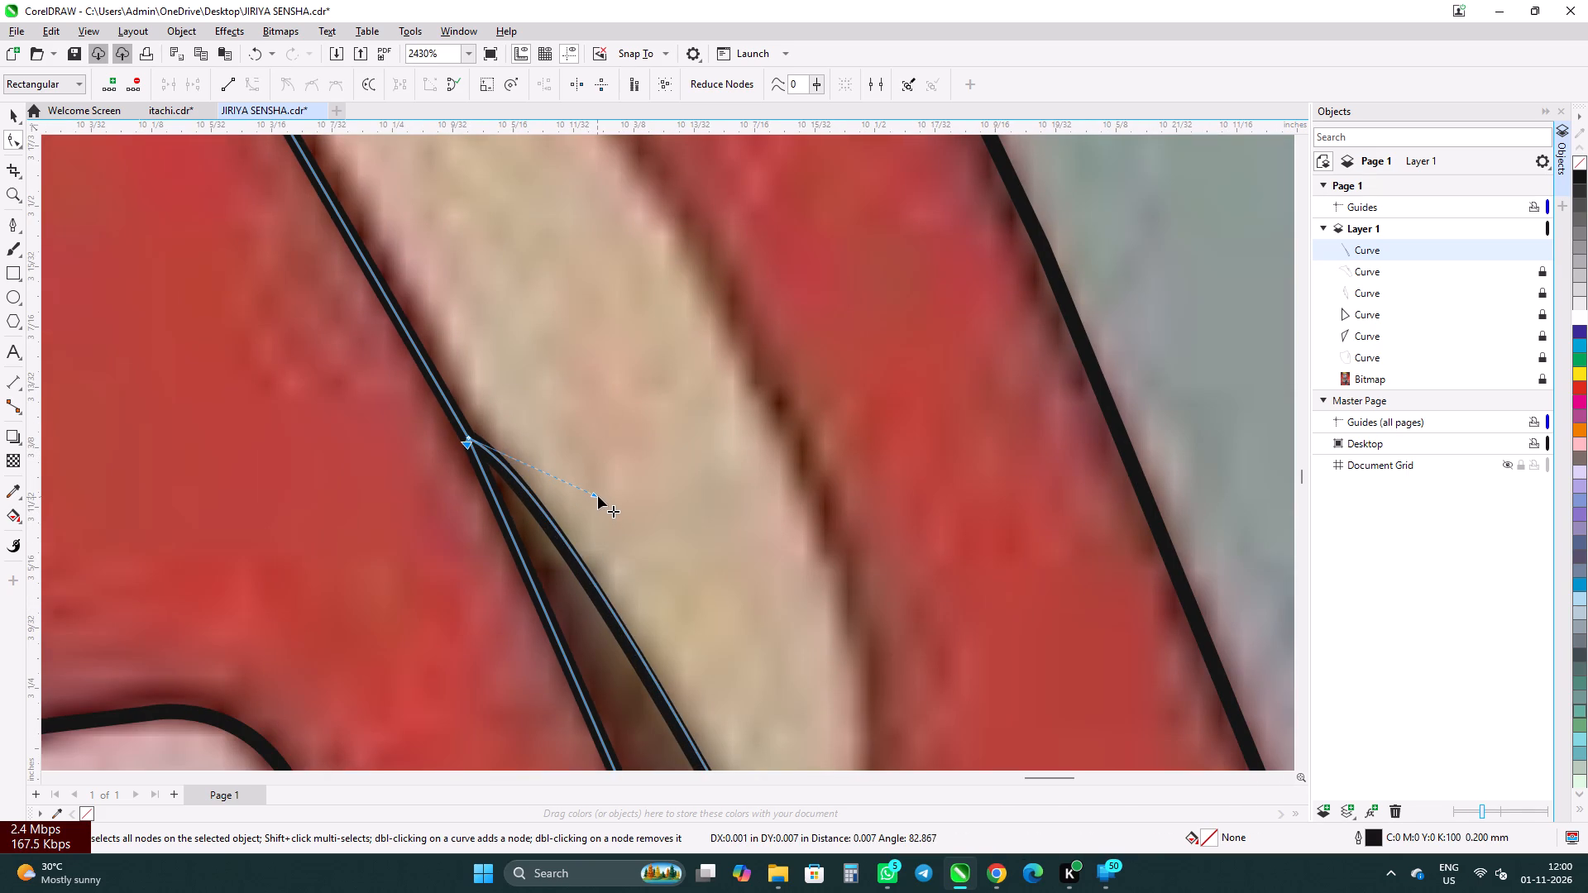
drag(598, 496, 598, 495)
scroll(485, 463, down, 5)
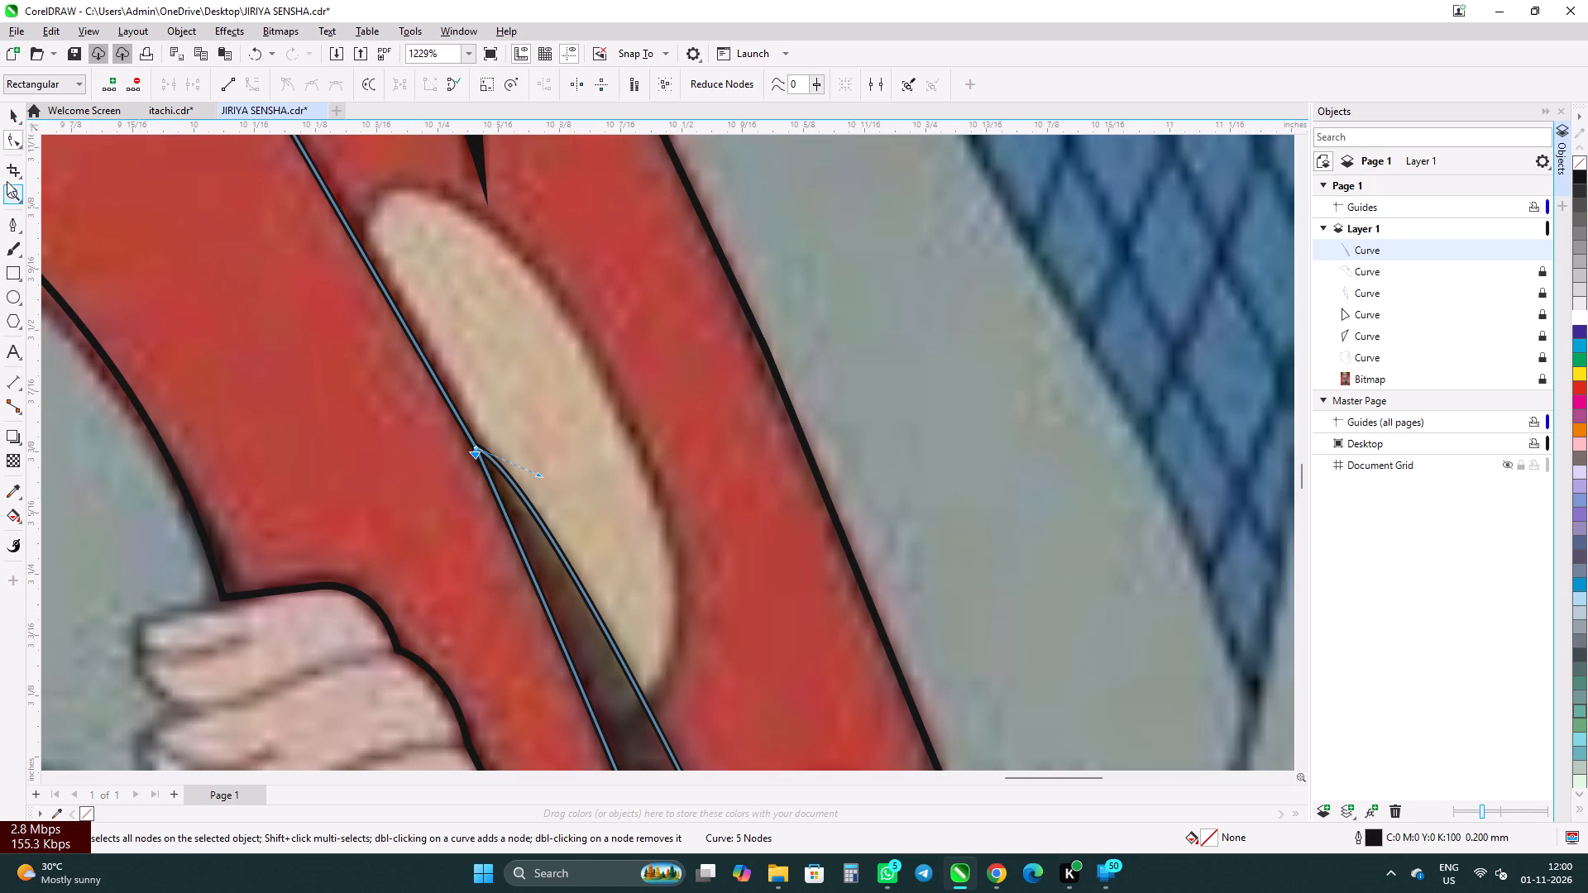
drag(424, 408, 529, 502)
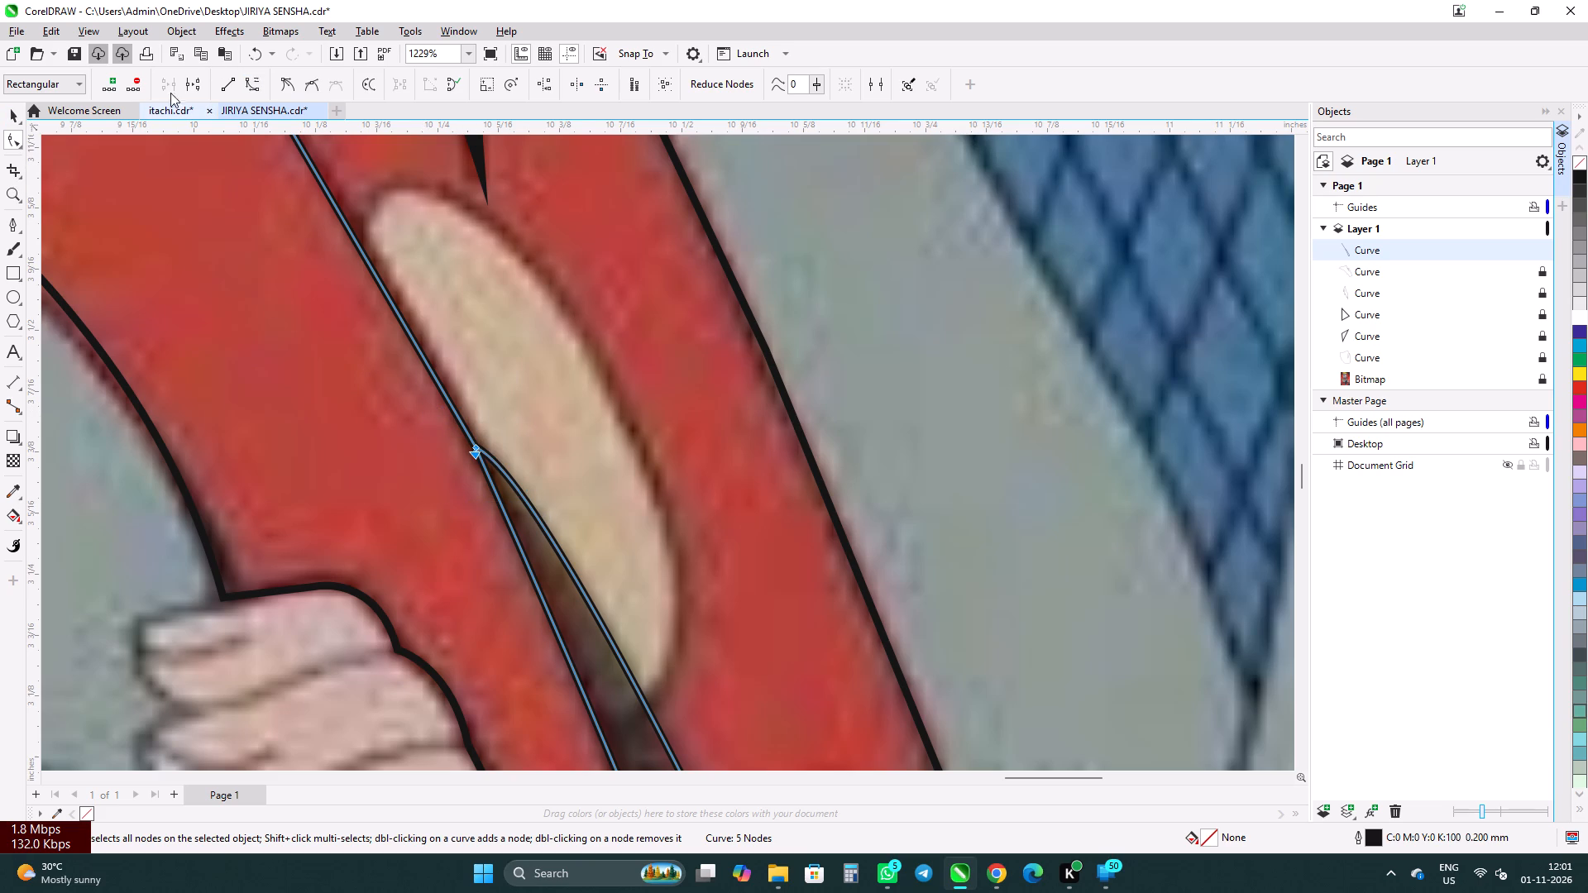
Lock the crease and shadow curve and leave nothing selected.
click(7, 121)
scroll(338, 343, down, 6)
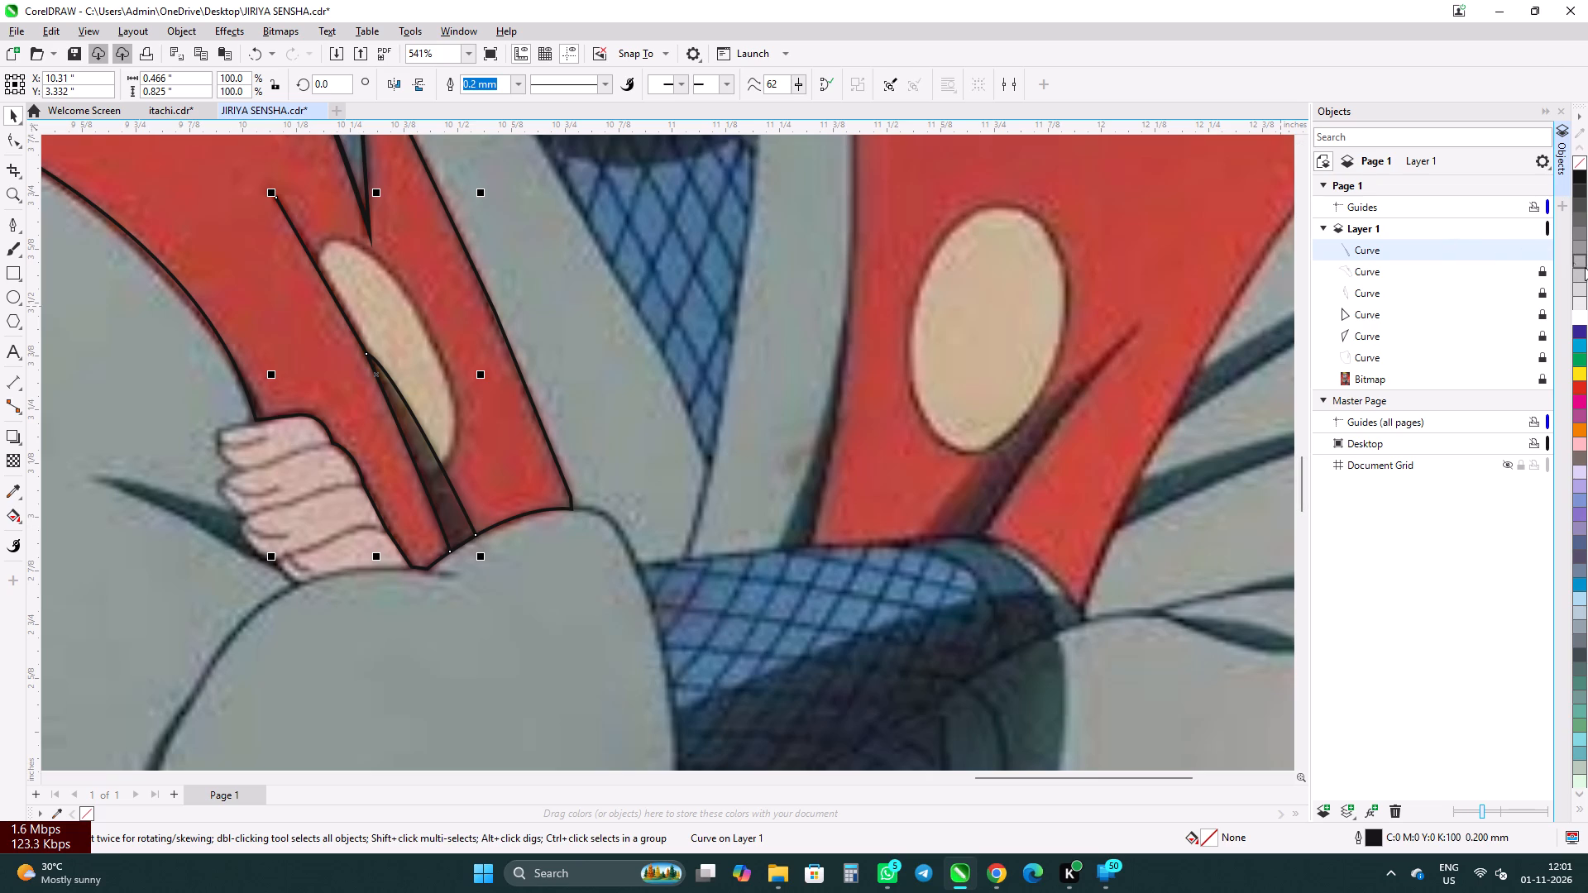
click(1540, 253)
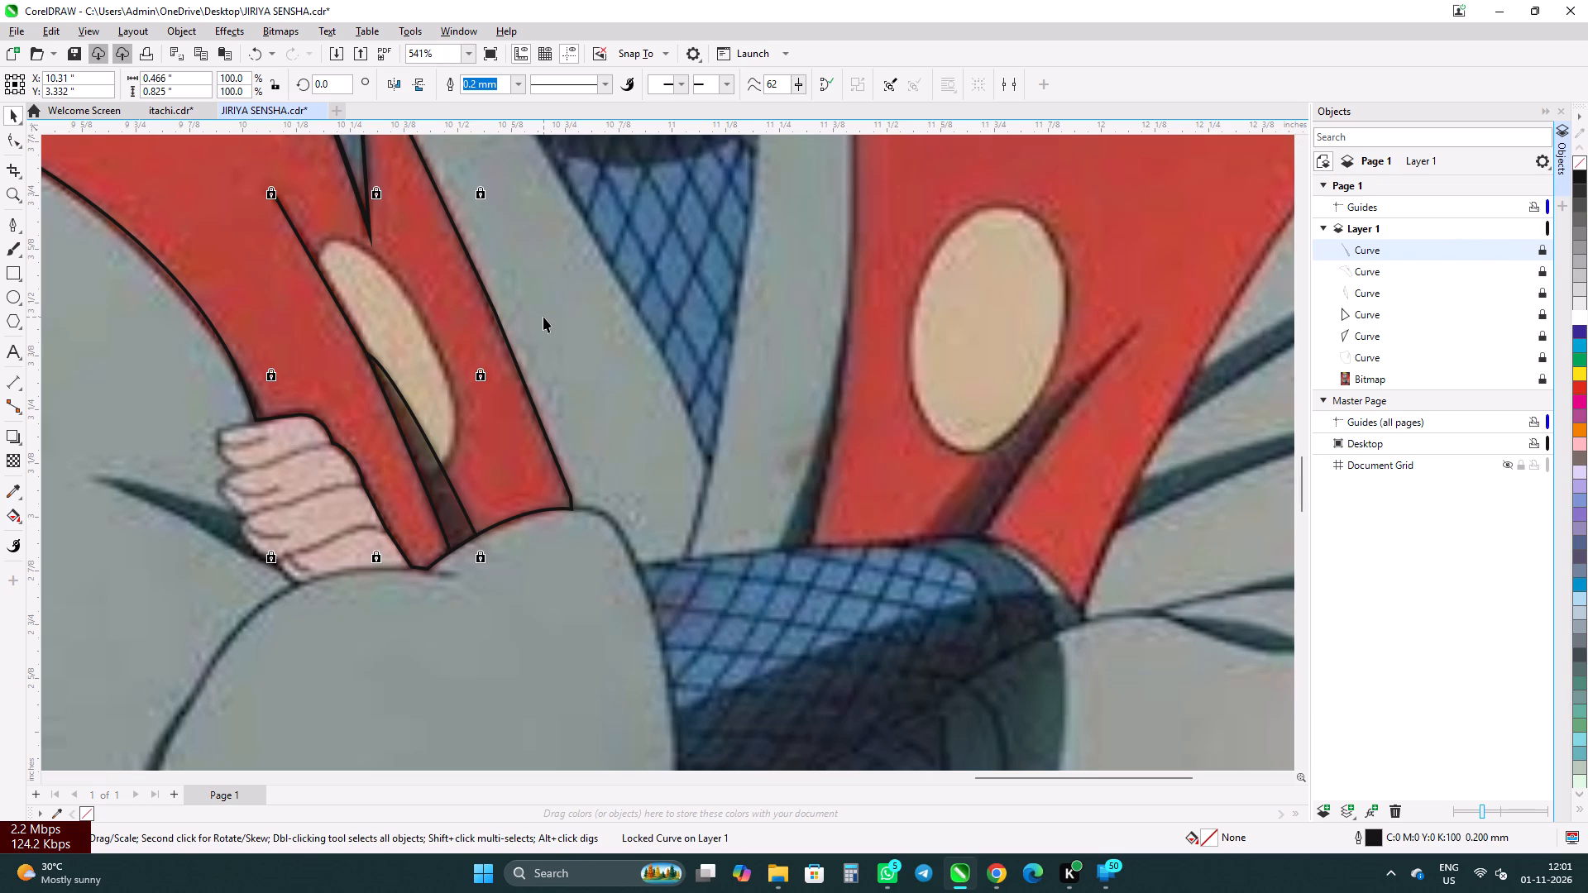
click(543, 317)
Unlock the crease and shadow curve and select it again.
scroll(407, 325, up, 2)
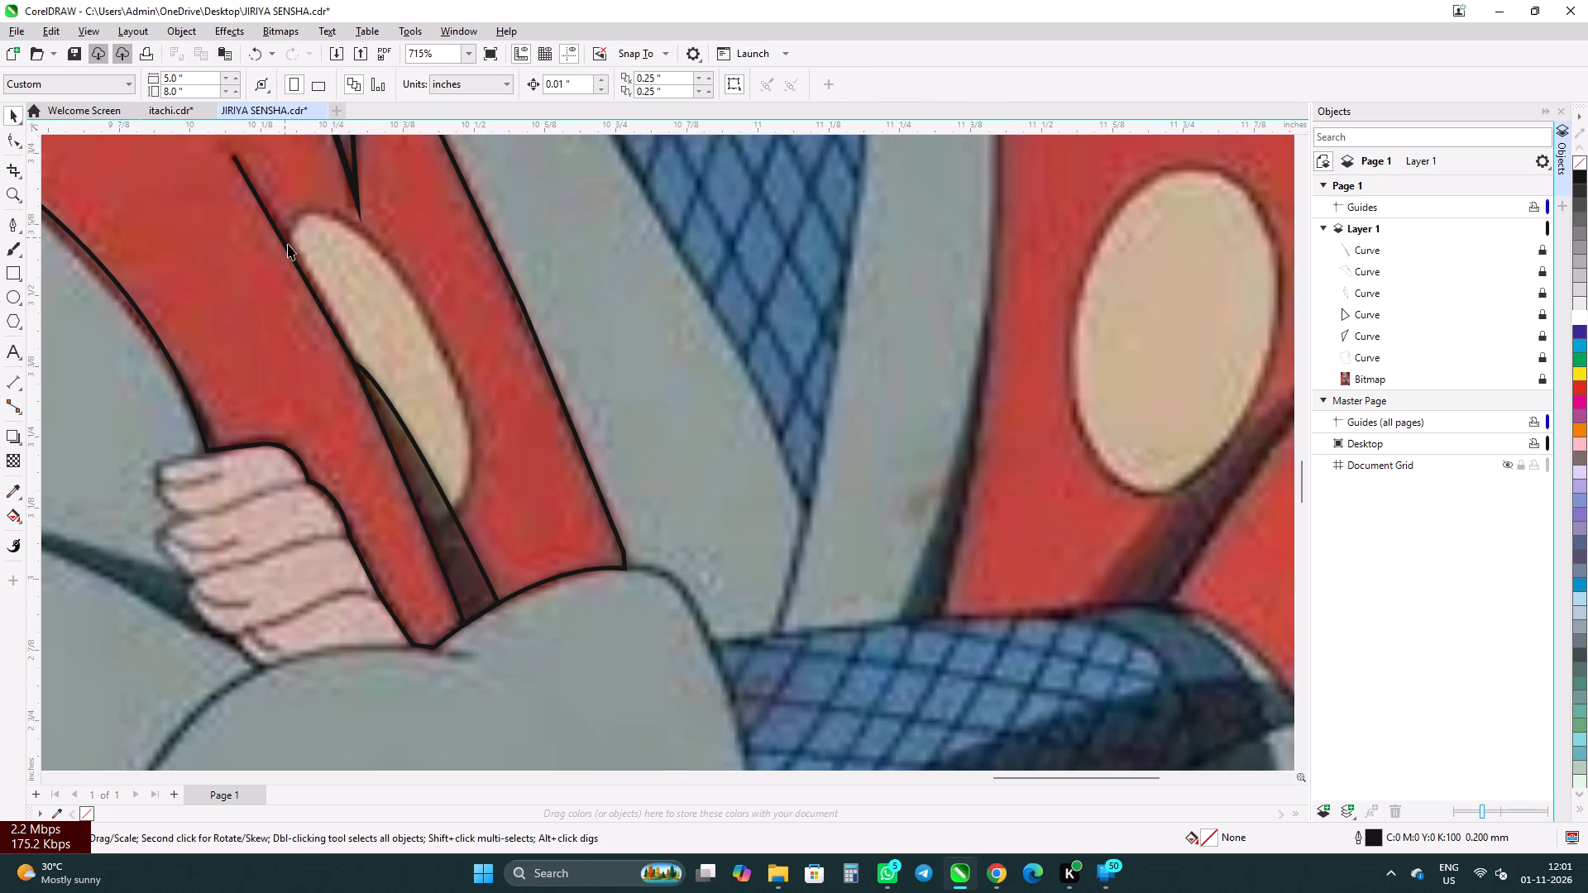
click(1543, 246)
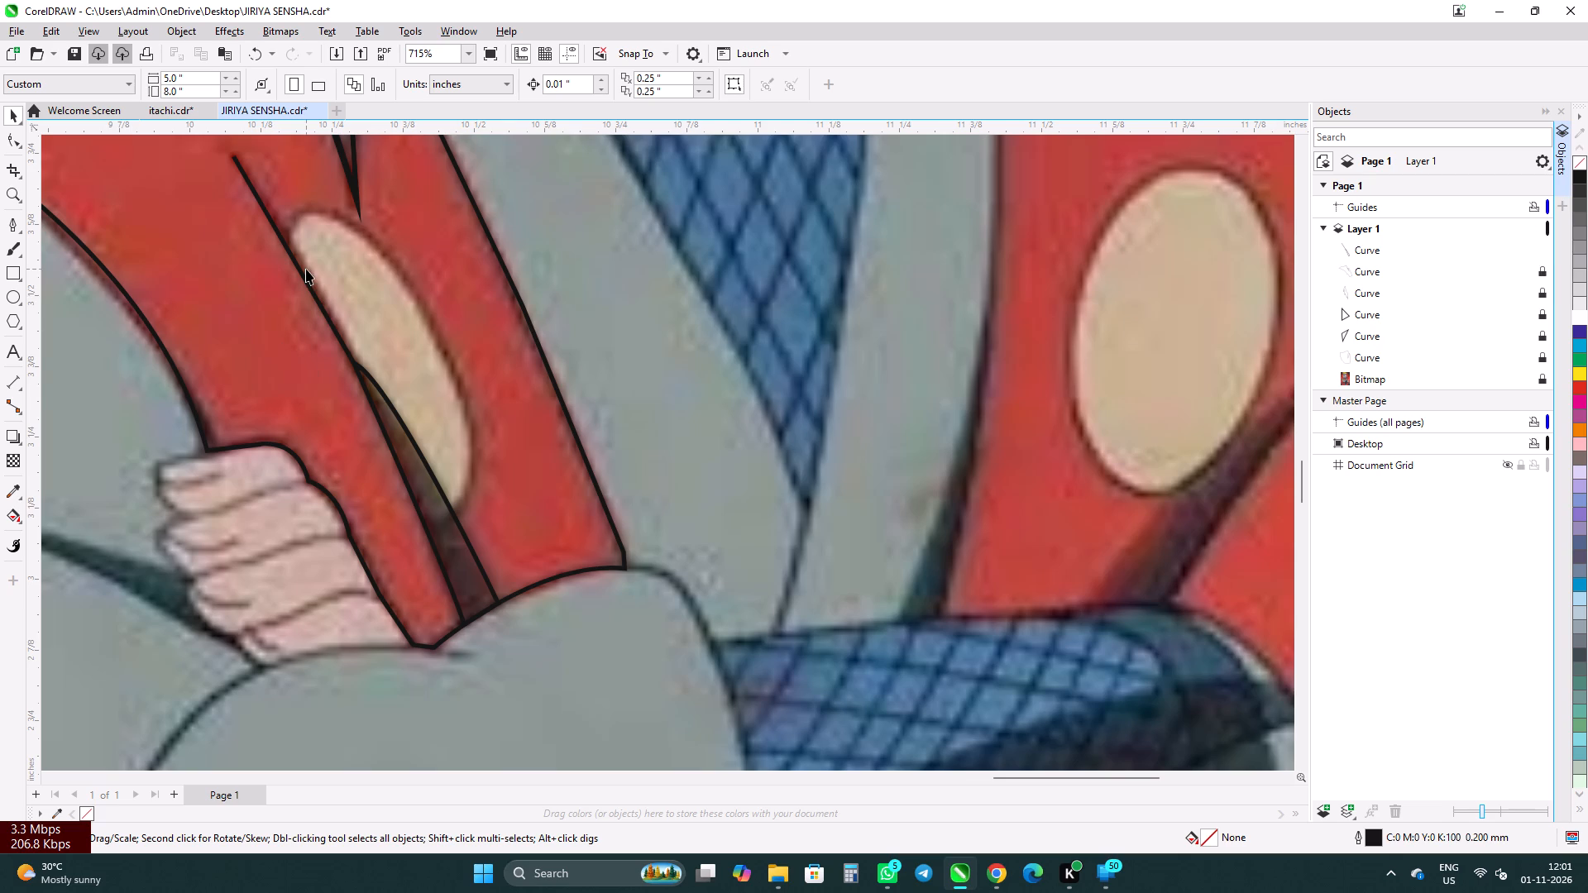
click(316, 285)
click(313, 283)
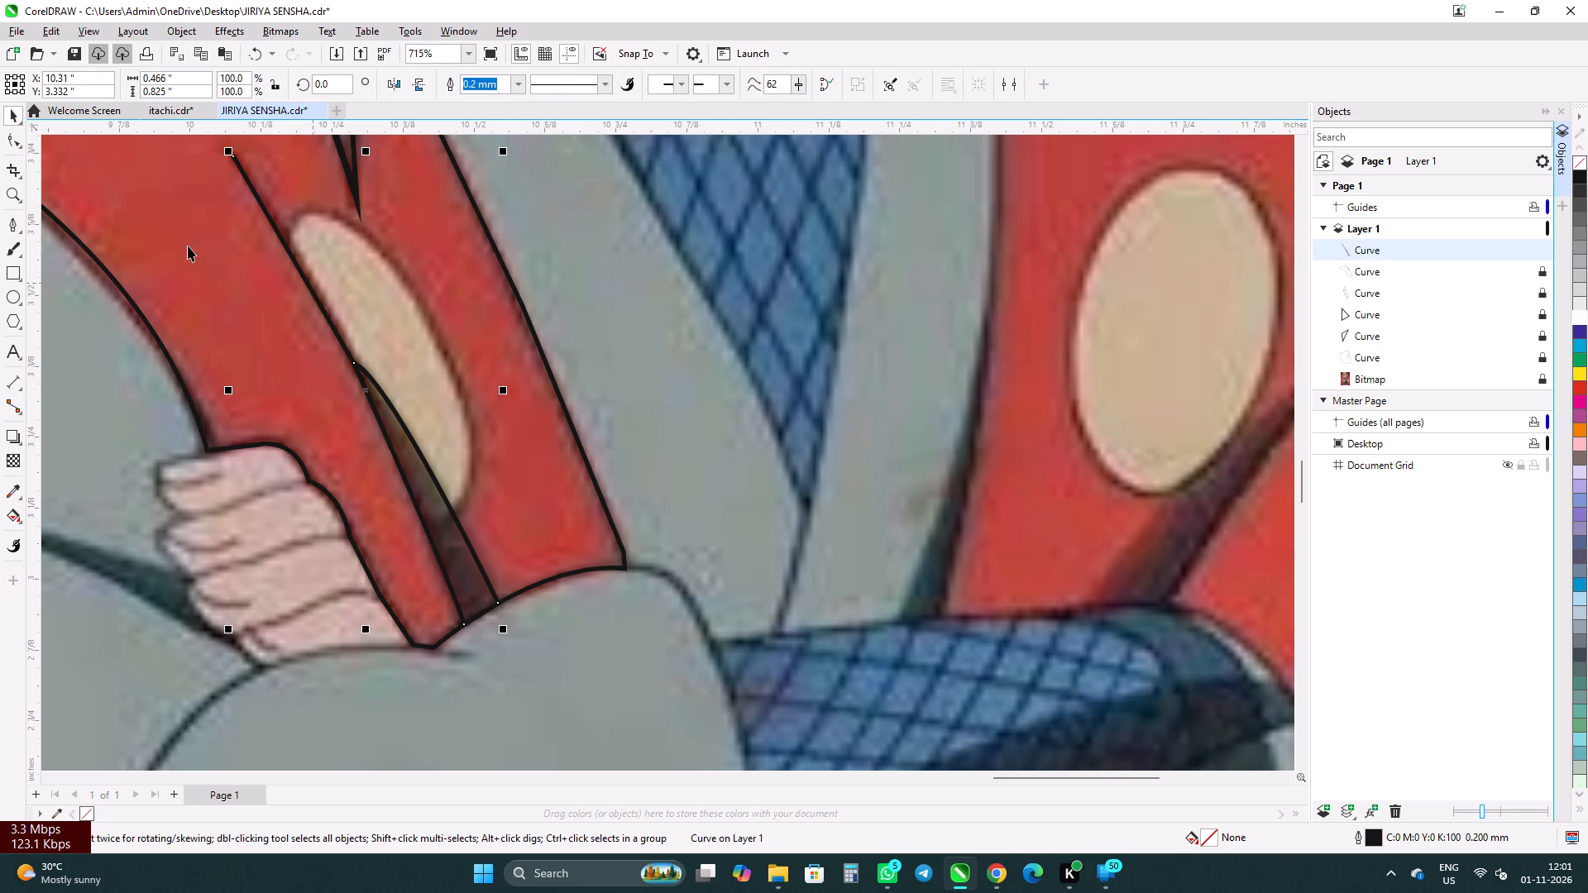
Readjust the crease curve's top end node at the crease tip and recheck the node and handle at the shadow's apex.
click(15, 148)
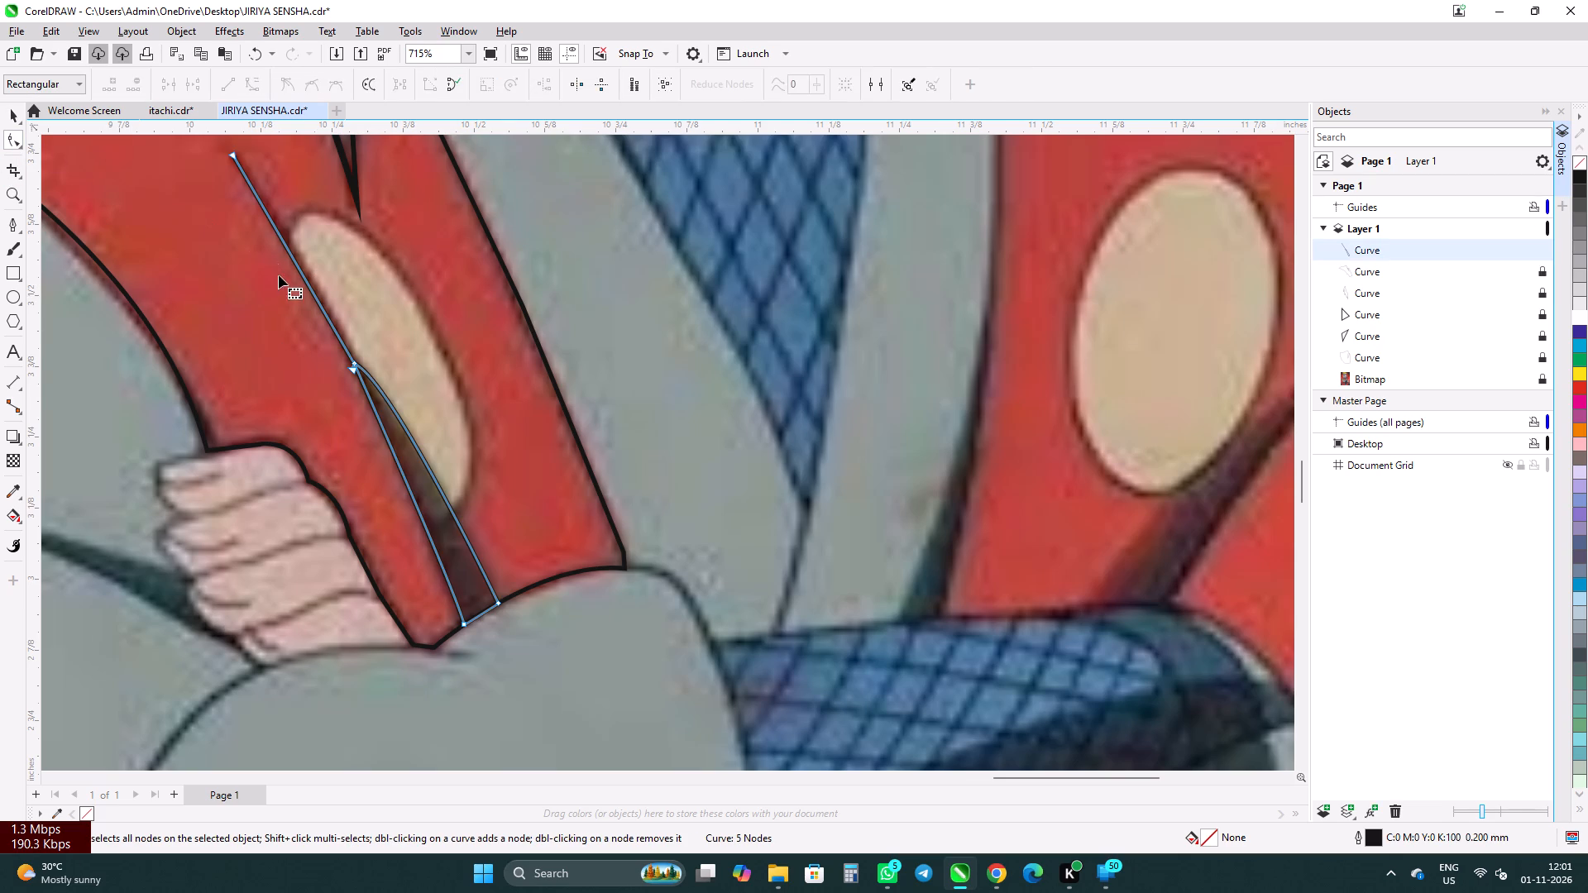
click(354, 362)
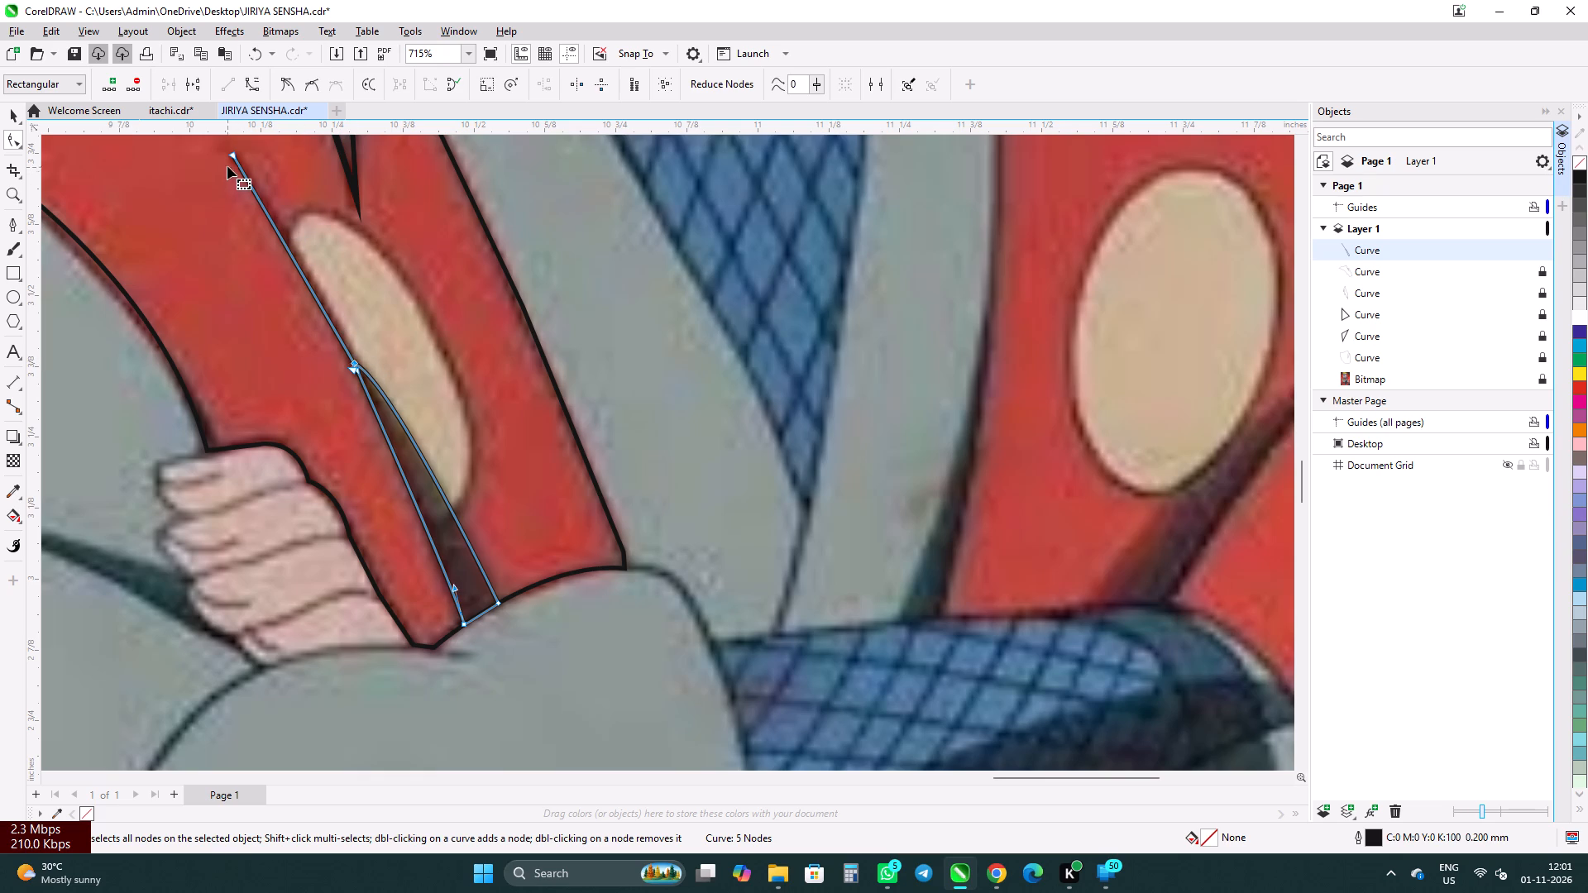
drag(234, 156, 238, 148)
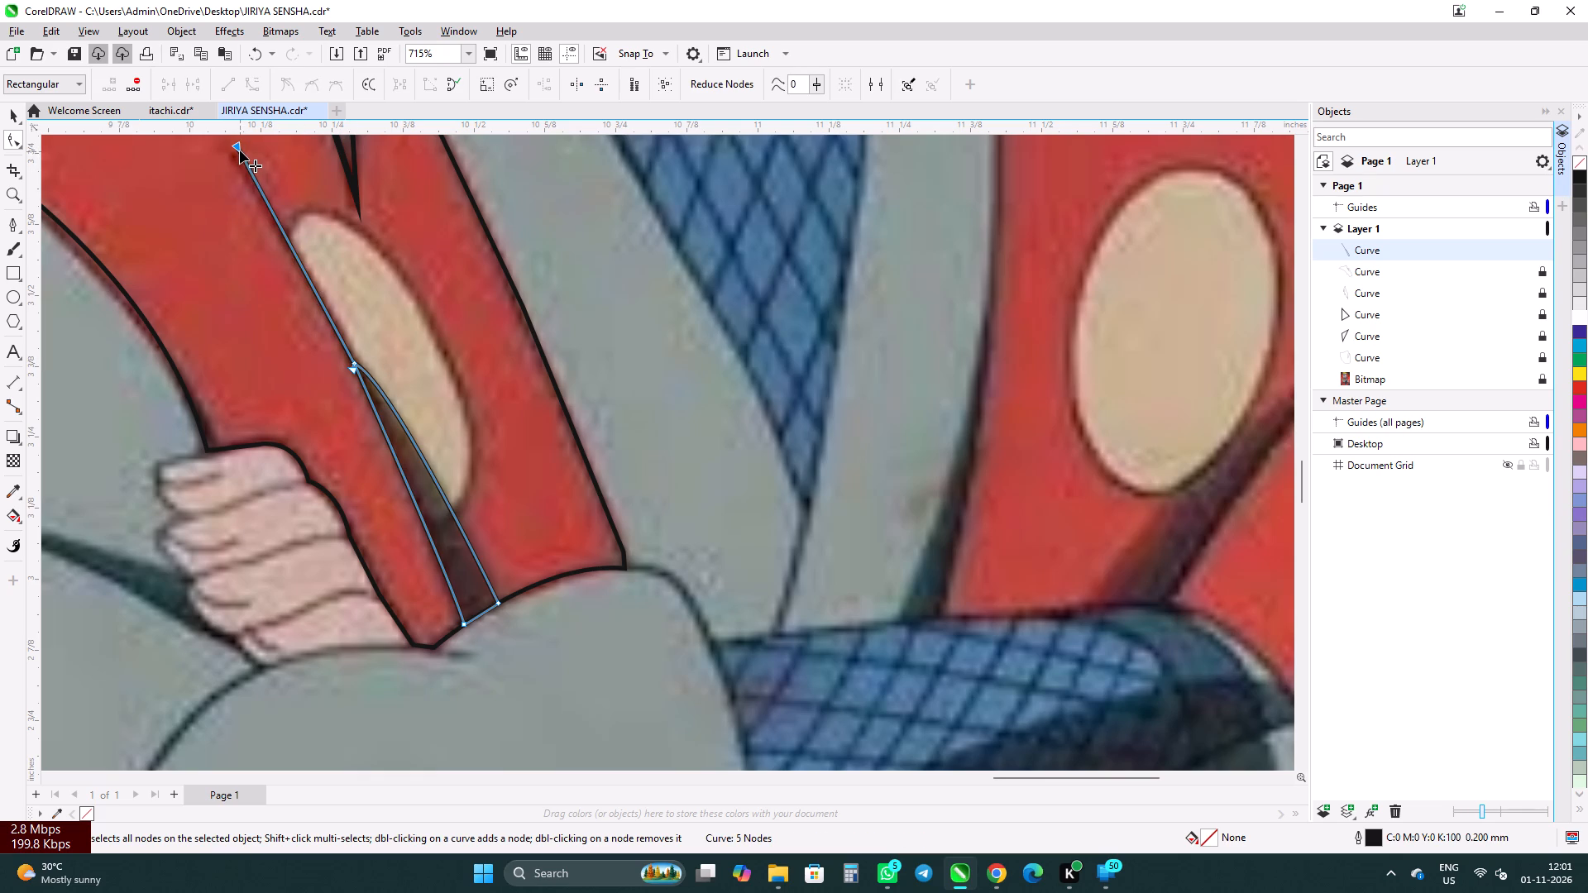
click(236, 146)
drag(236, 146, 233, 150)
drag(233, 150, 232, 155)
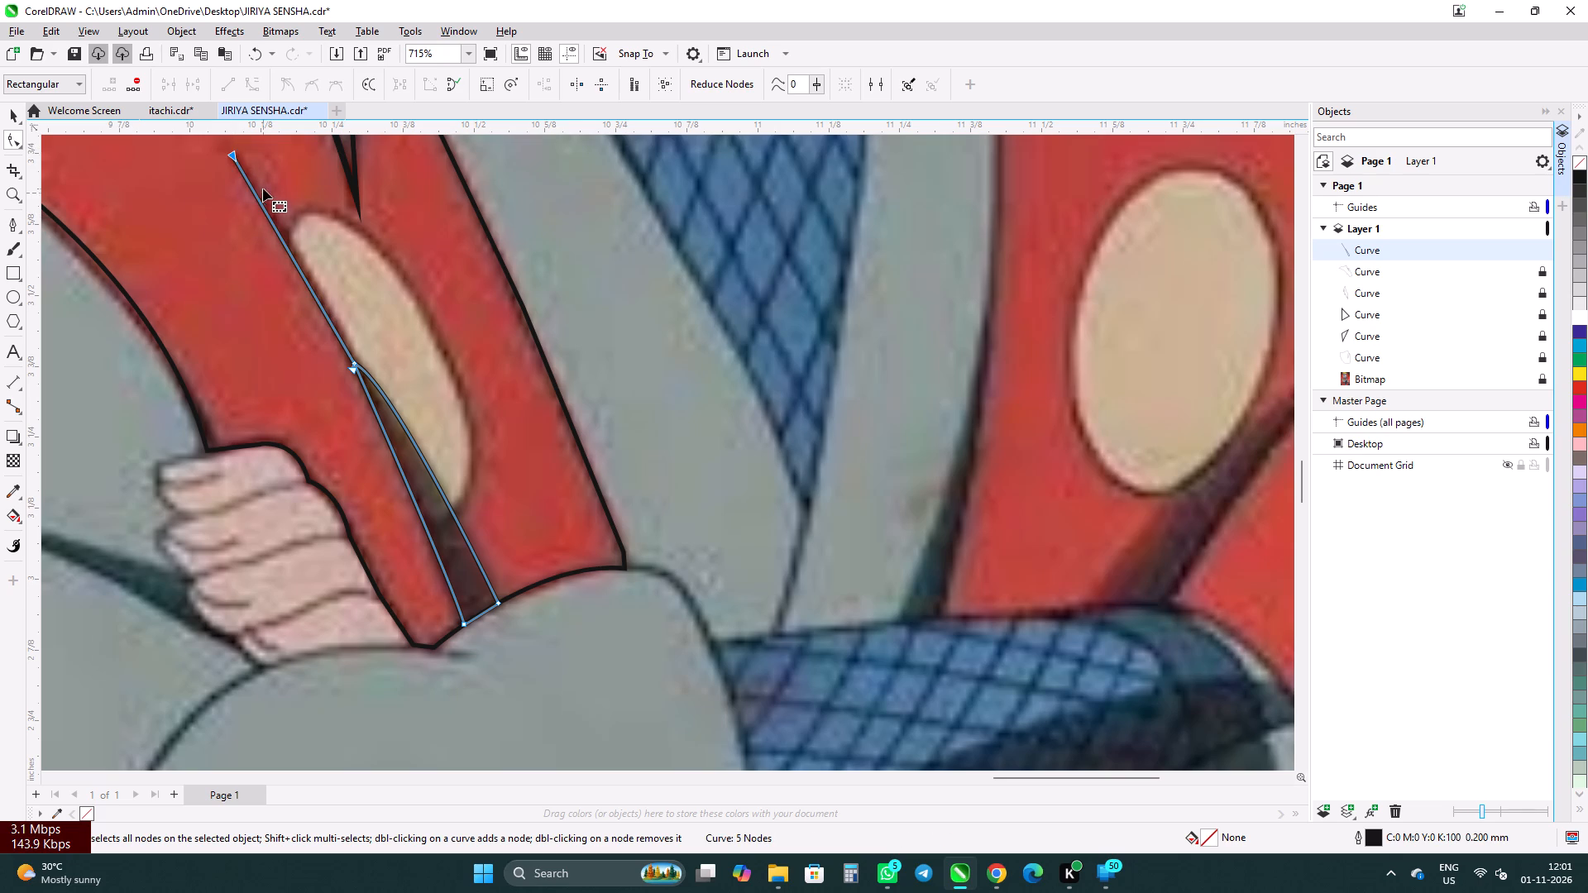
click(232, 164)
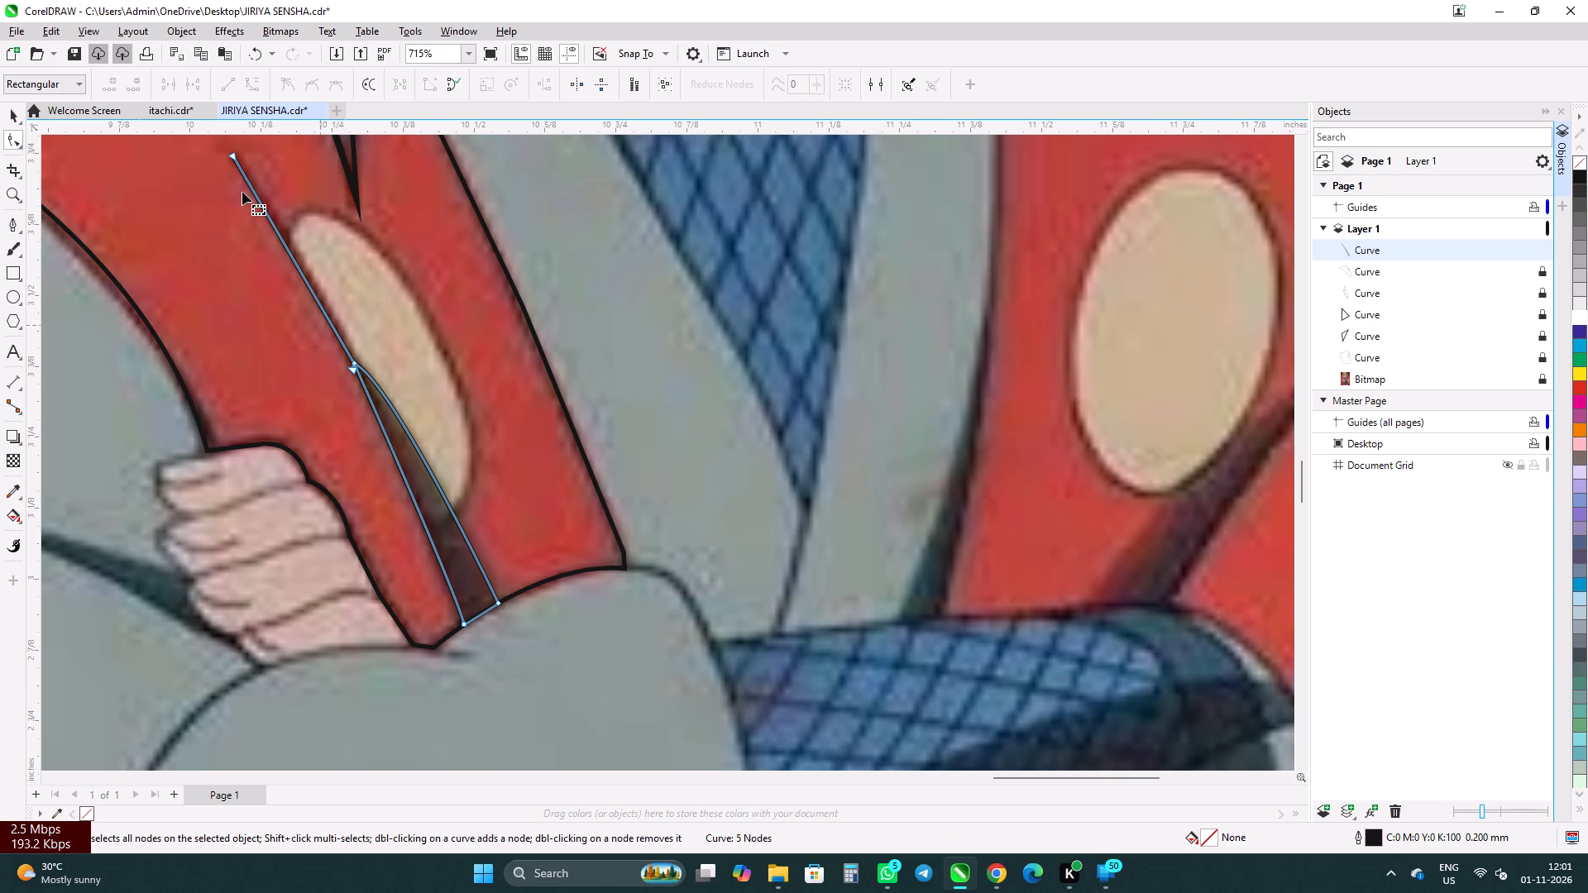
drag(234, 152, 242, 152)
drag(242, 152, 277, 139)
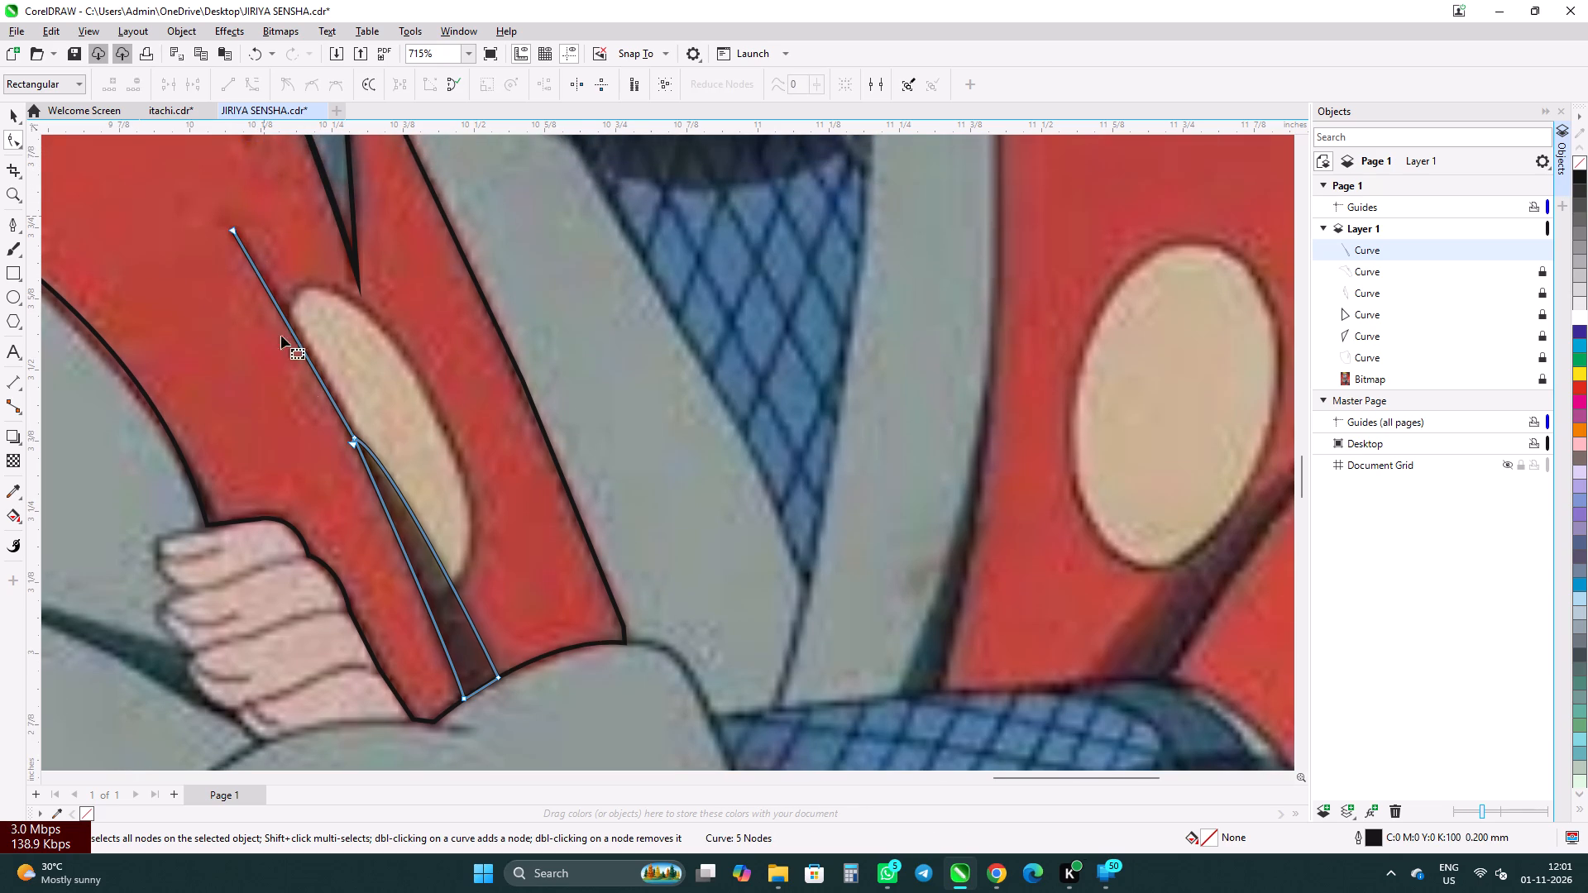
click(355, 447)
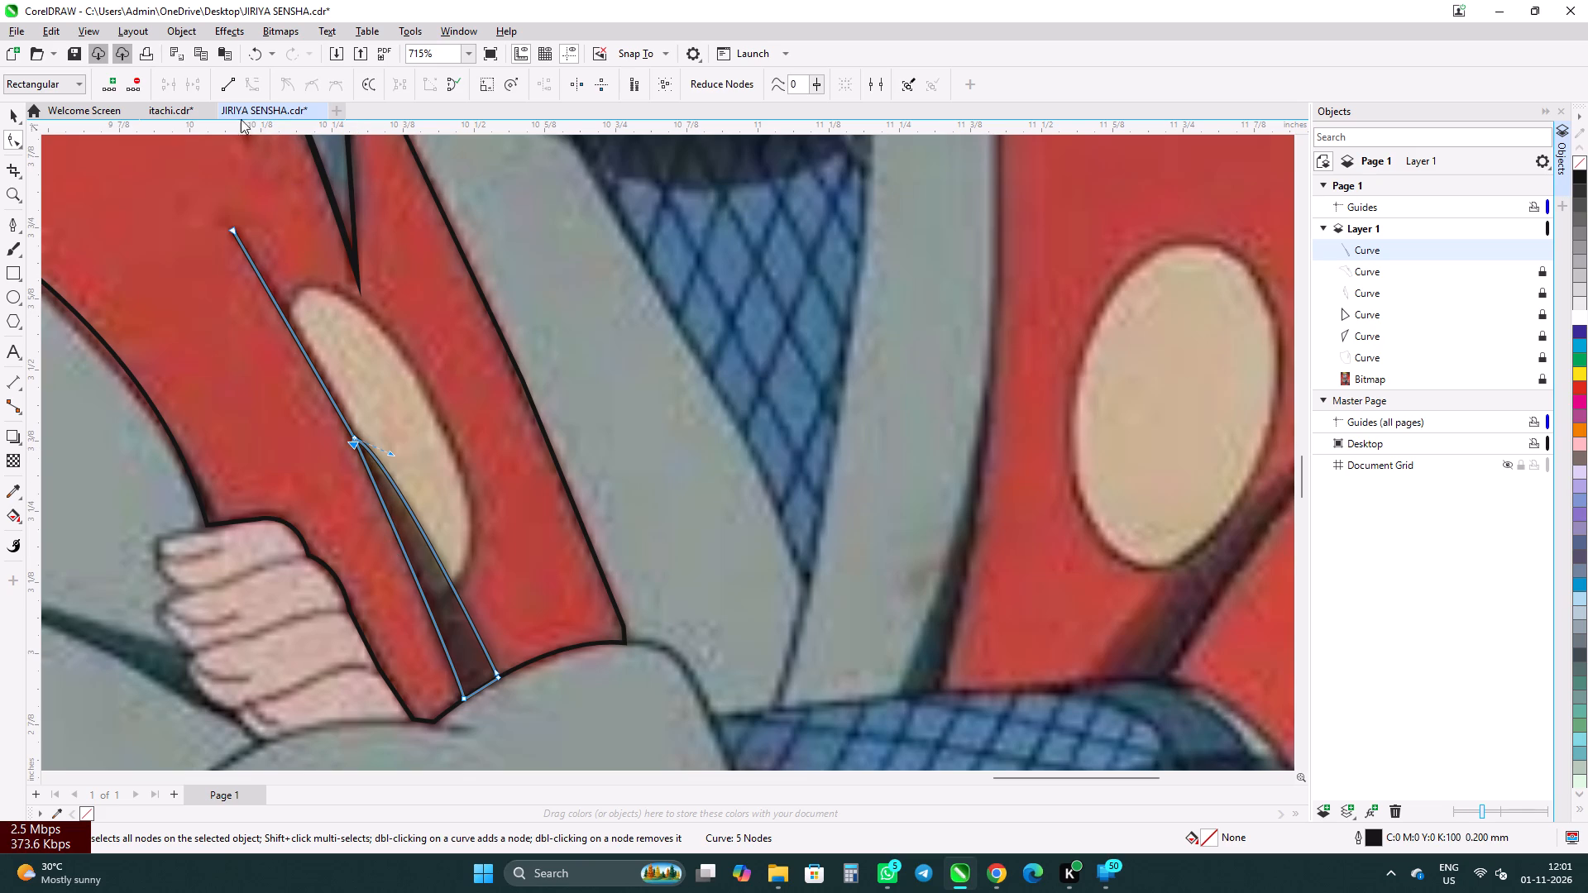
click(390, 455)
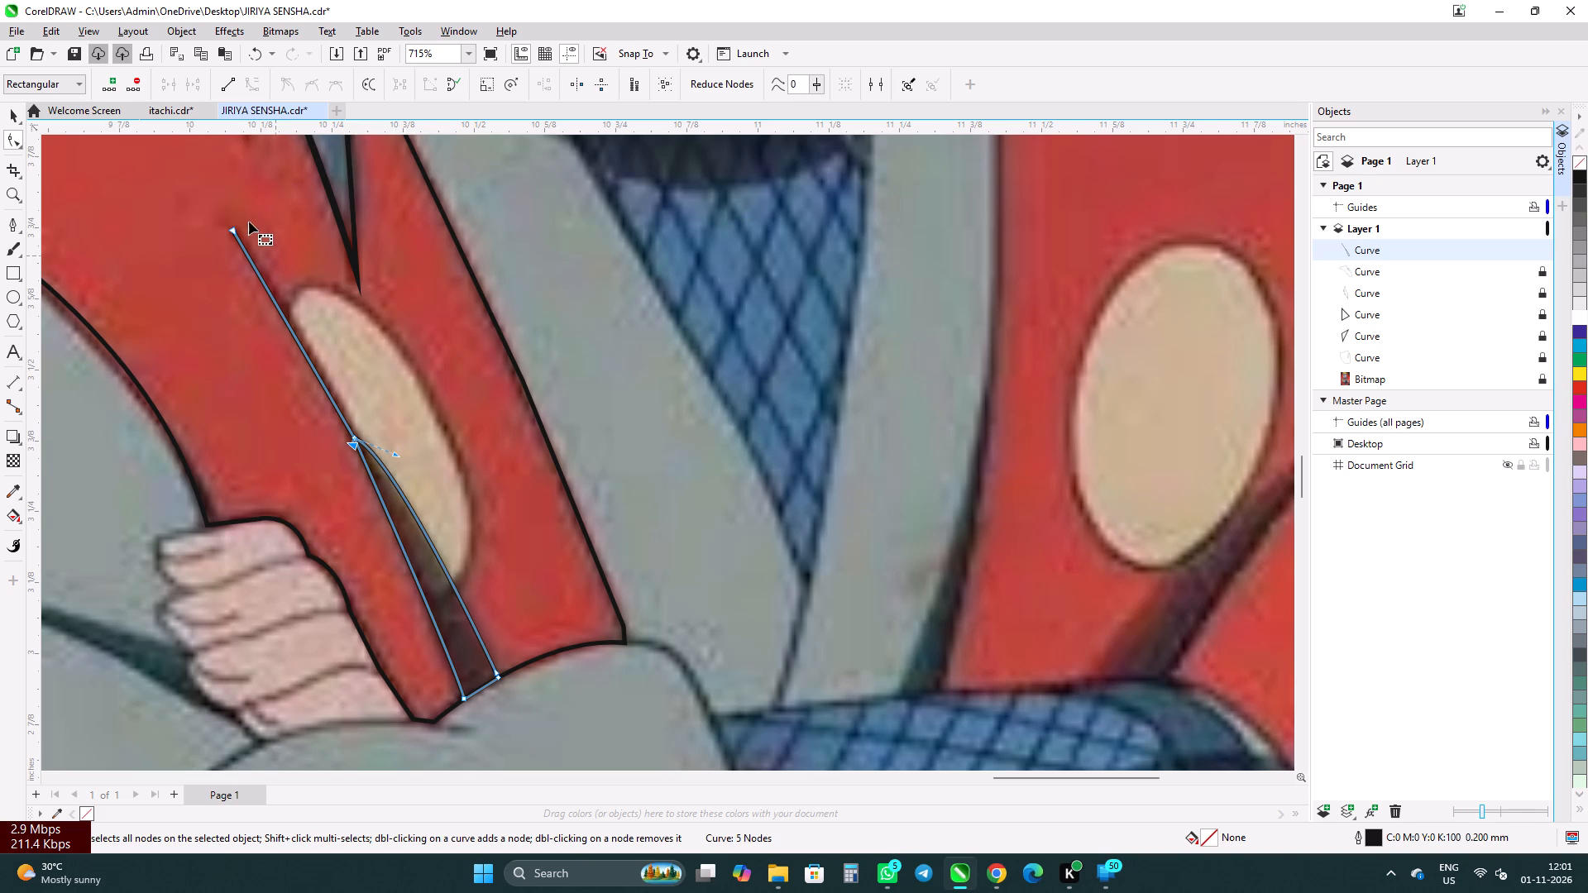
Deselect the adjusted crease and shadow curve and lock it.
click(13, 122)
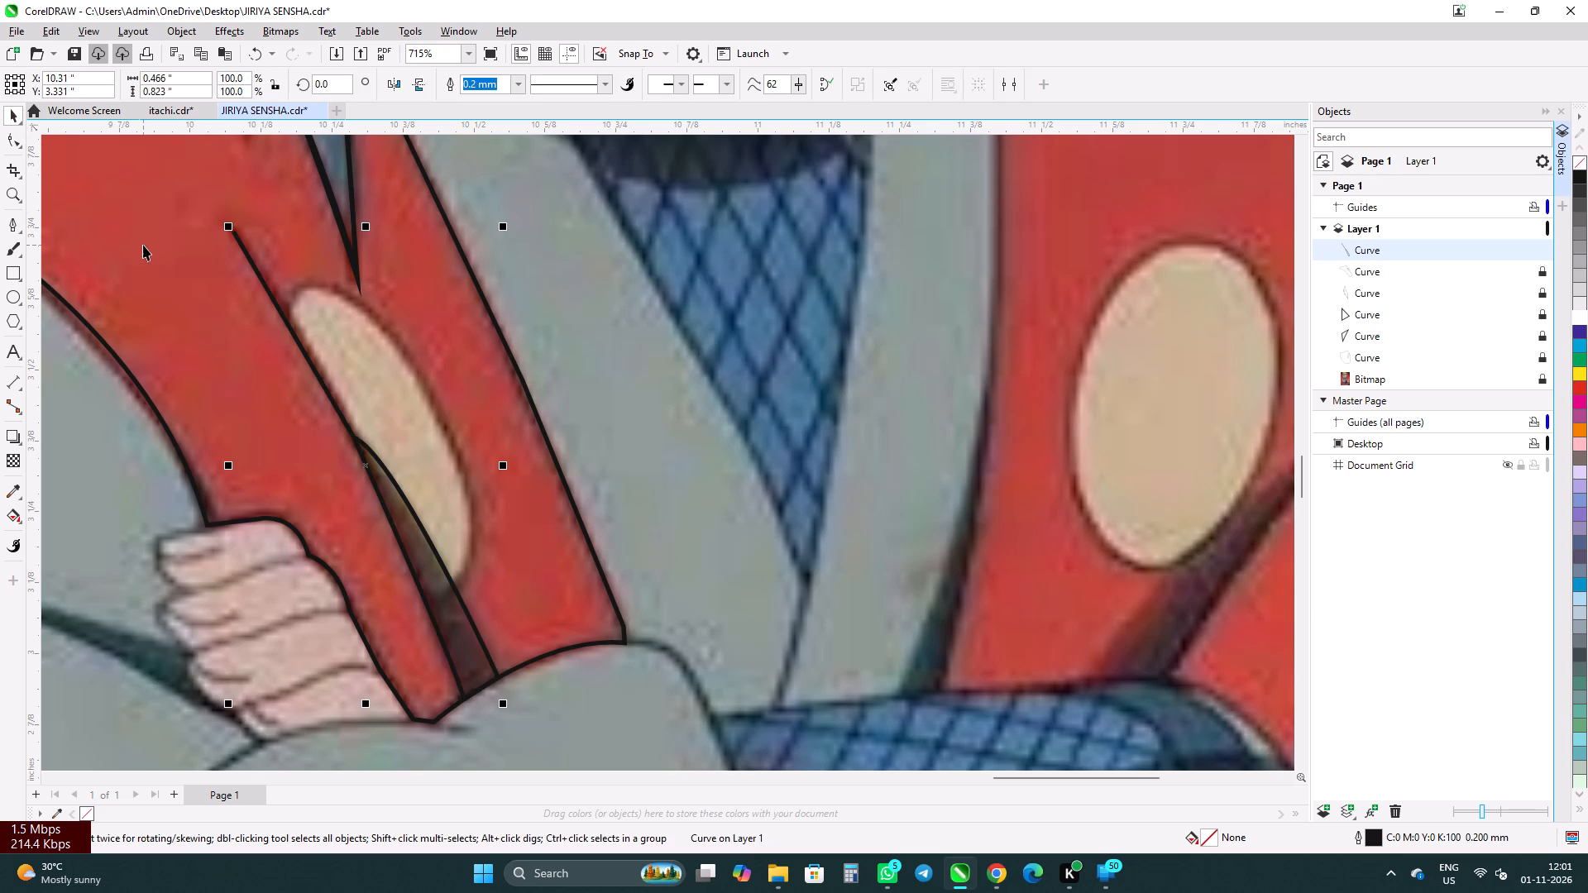
click(143, 245)
scroll(352, 368, down, 4)
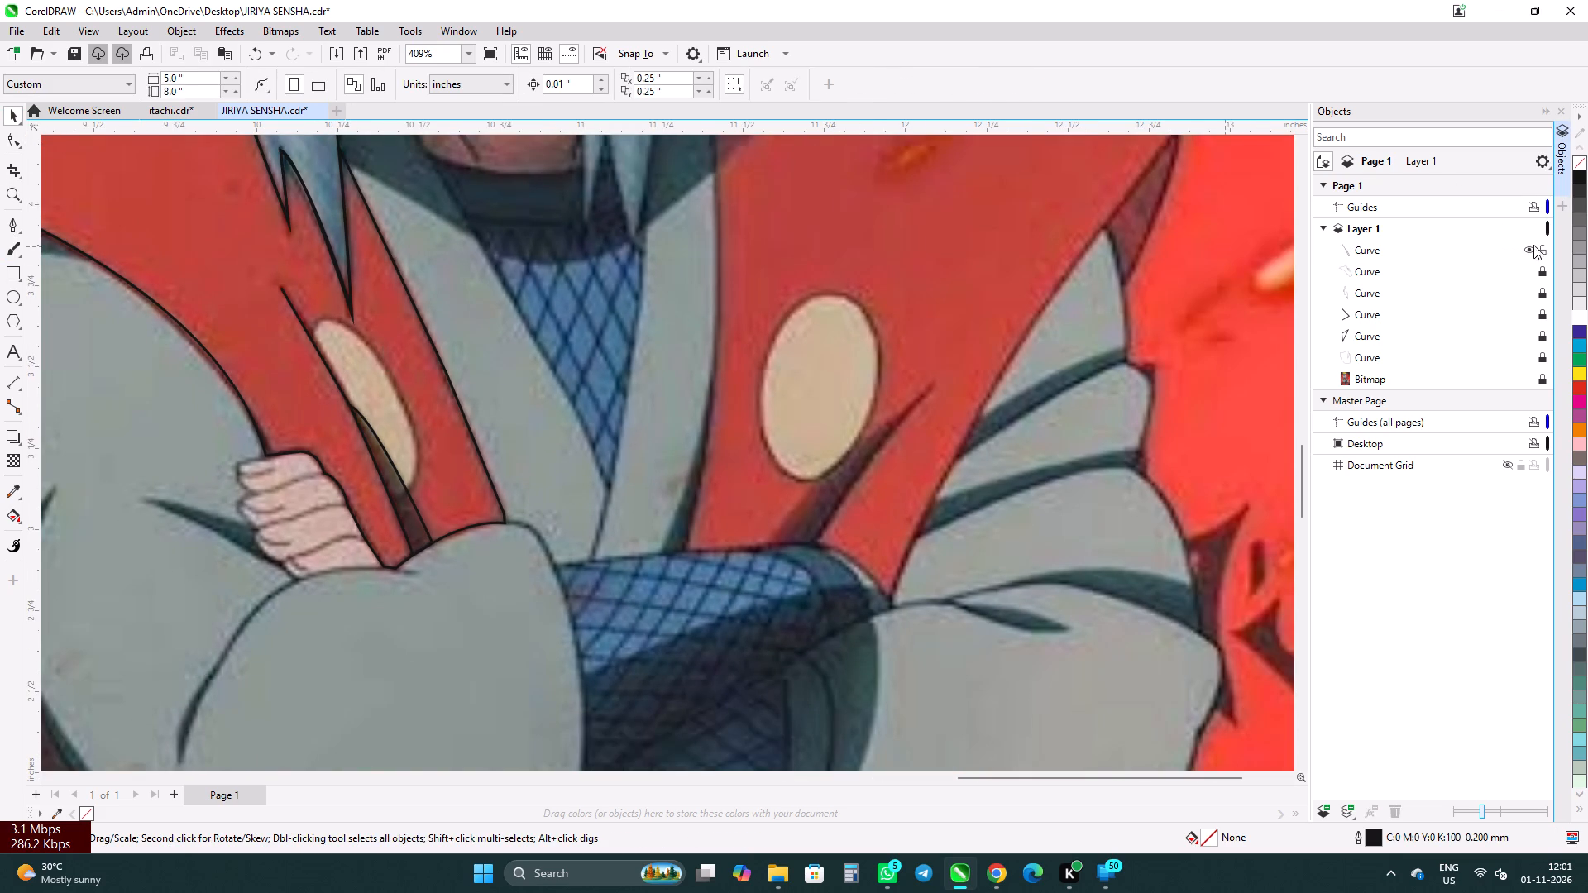
click(1543, 247)
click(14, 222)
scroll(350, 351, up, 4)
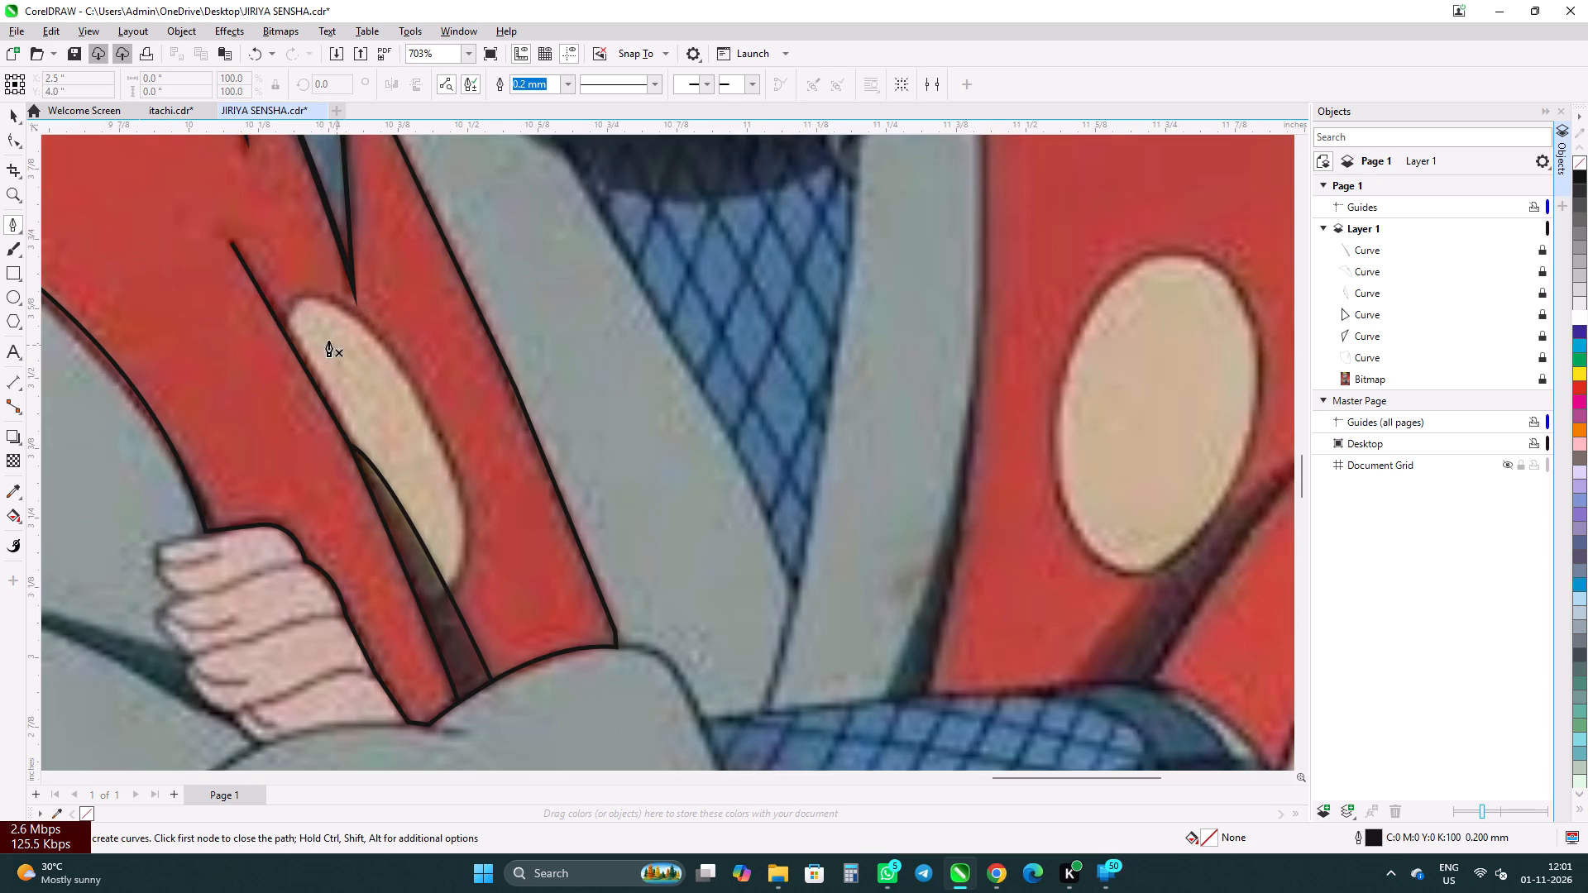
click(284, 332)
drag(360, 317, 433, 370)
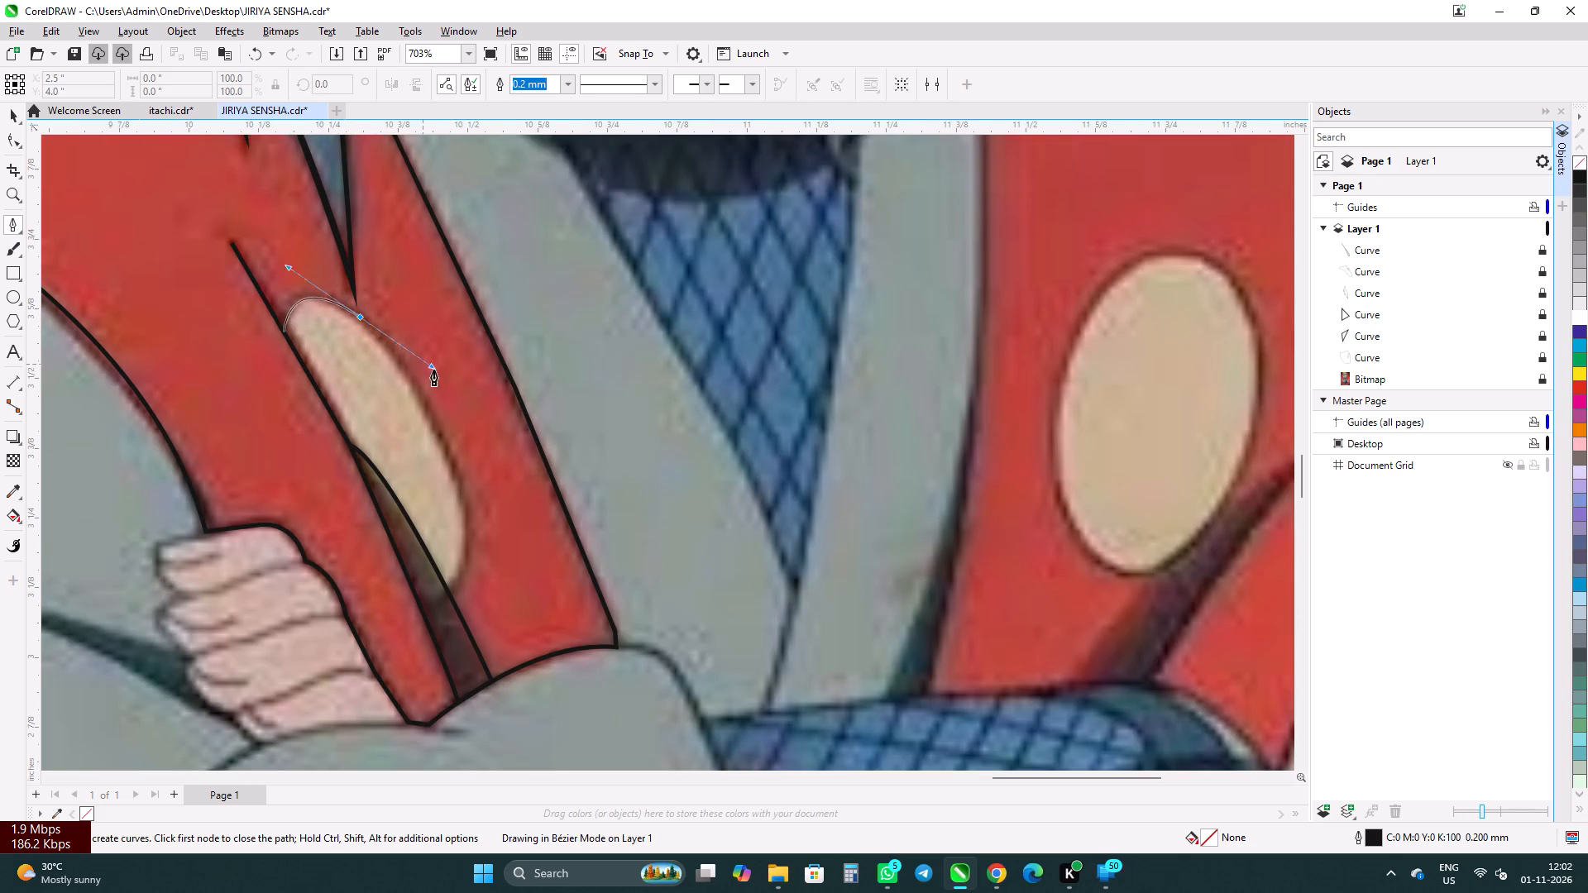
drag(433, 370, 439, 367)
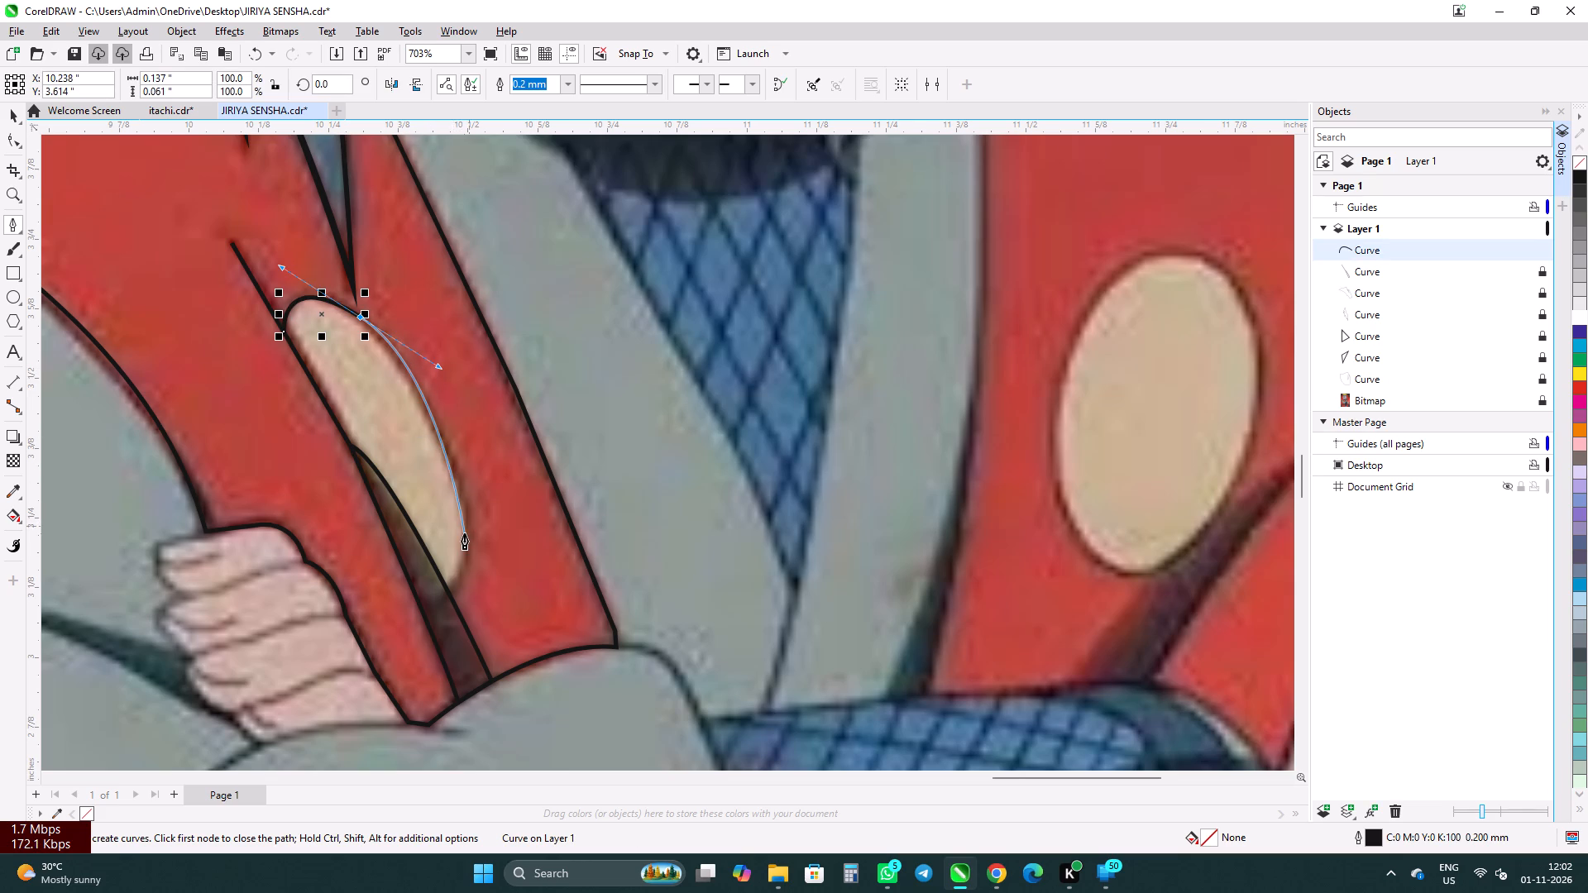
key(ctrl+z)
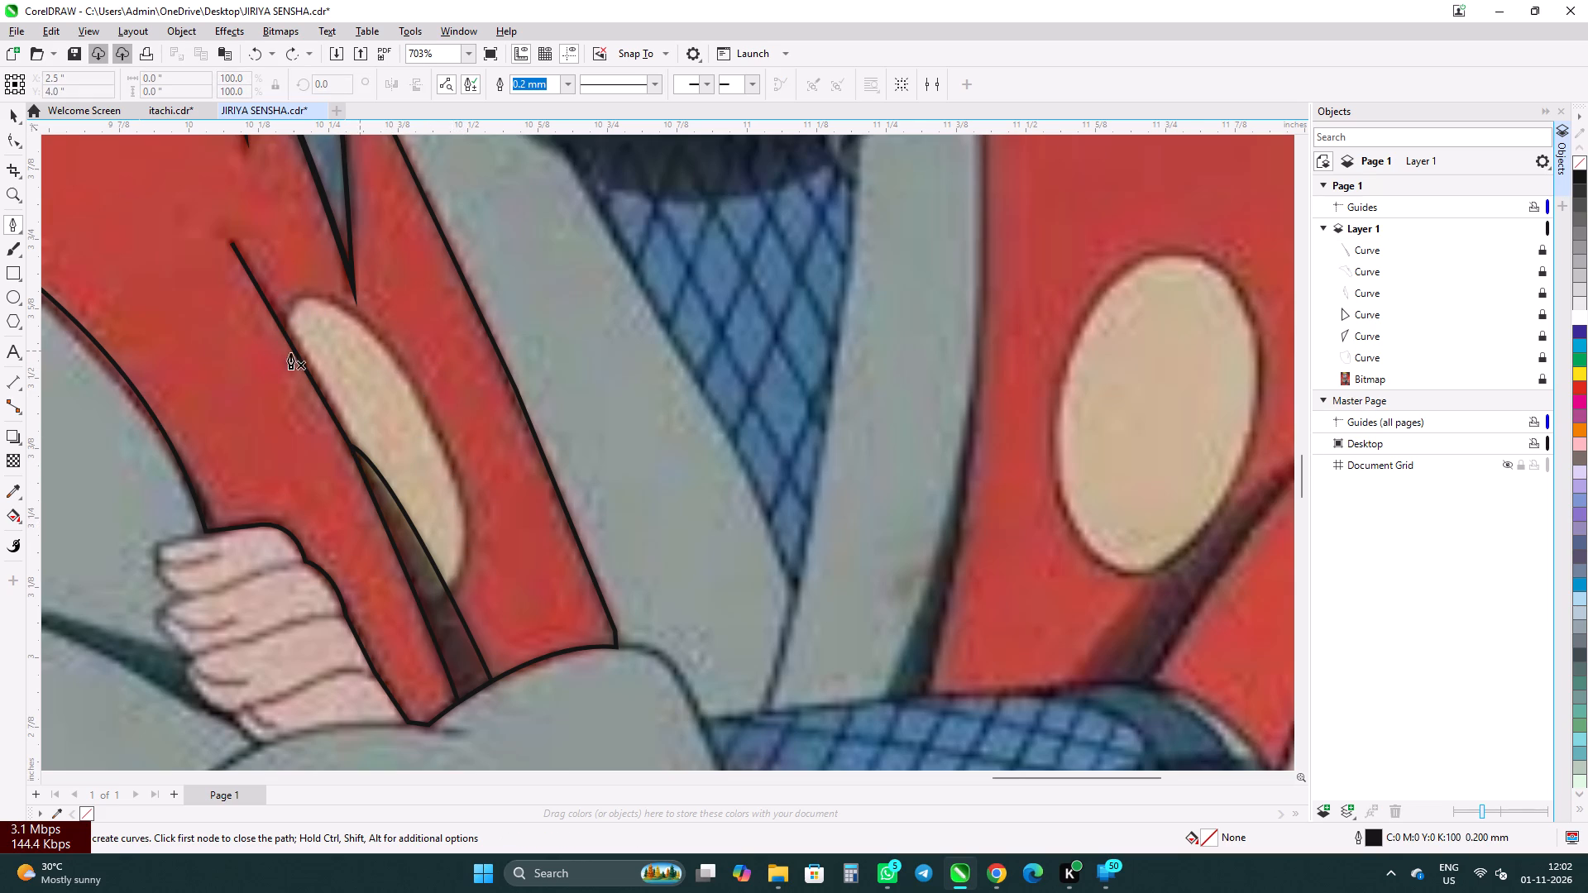
Trace the narrow beige oval beside the crease as a closed Pen curve about 0.33 by 0.55 inches, including the shadowed lower part.
click(284, 335)
drag(394, 352, 477, 461)
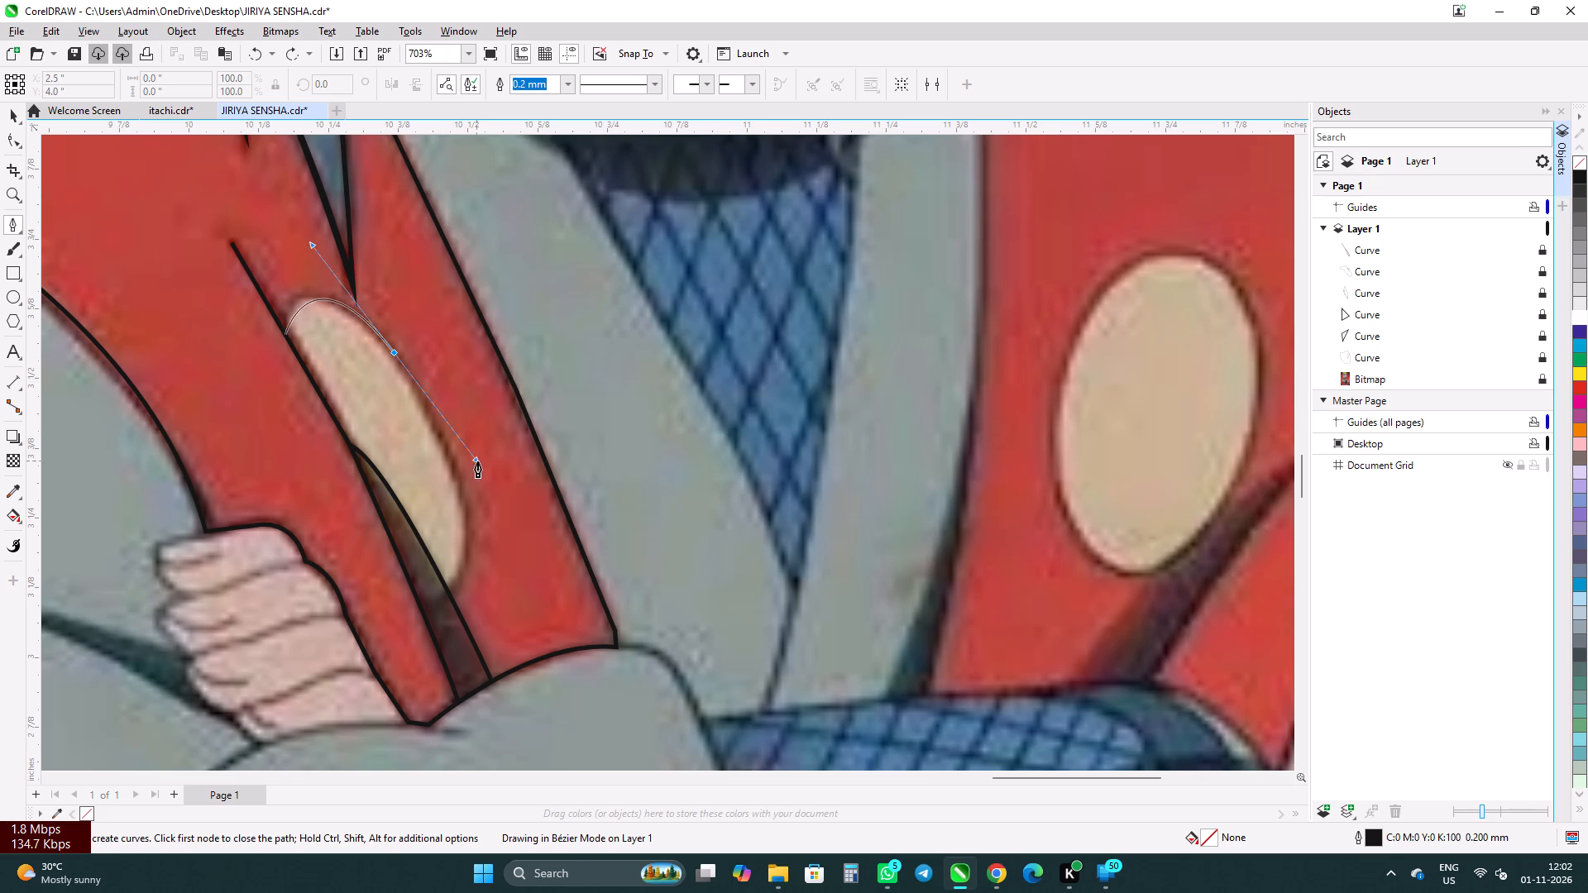
drag(477, 461, 505, 471)
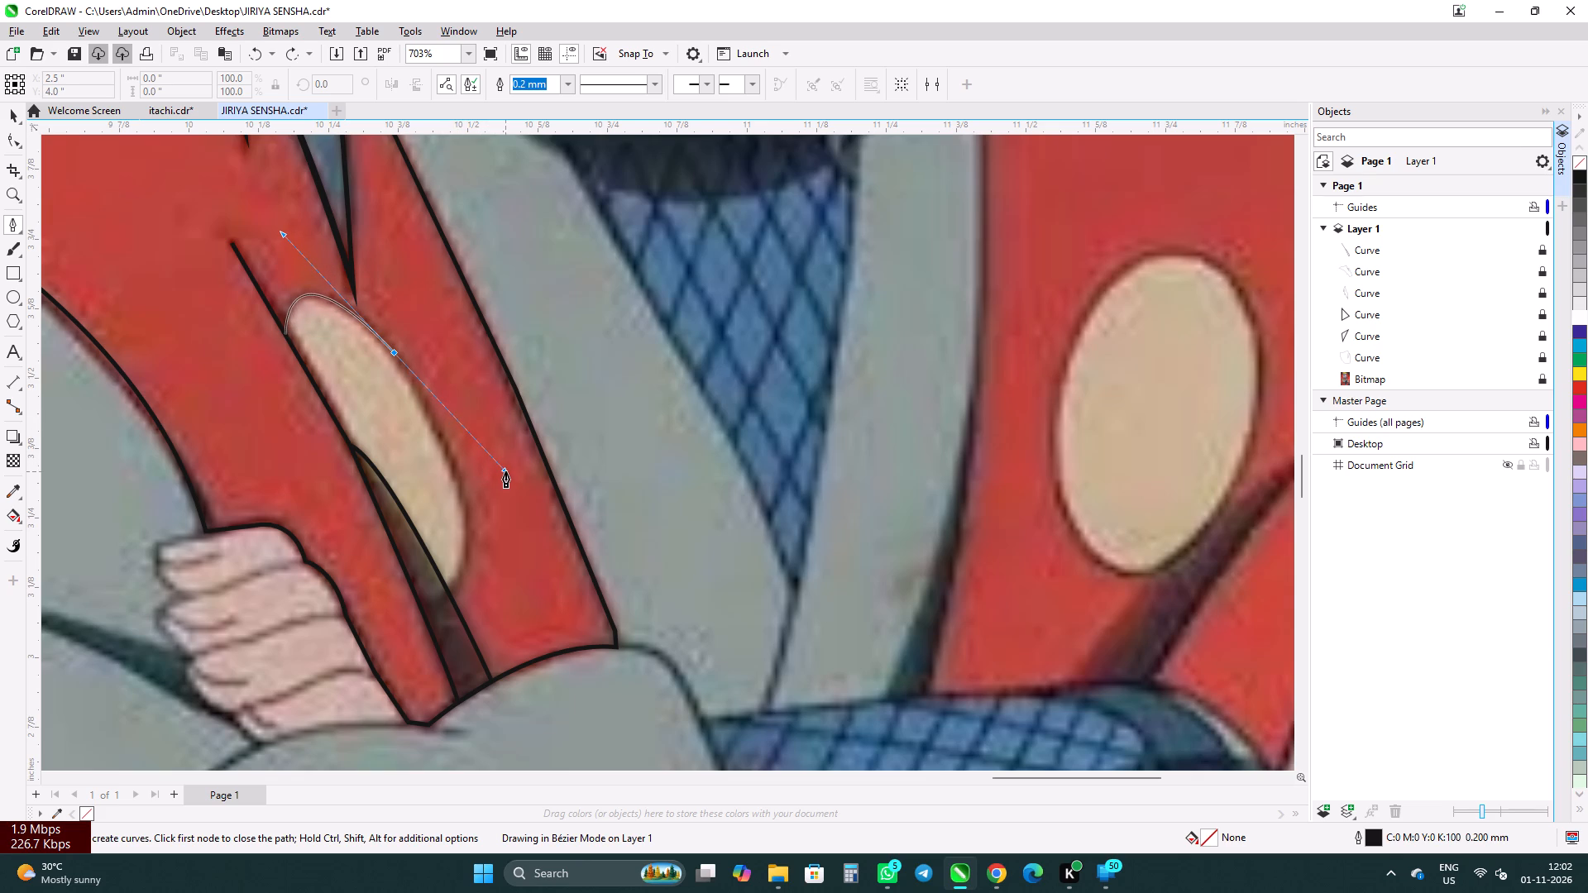
drag(505, 471, 505, 470)
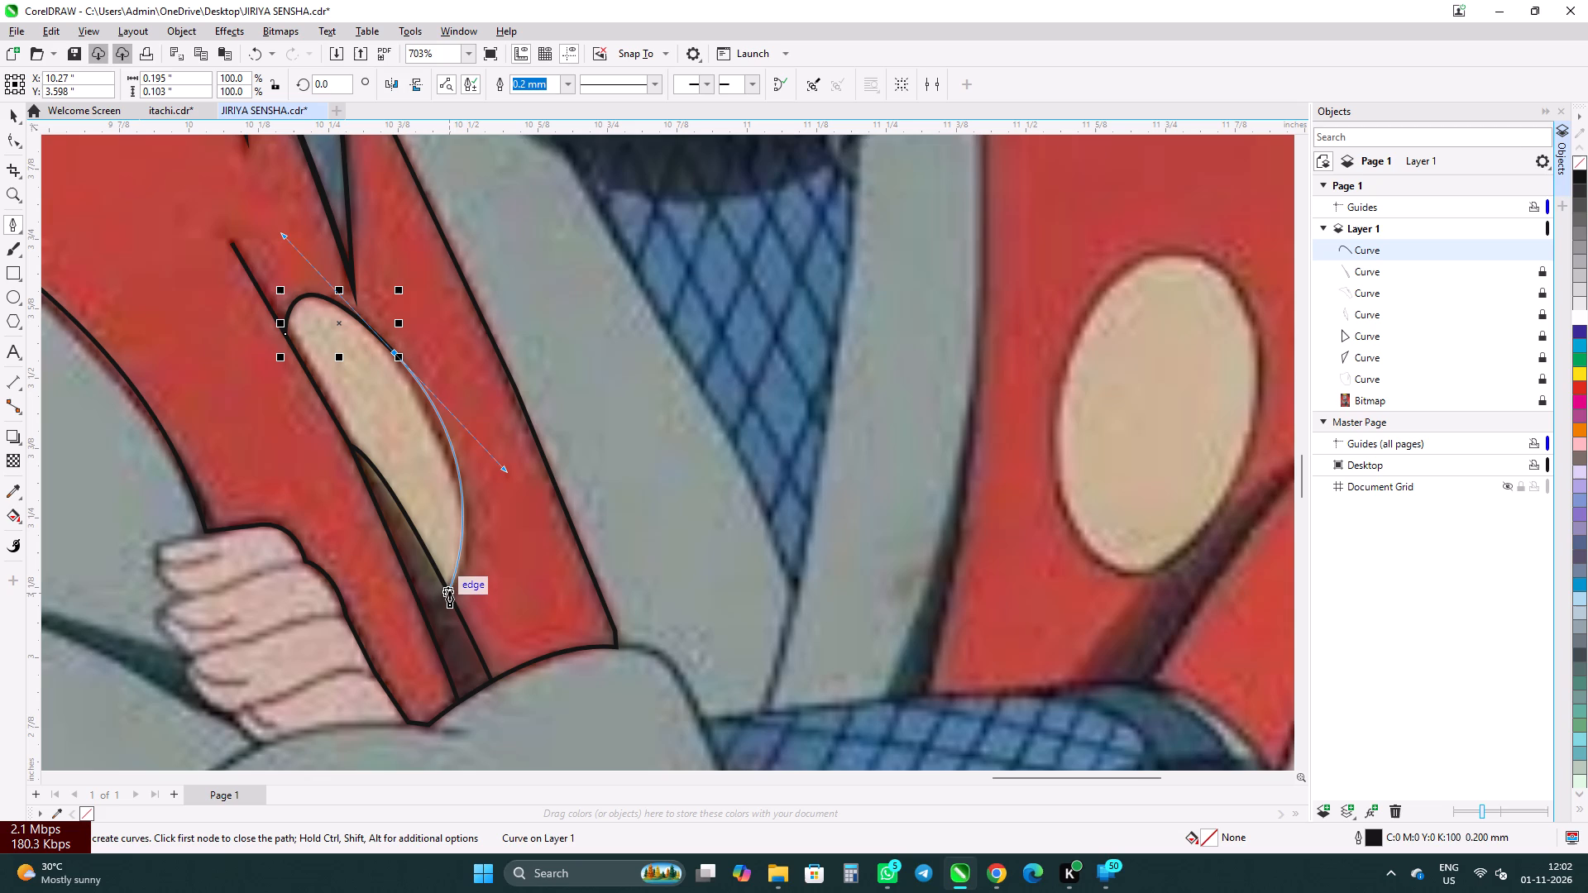
click(449, 590)
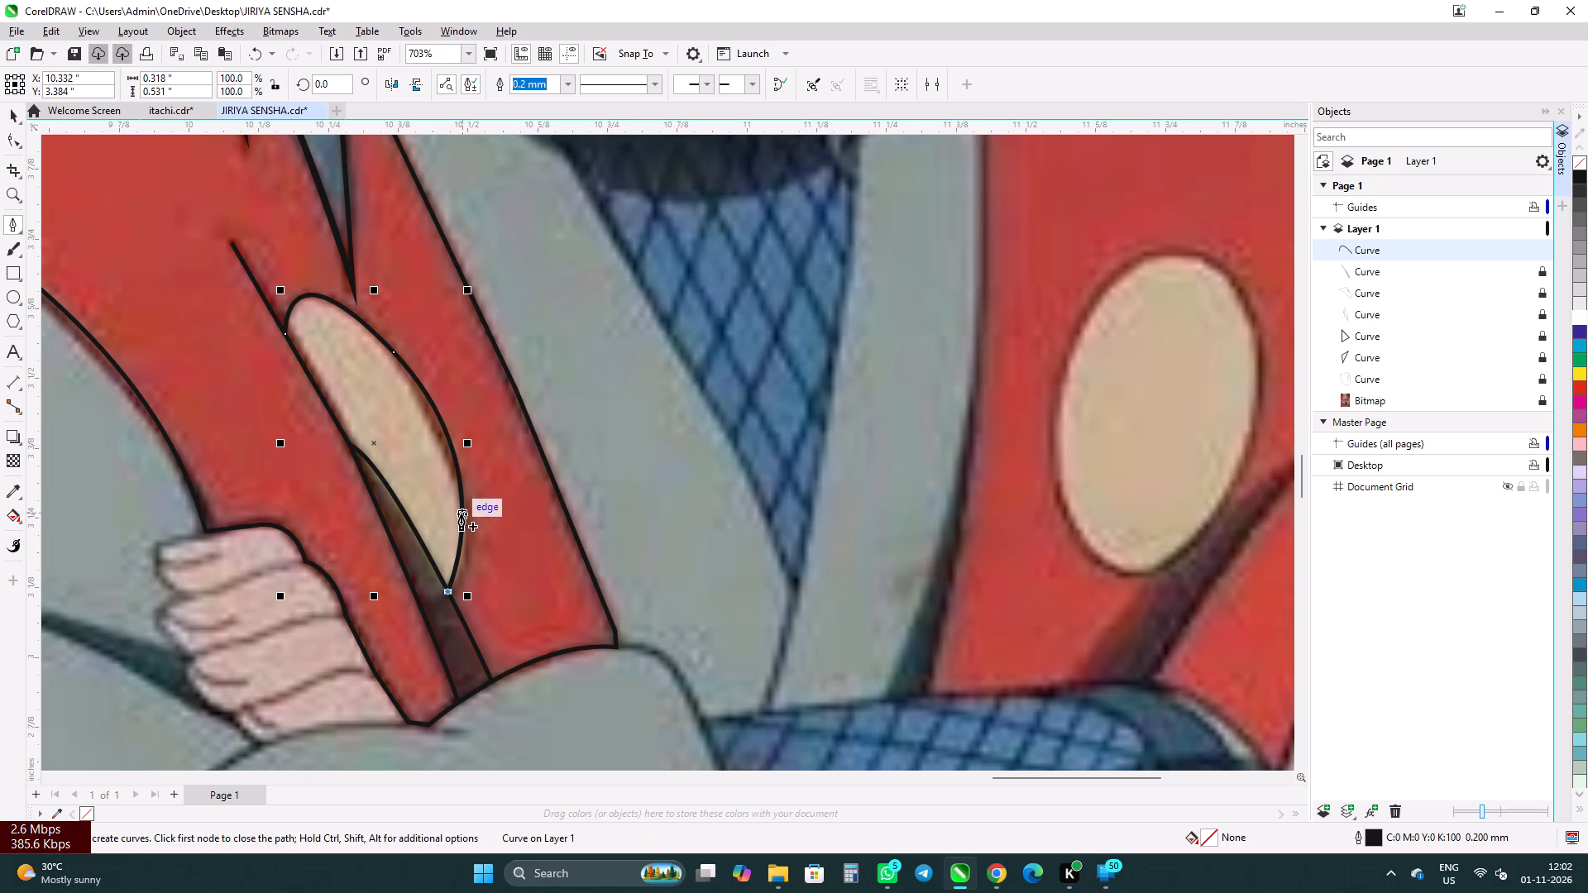
key(ctrl+z)
key(ctrl+z)
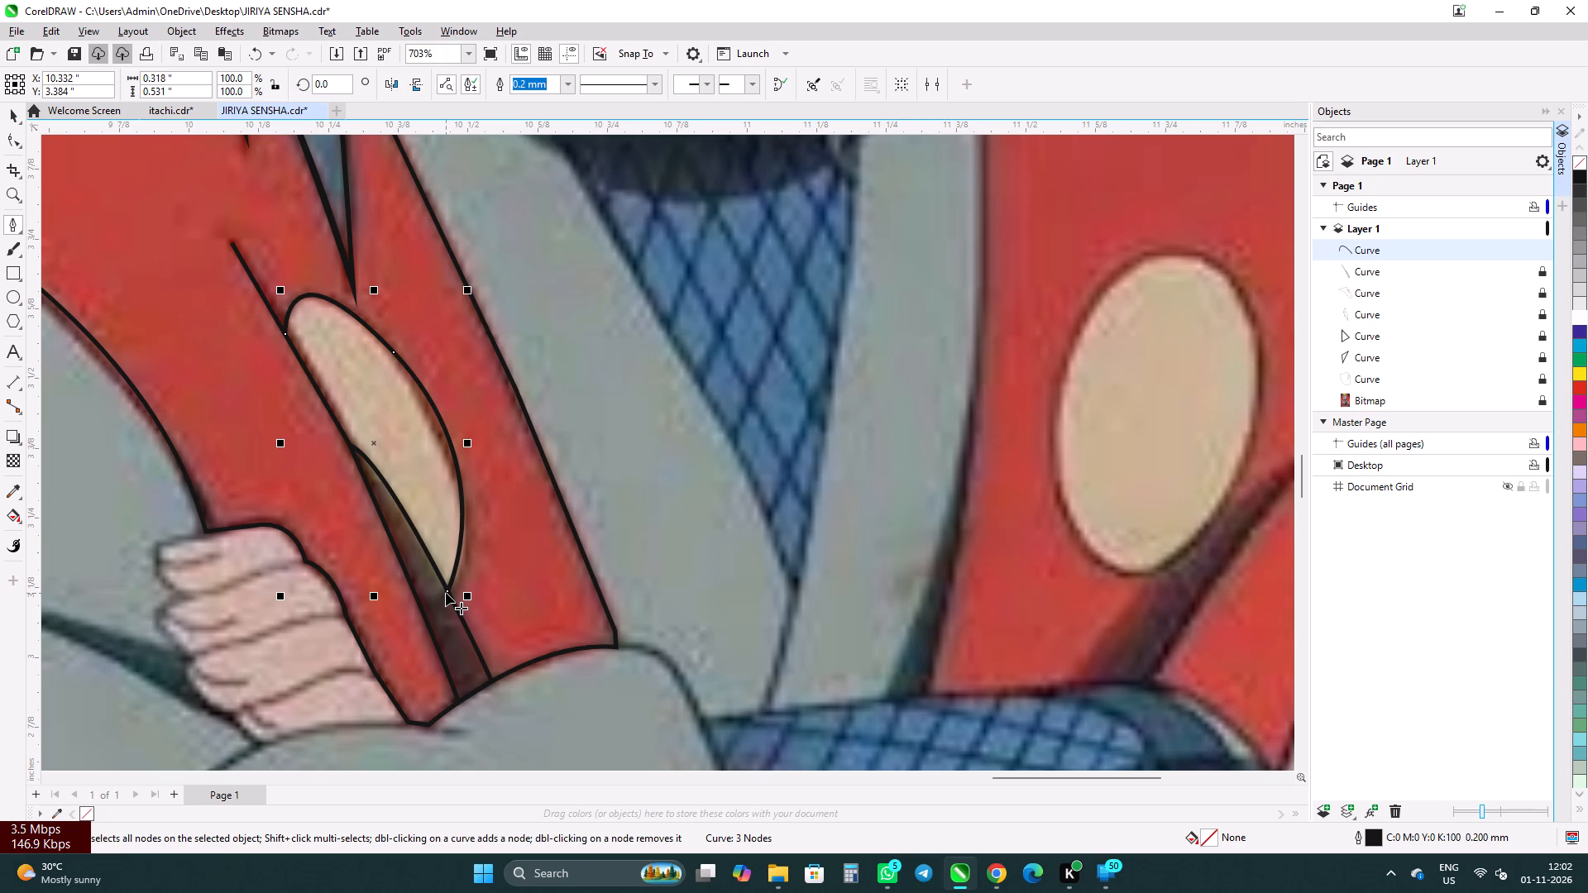
key(ctrl+z)
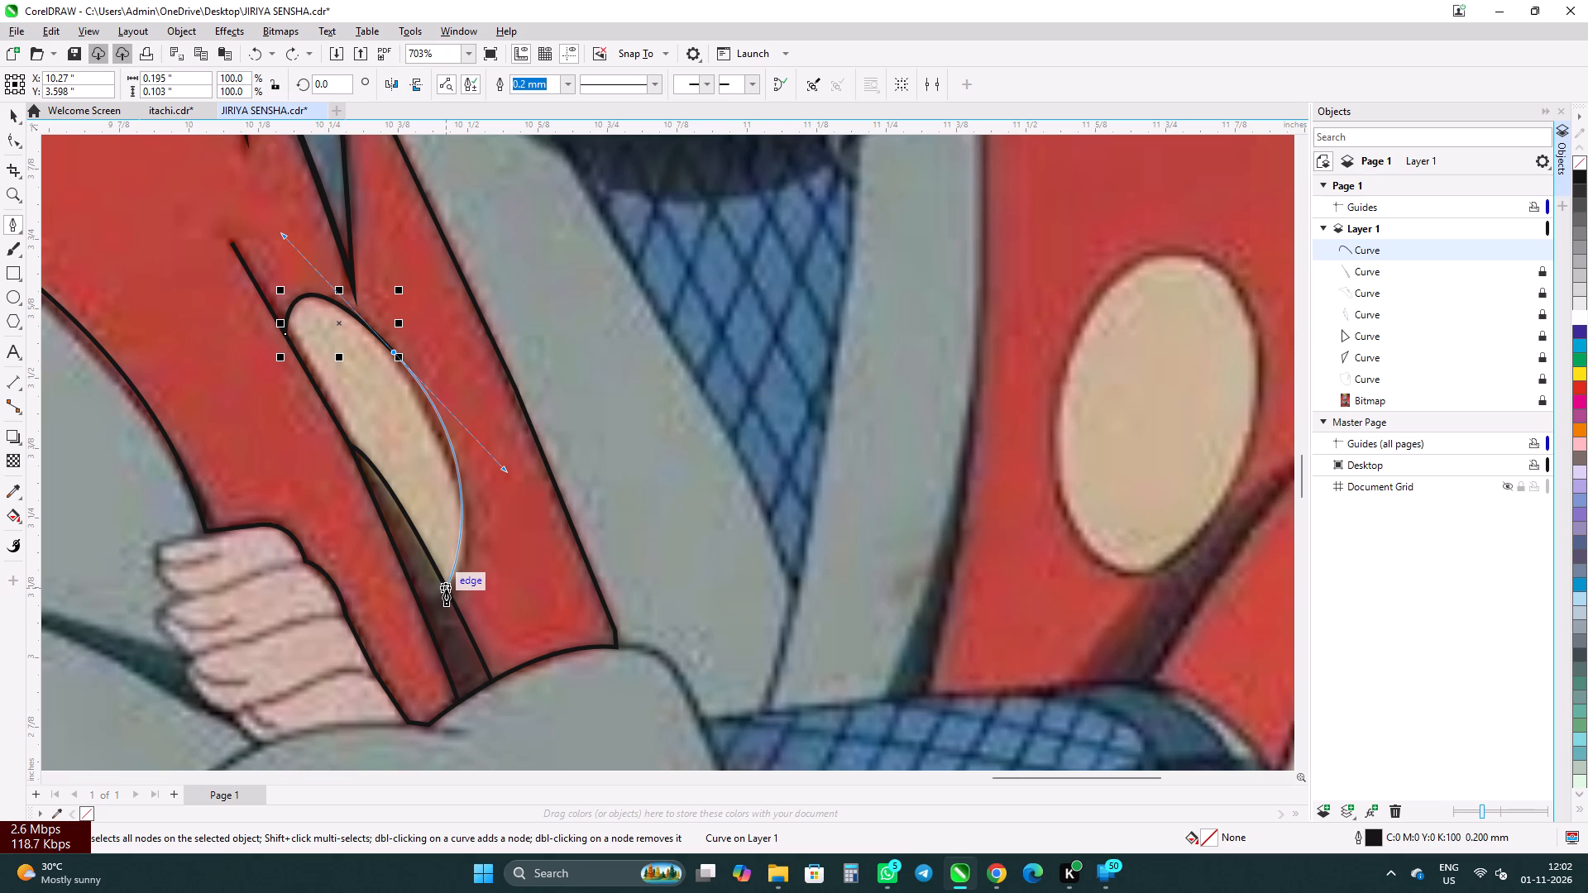
drag(446, 592, 428, 589)
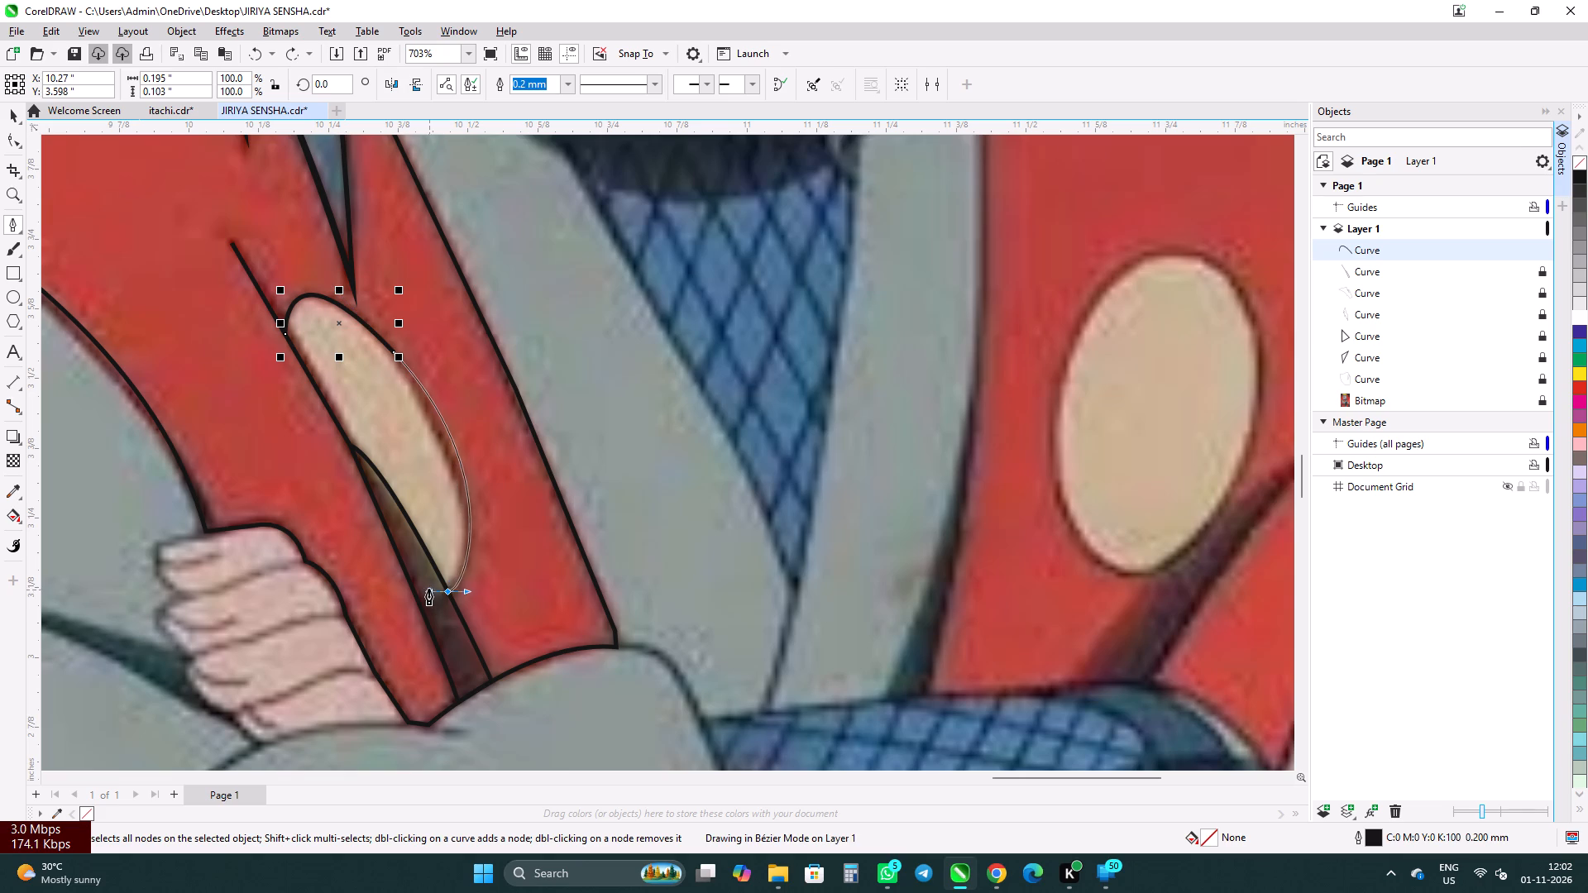
drag(428, 589, 425, 595)
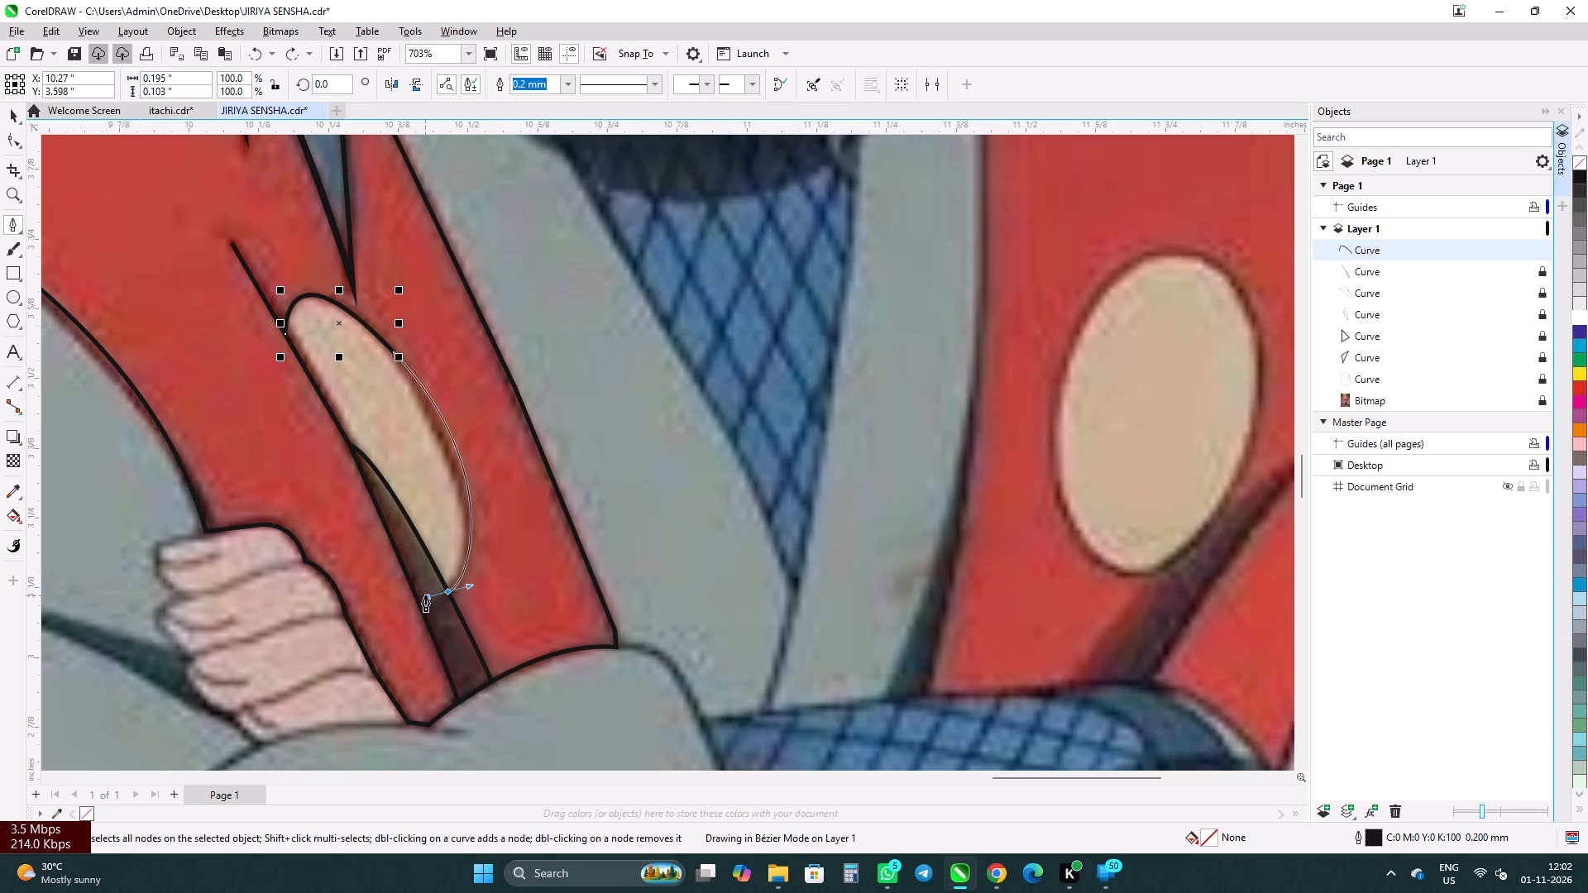
drag(425, 595, 428, 599)
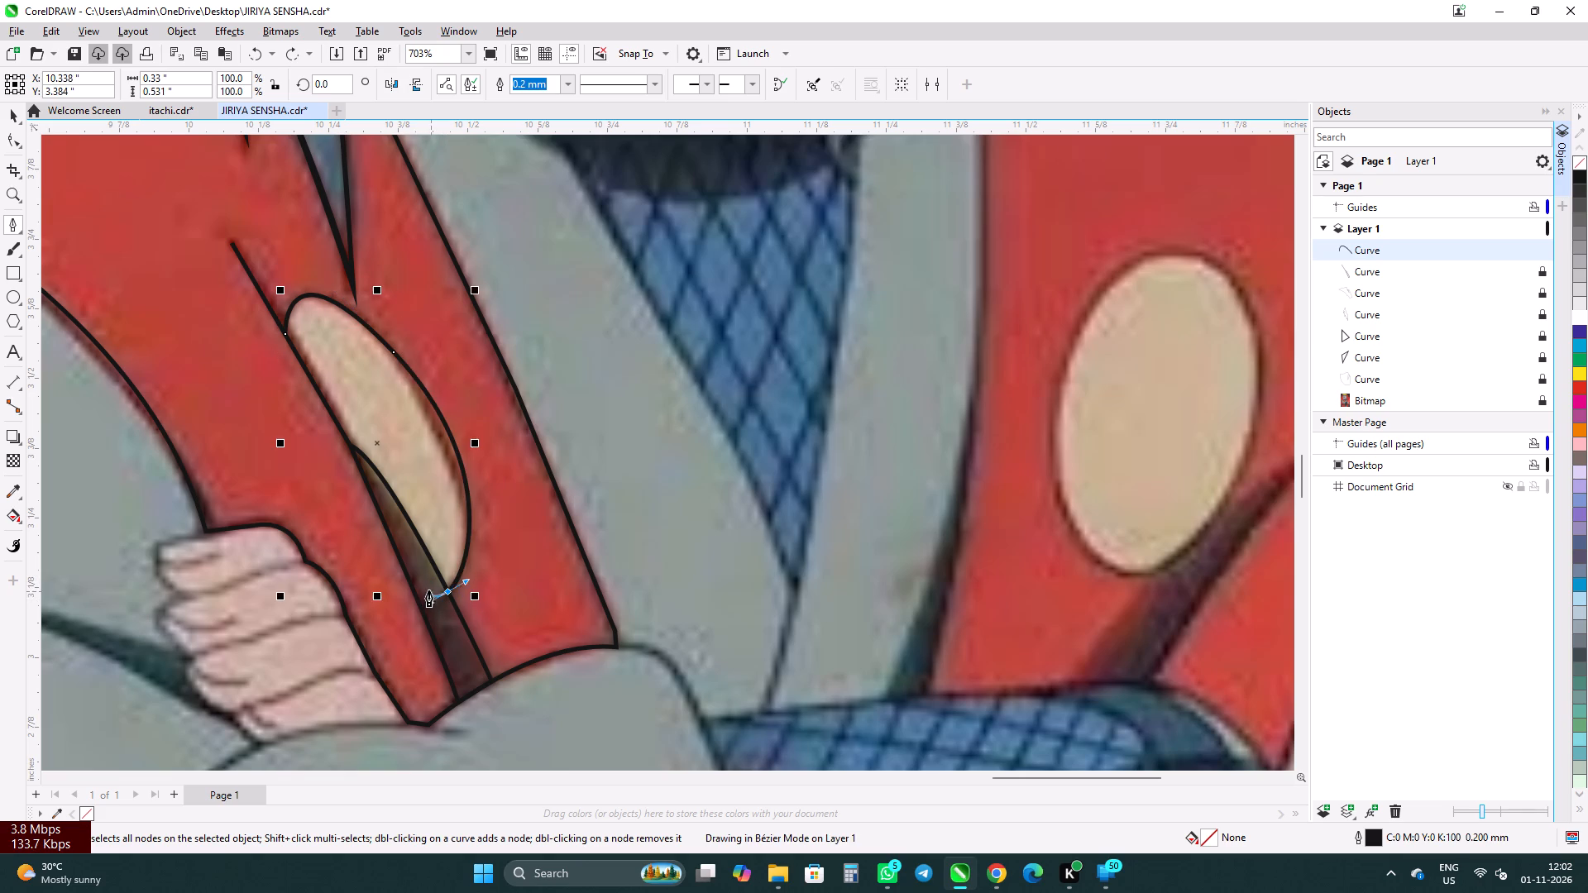
click(419, 604)
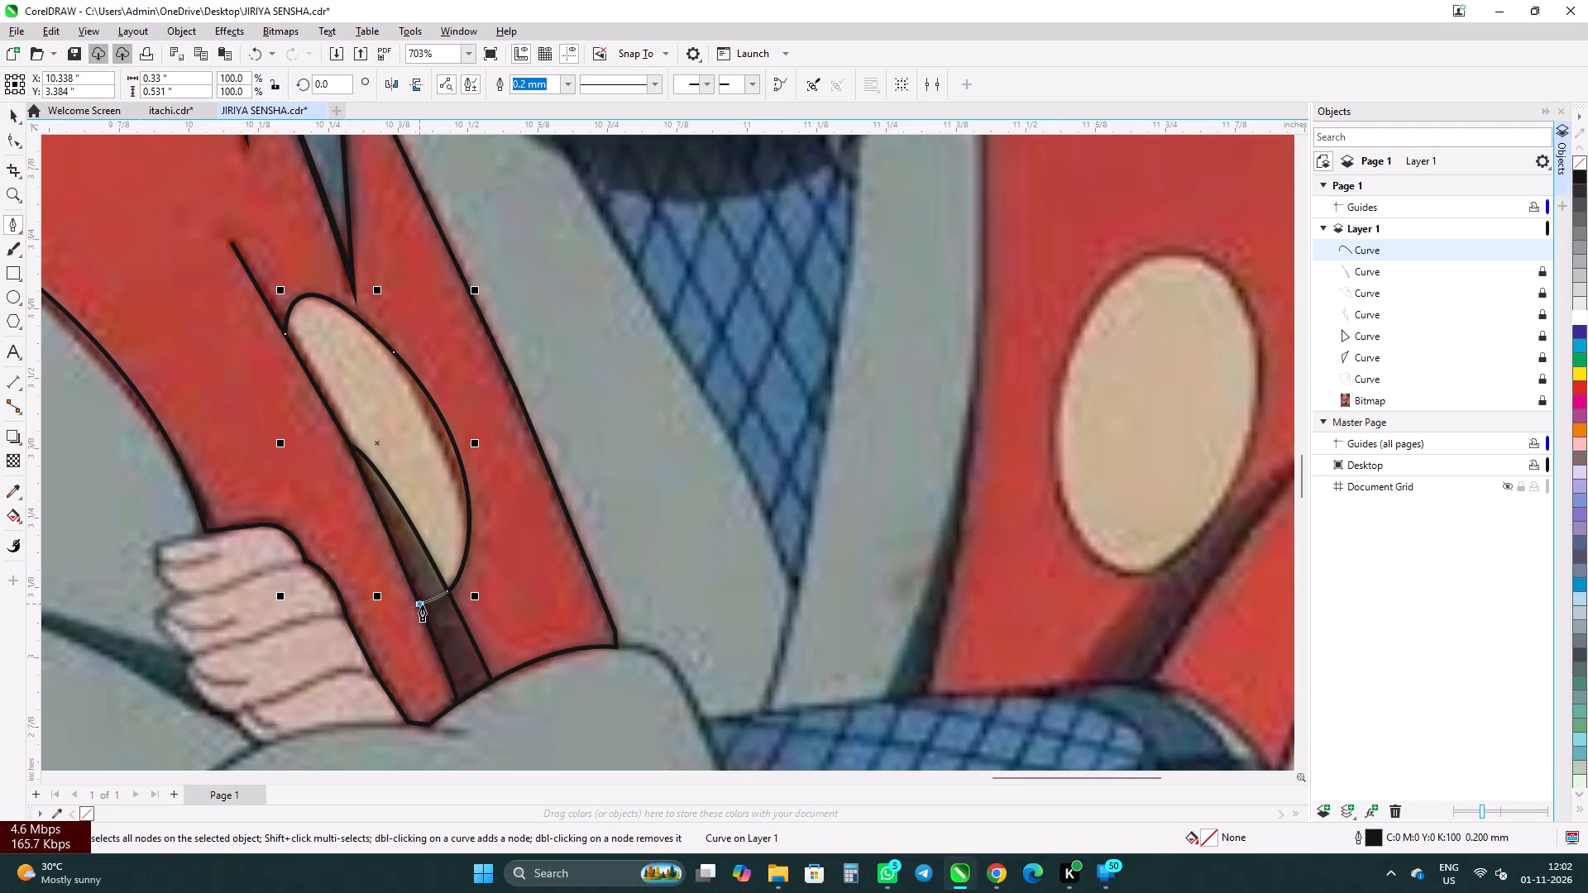
click(348, 445)
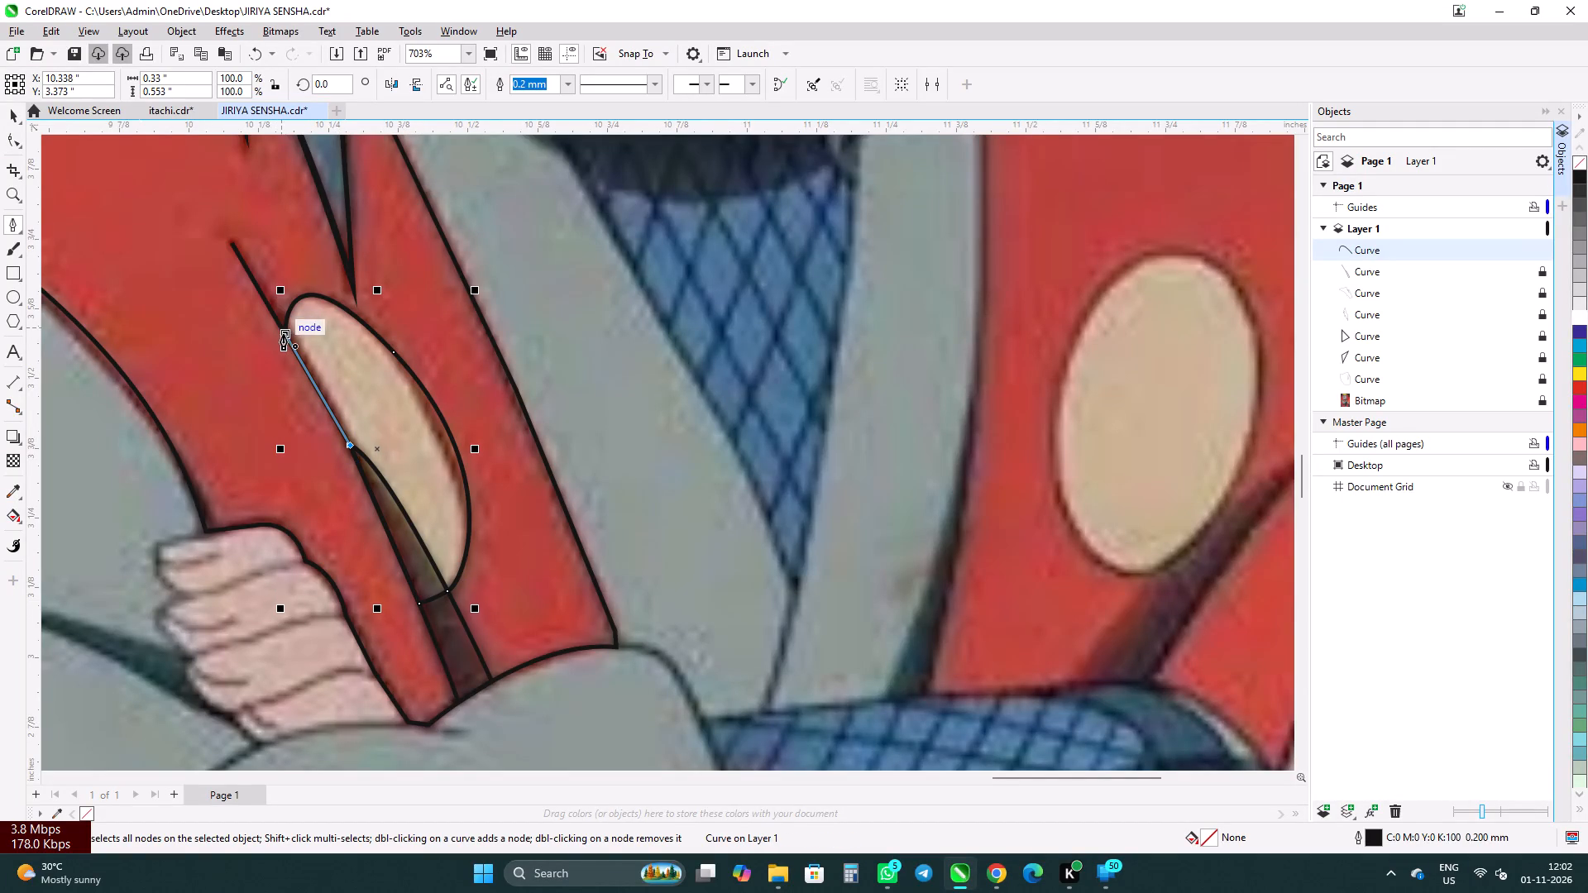
click(283, 334)
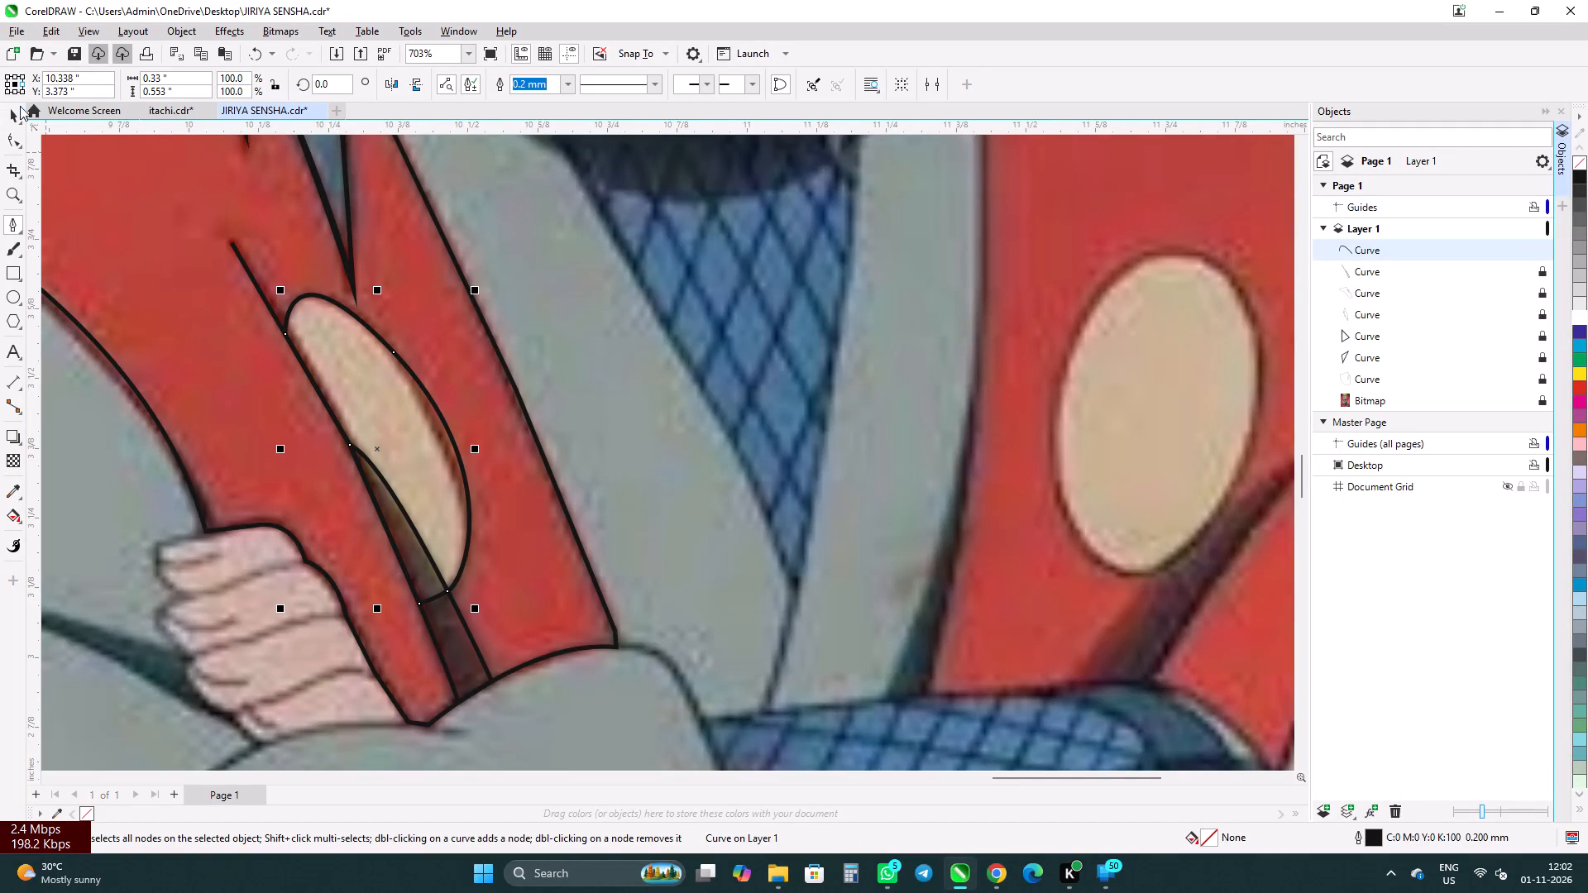
Make the node on the oval curve's upper outer rim a cusp and bend its lower handle inward to fit the rim.
click(17, 122)
scroll(470, 554, up, 5)
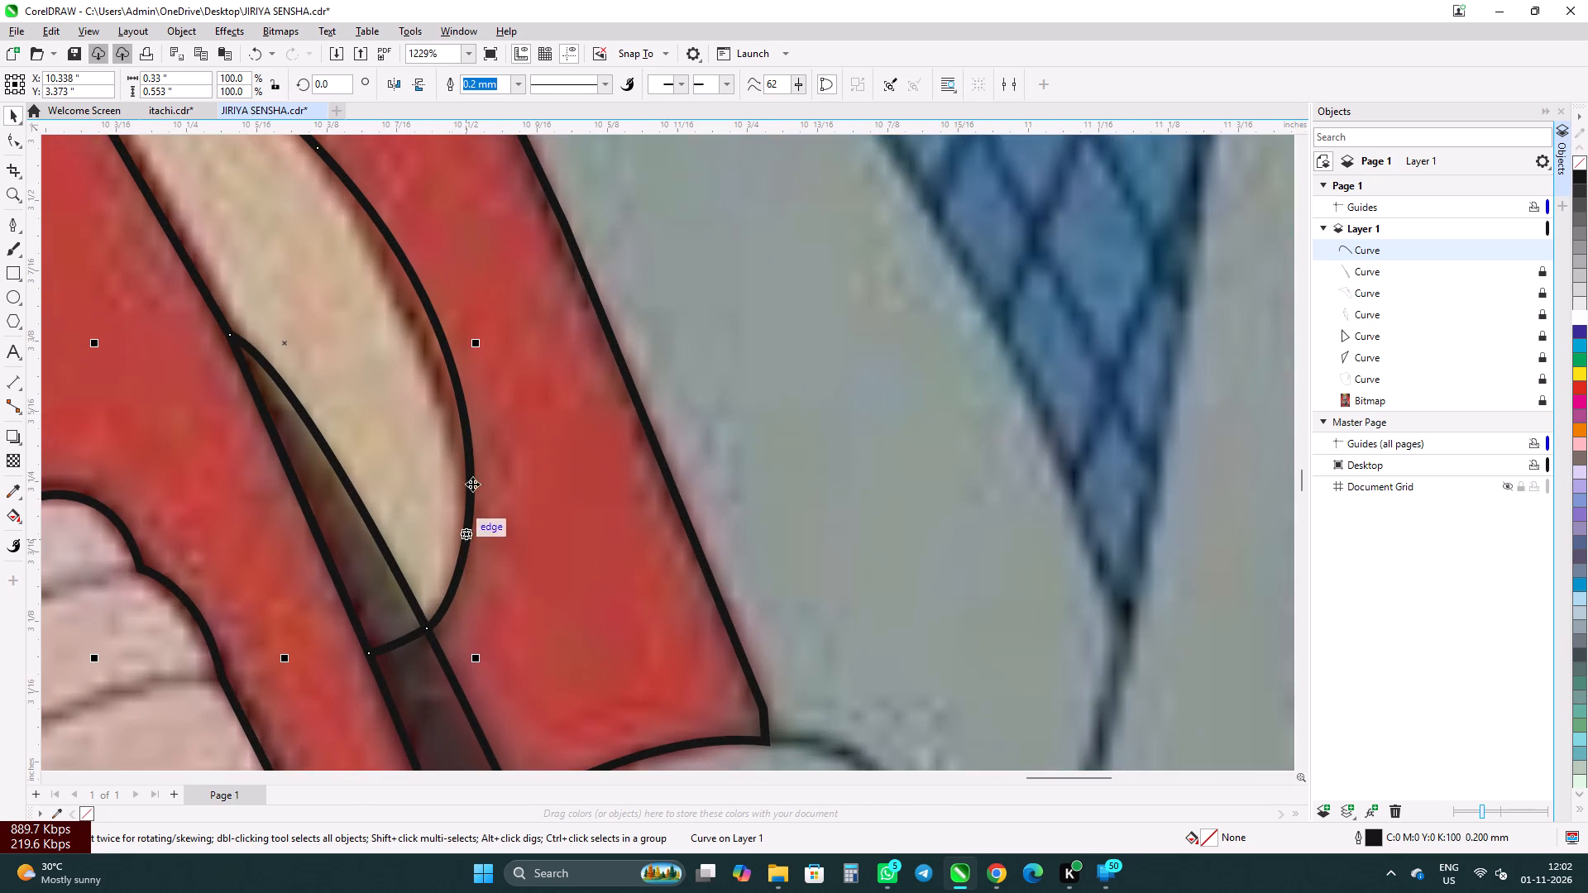
scroll(441, 416, down, 5)
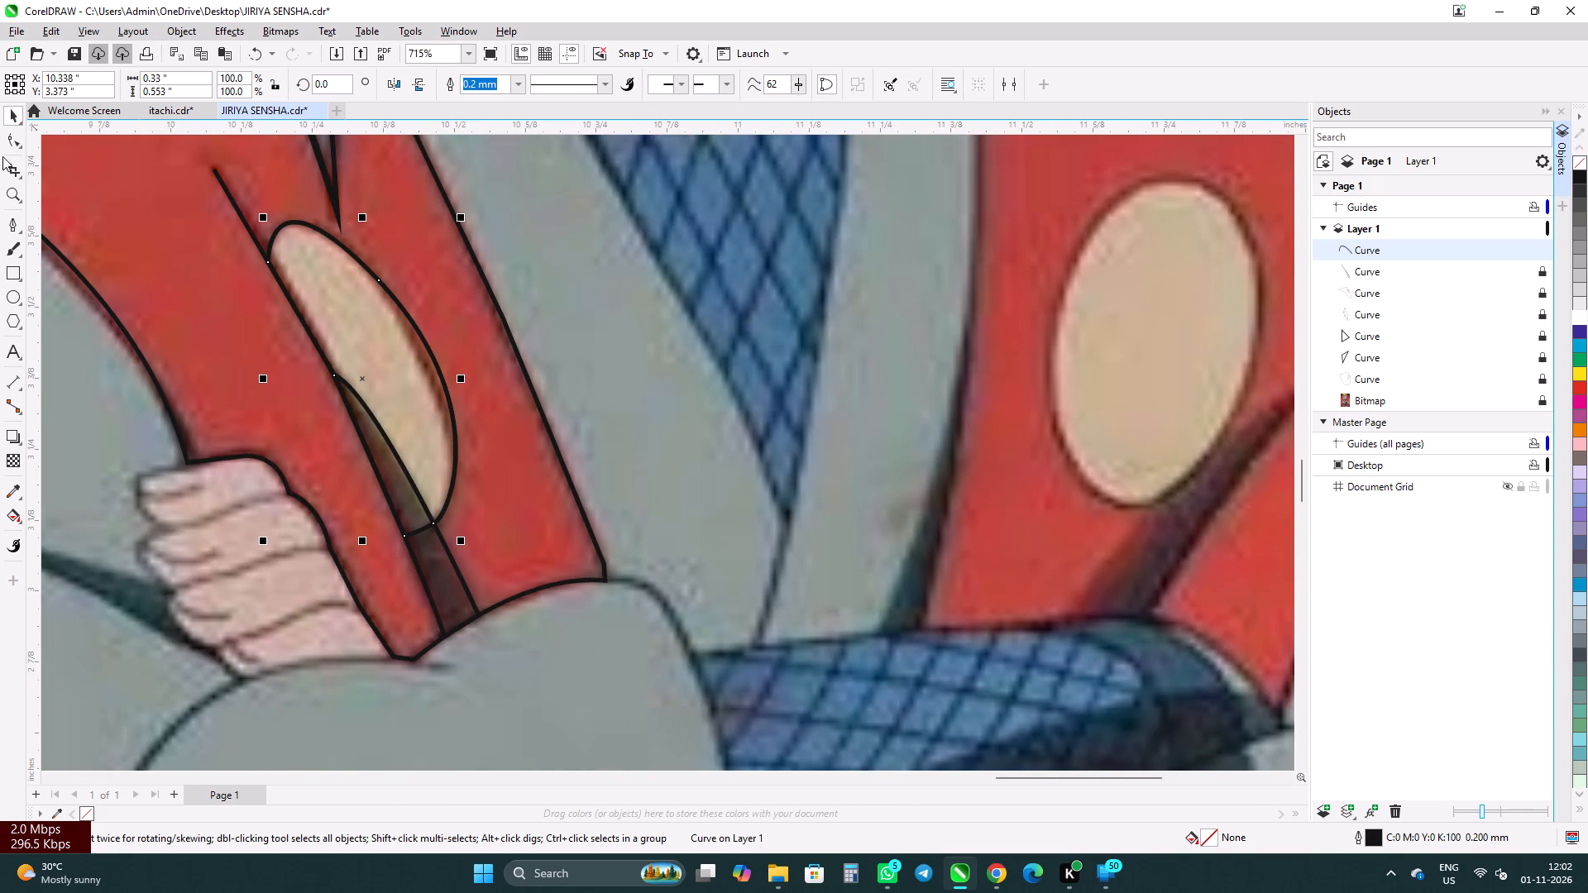
click(18, 136)
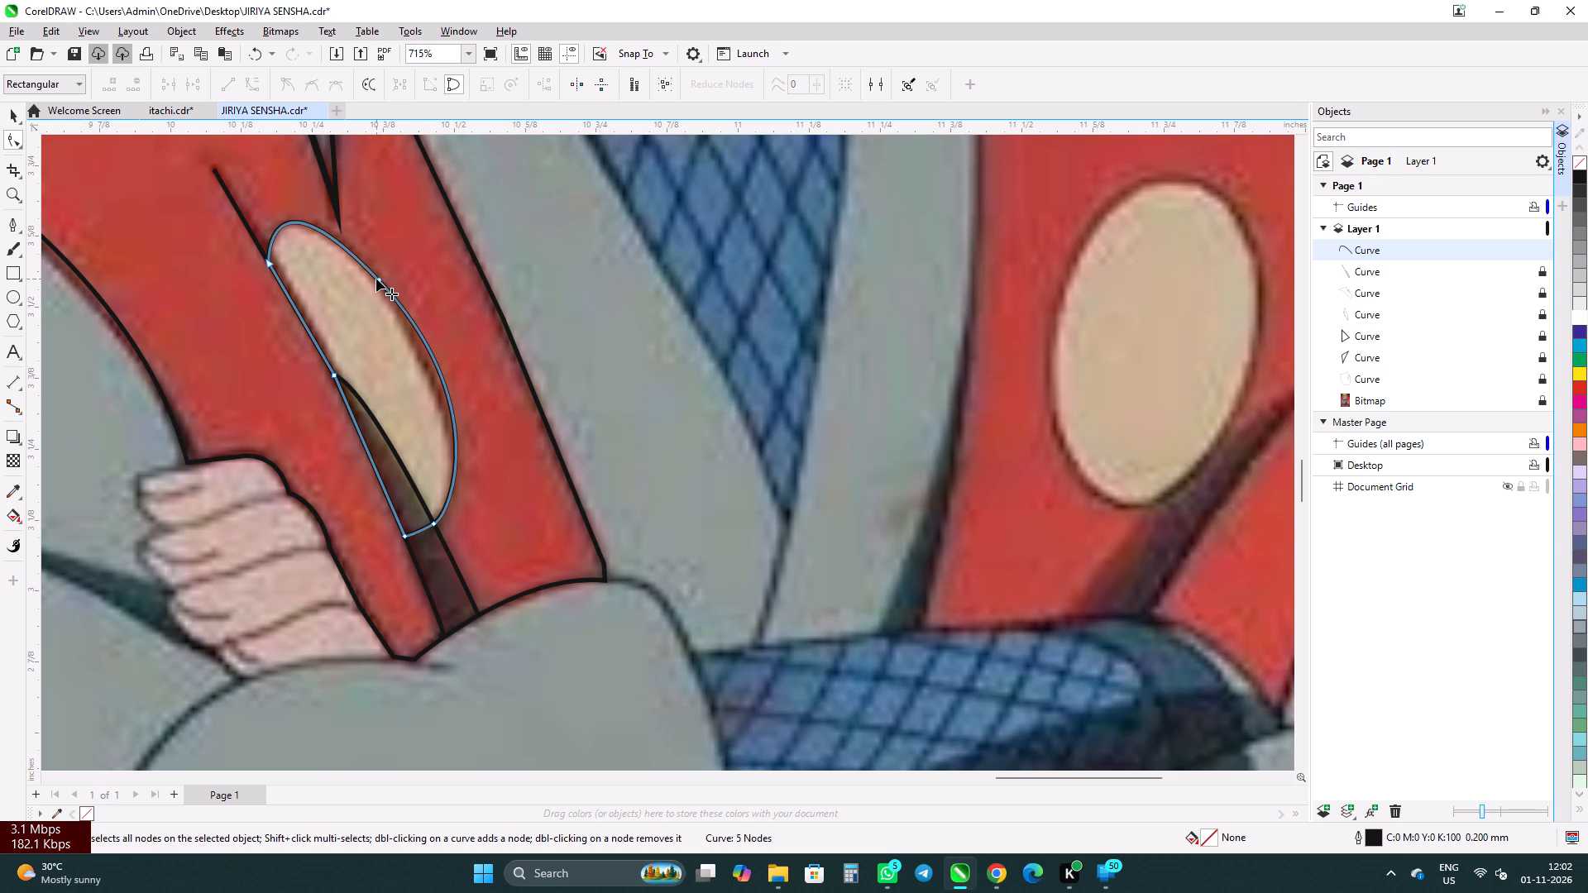
drag(380, 279, 381, 286)
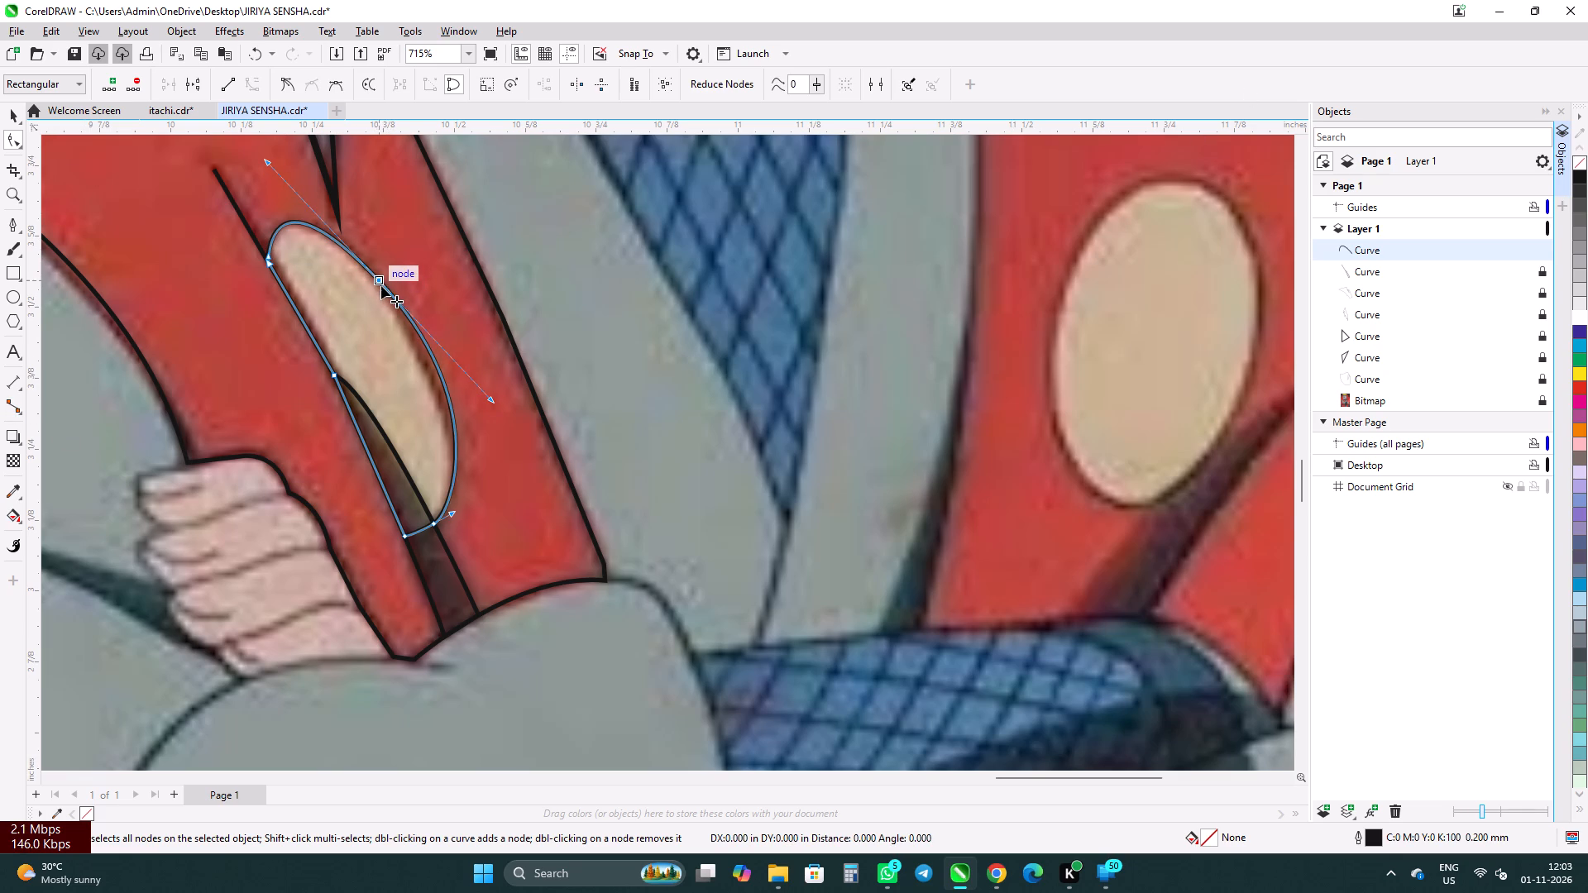
drag(381, 286, 380, 286)
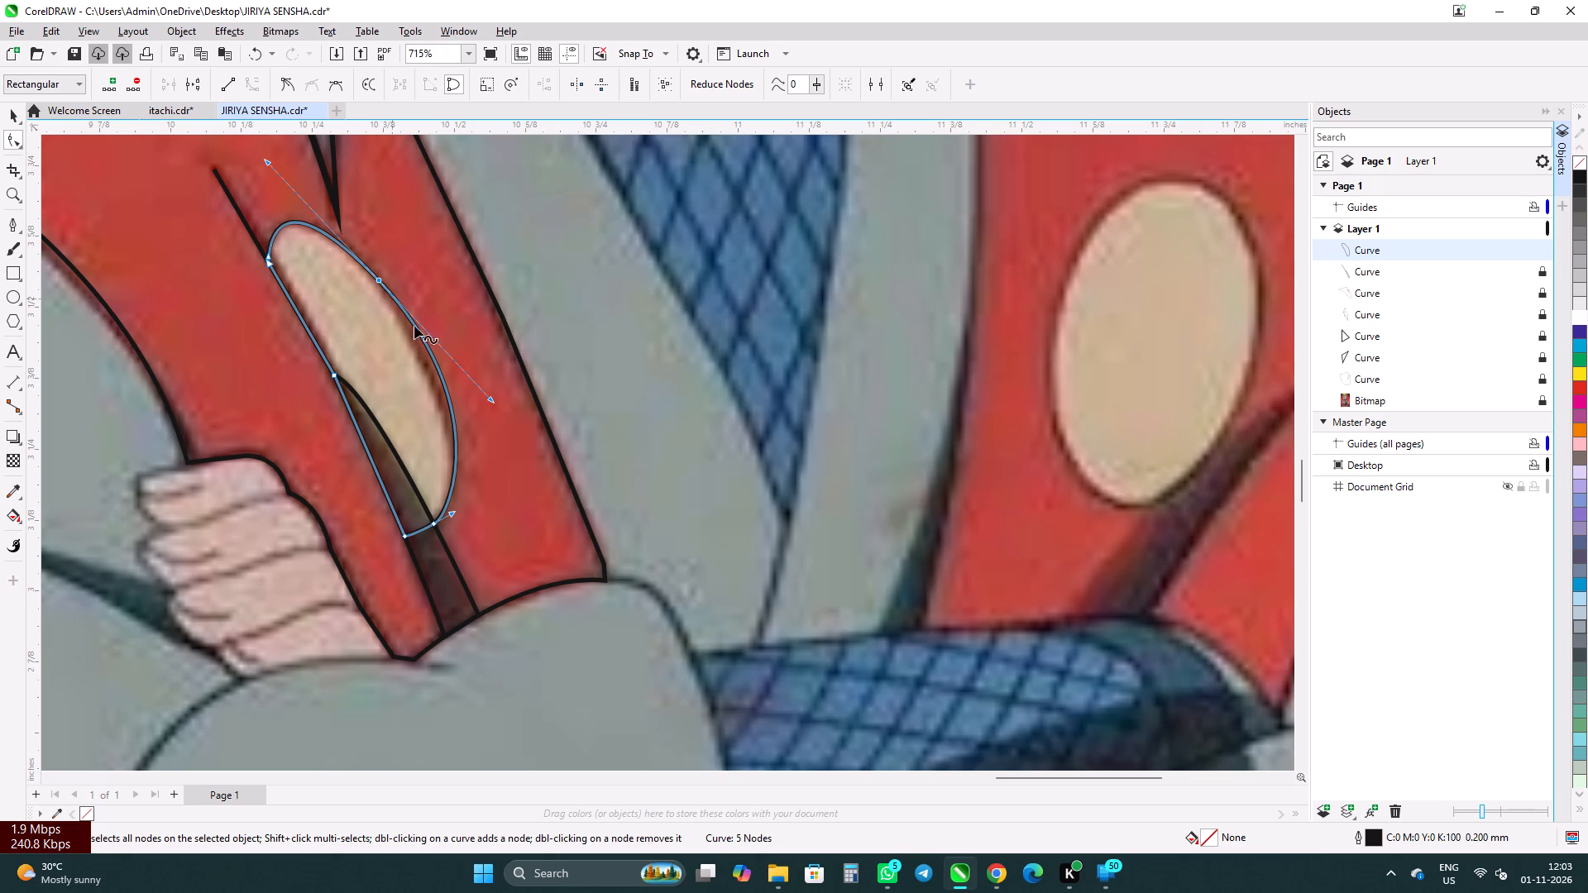
click(492, 402)
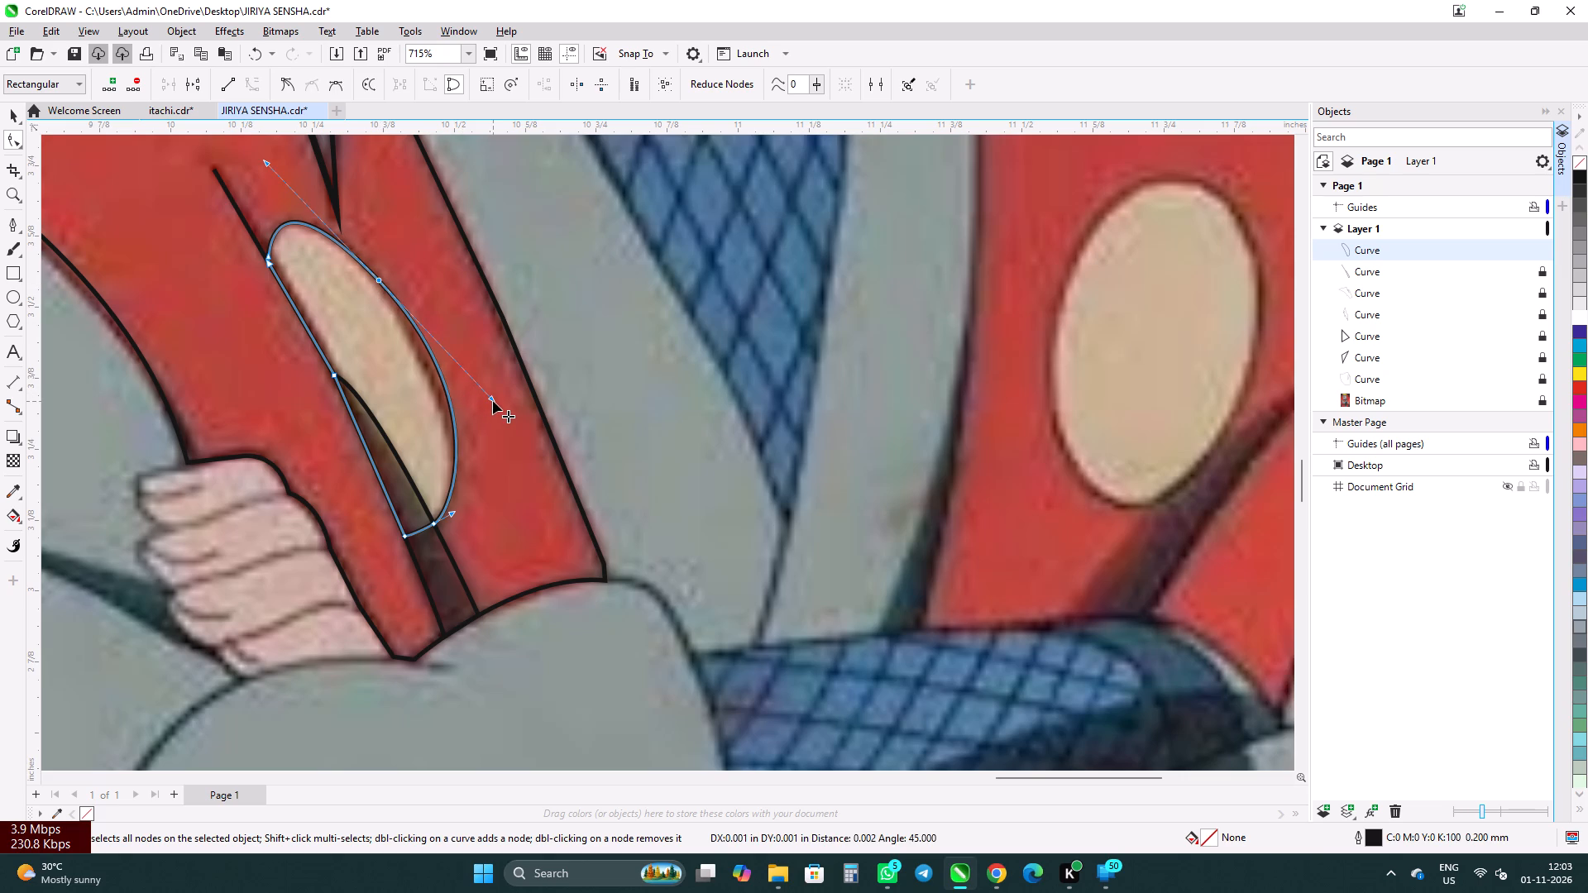
click(375, 279)
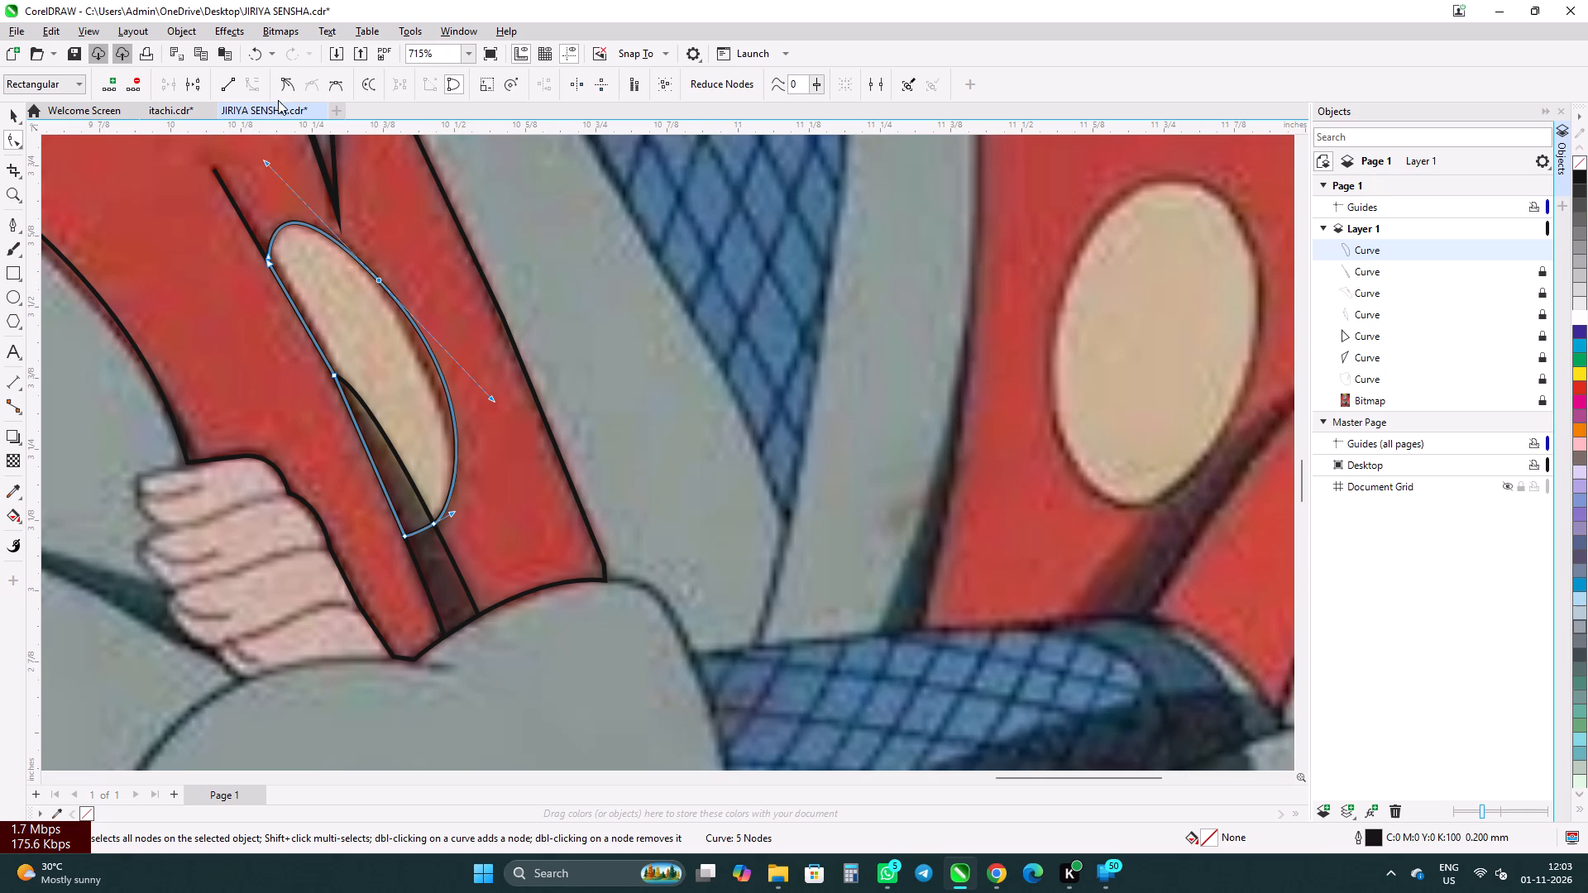
click(283, 84)
drag(492, 399, 488, 426)
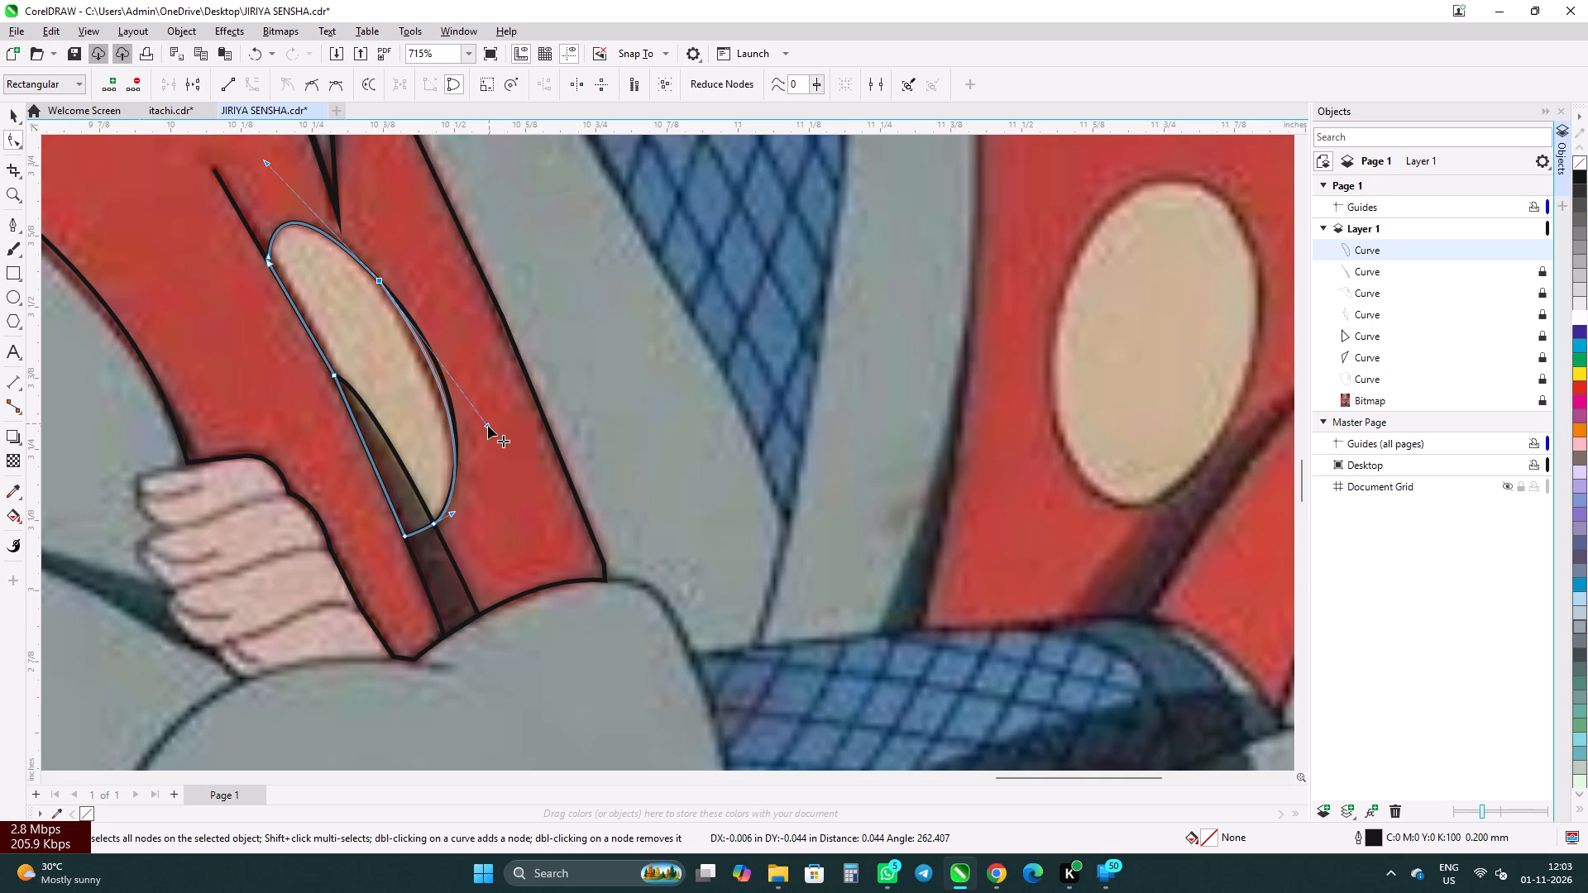
drag(488, 426, 486, 427)
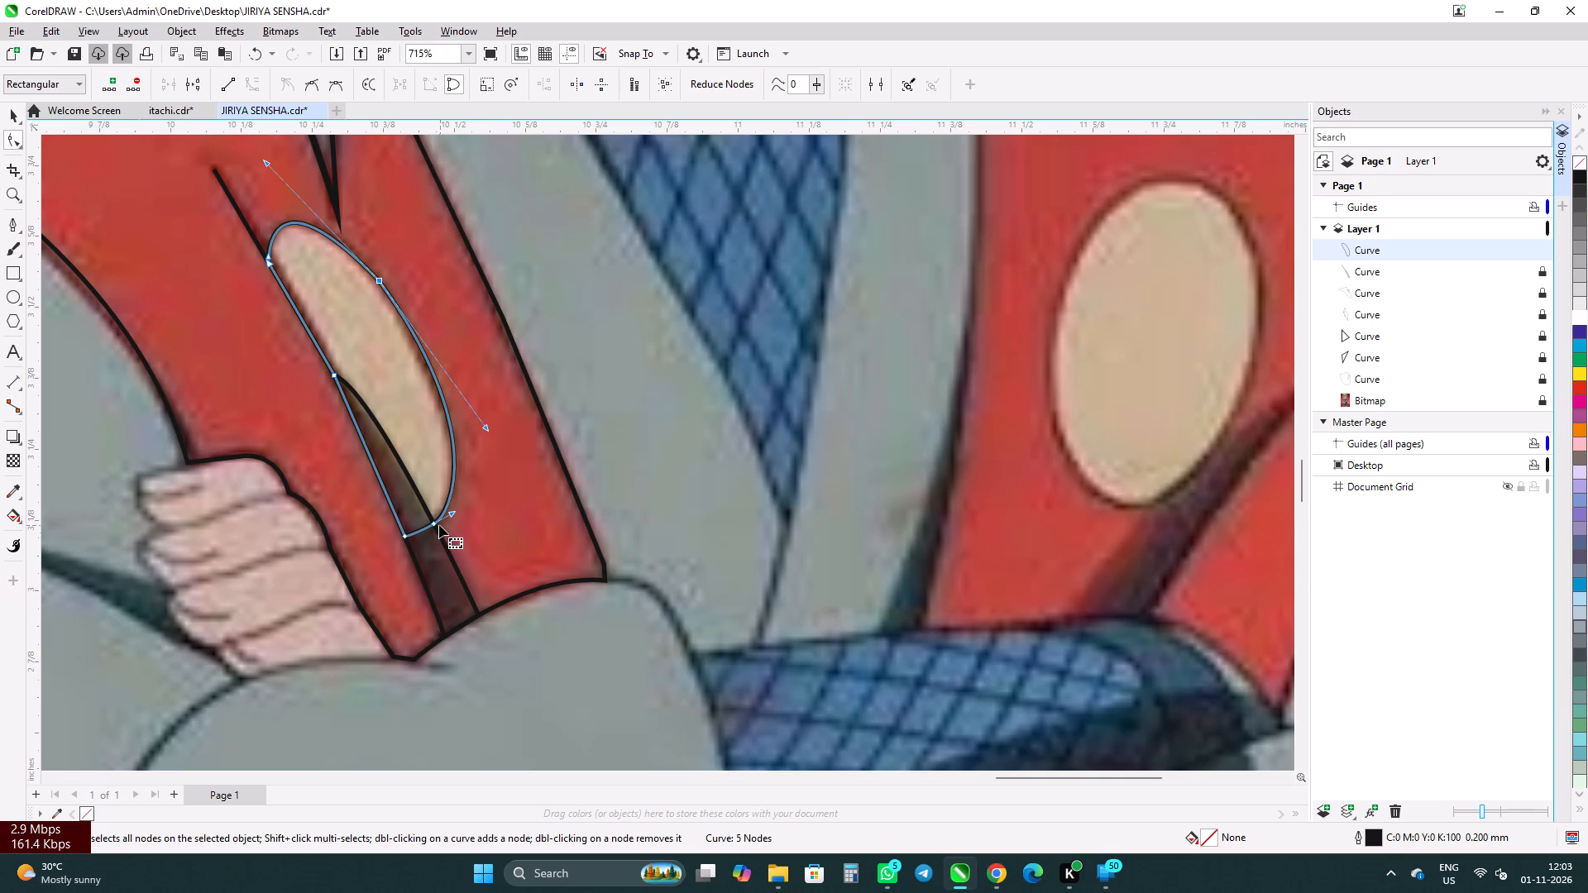
Make the node at the oval curve's lower end a cusp and readjust its outer handle to follow the rim.
click(433, 525)
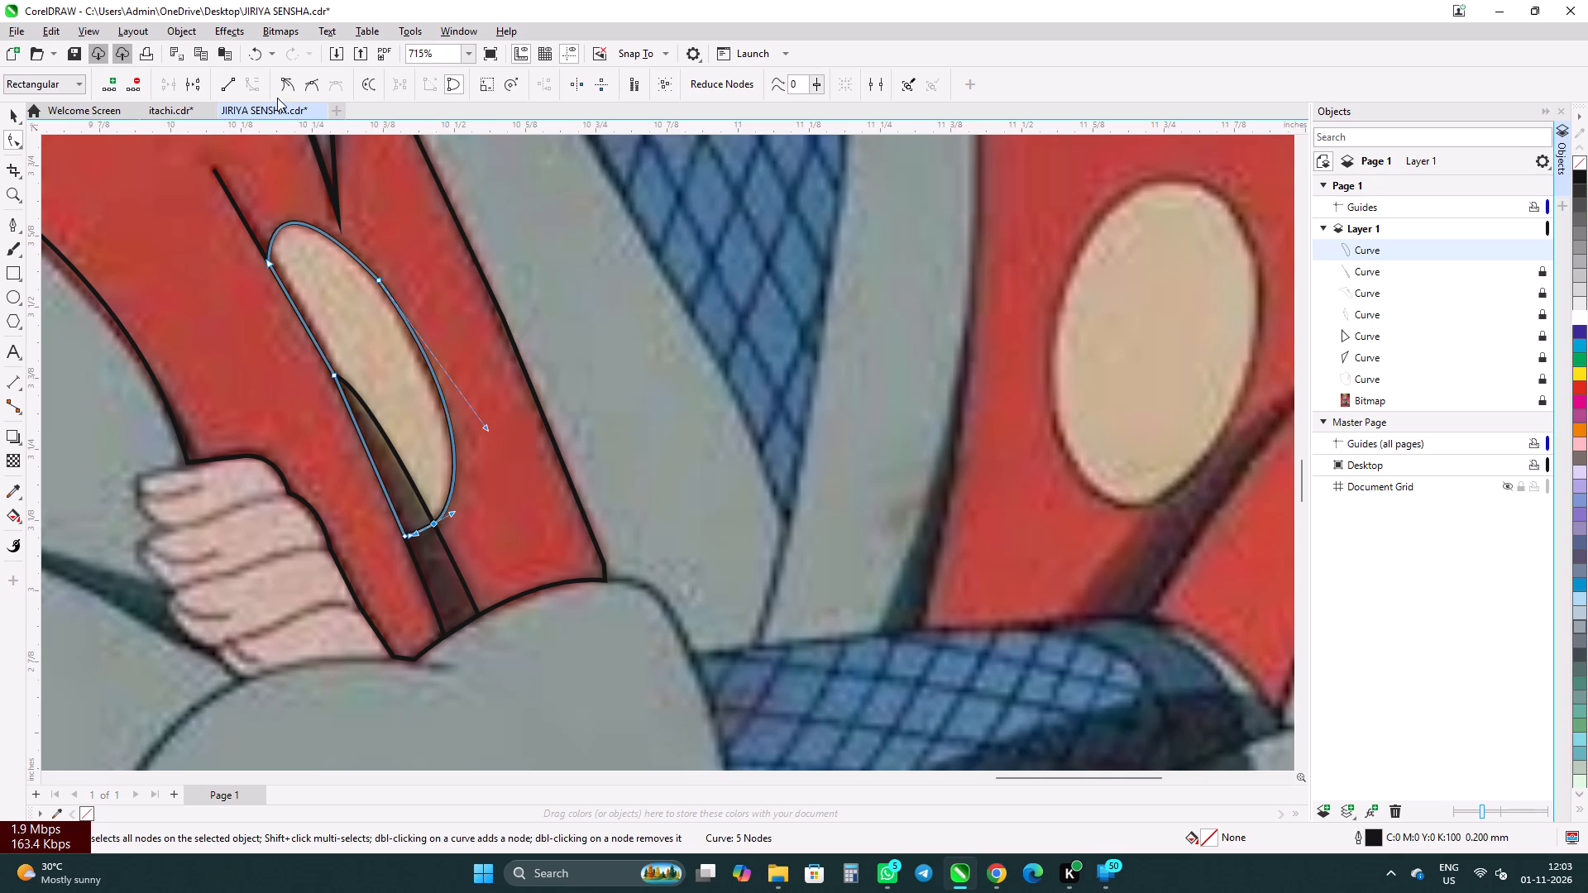
click(285, 84)
drag(454, 514, 452, 504)
Readjust the upper handle of the outer rim node so the arc follows the oval's top.
click(380, 281)
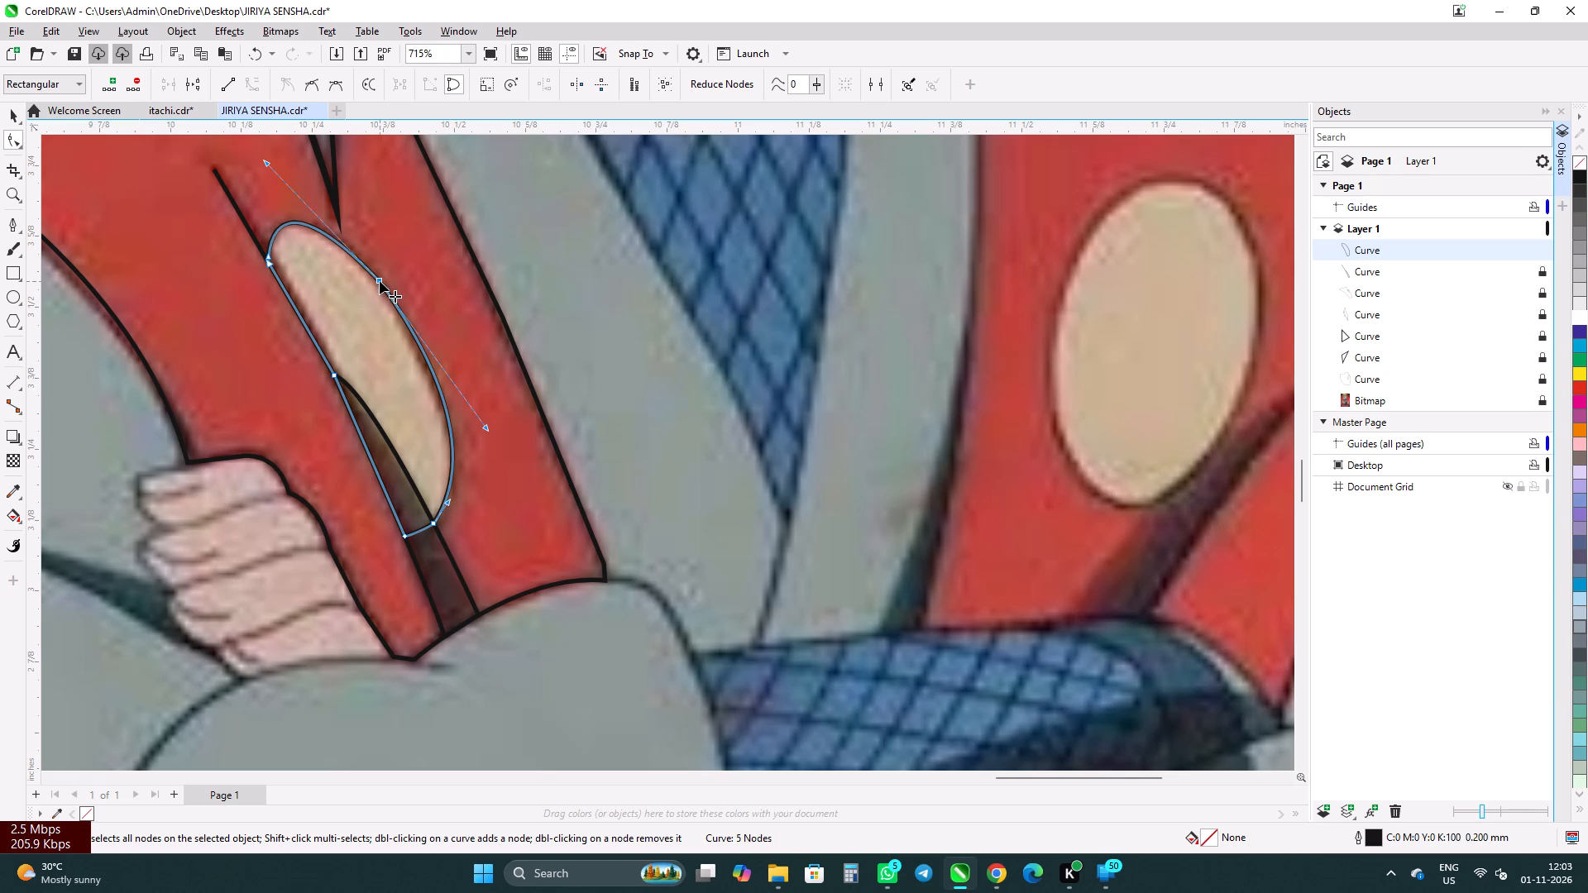
drag(267, 167, 271, 157)
click(380, 279)
drag(268, 163, 275, 161)
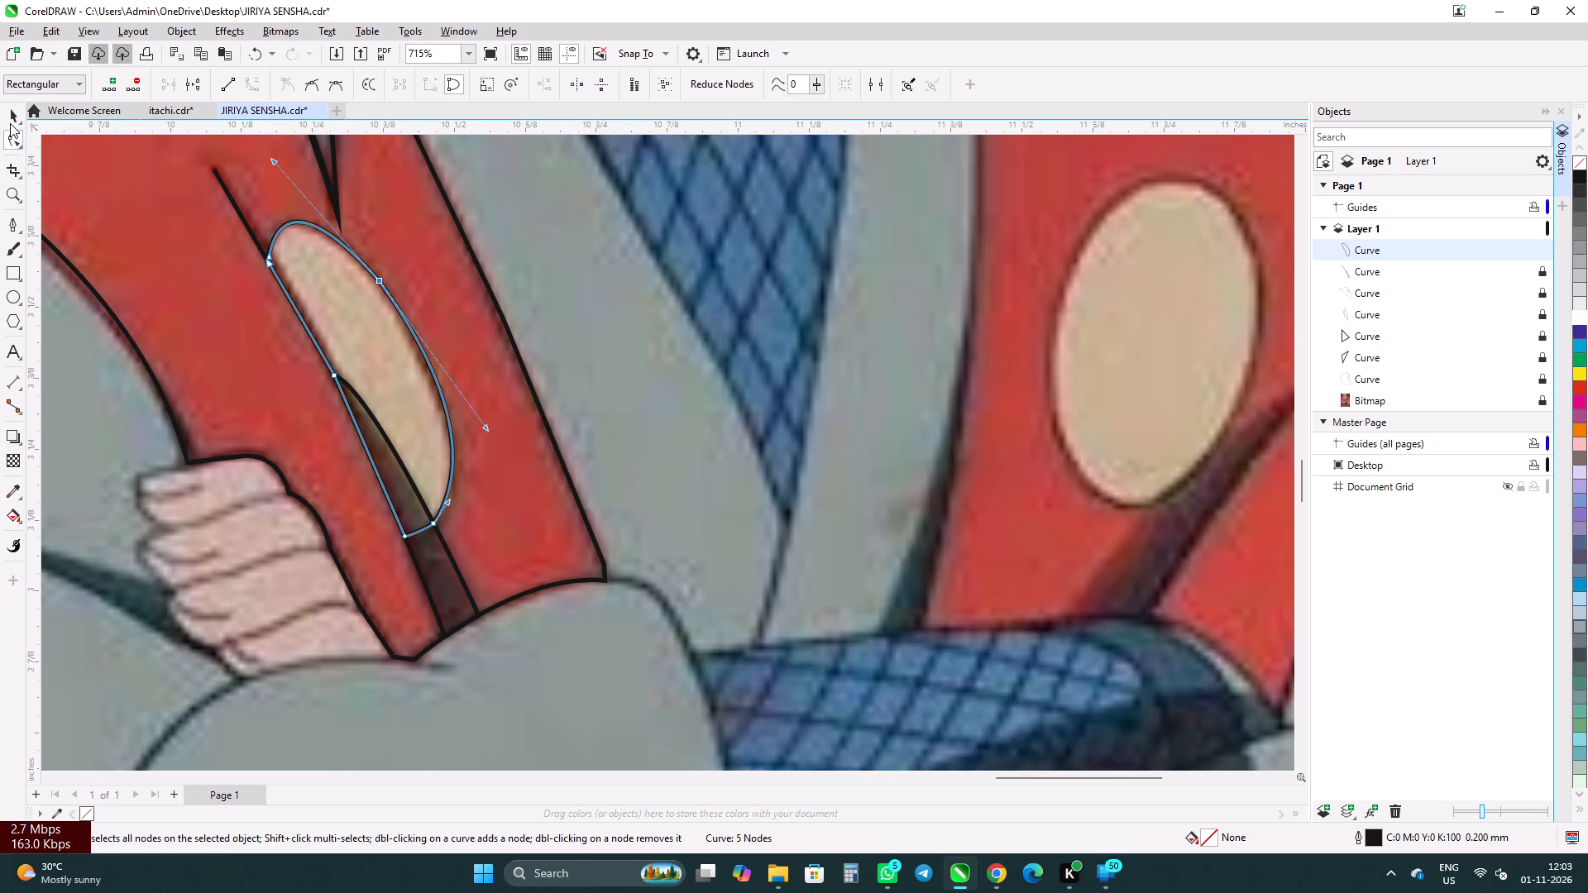
Deselect the finished narrow oval curve and lock it.
click(10, 123)
scroll(91, 298, down, 12)
click(729, 233)
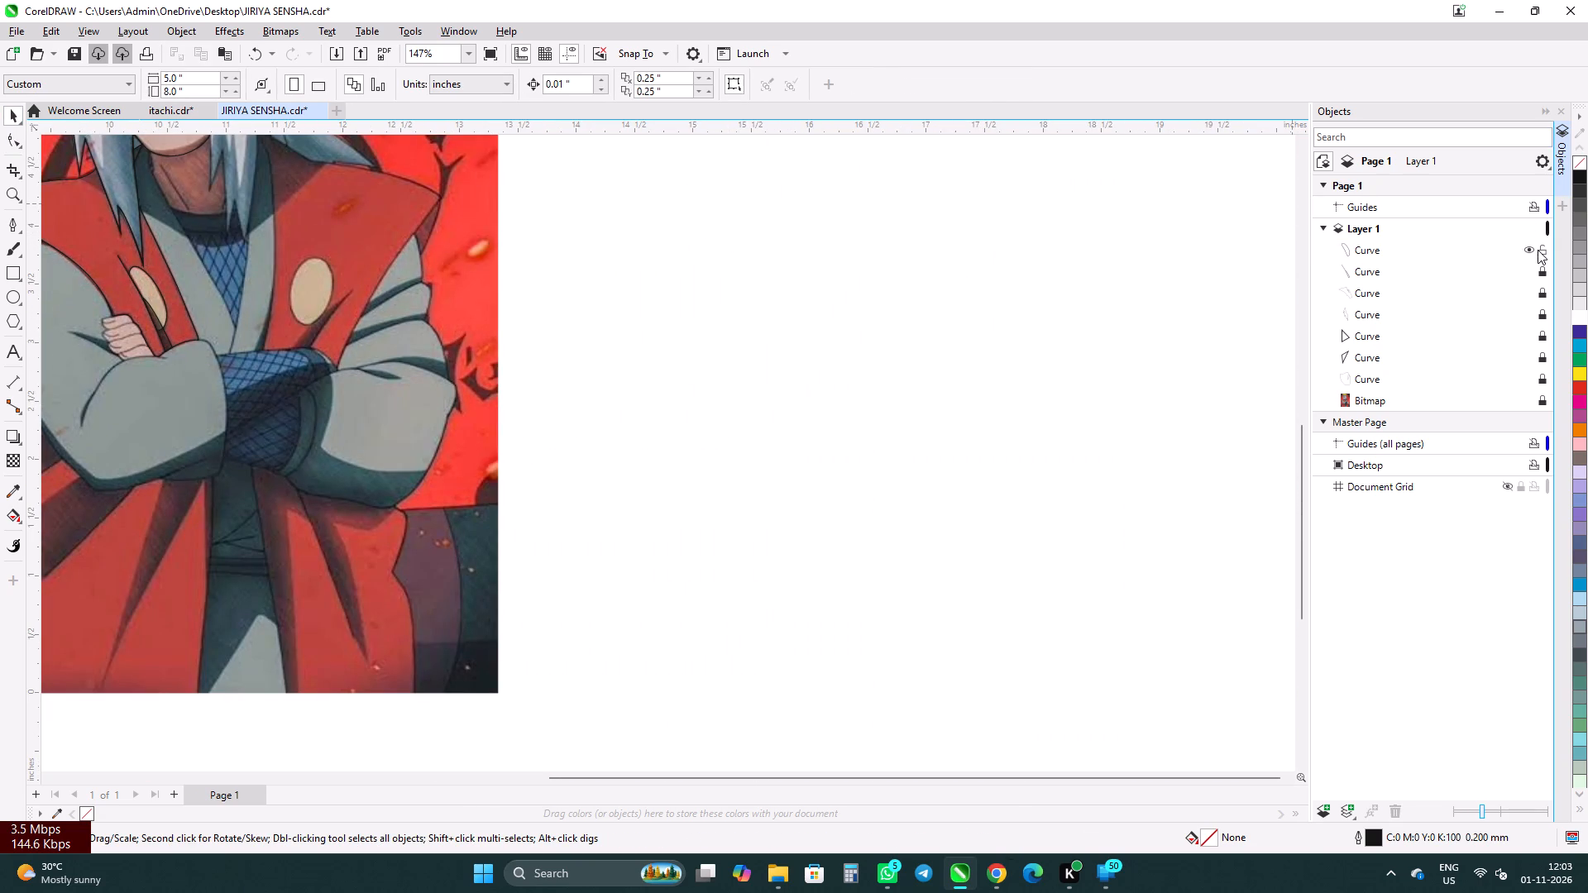
click(1543, 246)
click(1035, 294)
scroll(1193, 322, down, 5)
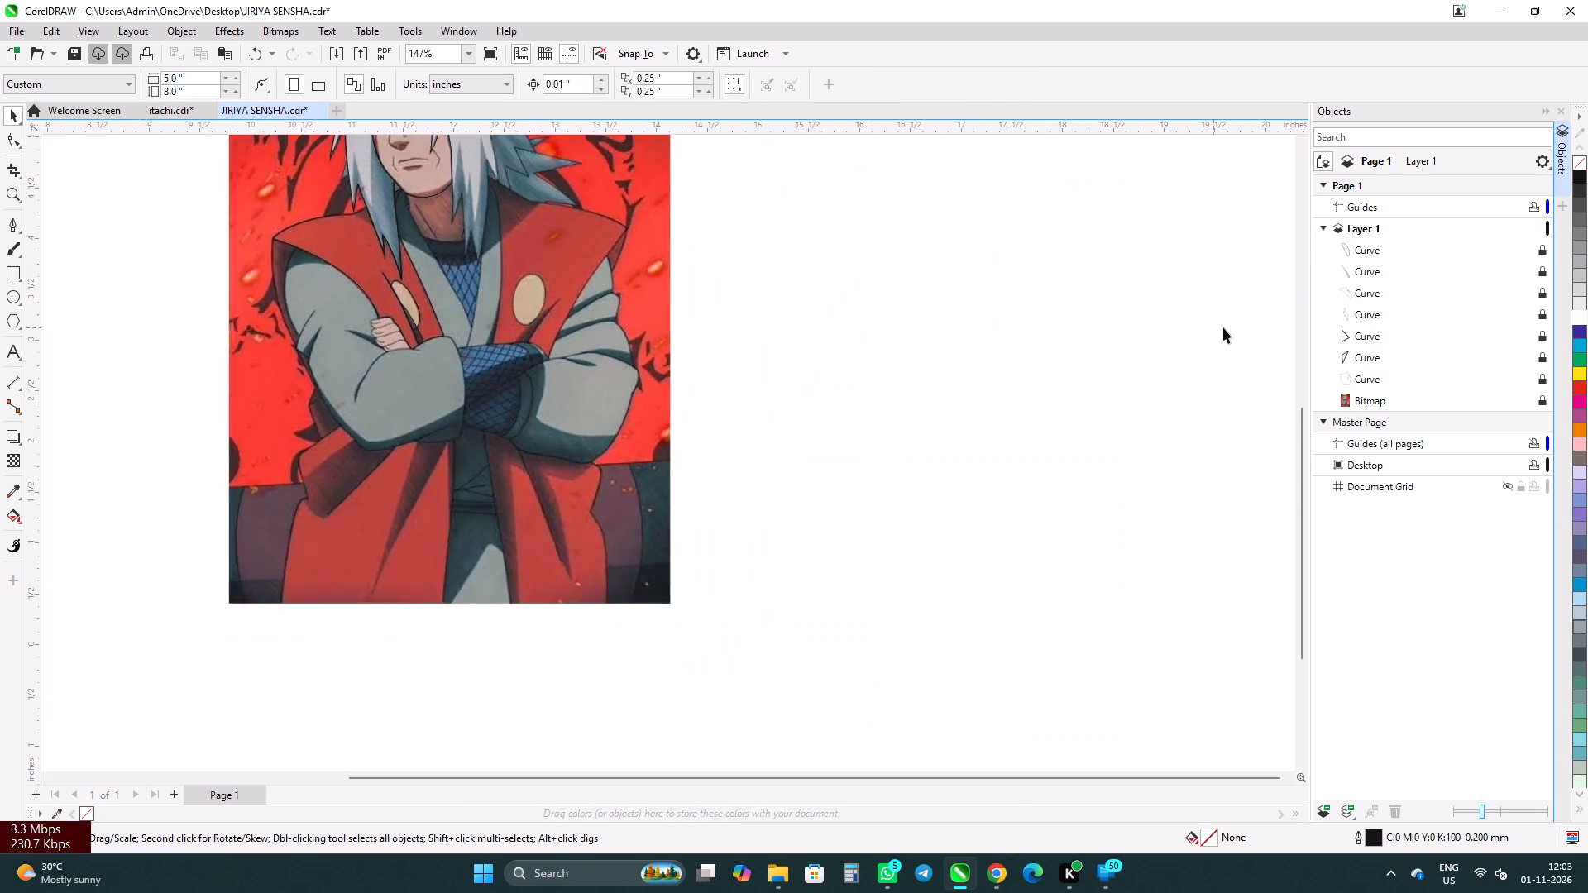
Start a Pen curve at the vest's shoulder edge and bend its first segment down the outer edge of the character's right upper sleeve.
scroll(813, 265, up, 4)
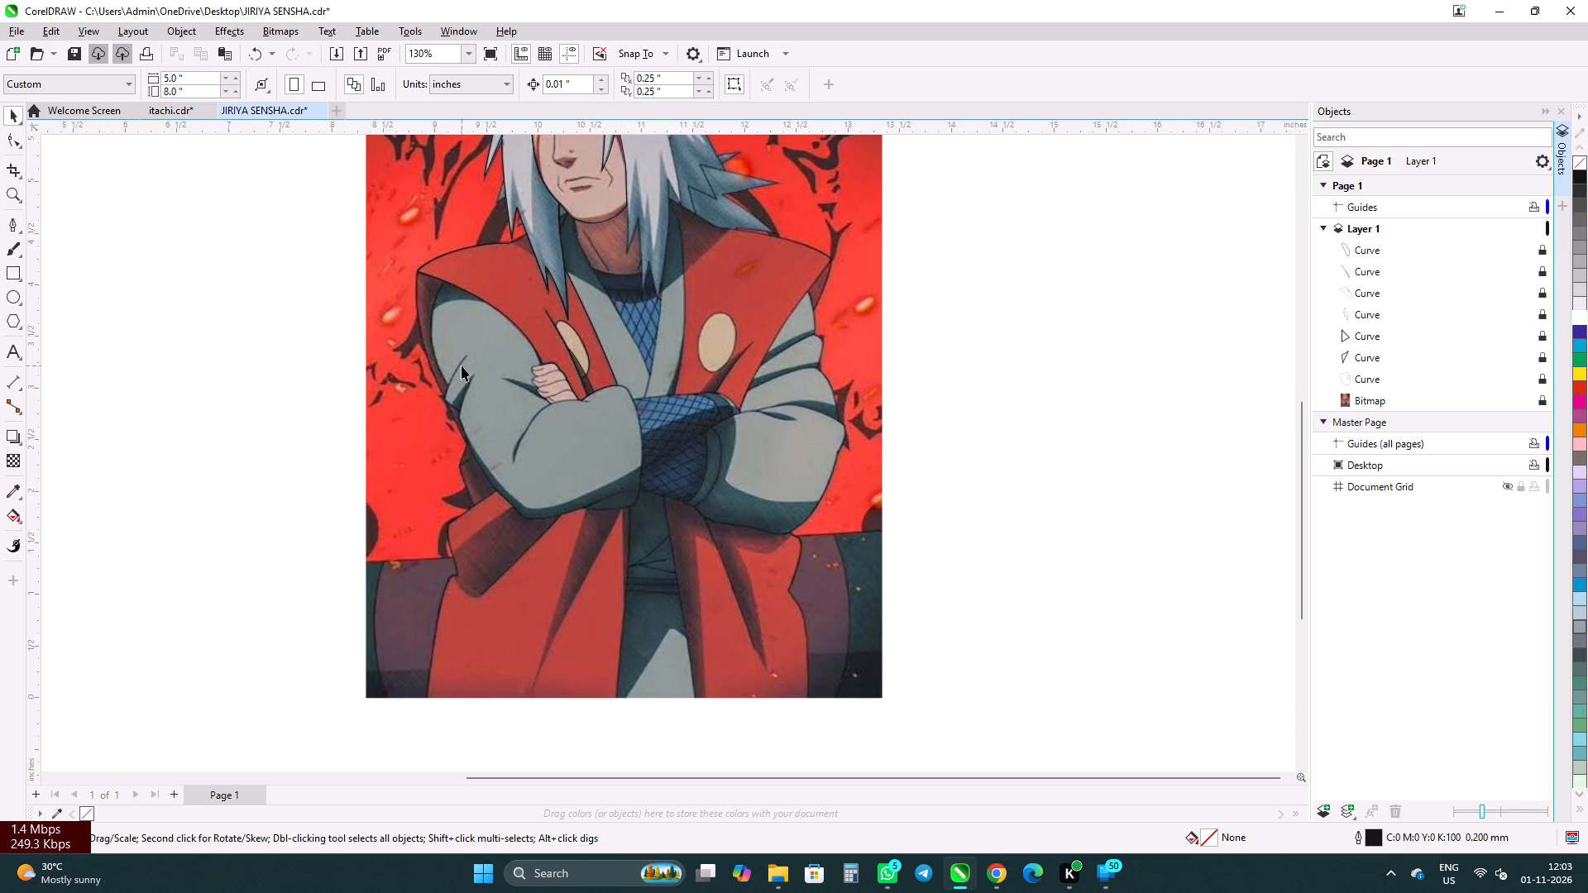
scroll(453, 302, up, 12)
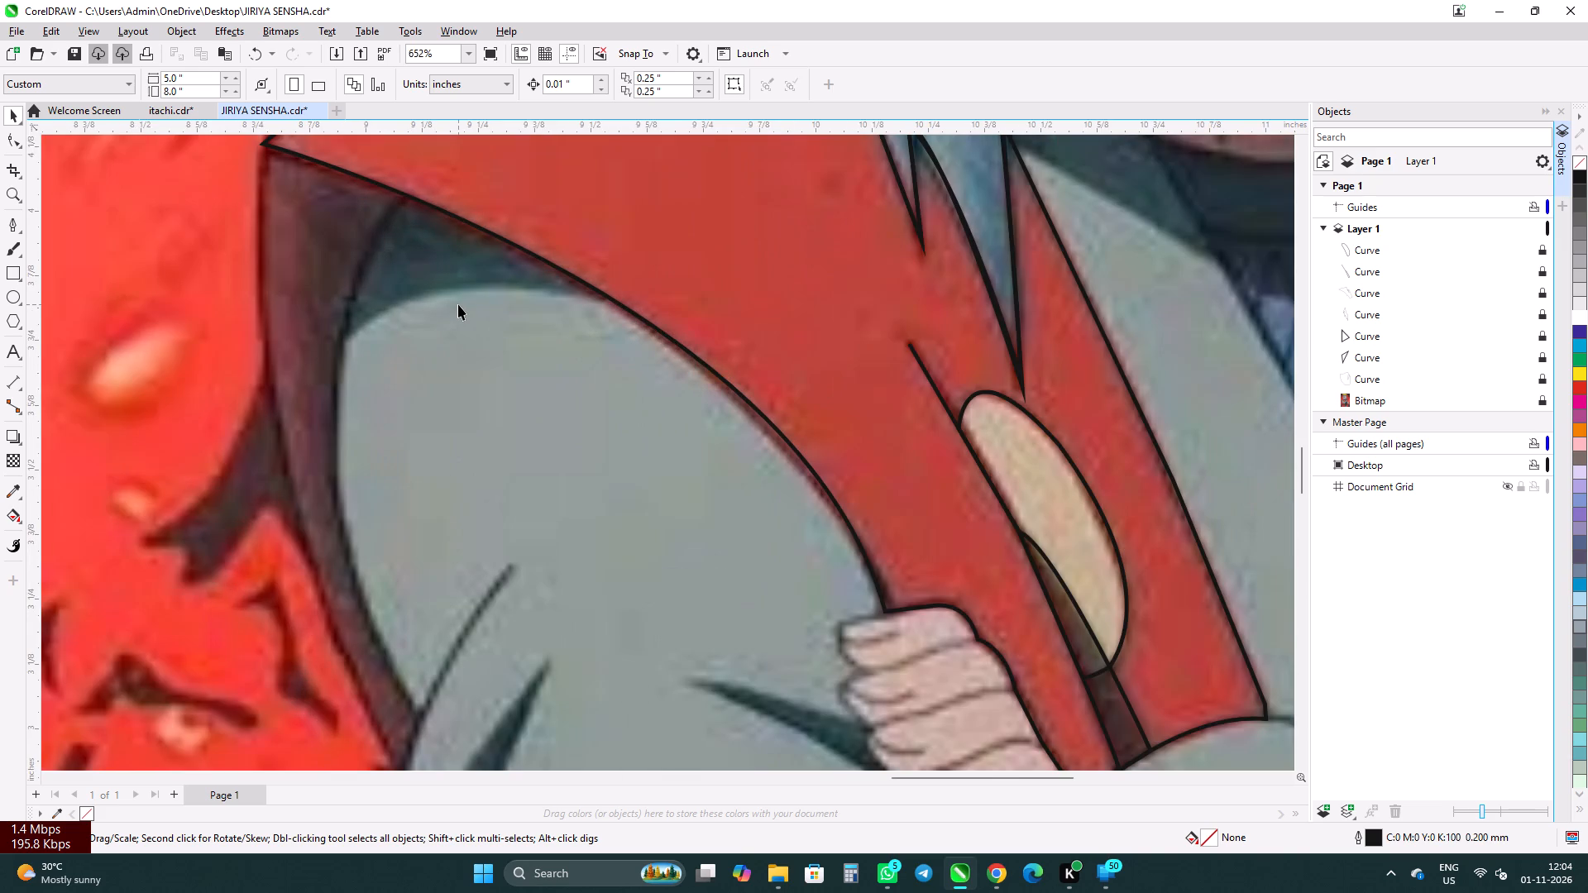
scroll(453, 303, down, 4)
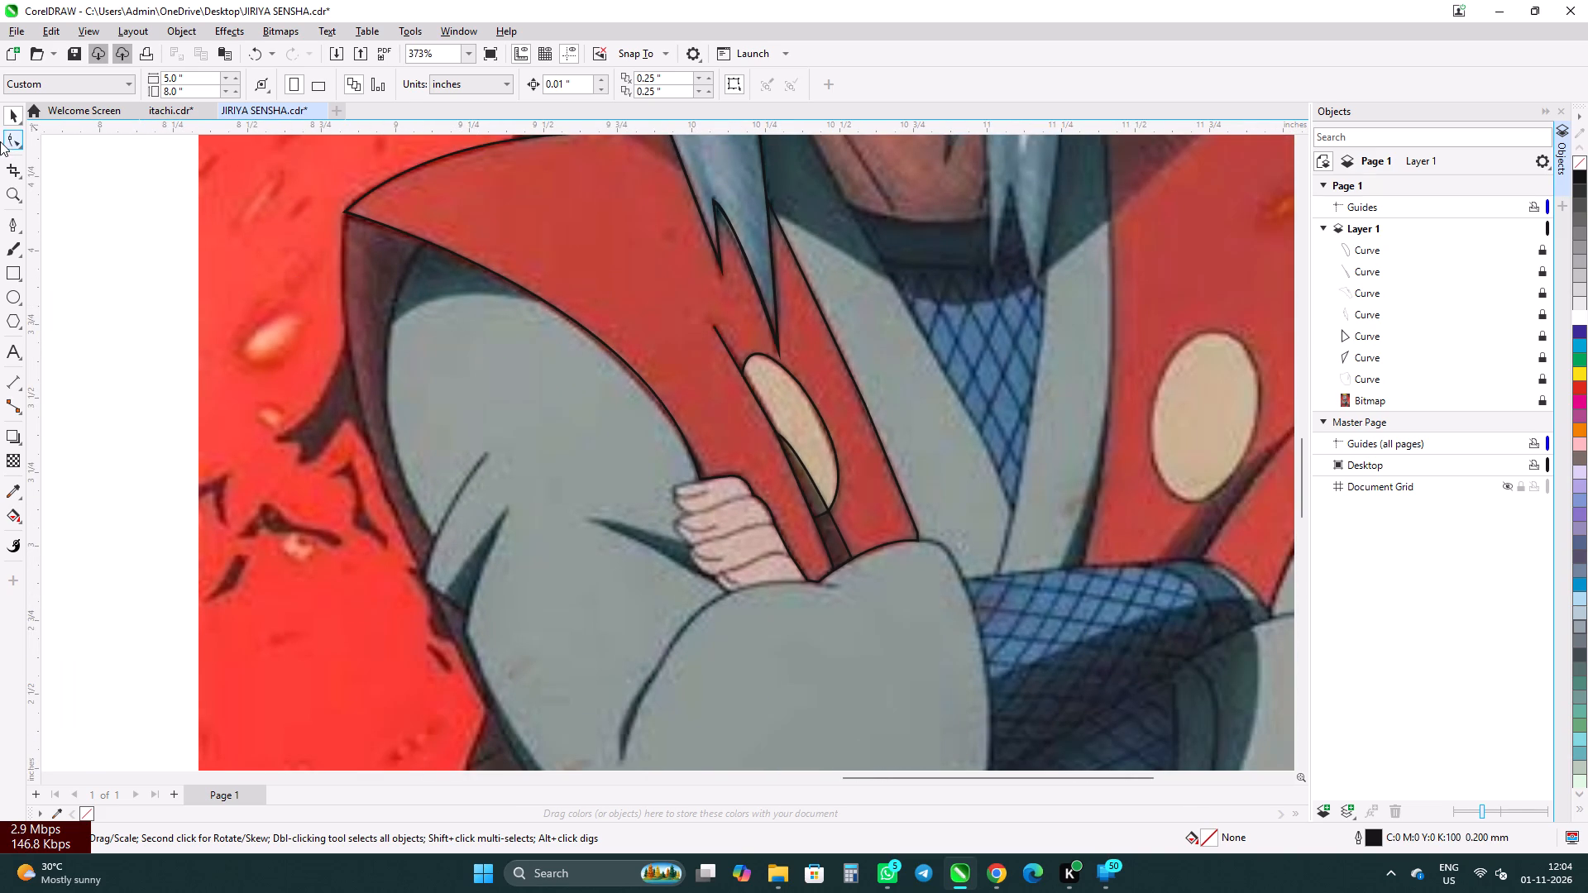
click(9, 225)
scroll(395, 286, up, 4)
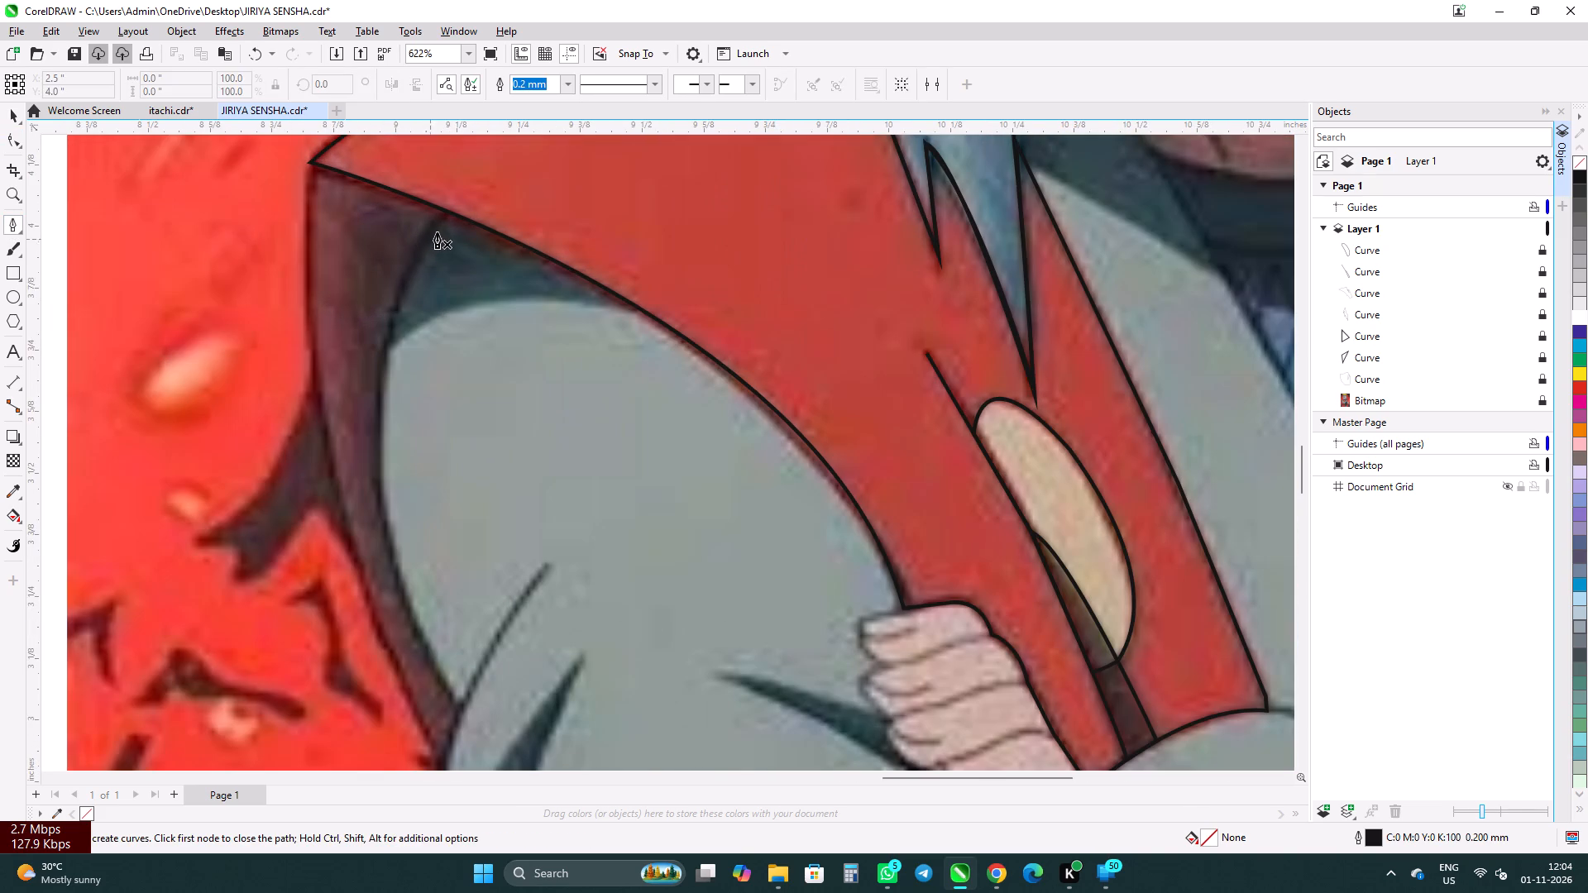
click(444, 211)
scroll(376, 334, down, 2)
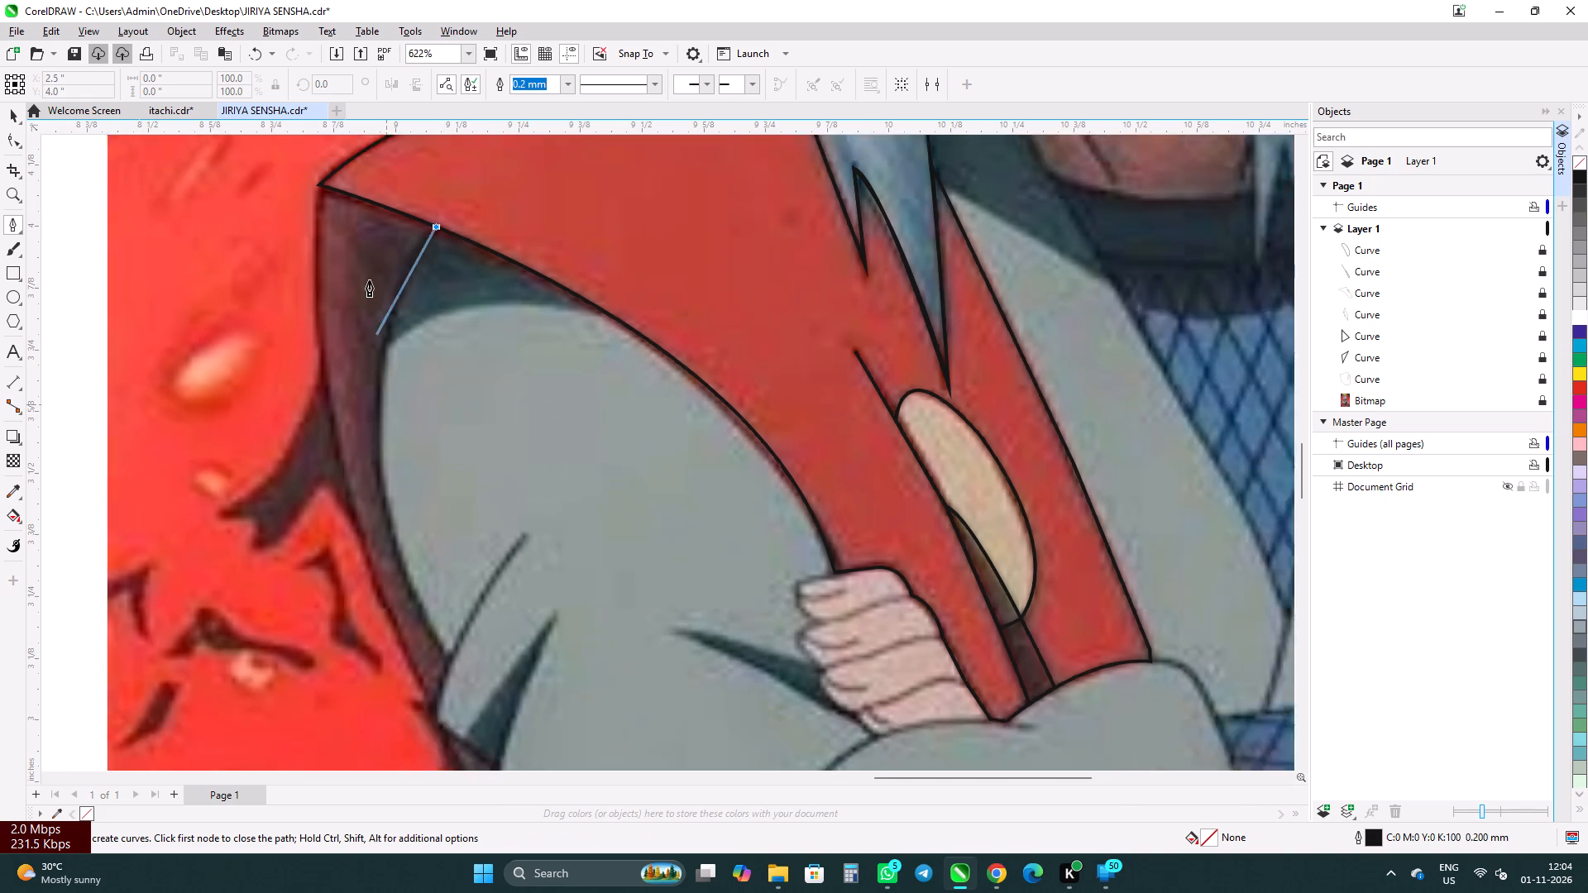
scroll(369, 280, down, 4)
scroll(387, 463, up, 5)
scroll(384, 408, down, 2)
scroll(385, 408, up, 1)
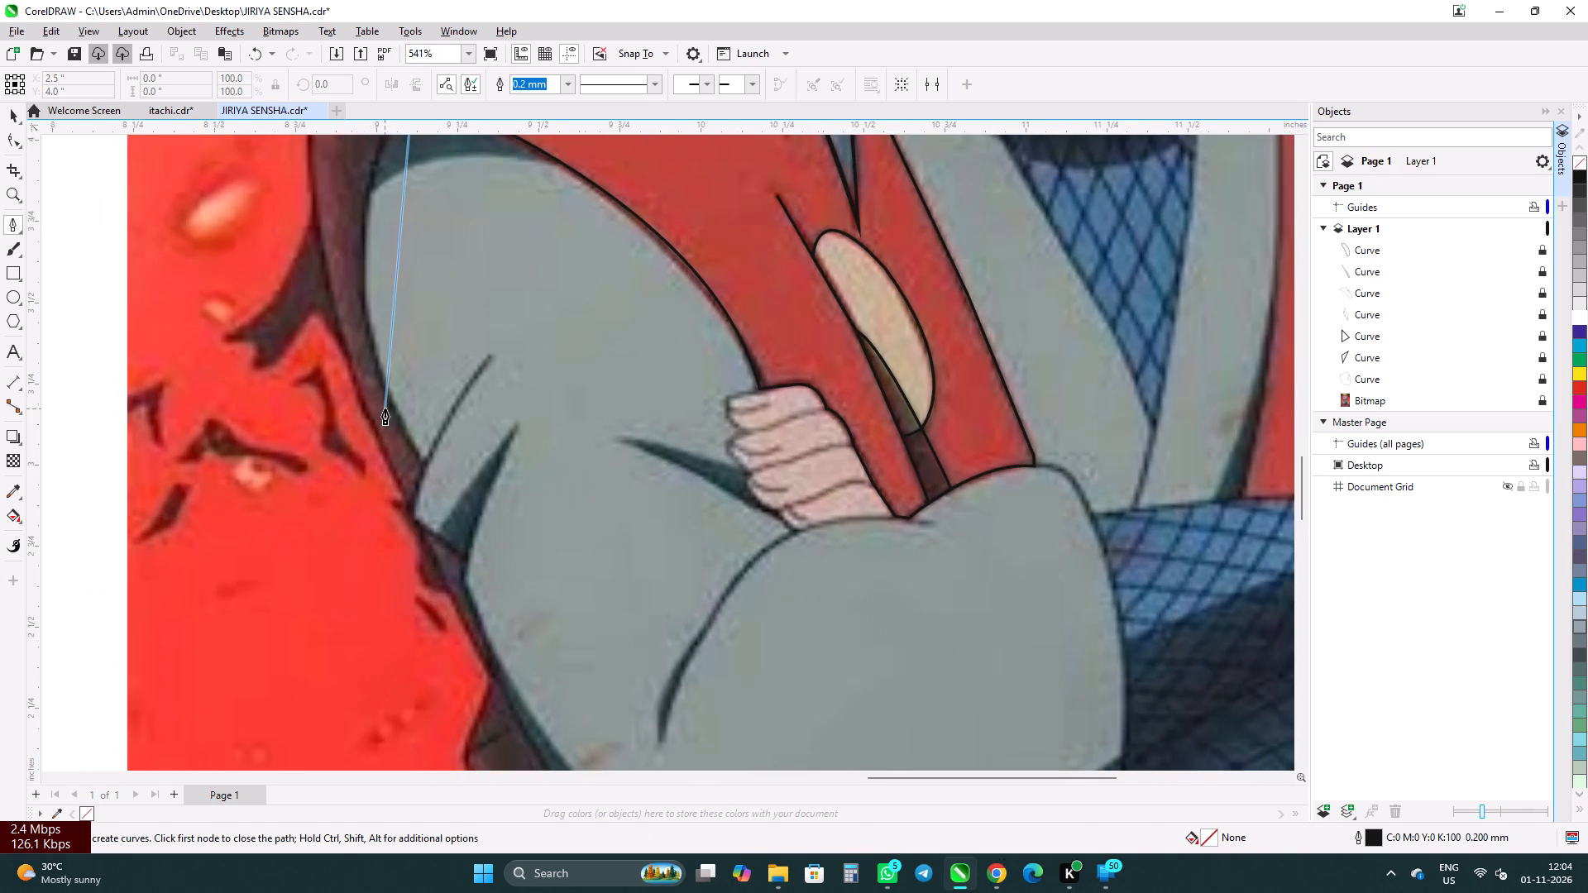
scroll(389, 403, down, 2)
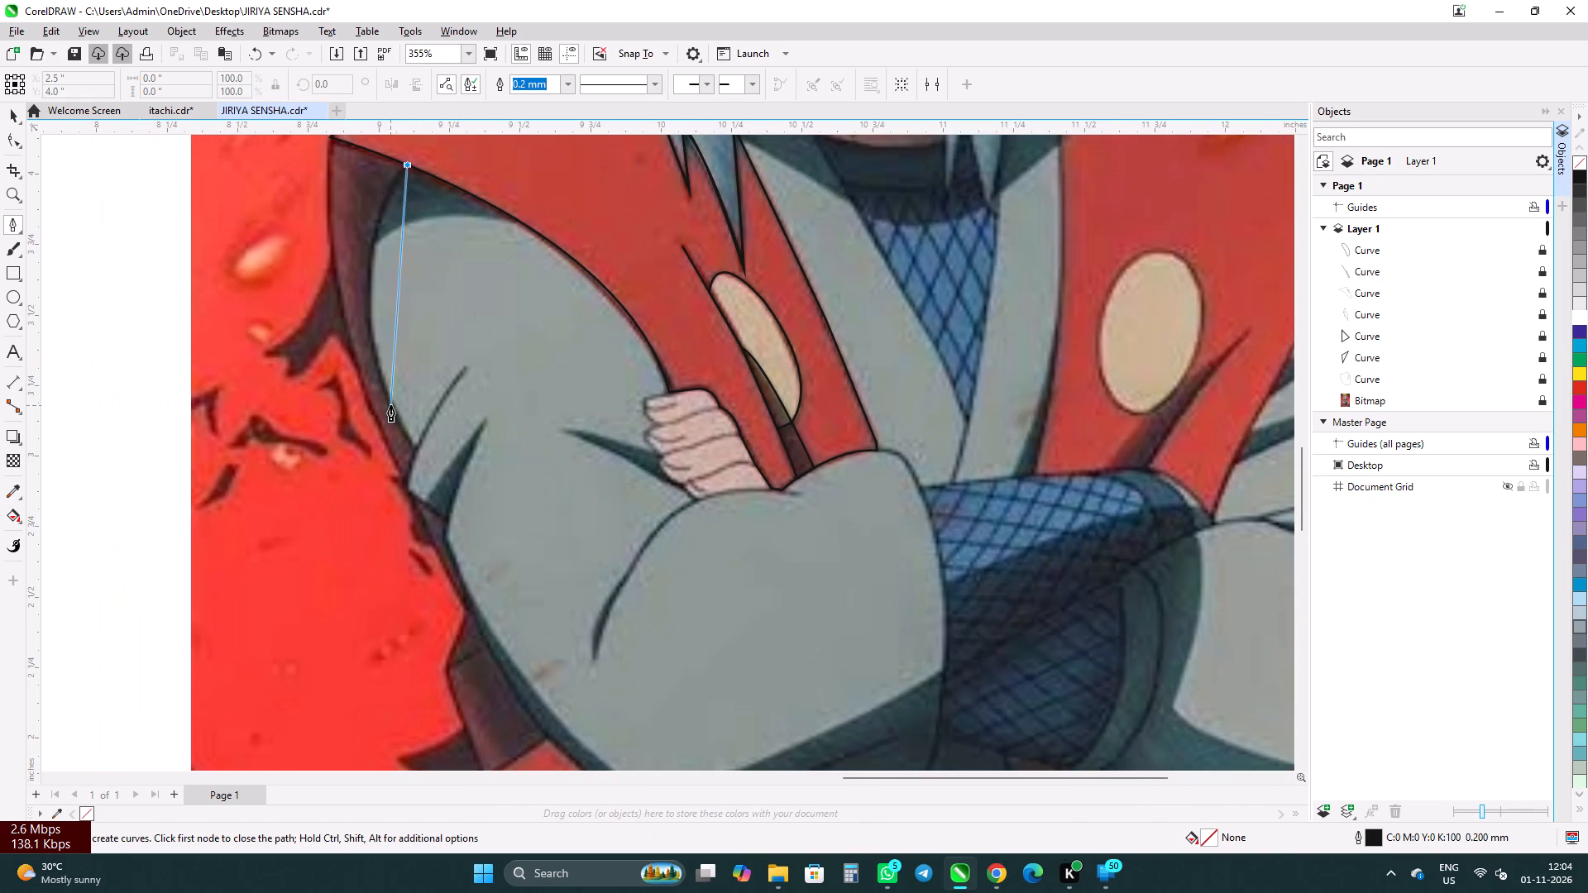
drag(390, 405, 446, 504)
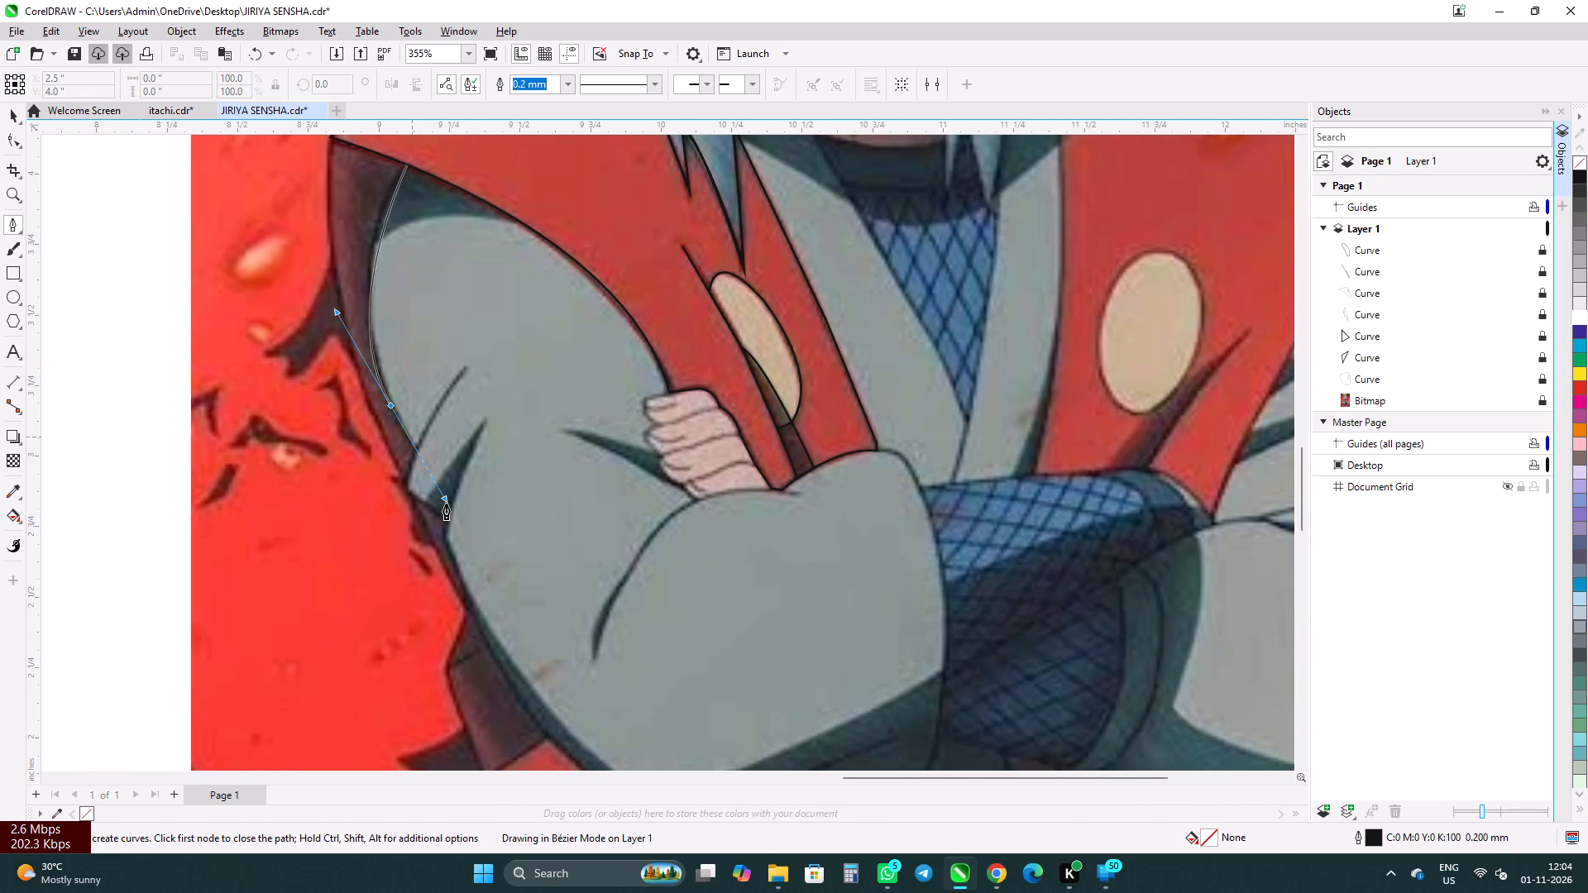
drag(446, 504, 459, 555)
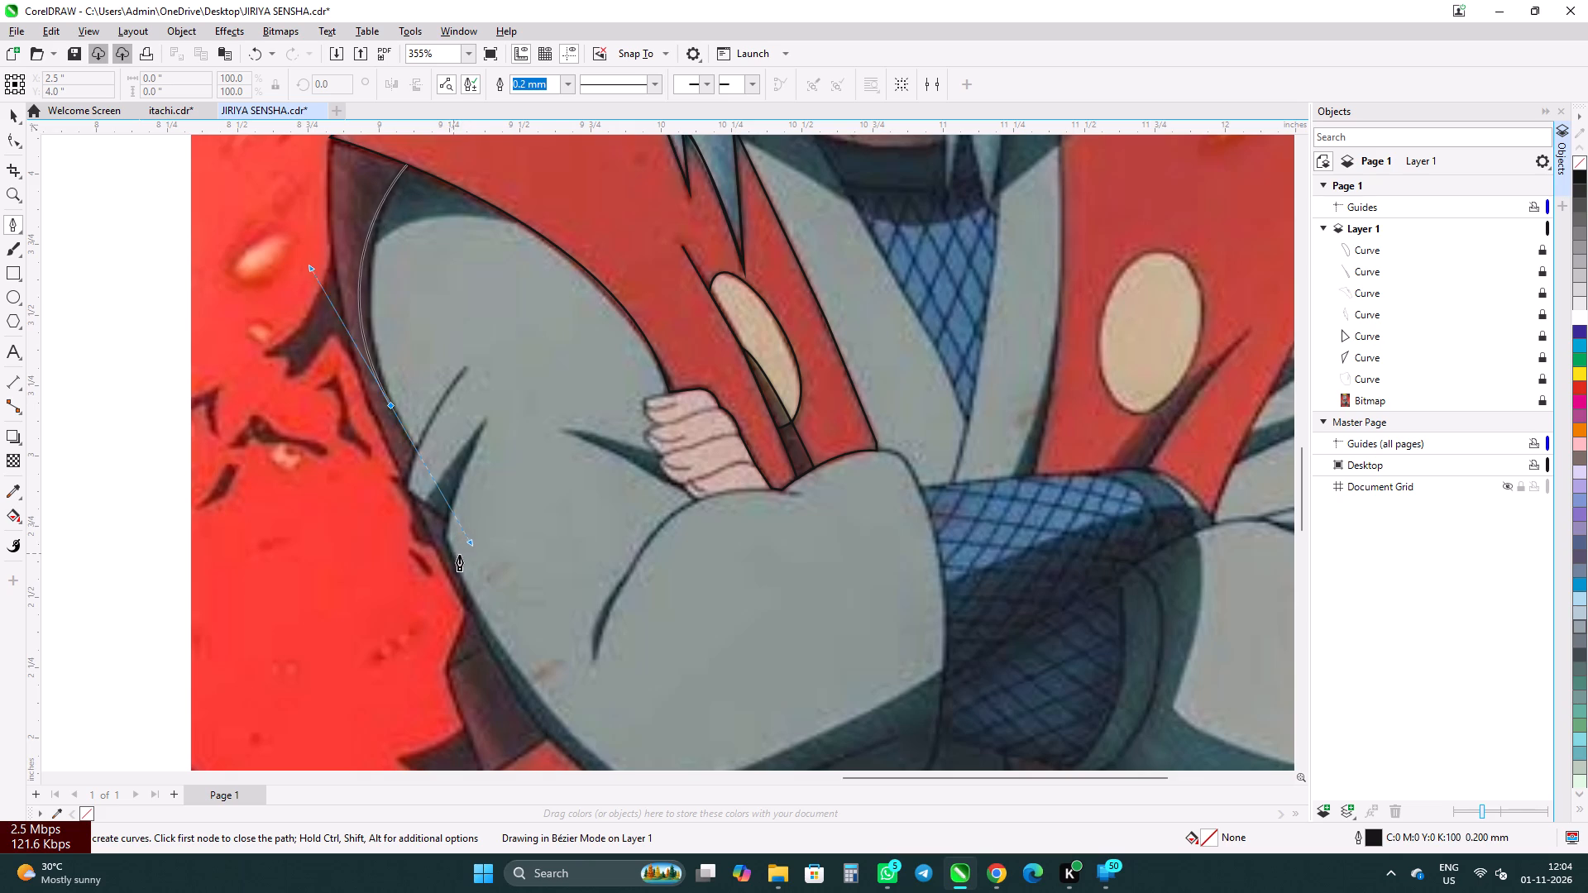
drag(459, 555, 452, 560)
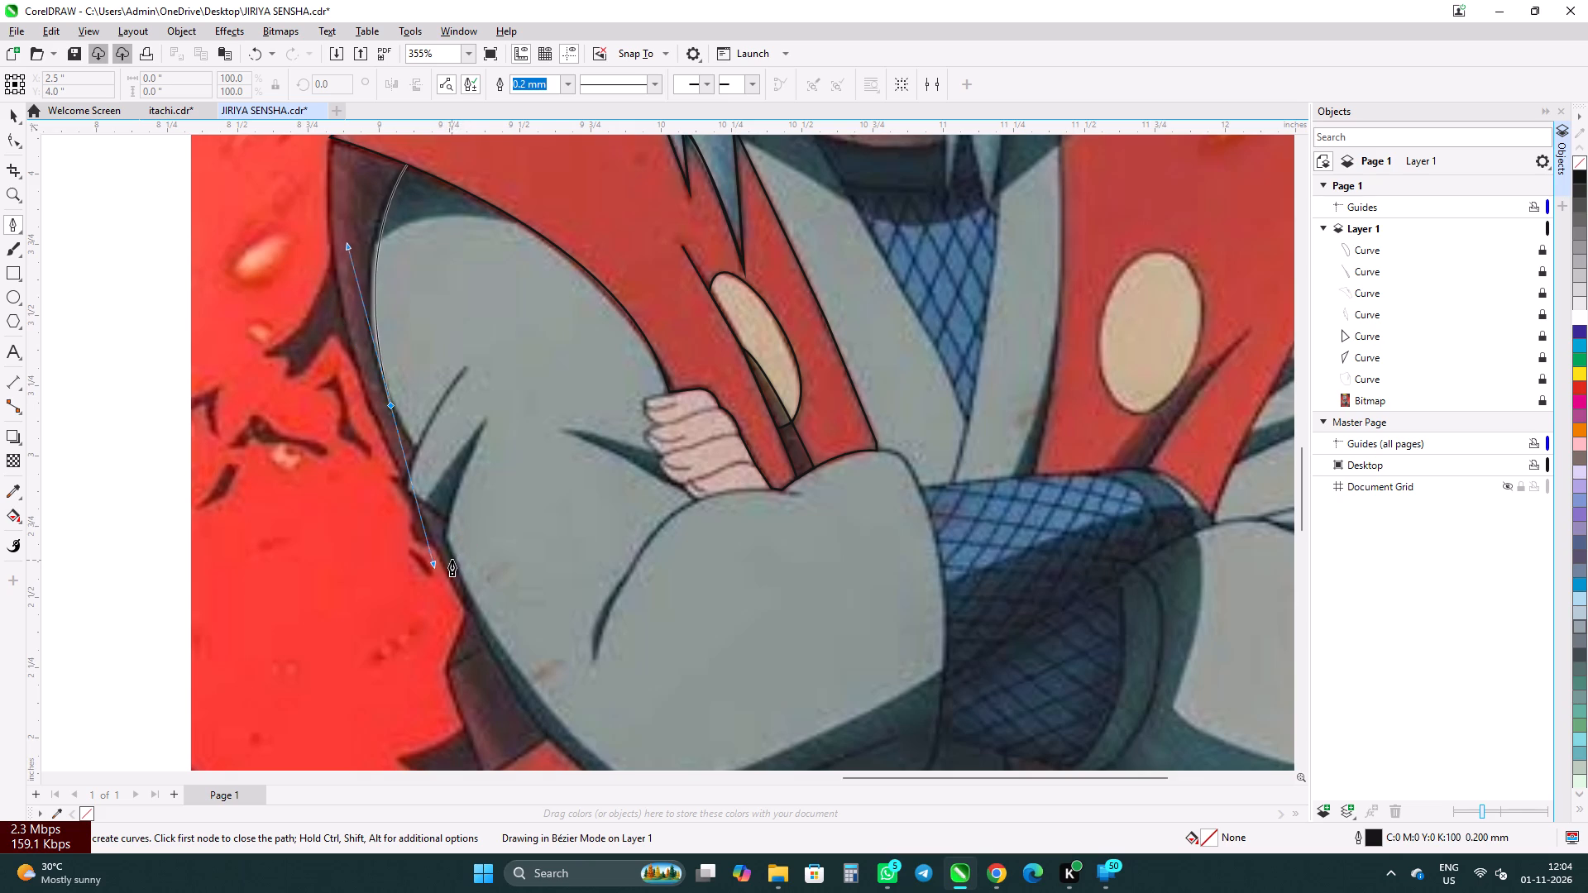
drag(452, 560, 457, 558)
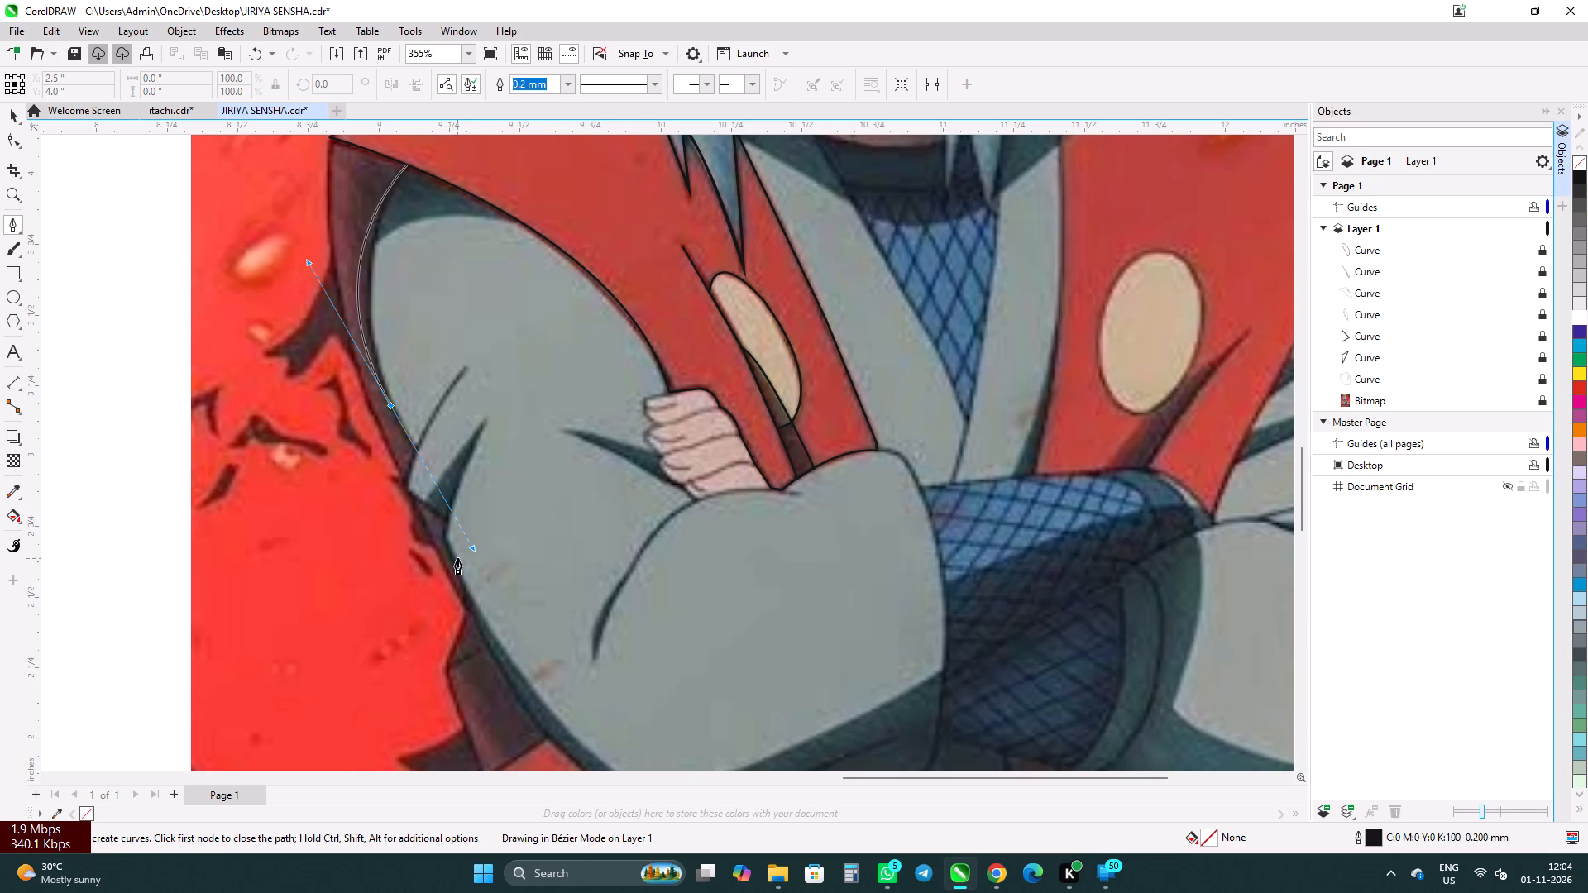
drag(457, 558, 452, 580)
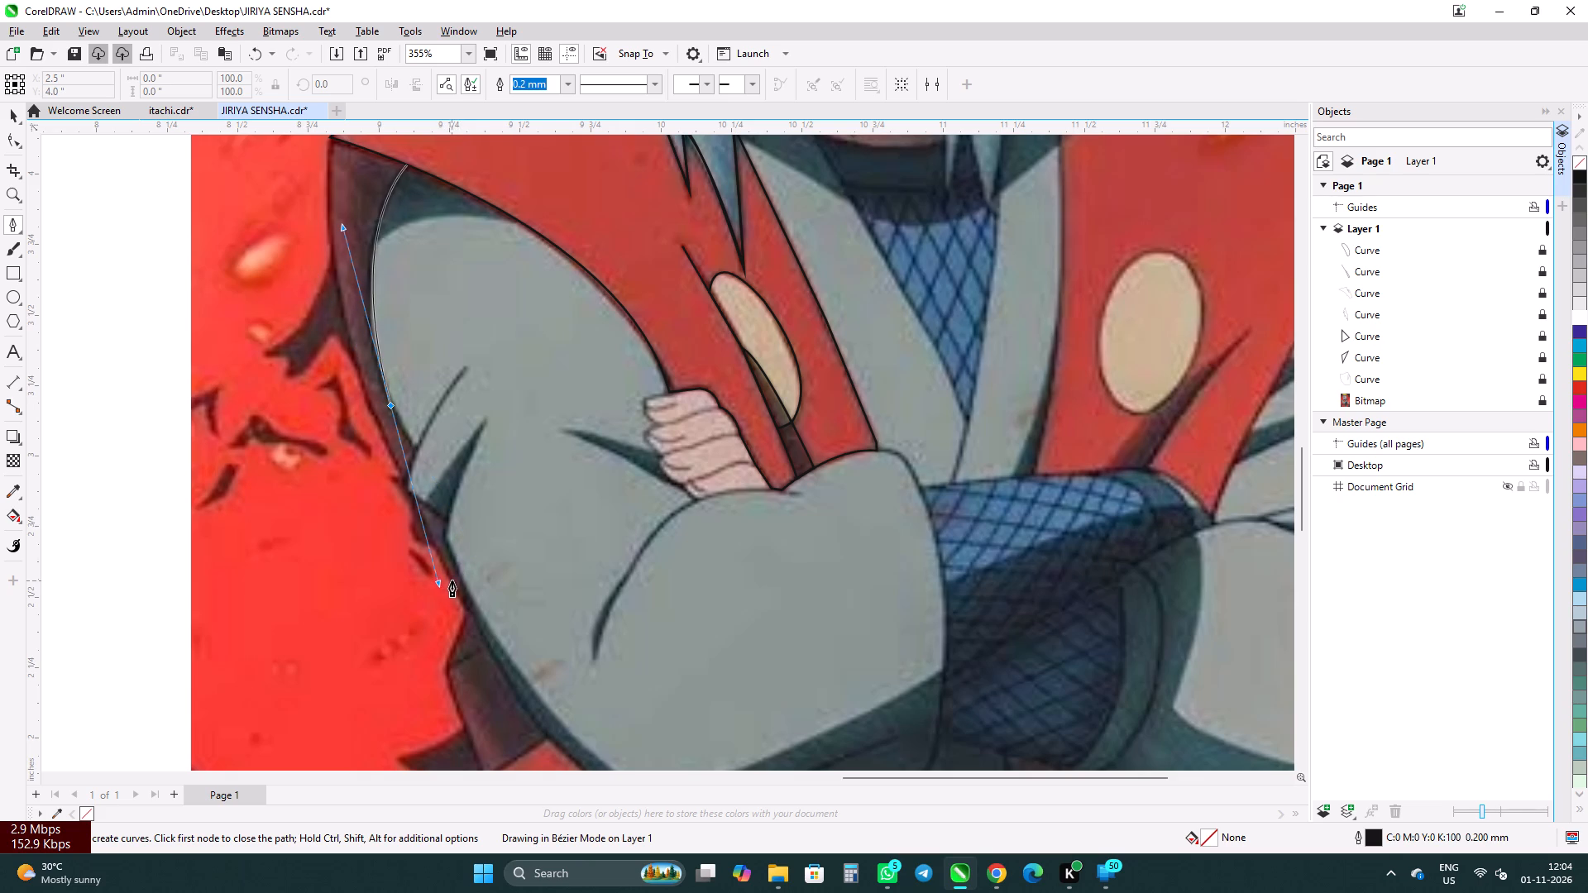
drag(452, 580, 458, 578)
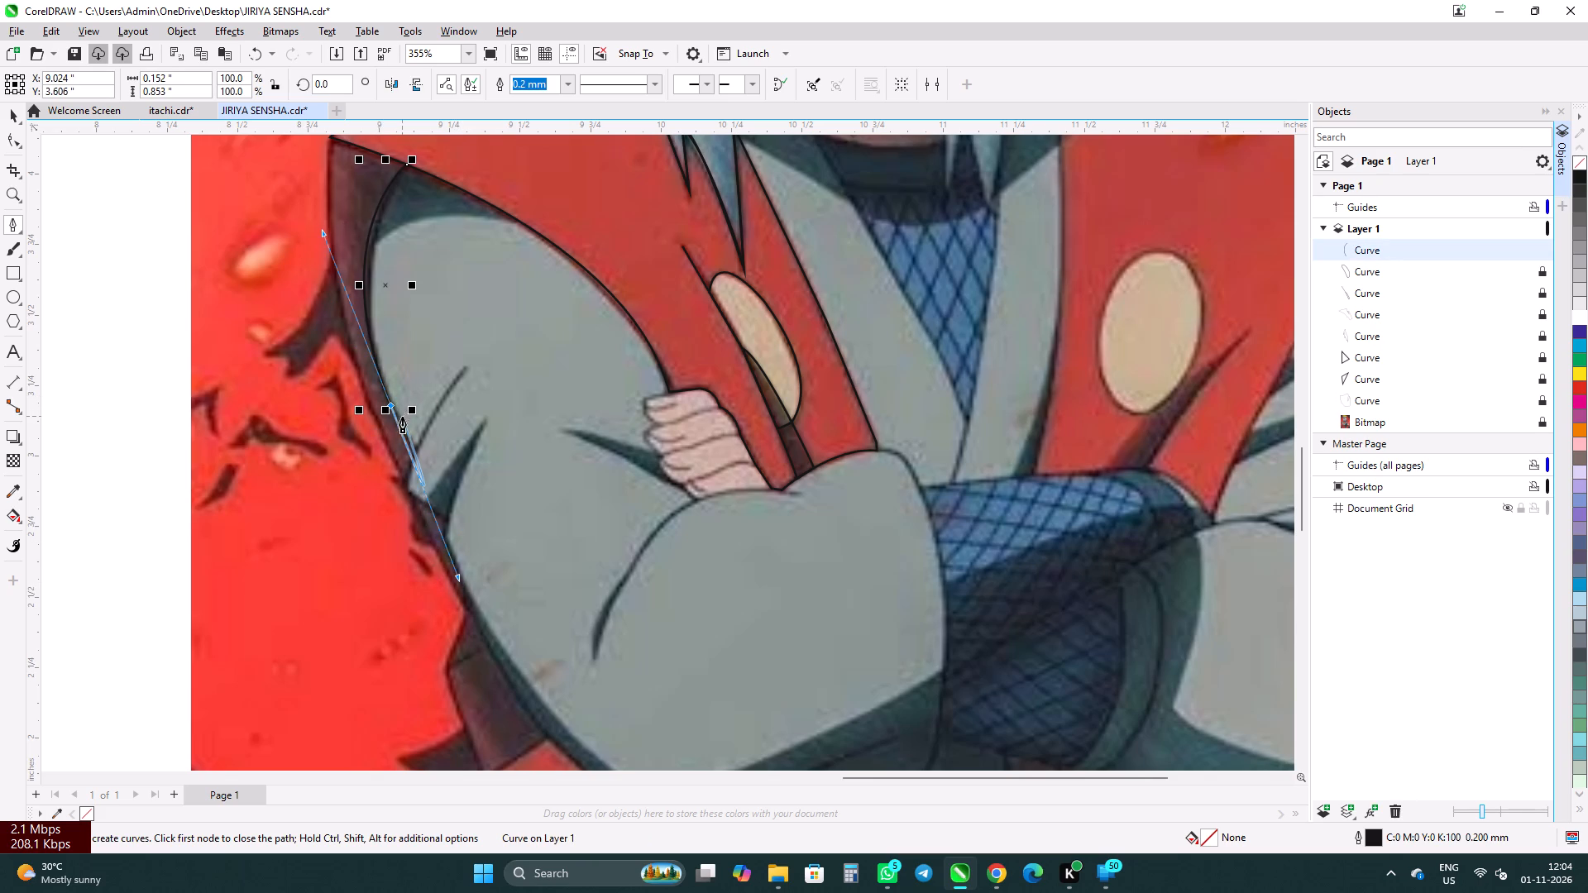
alt+click(391, 408)
Continue the sleeve curve through the crease line's lower end and around the small dark notch below it on the outer edge.
scroll(414, 449, up, 5)
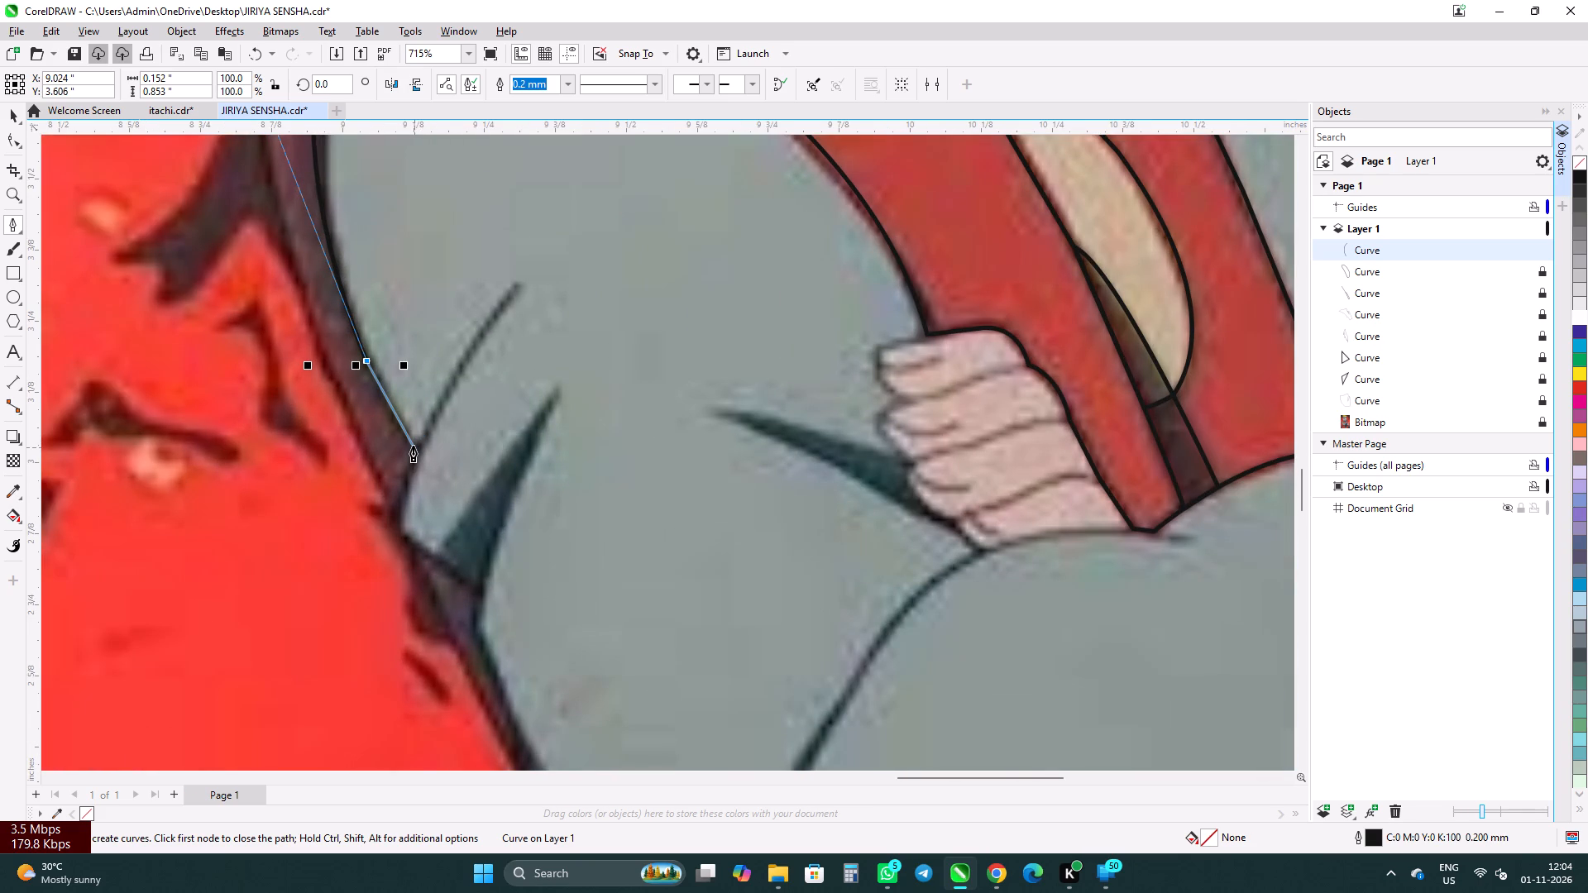
click(416, 445)
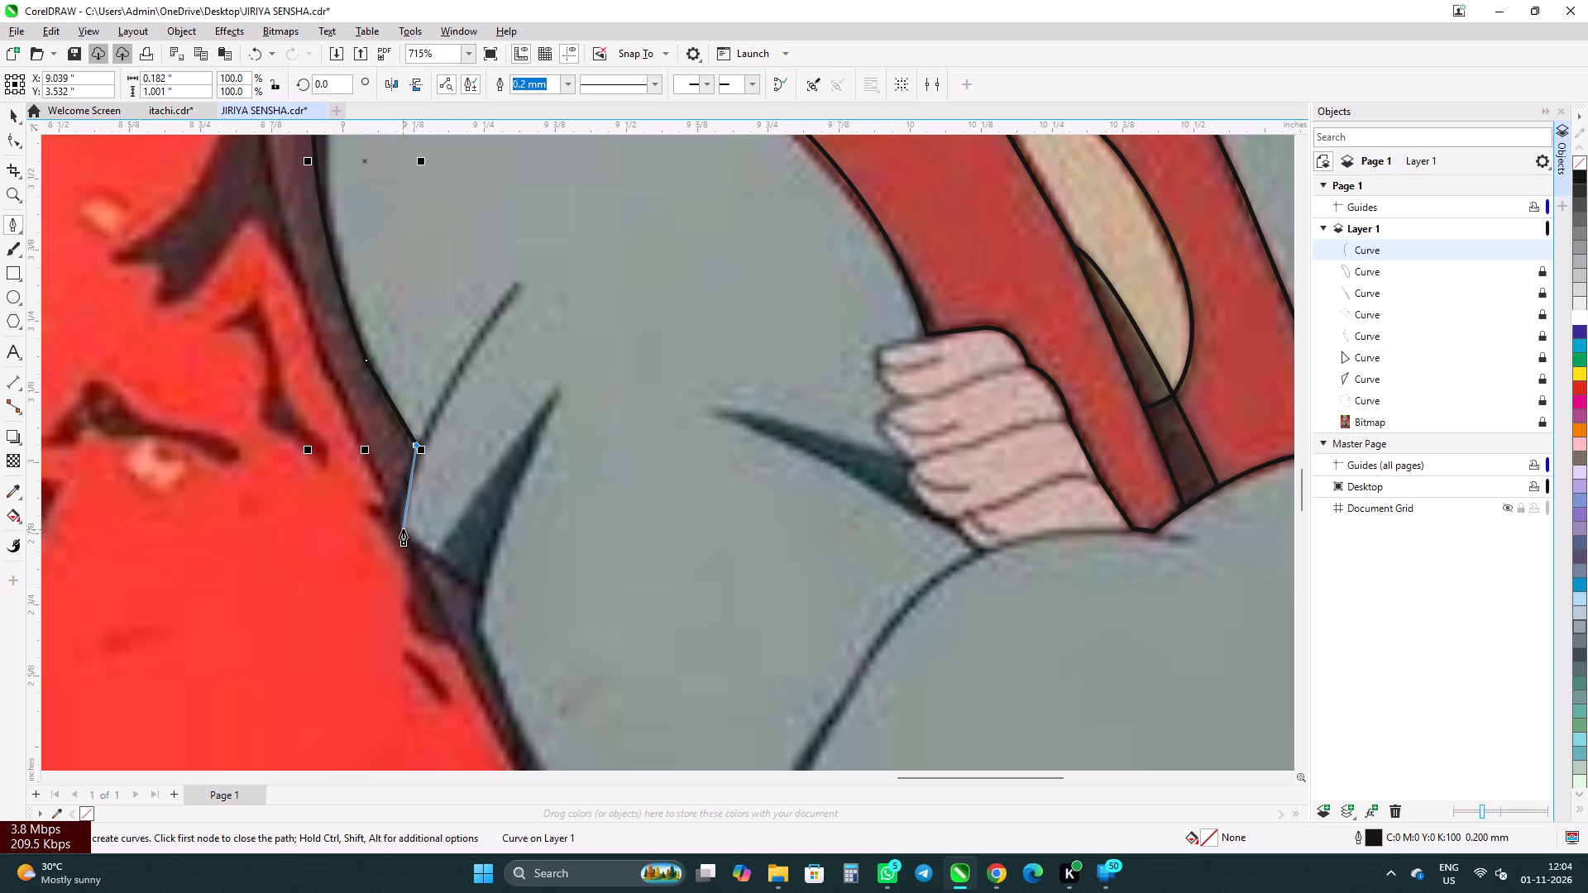
drag(403, 529, 407, 544)
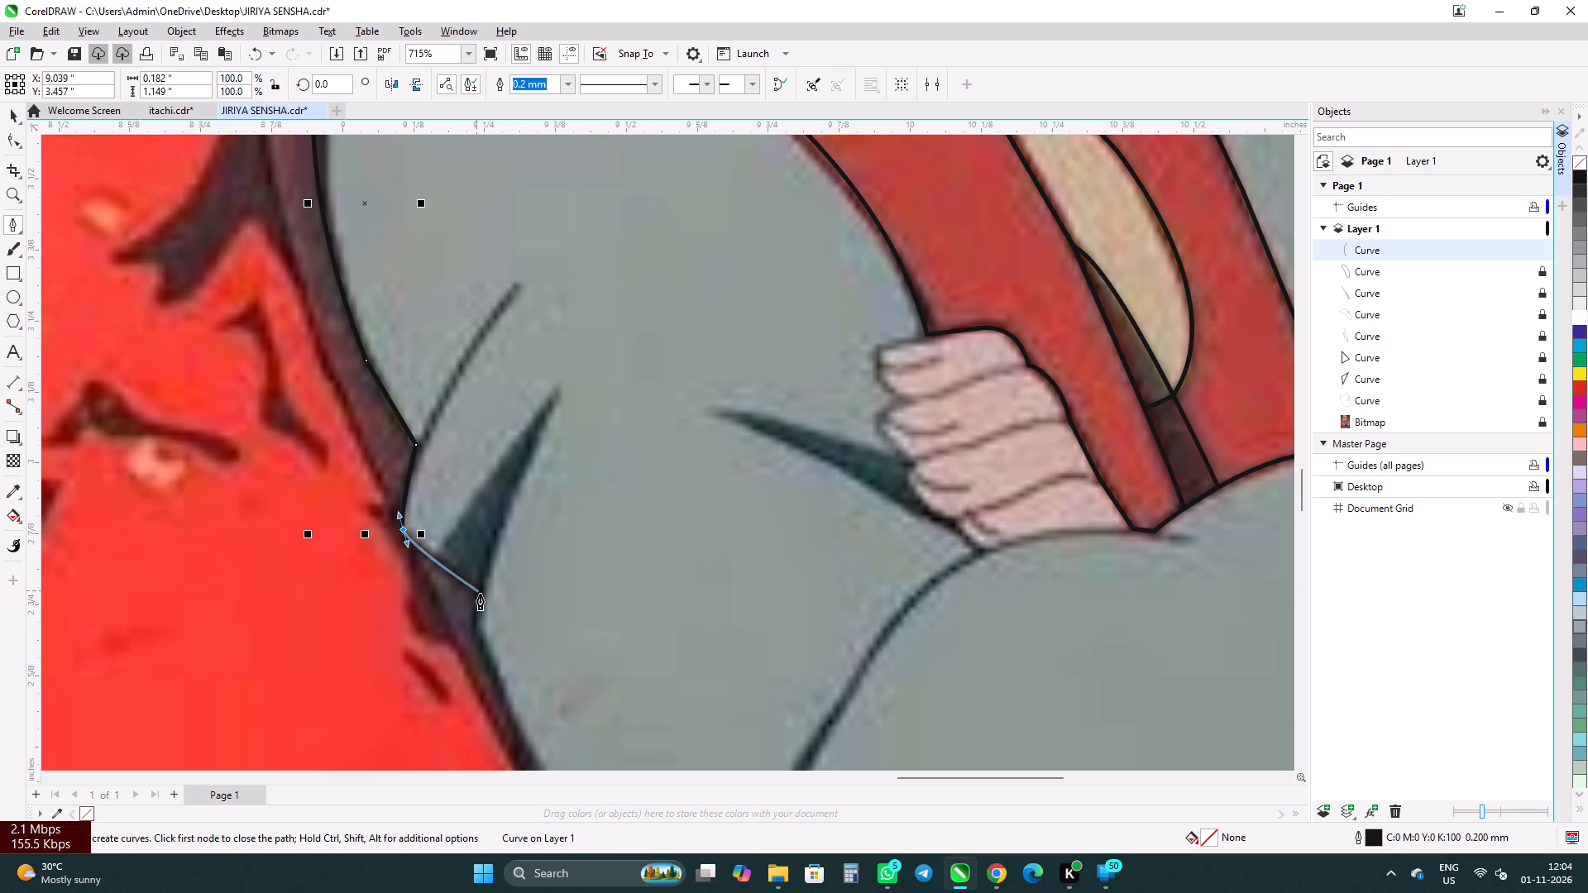
click(481, 594)
scroll(438, 582, down, 6)
scroll(423, 399, down, 3)
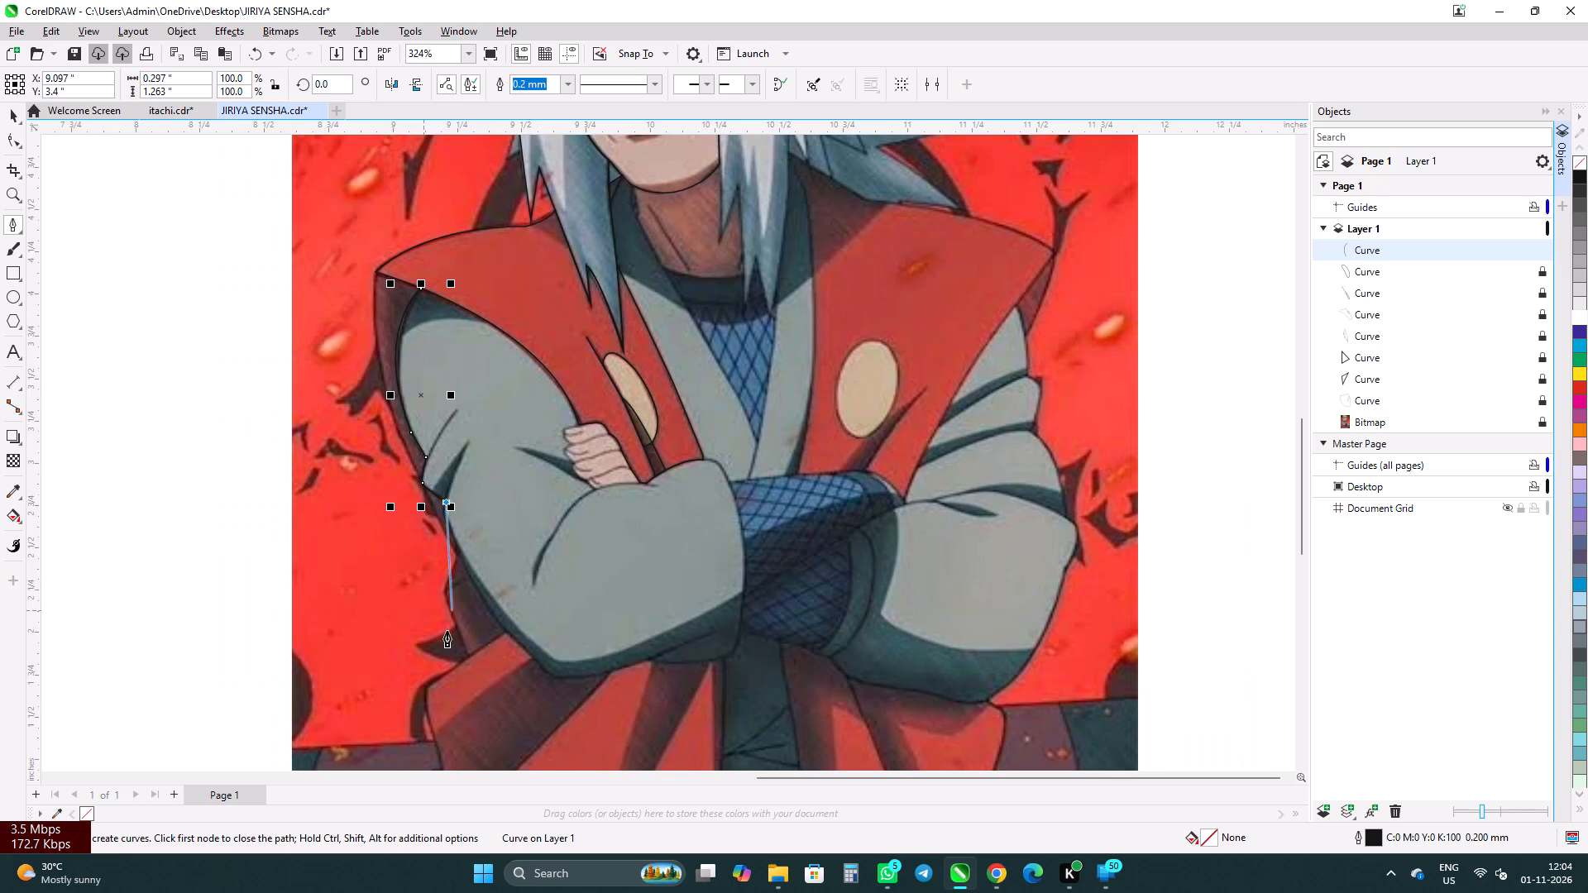
scroll(461, 594, up, 6)
scroll(442, 486, up, 6)
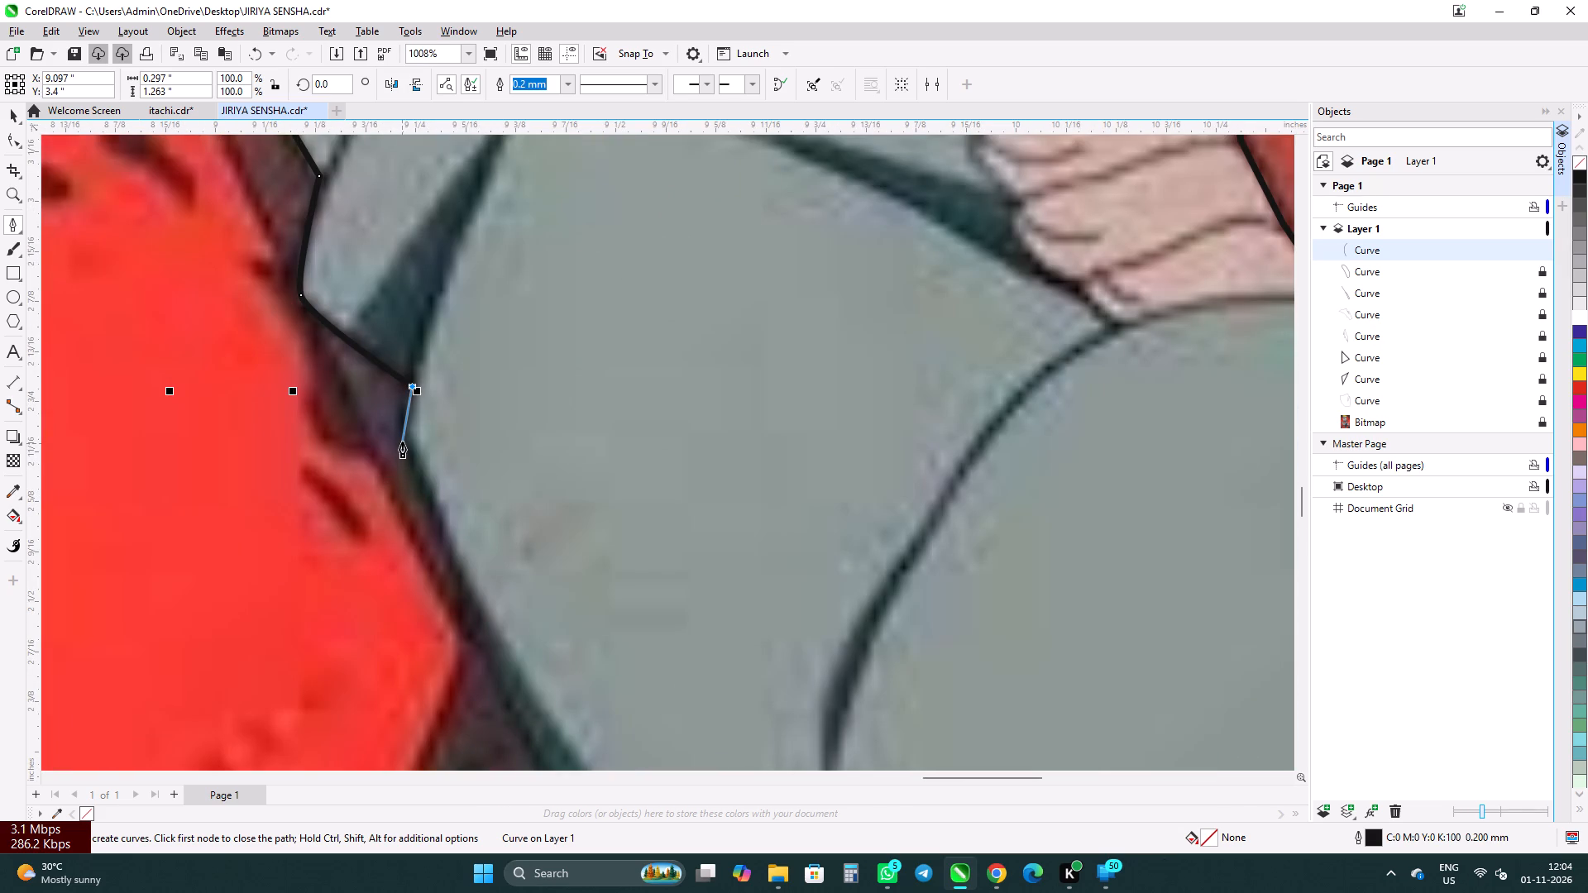
alt+click(404, 431)
Extend the curve with straight segments down the sleeve's outer edge to where the red robe fold meets it.
scroll(409, 497, down, 6)
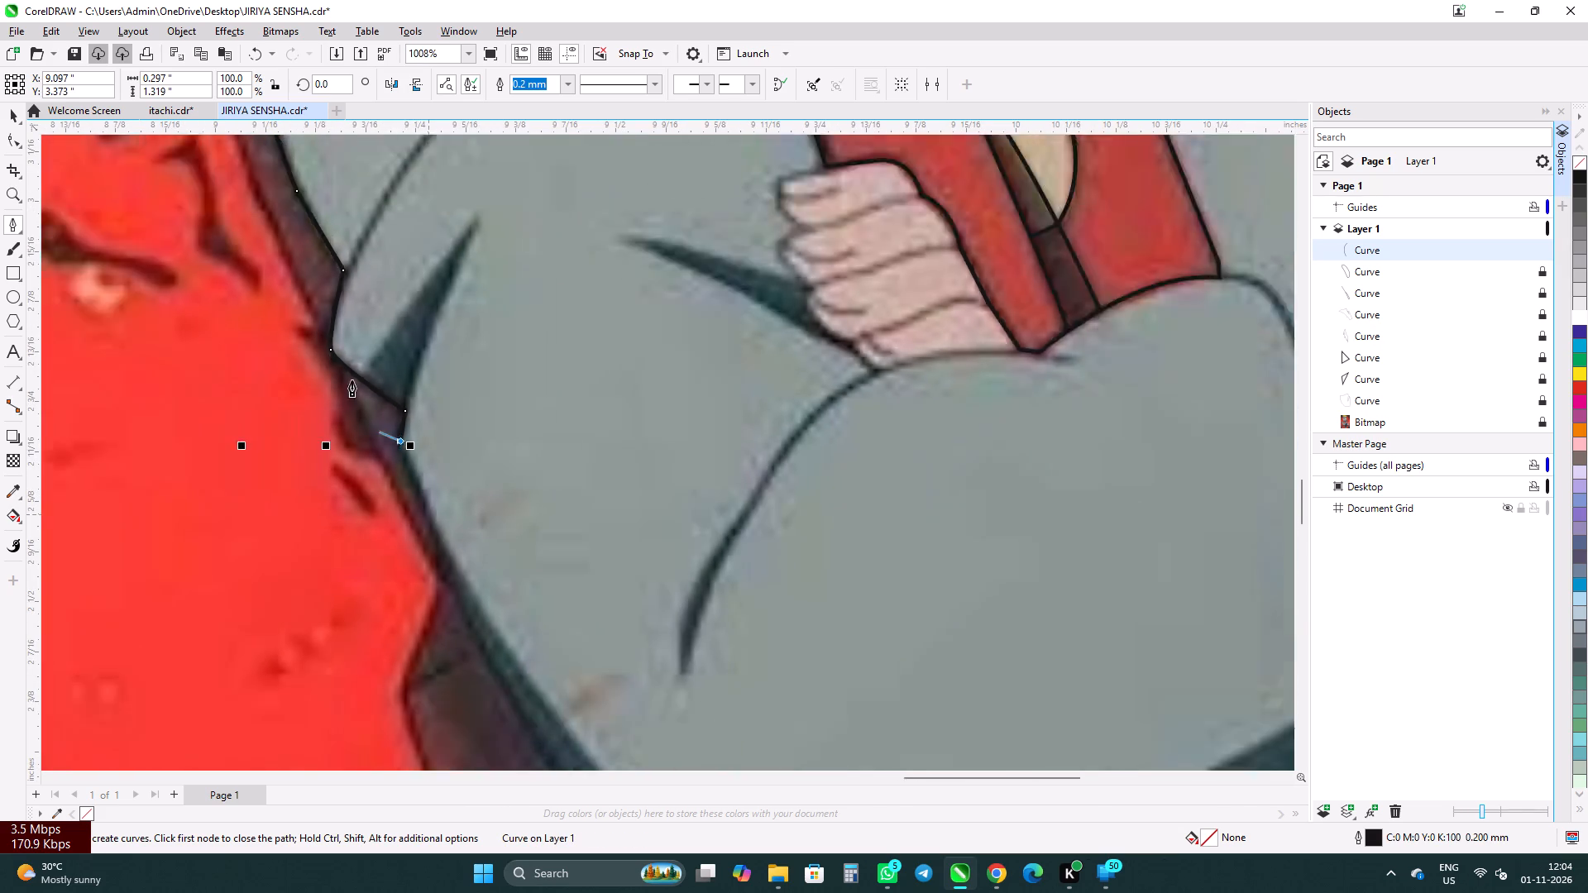
scroll(323, 299, down, 5)
scroll(448, 523, up, 6)
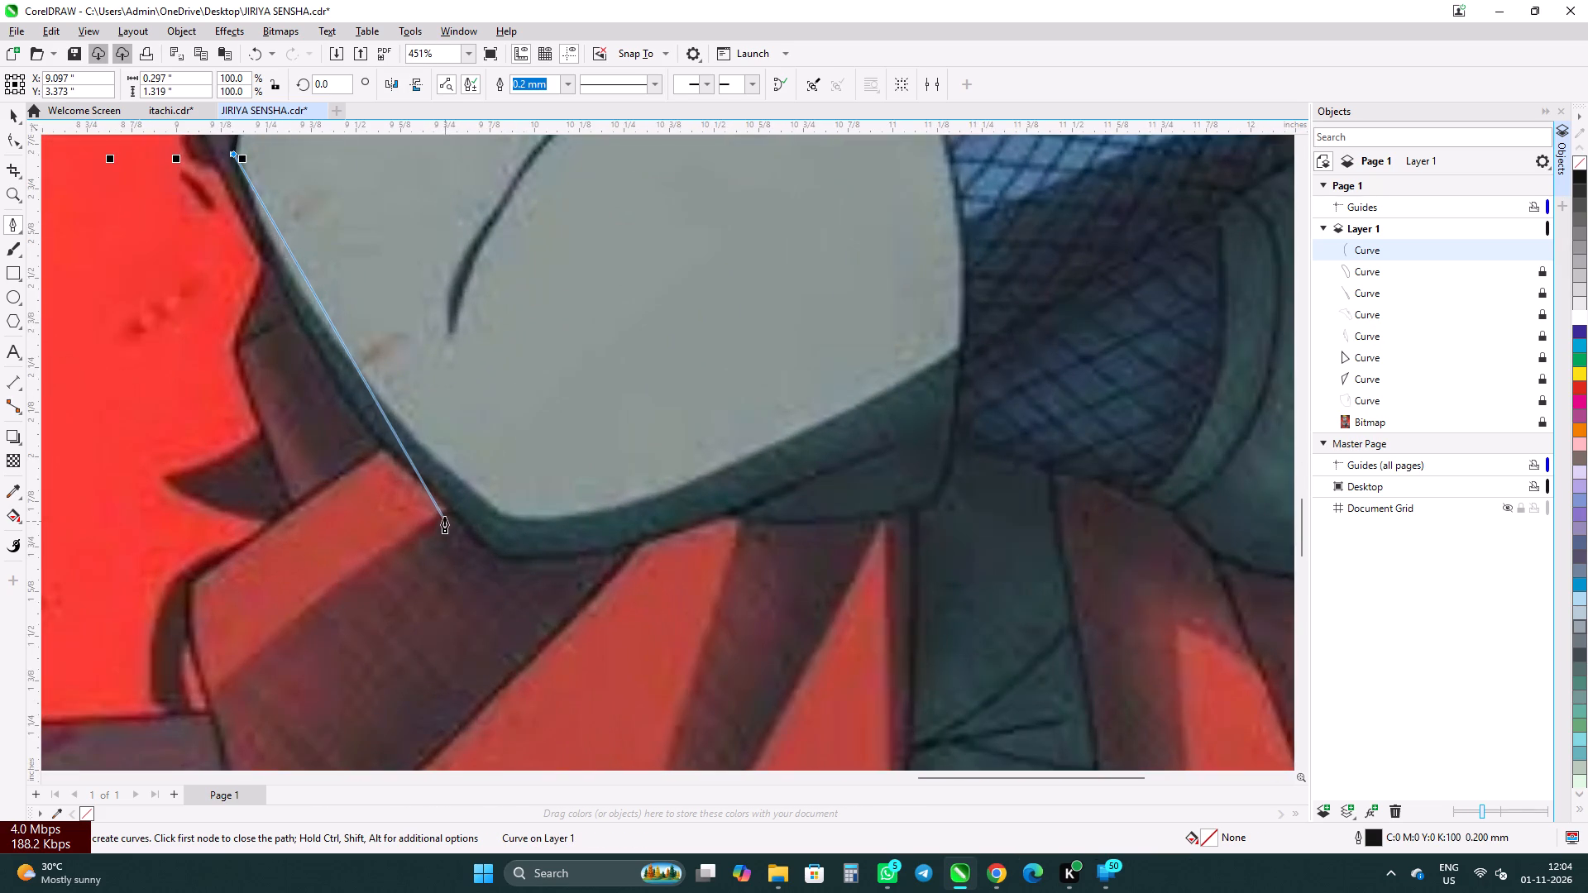
scroll(259, 319, up, 4)
scroll(327, 465, down, 3)
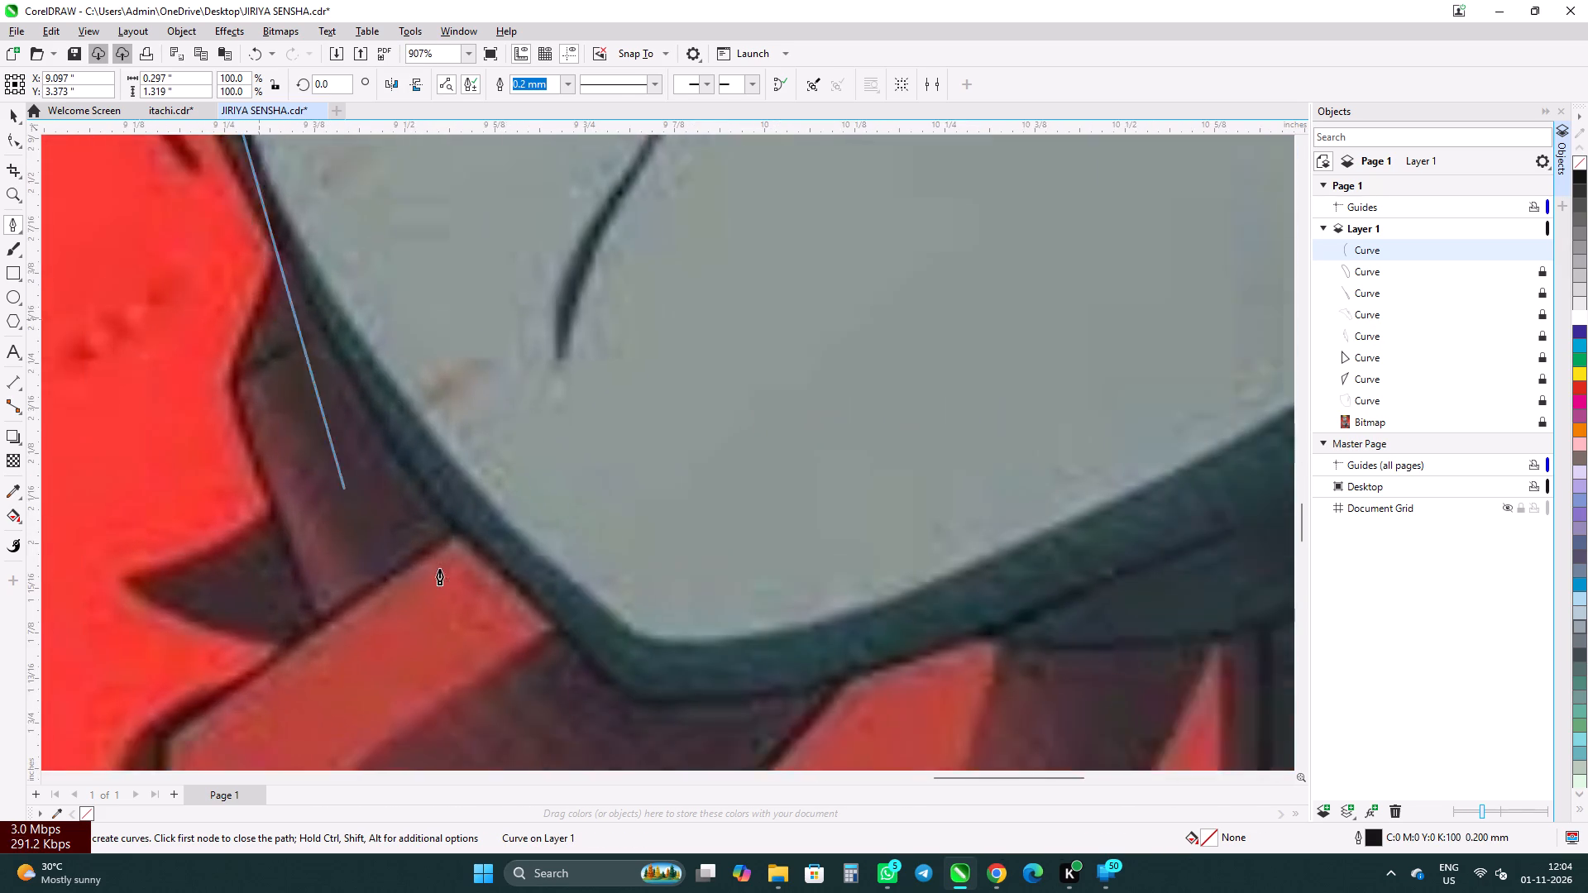
scroll(439, 569, down, 3)
scroll(394, 438, up, 5)
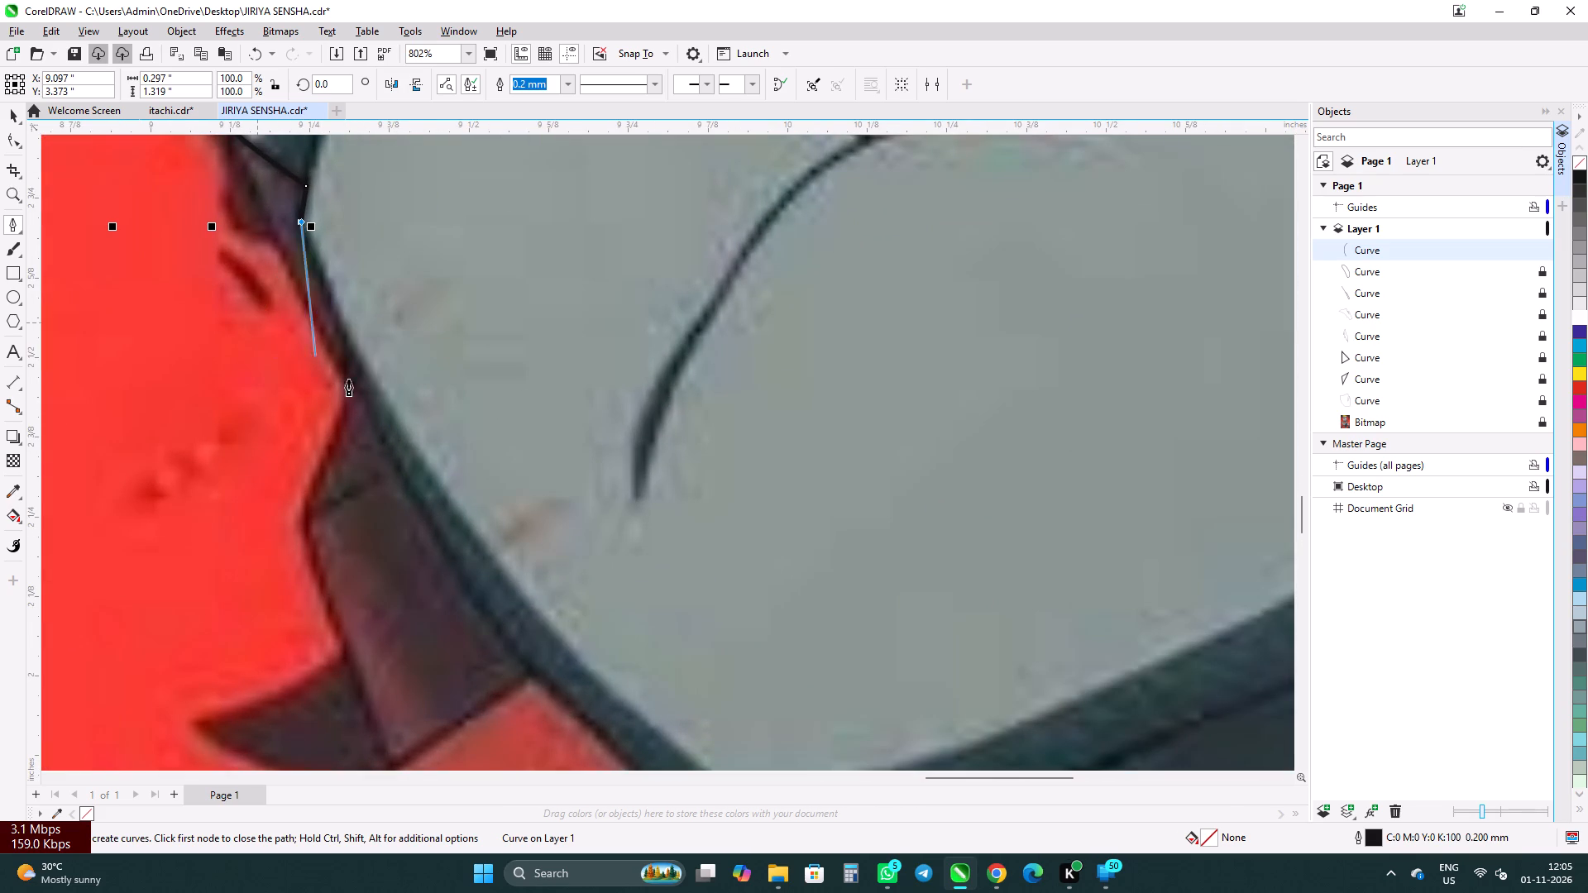
alt+click(366, 394)
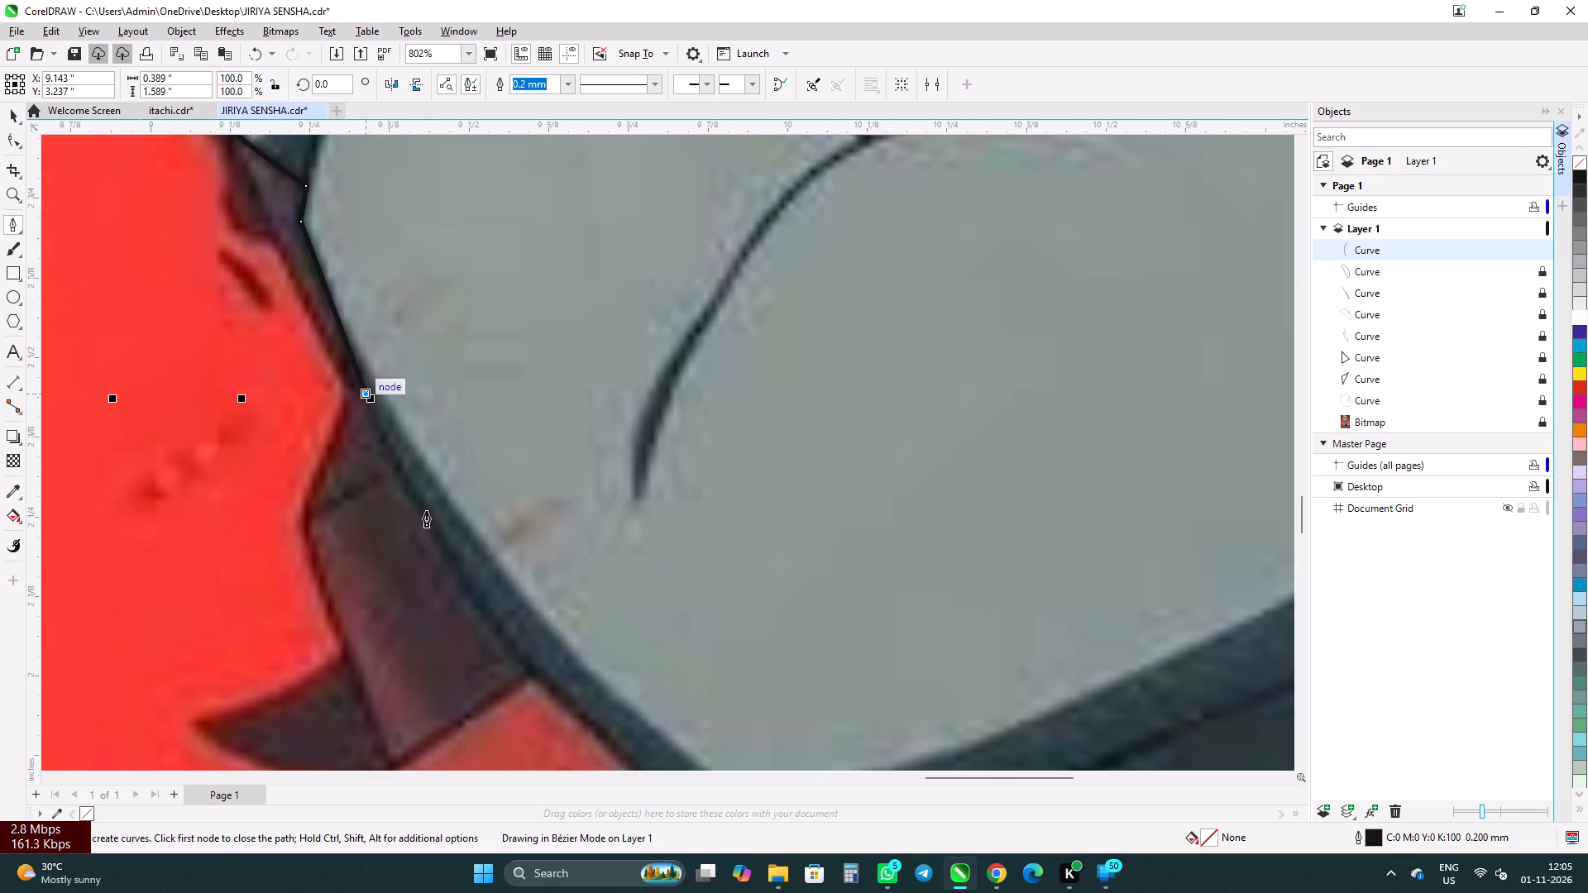
click(498, 633)
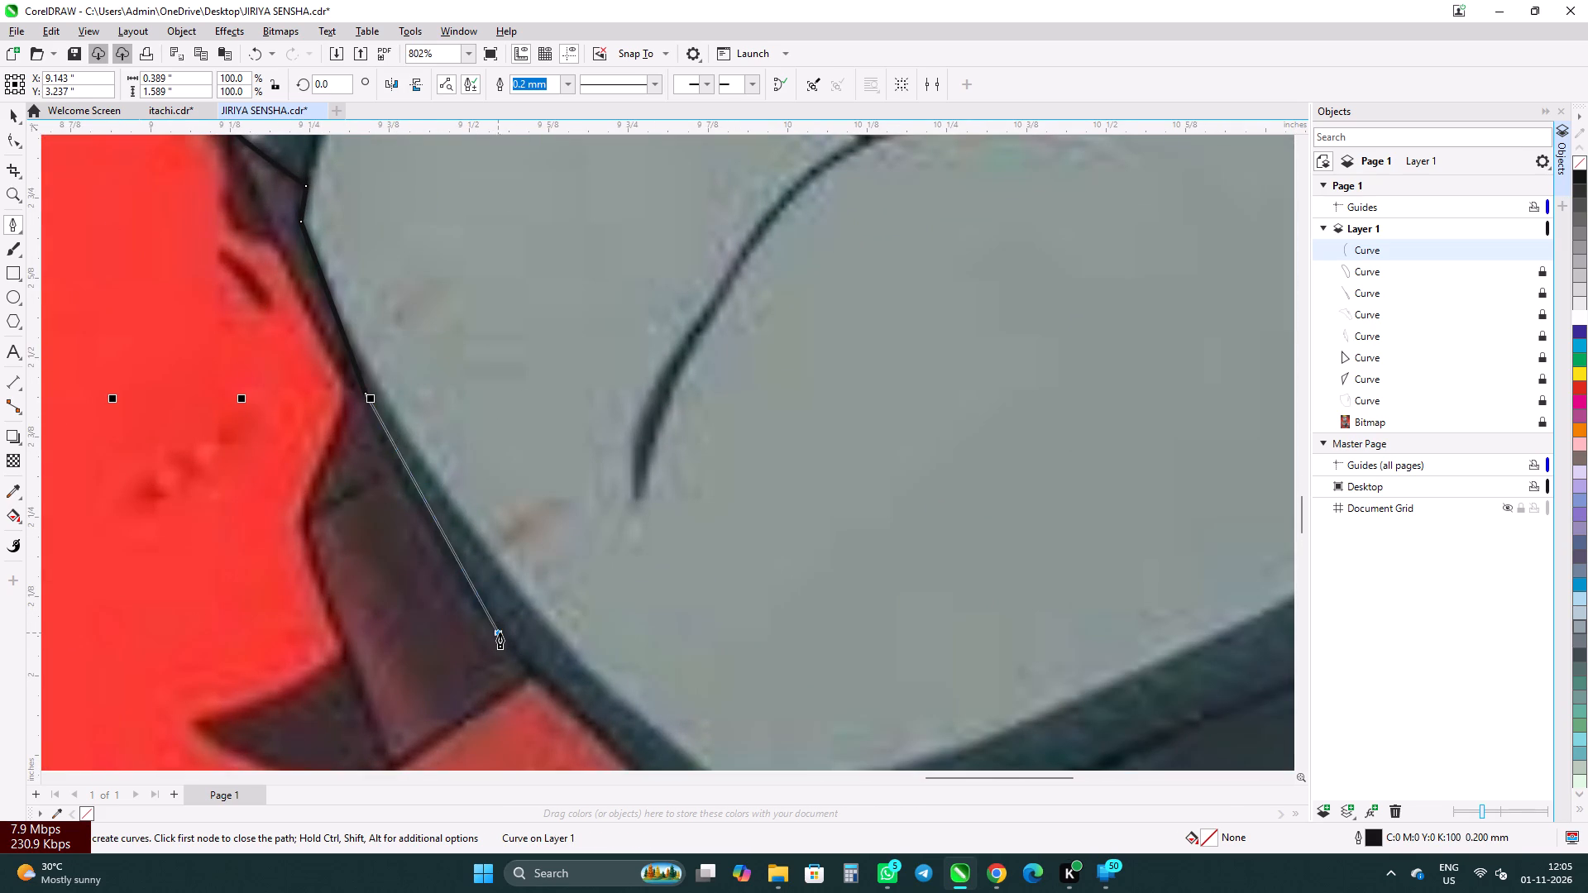
click(543, 678)
Extend the curve around the sleeve's elbow and along its dark lower edge to the start of the inner fold.
scroll(294, 542, down, 6)
scroll(216, 329, down, 2)
scroll(382, 556, up, 6)
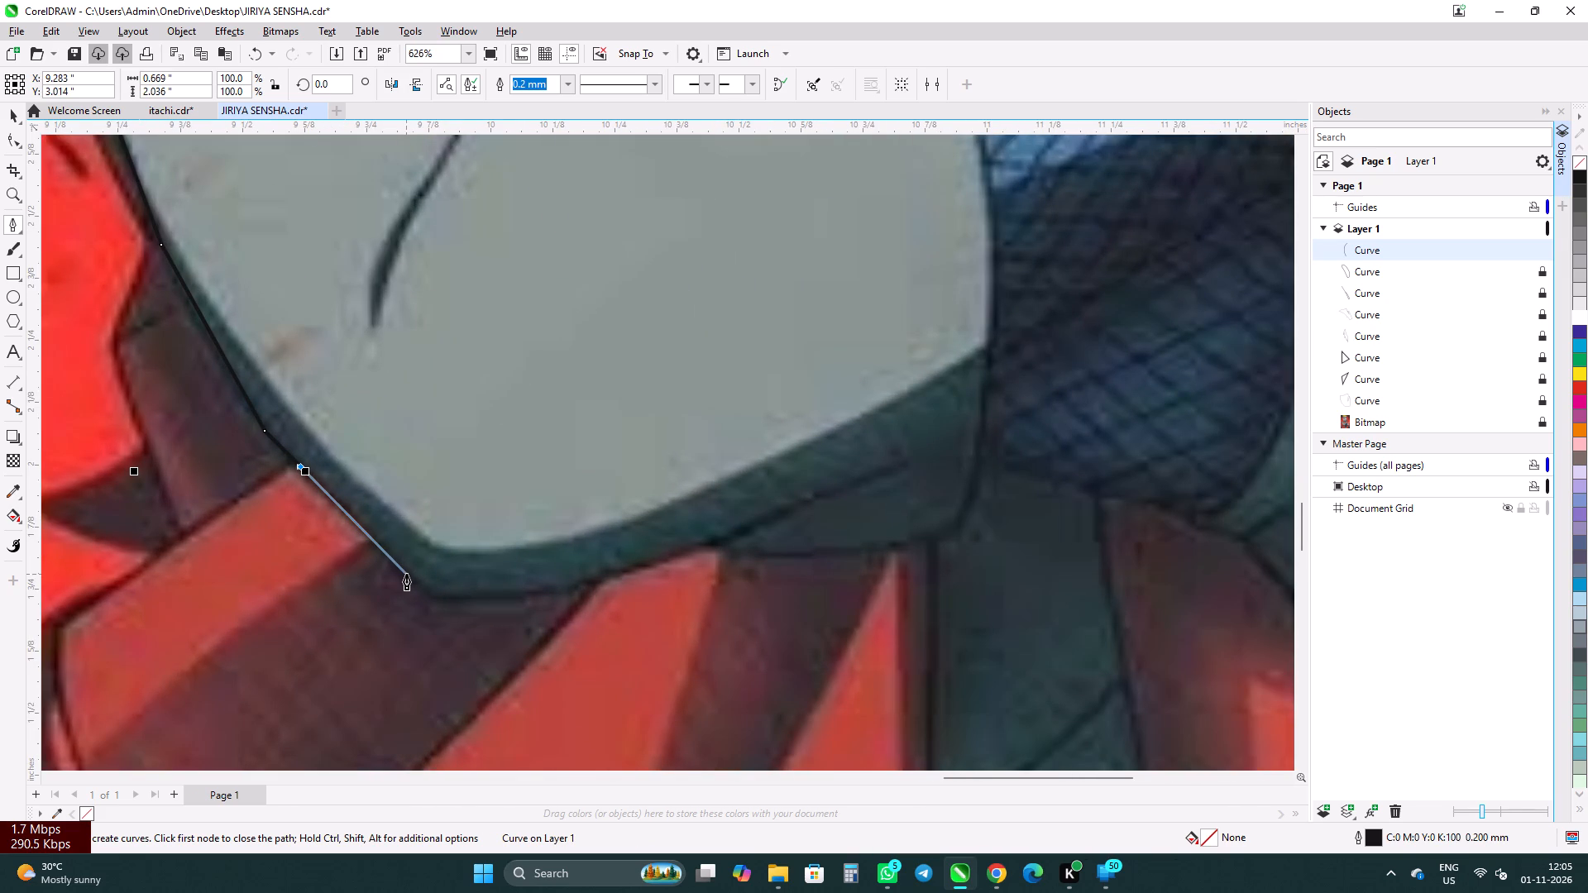
alt+click(406, 574)
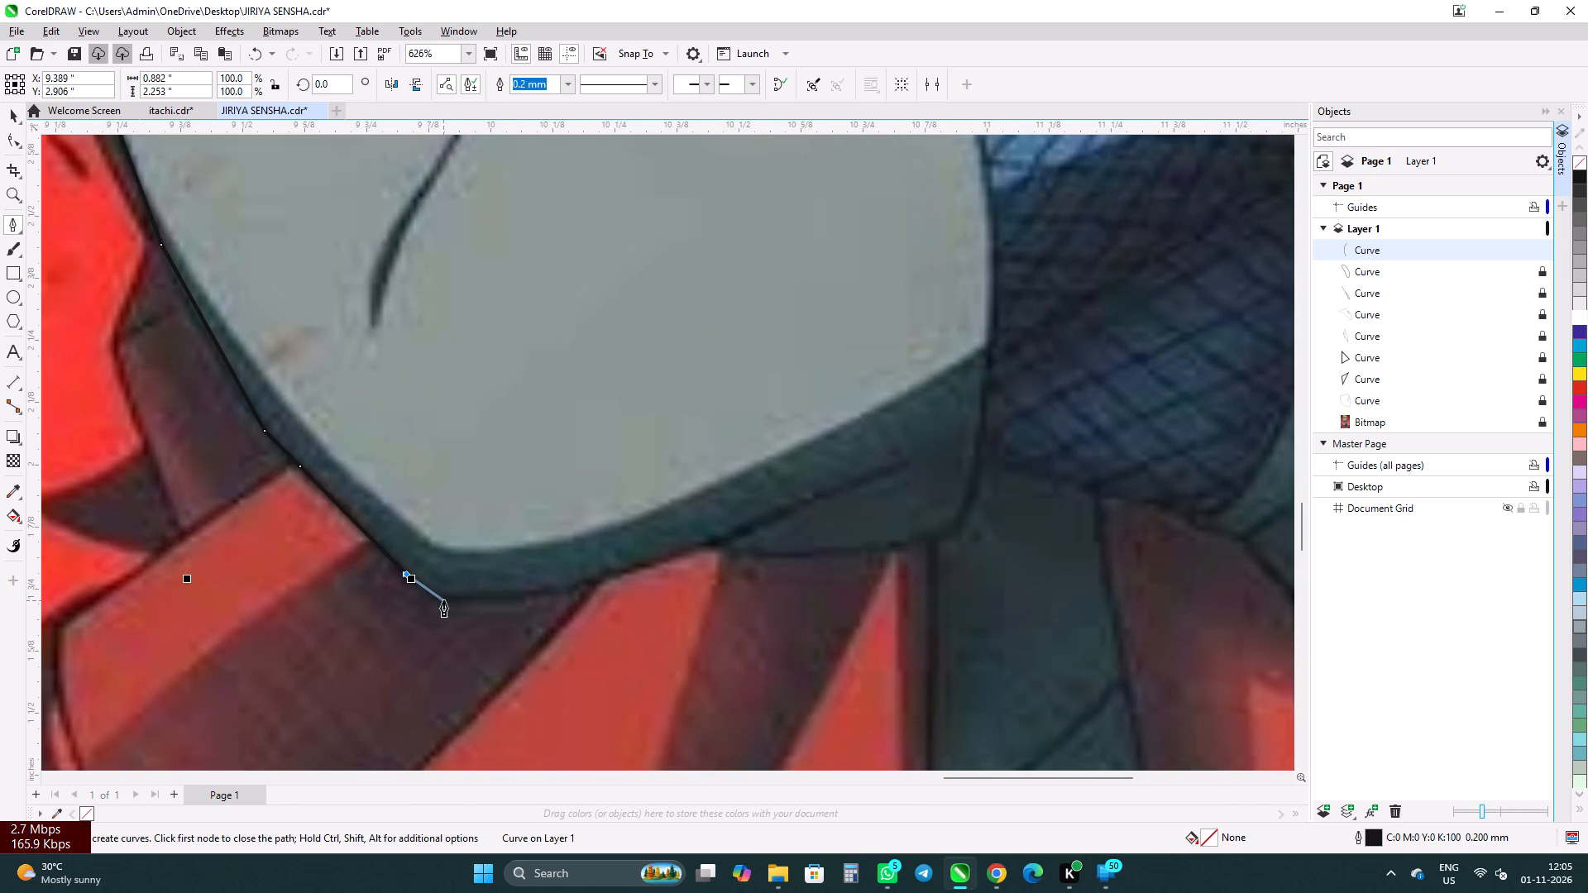
alt+click(437, 599)
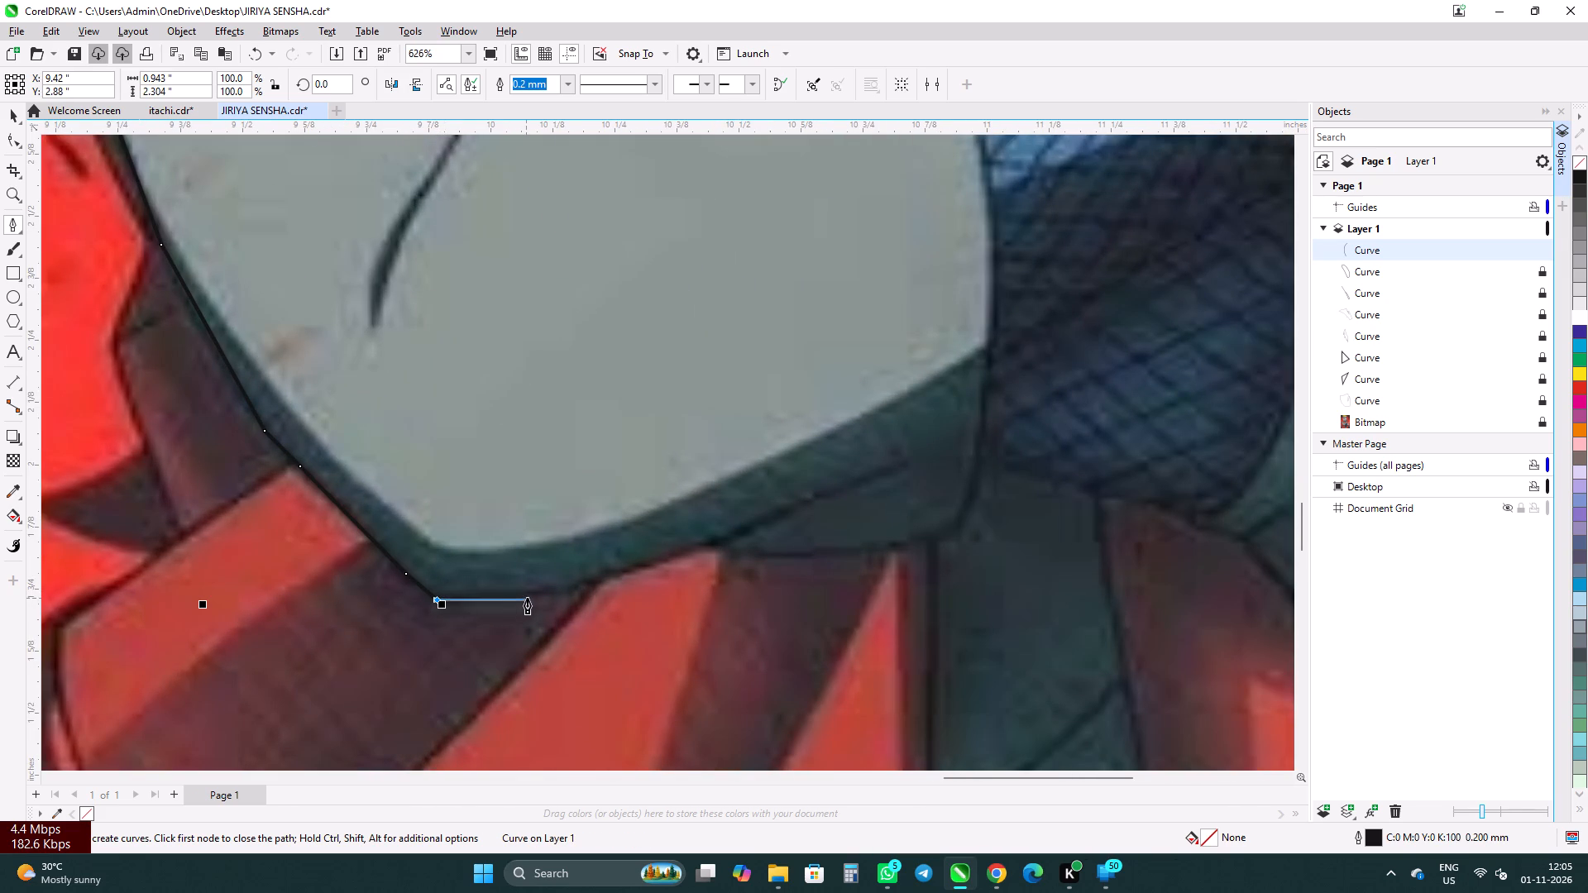
alt+click(530, 597)
alt+click(639, 568)
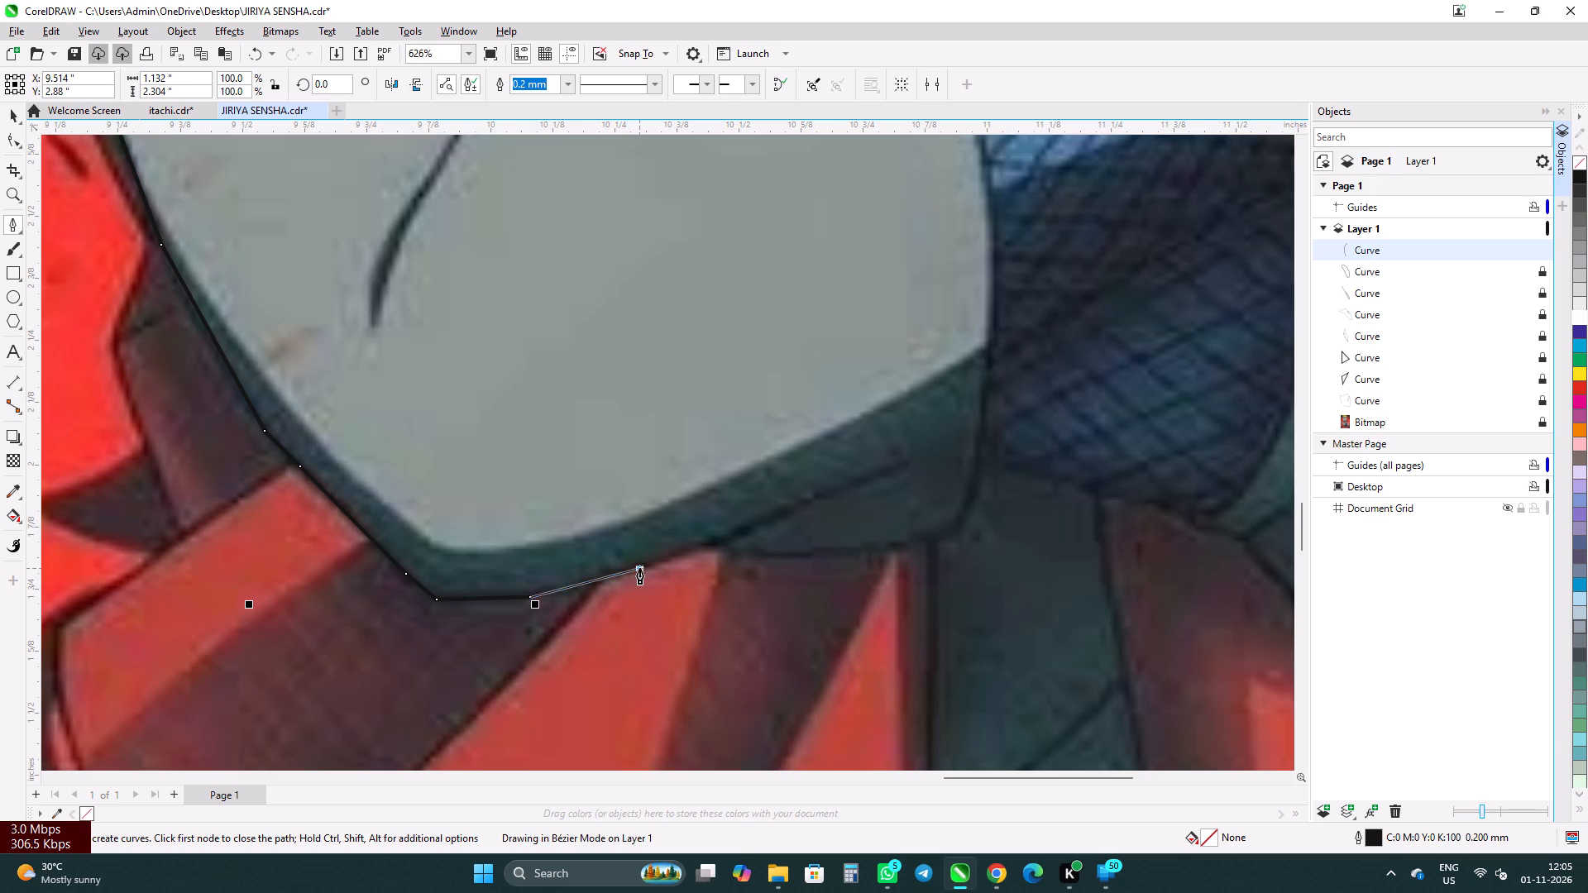
alt+click(720, 543)
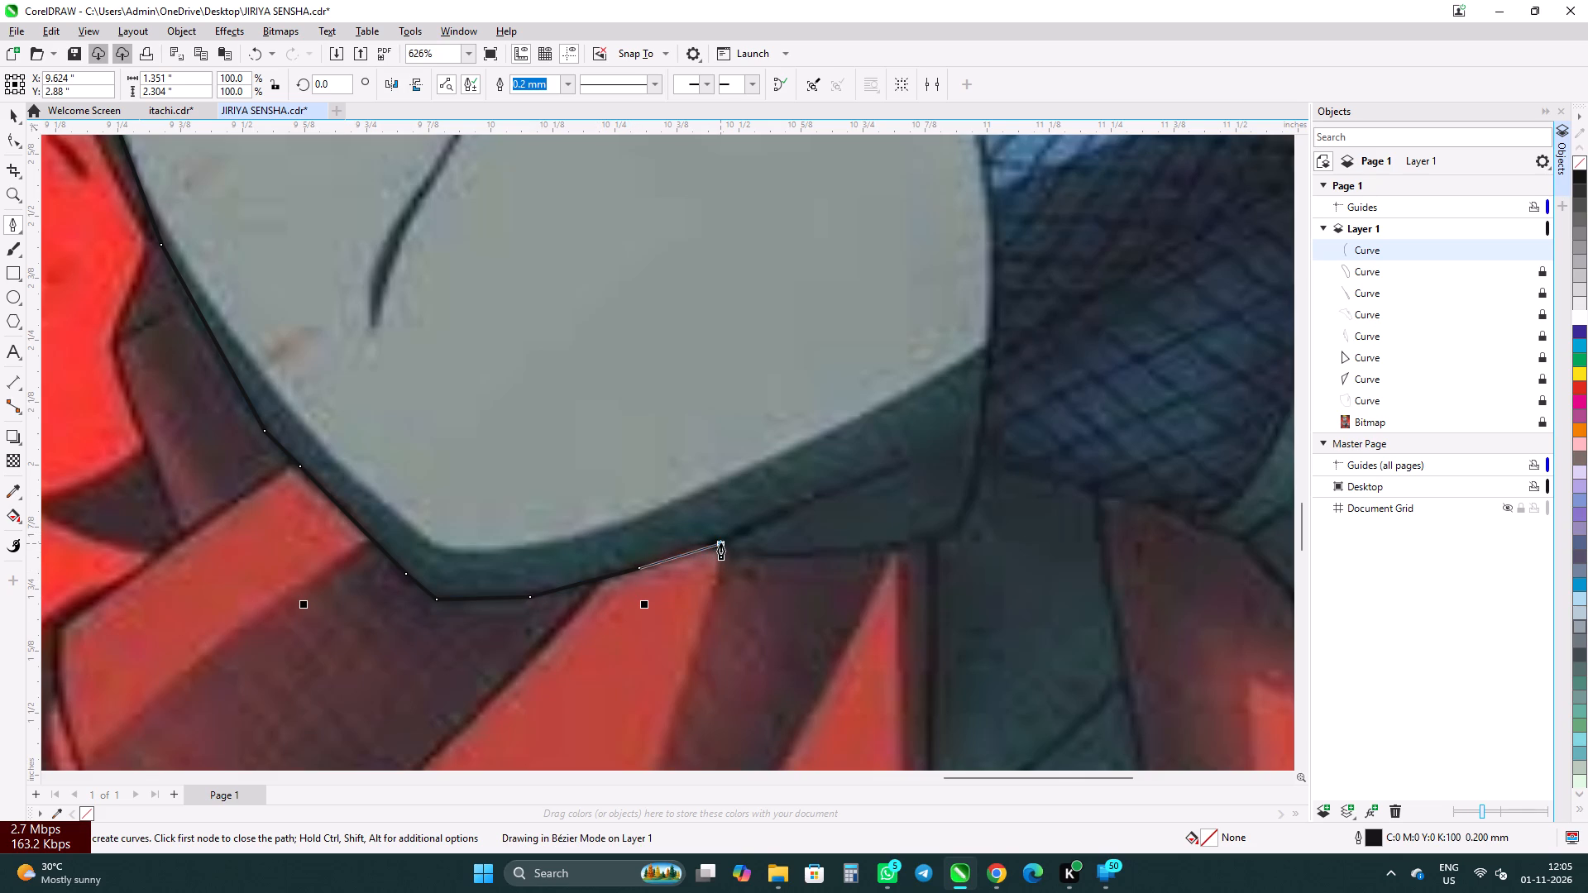
Continue the curve along the underside of the sleeve's dark inner fold to its lower corner beside the waist cloth.
alt+click(768, 551)
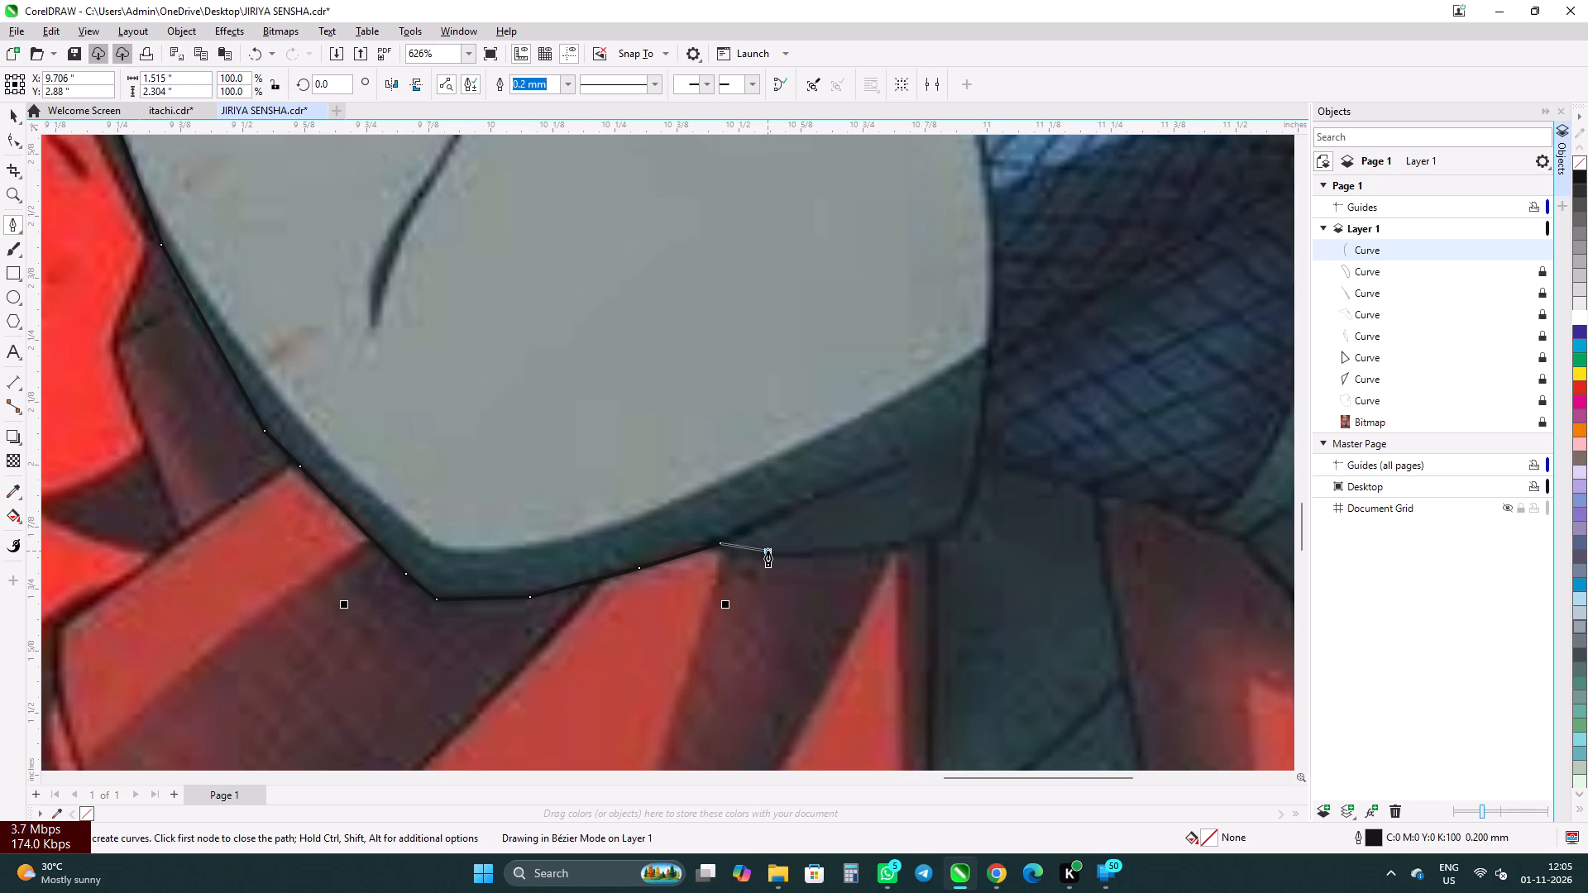
alt+click(864, 553)
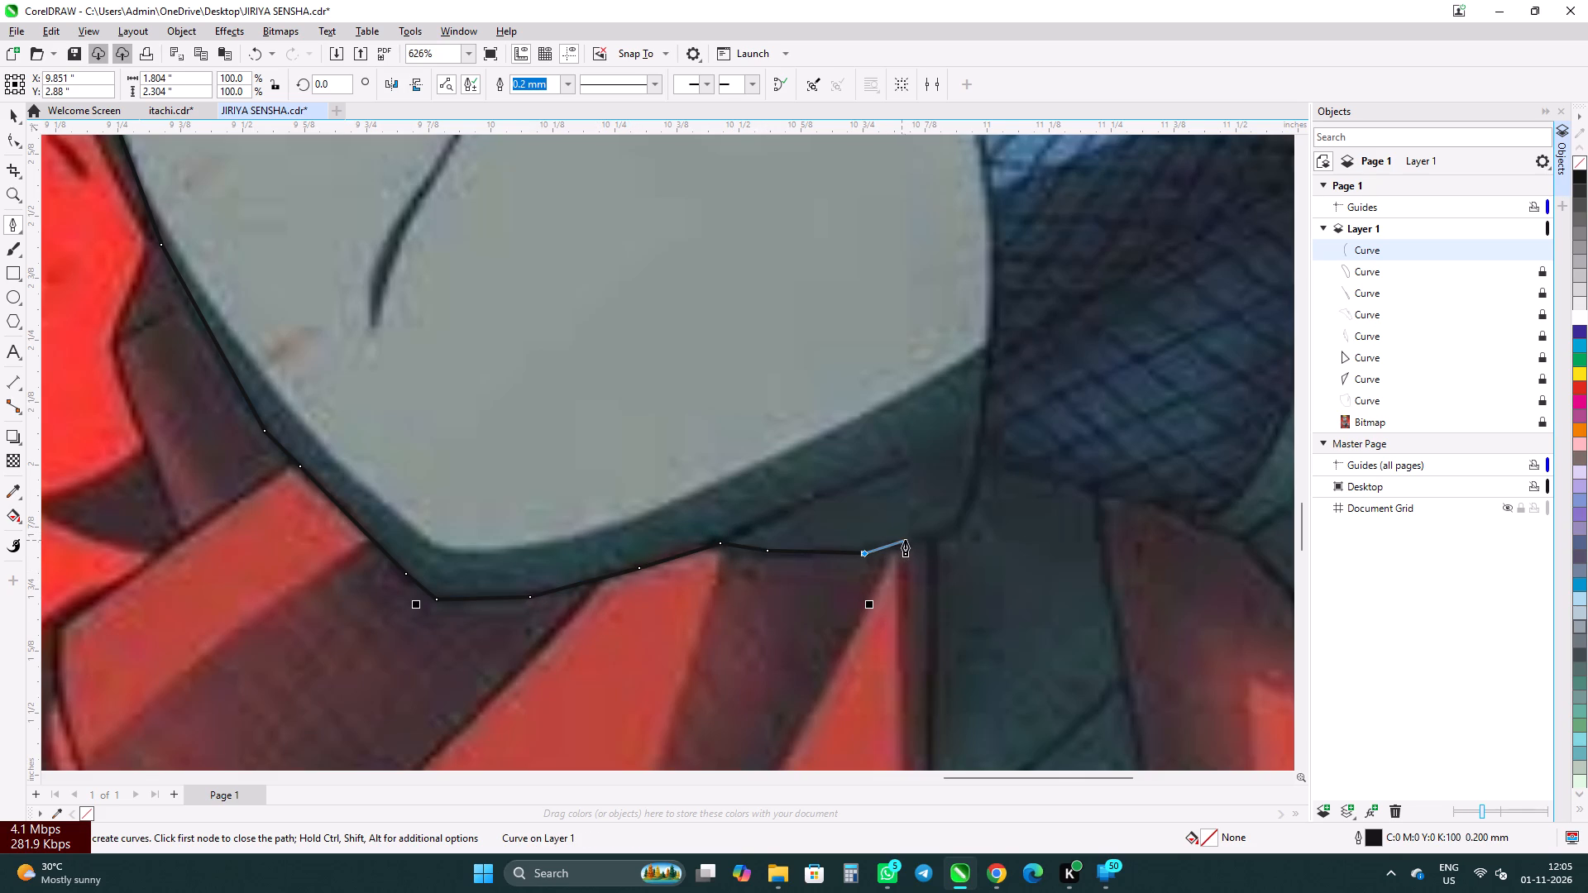
alt+click(916, 541)
alt+click(959, 528)
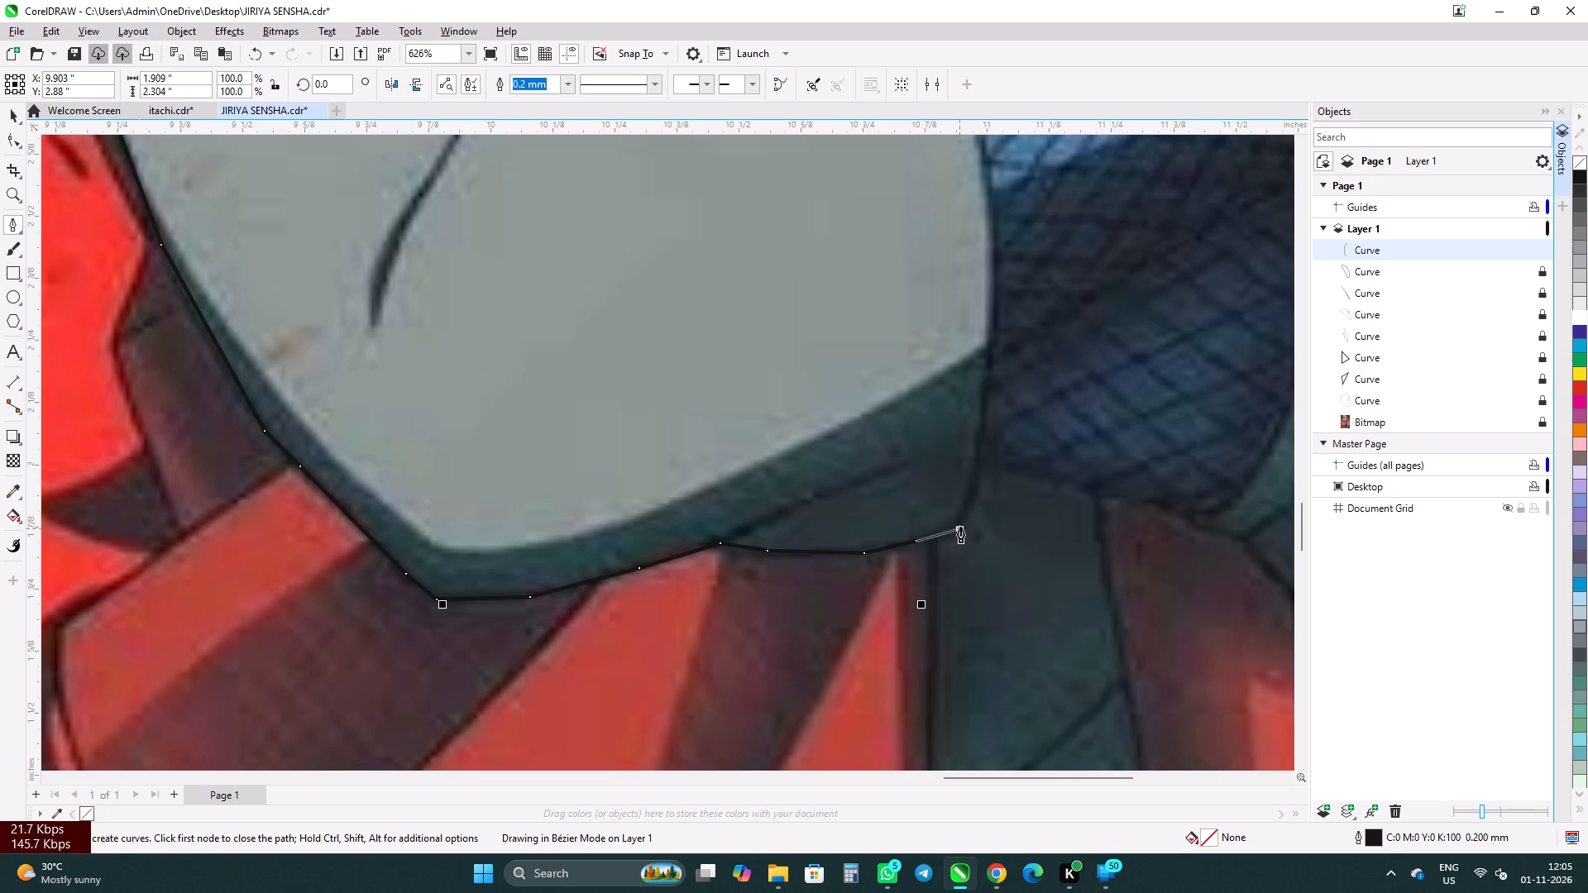
scroll(988, 439, down, 2)
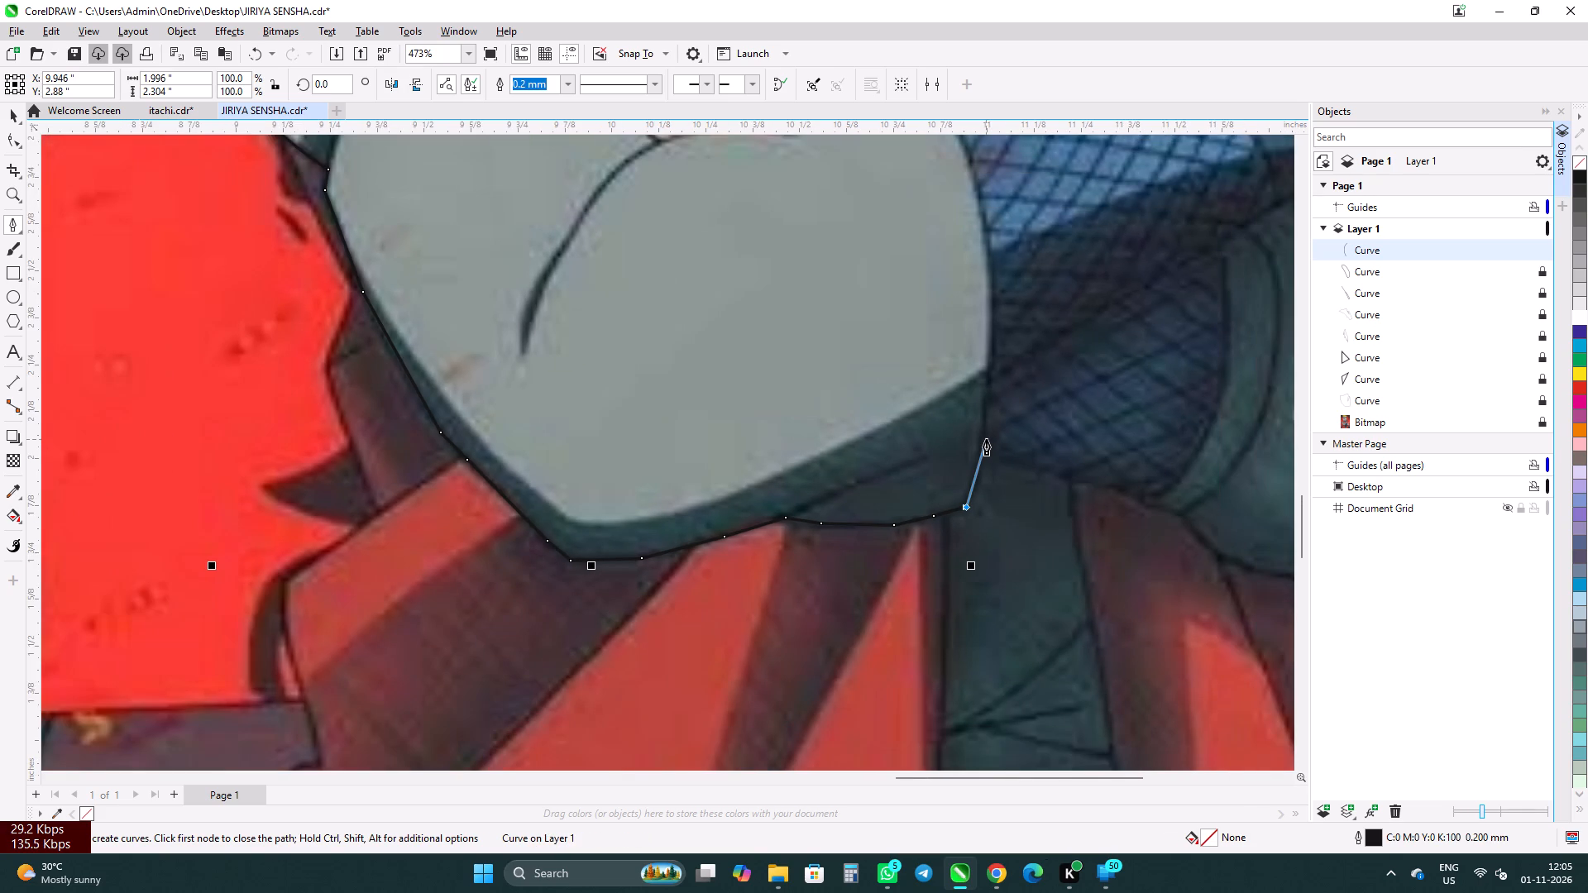
scroll(973, 442, down, 5)
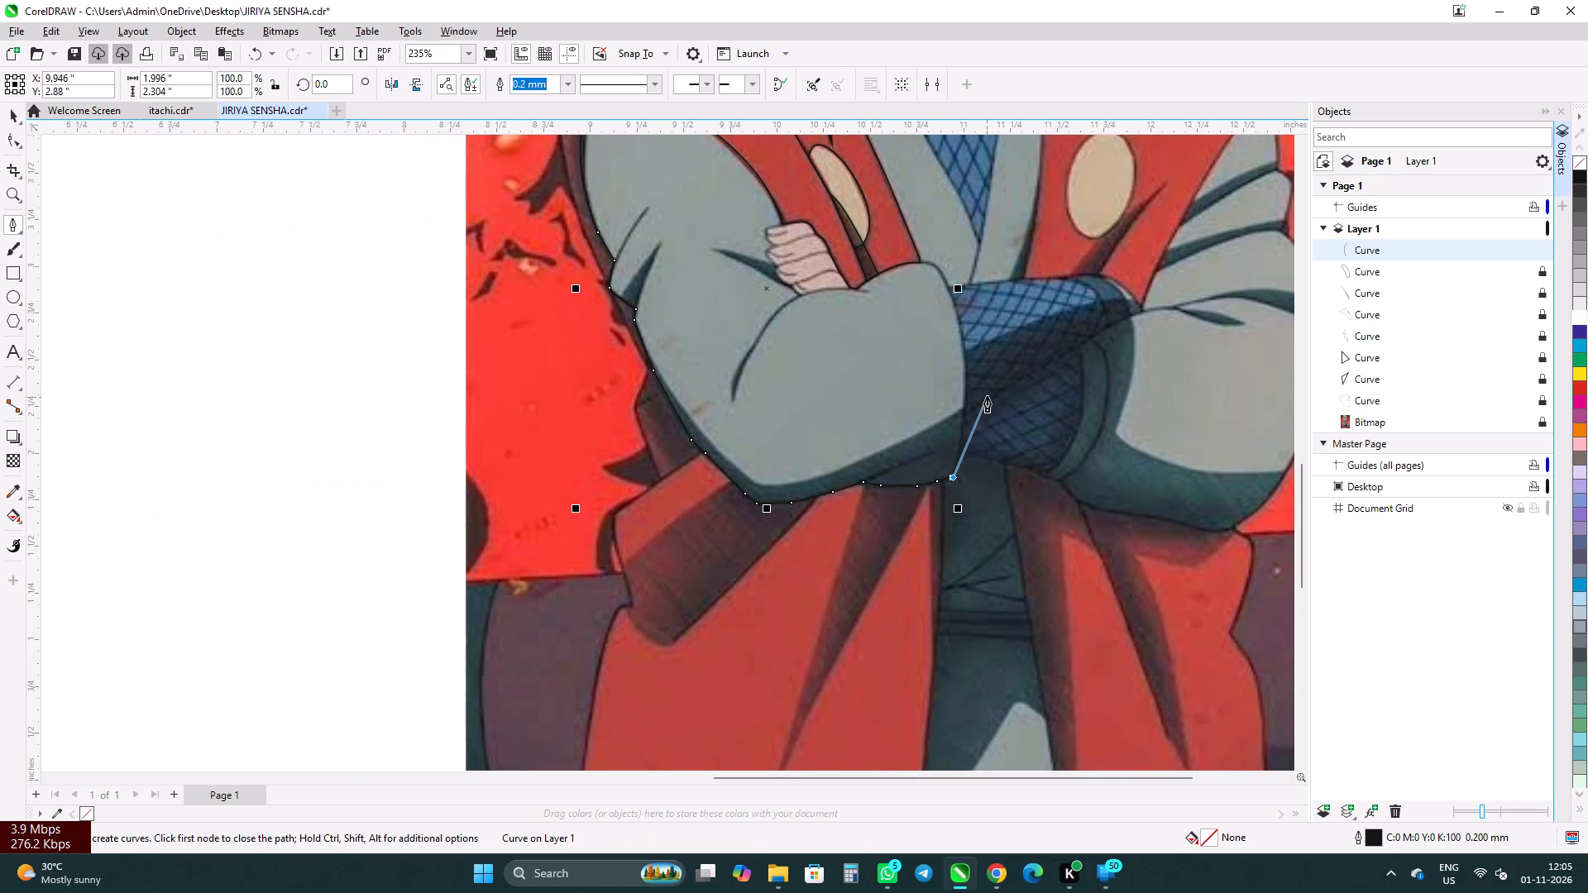
Continue the sleeve curve from the lower corner up the cuff's dark edge to where the light grey fabric begins.
scroll(987, 394, up, 4)
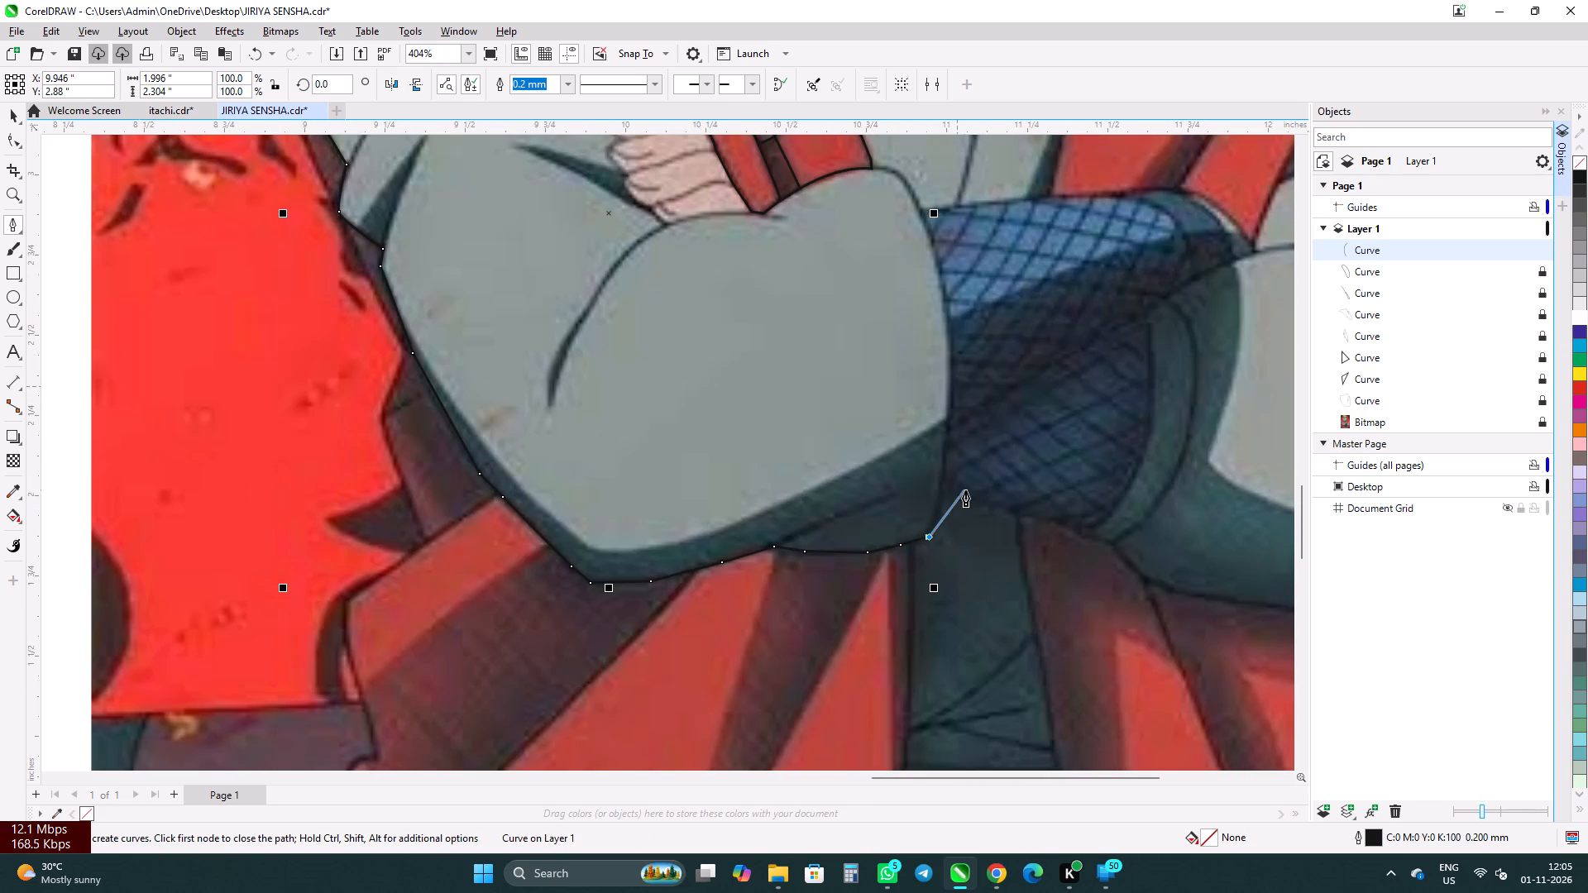
scroll(965, 490, up, 8)
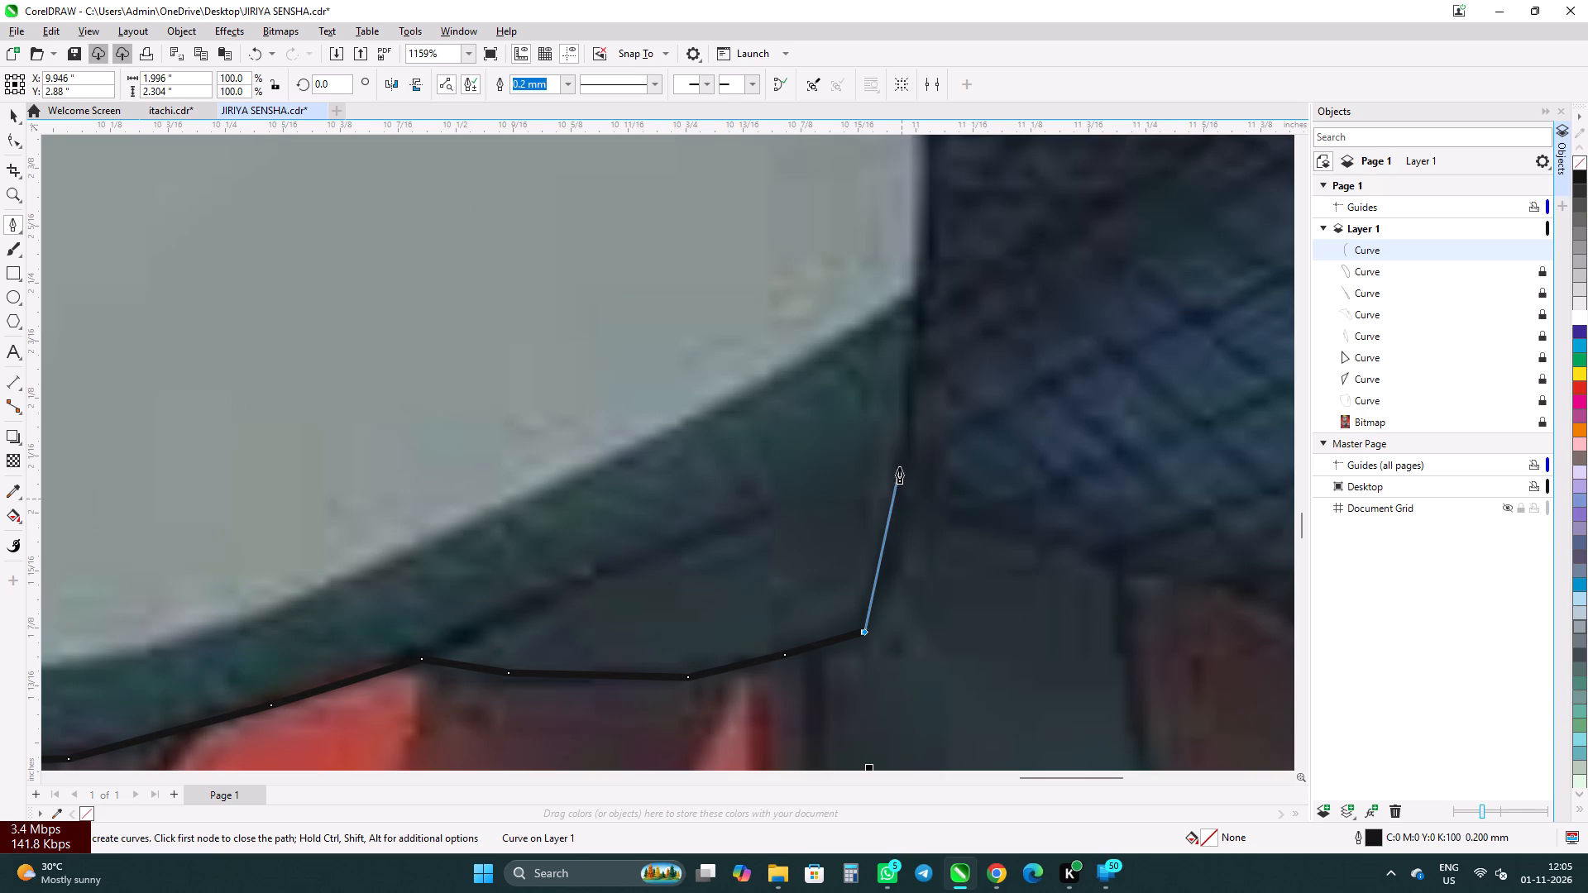
drag(903, 457, 898, 349)
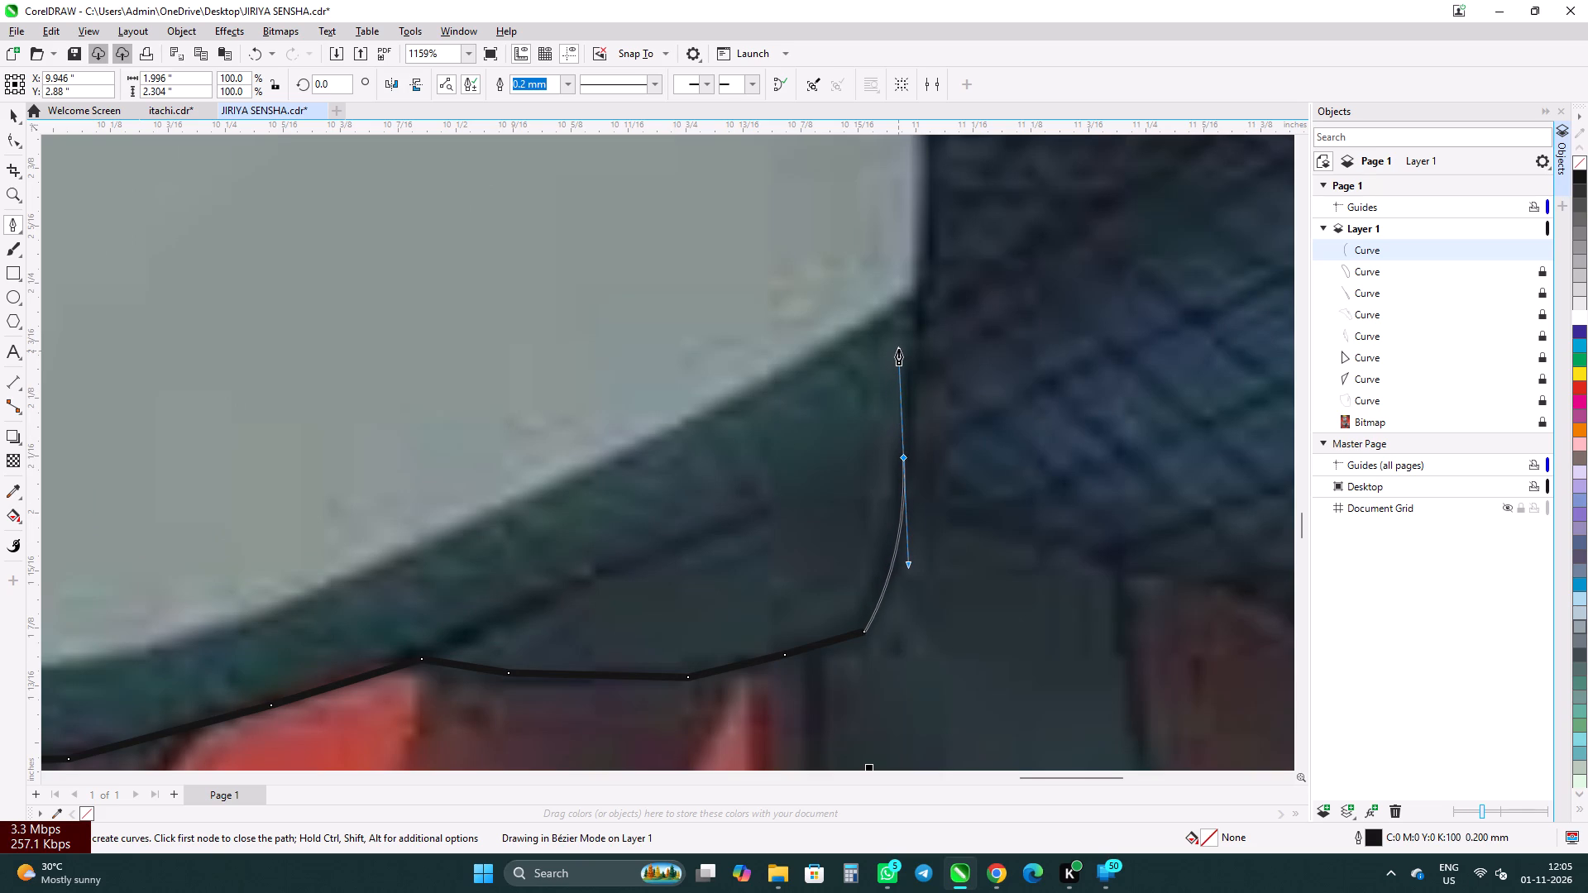
drag(898, 349, 899, 335)
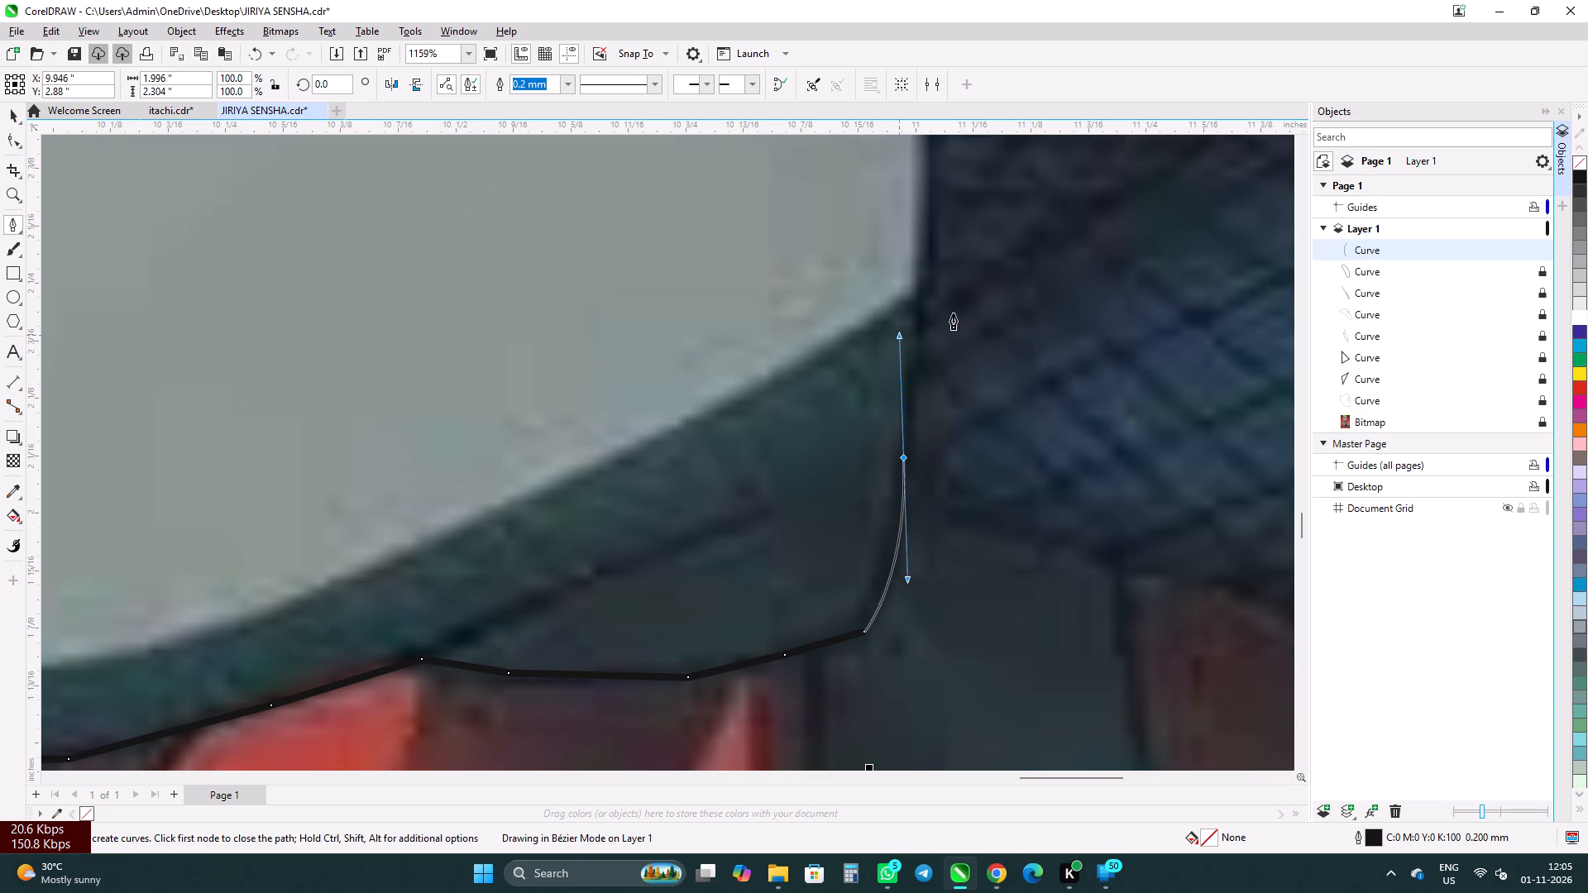
alt+click(906, 460)
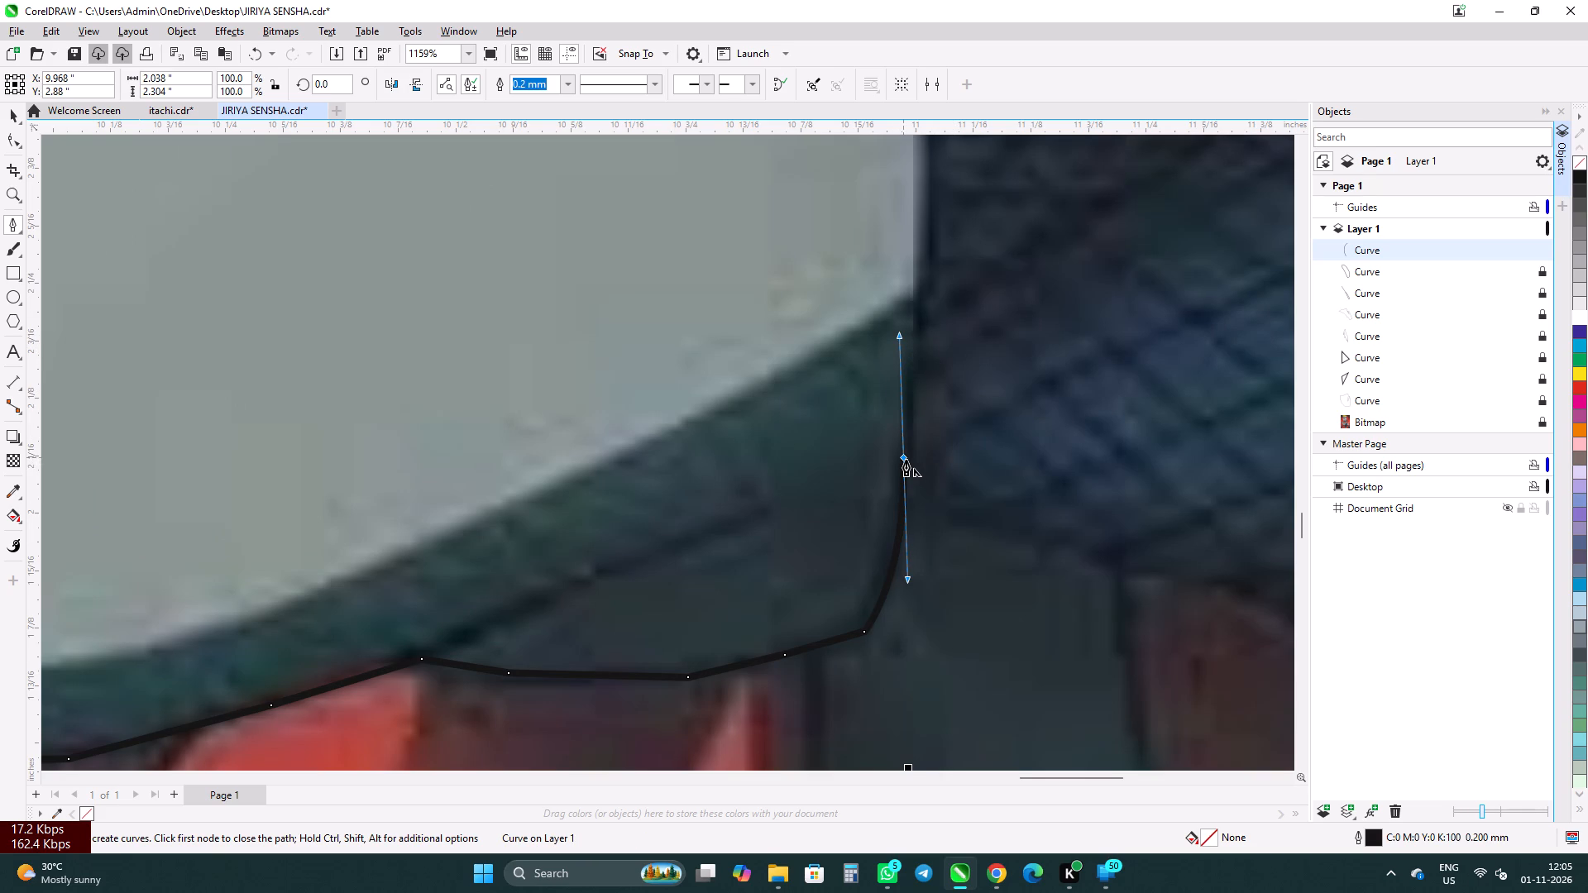
alt+click(906, 460)
click(913, 299)
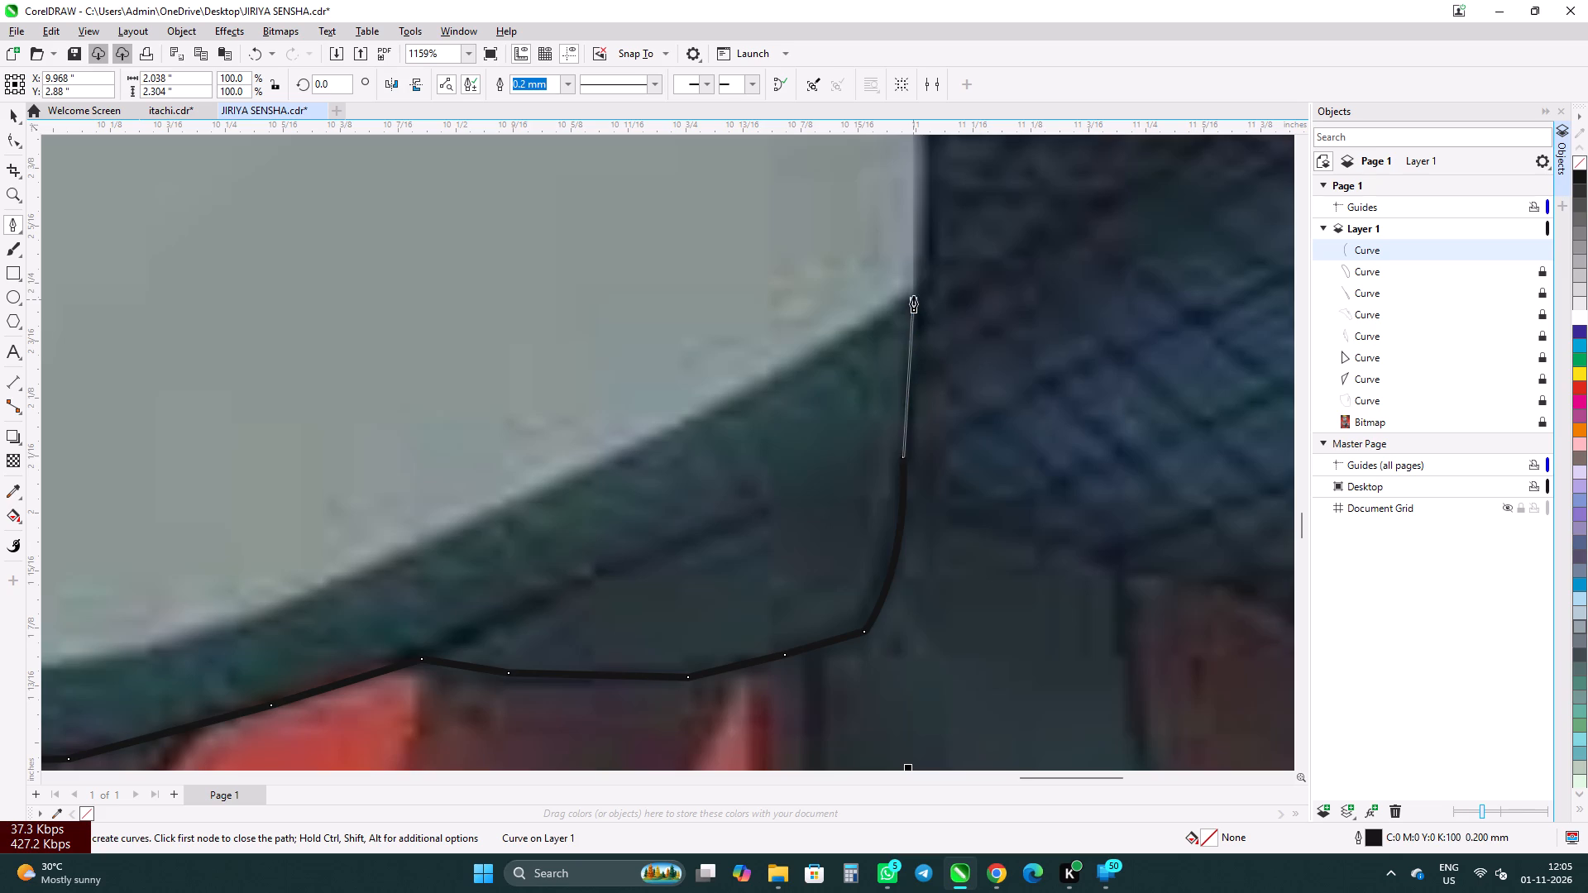
Extend the curve up the cuff edge beside the blue mesh, bowing outward, to the mesh's upper corner.
scroll(907, 287, down, 6)
scroll(880, 370, down, 6)
scroll(878, 213, up, 5)
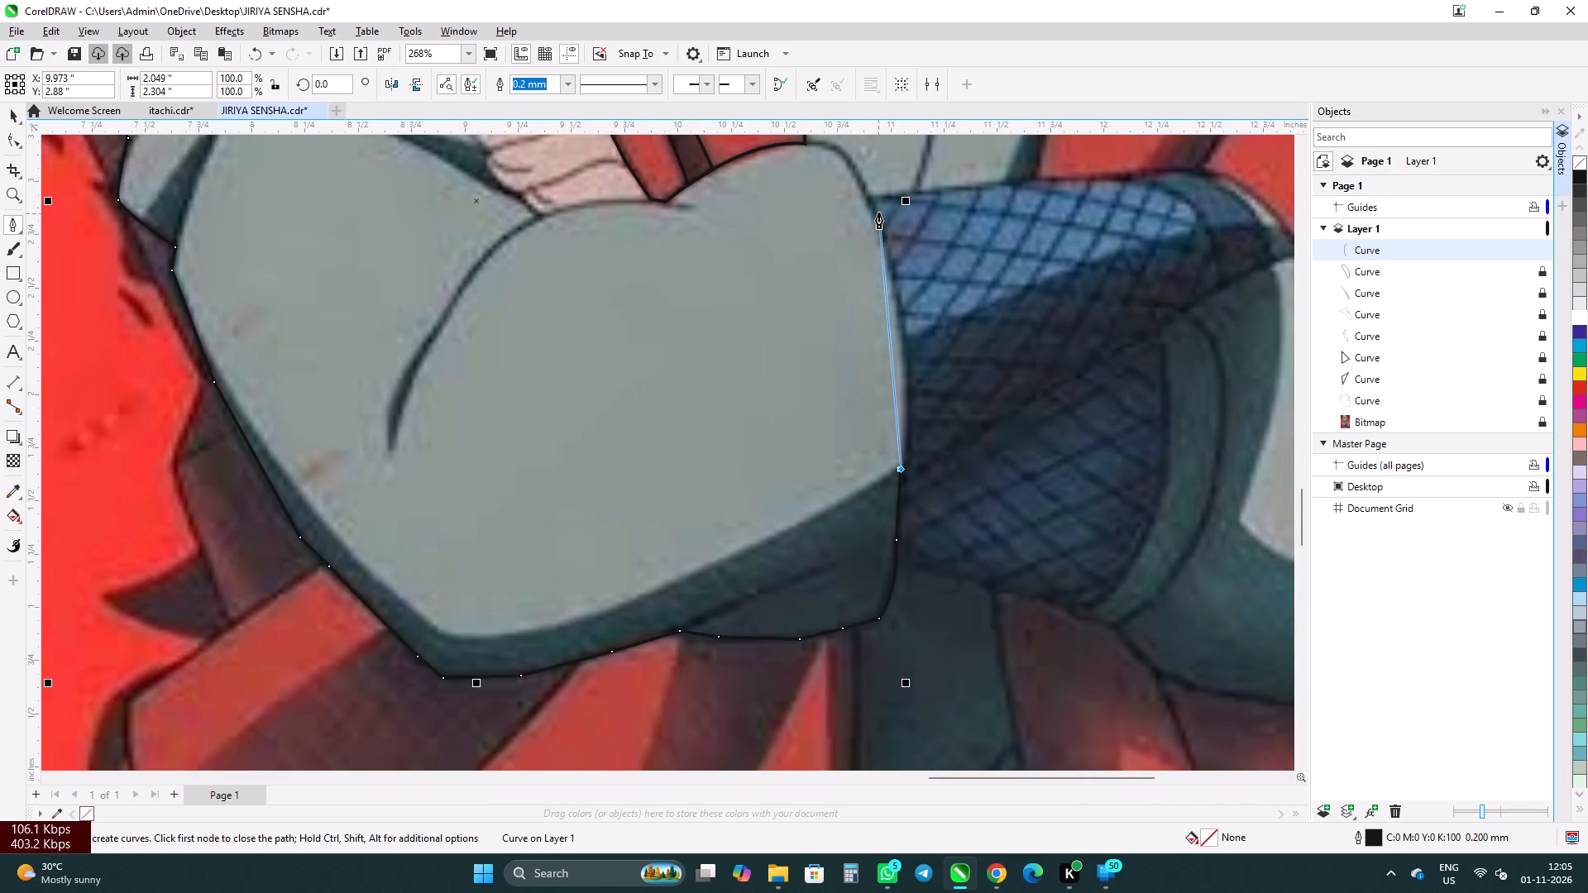
scroll(914, 214, up, 4)
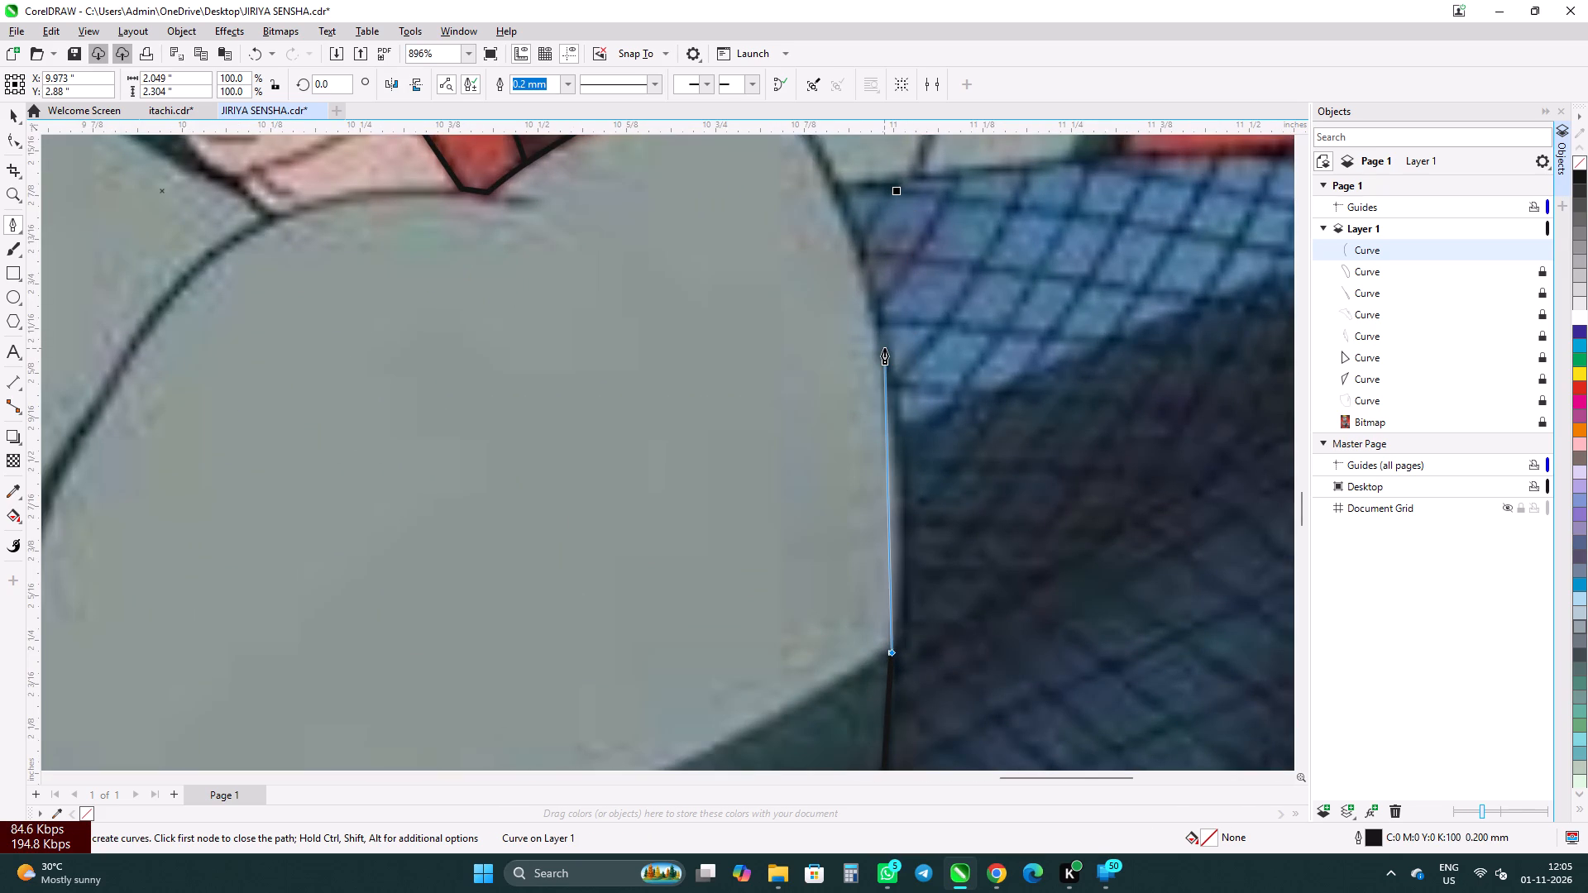
click(884, 348)
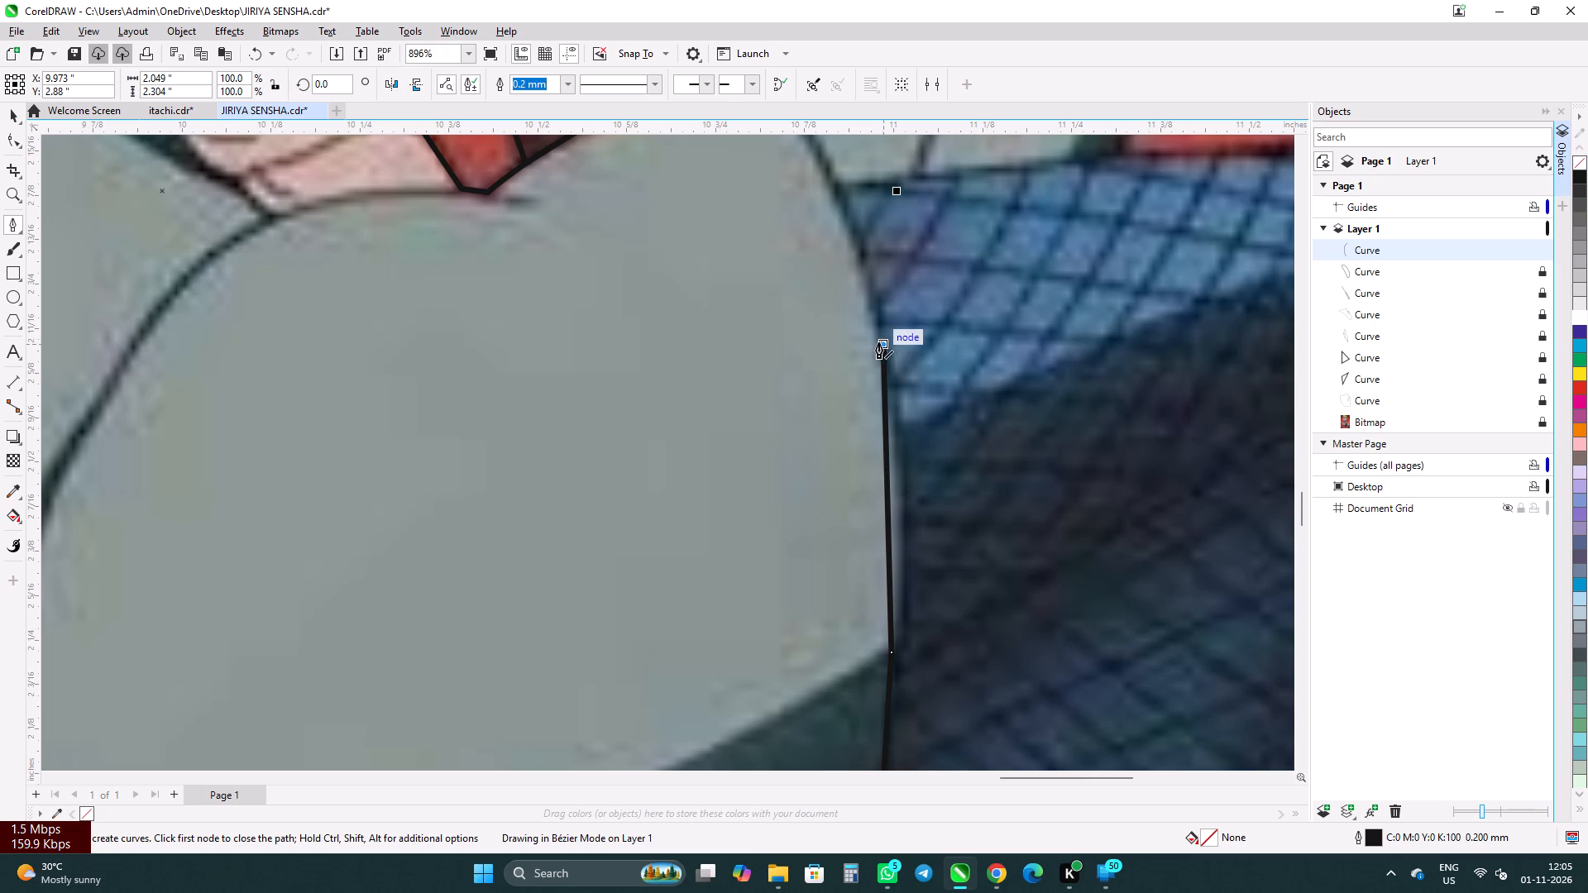
key(ctrl+z)
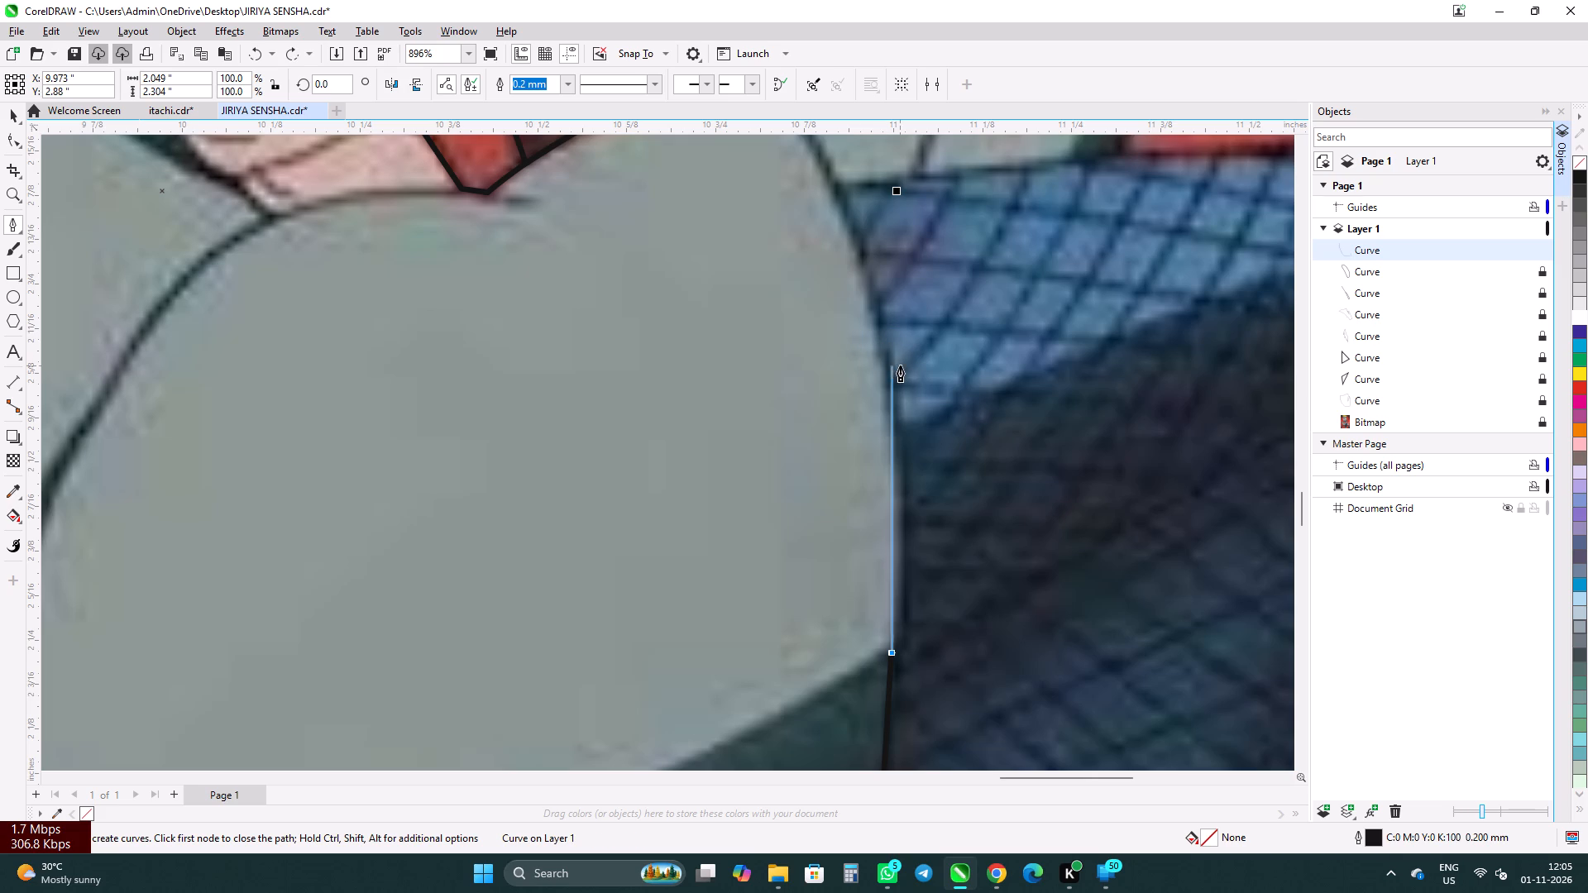
shift+drag(894, 365, 854, 307)
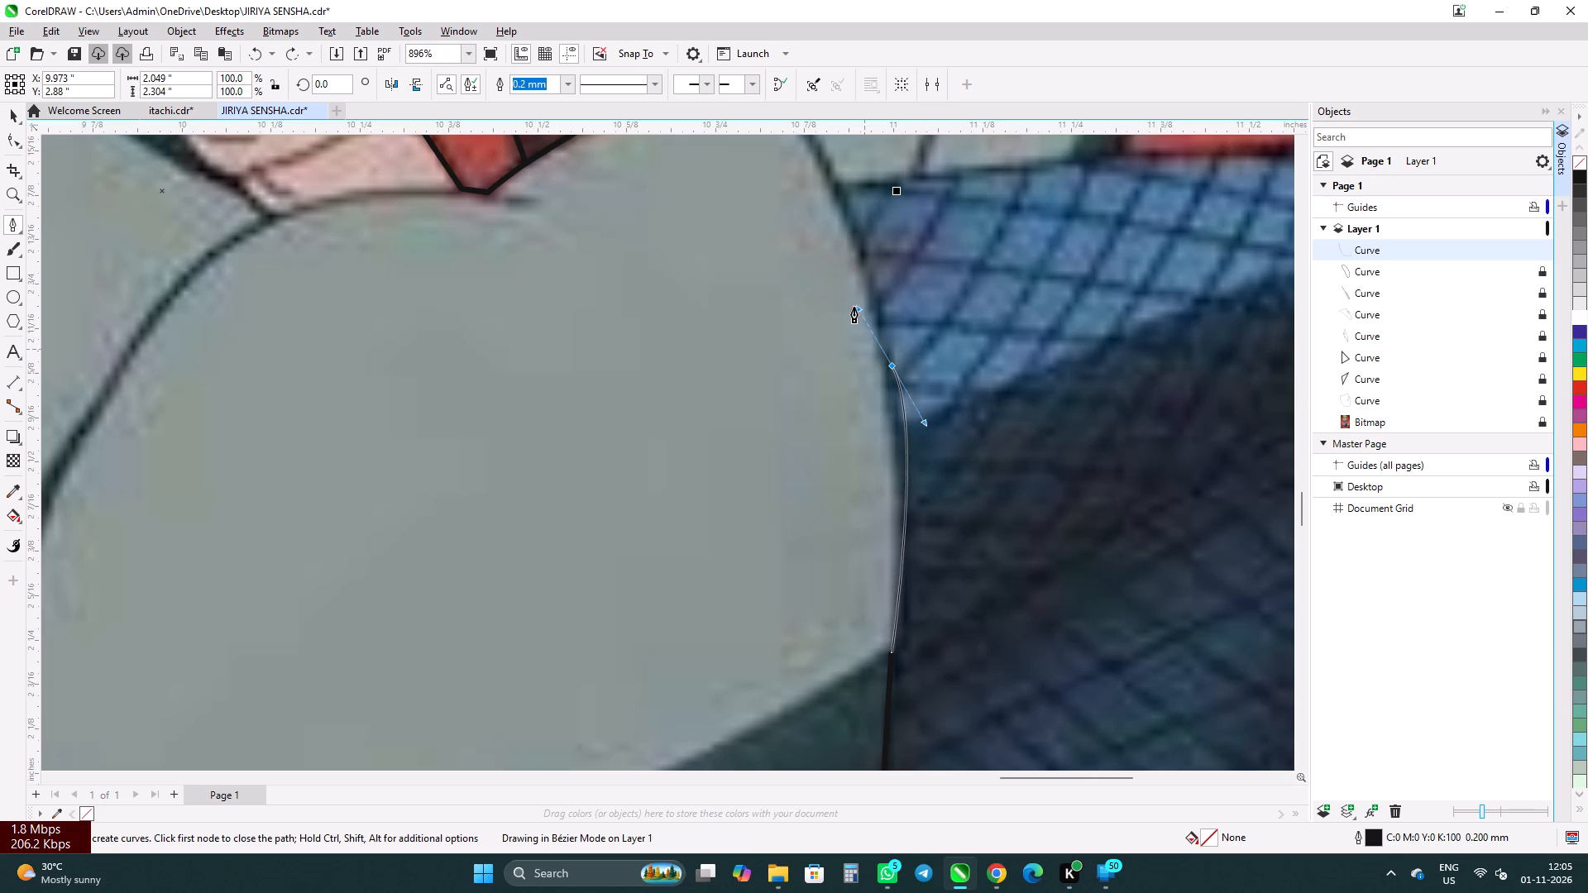
shift+drag(854, 307, 874, 233)
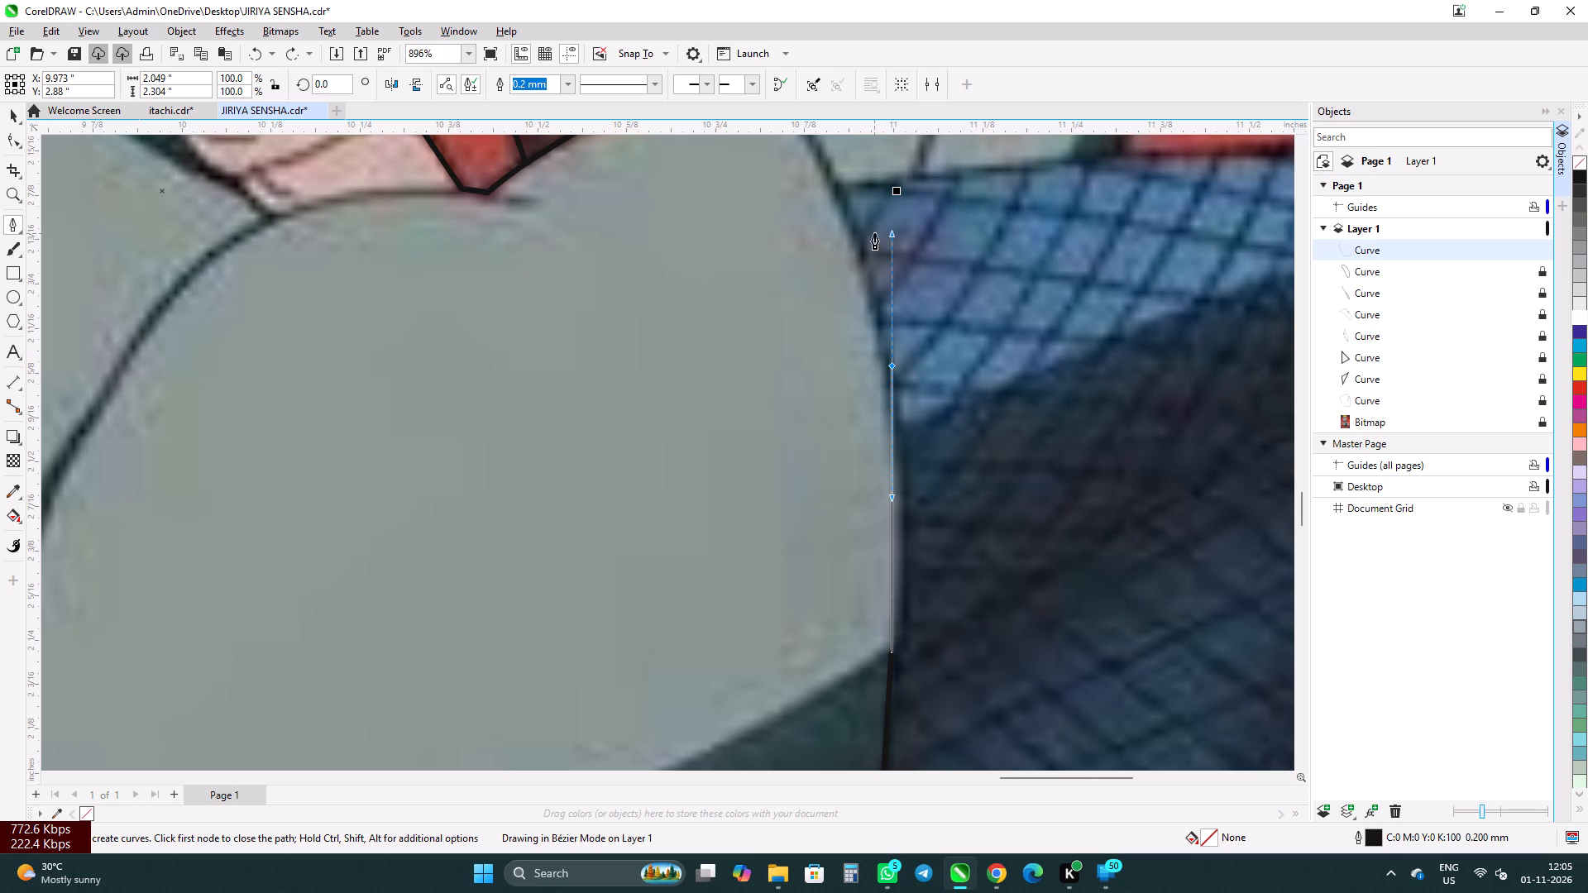
shift+drag(874, 233, 859, 240)
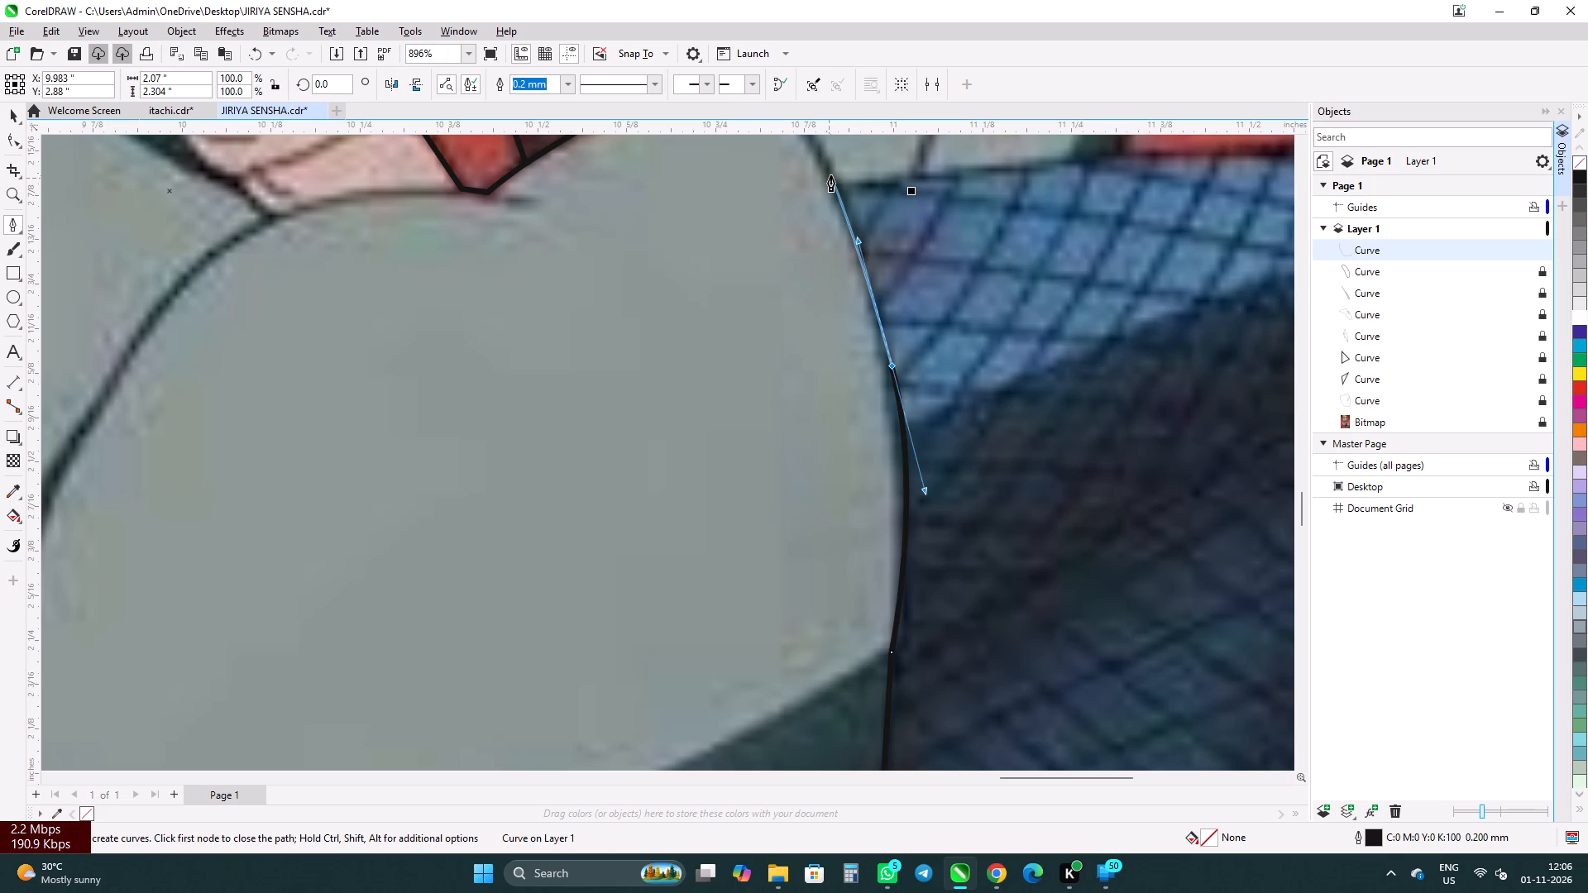
click(832, 174)
Curve the outline over the sleeve's rounded top and down along the red vest to the strap's lower tip.
scroll(836, 203, down, 6)
scroll(848, 280, down, 5)
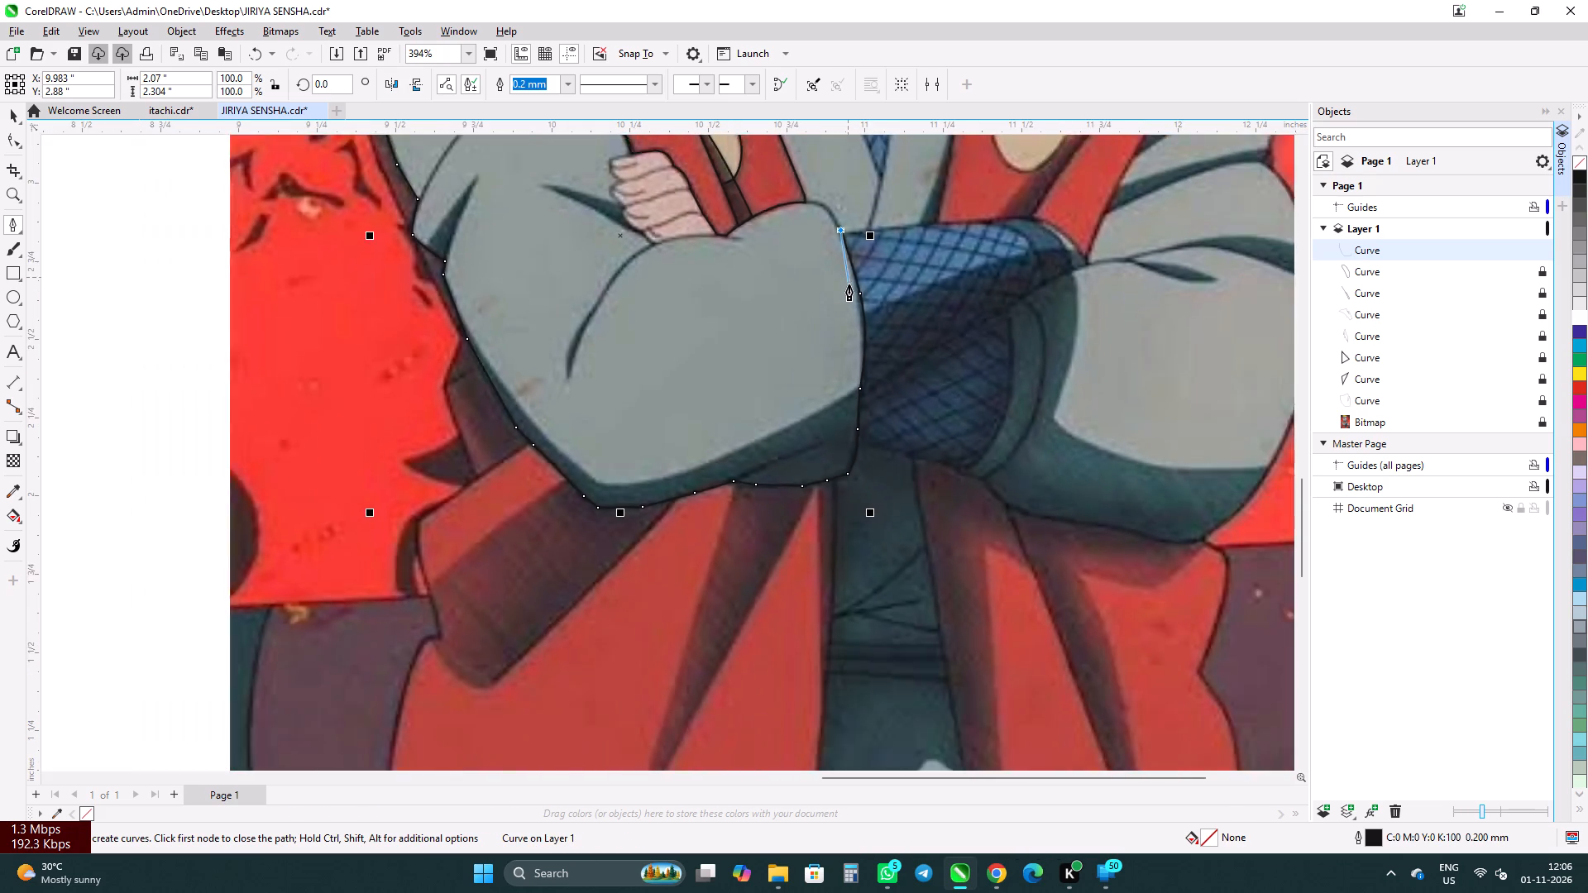
scroll(821, 203, up, 10)
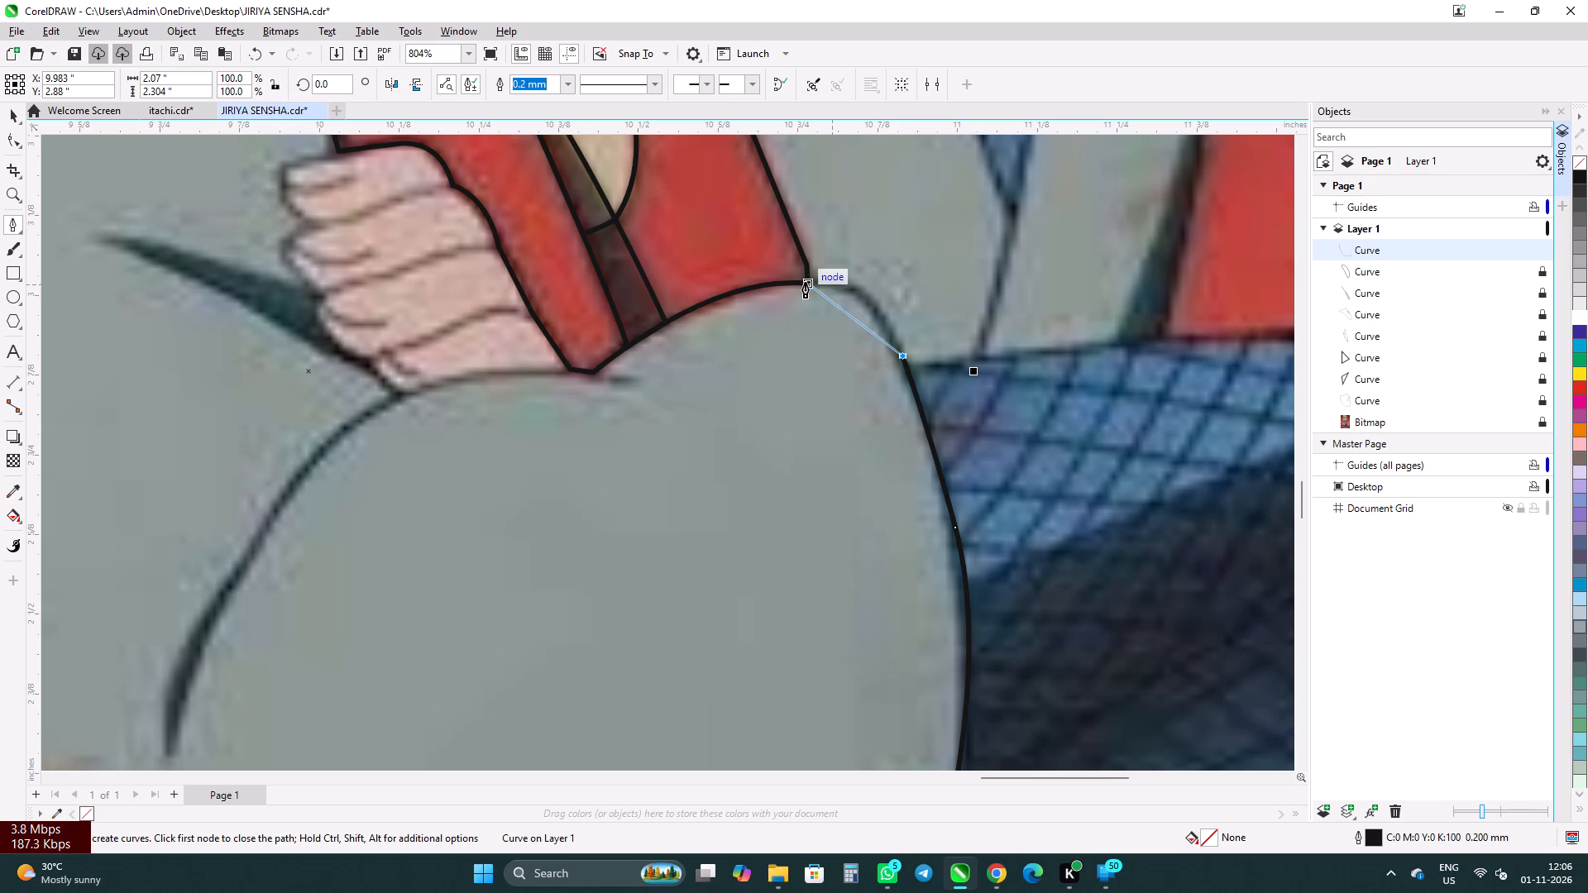
drag(805, 282, 724, 295)
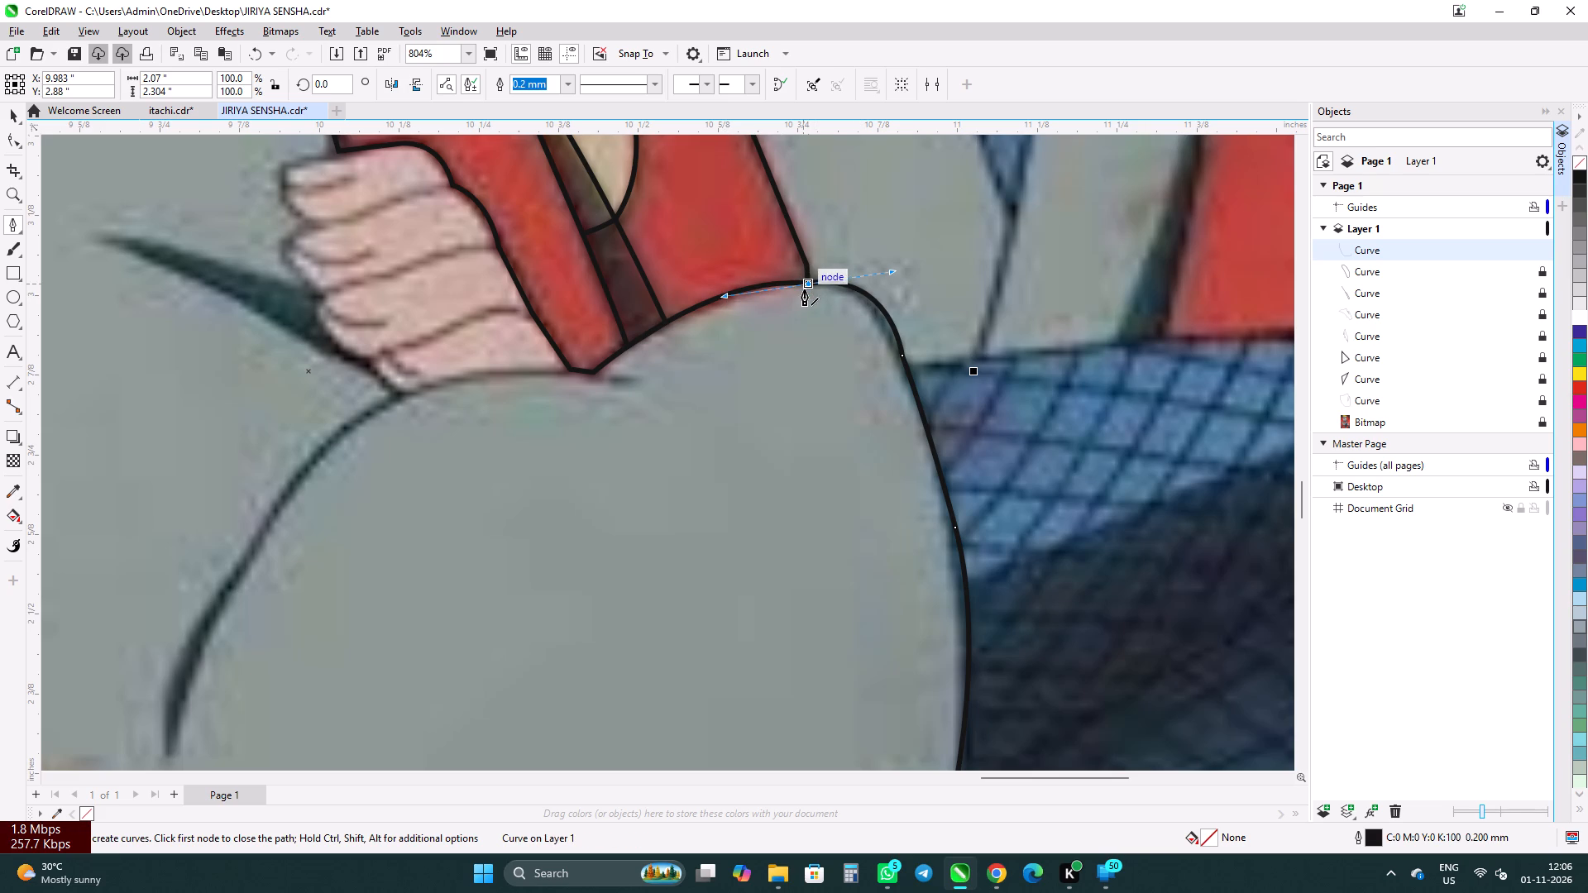
alt+click(805, 290)
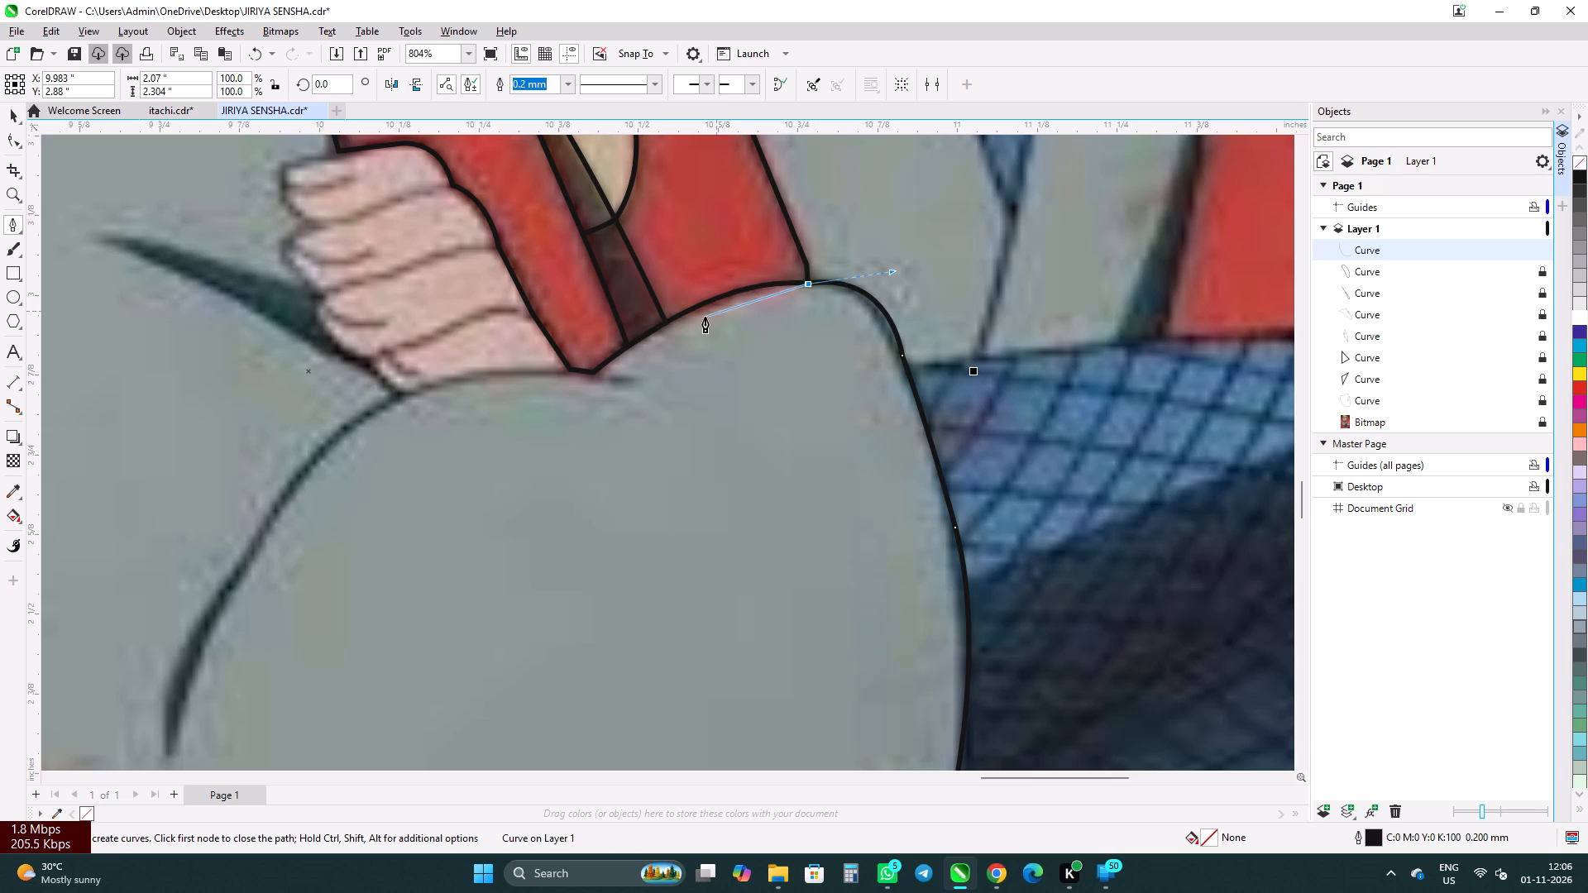
drag(685, 314, 658, 349)
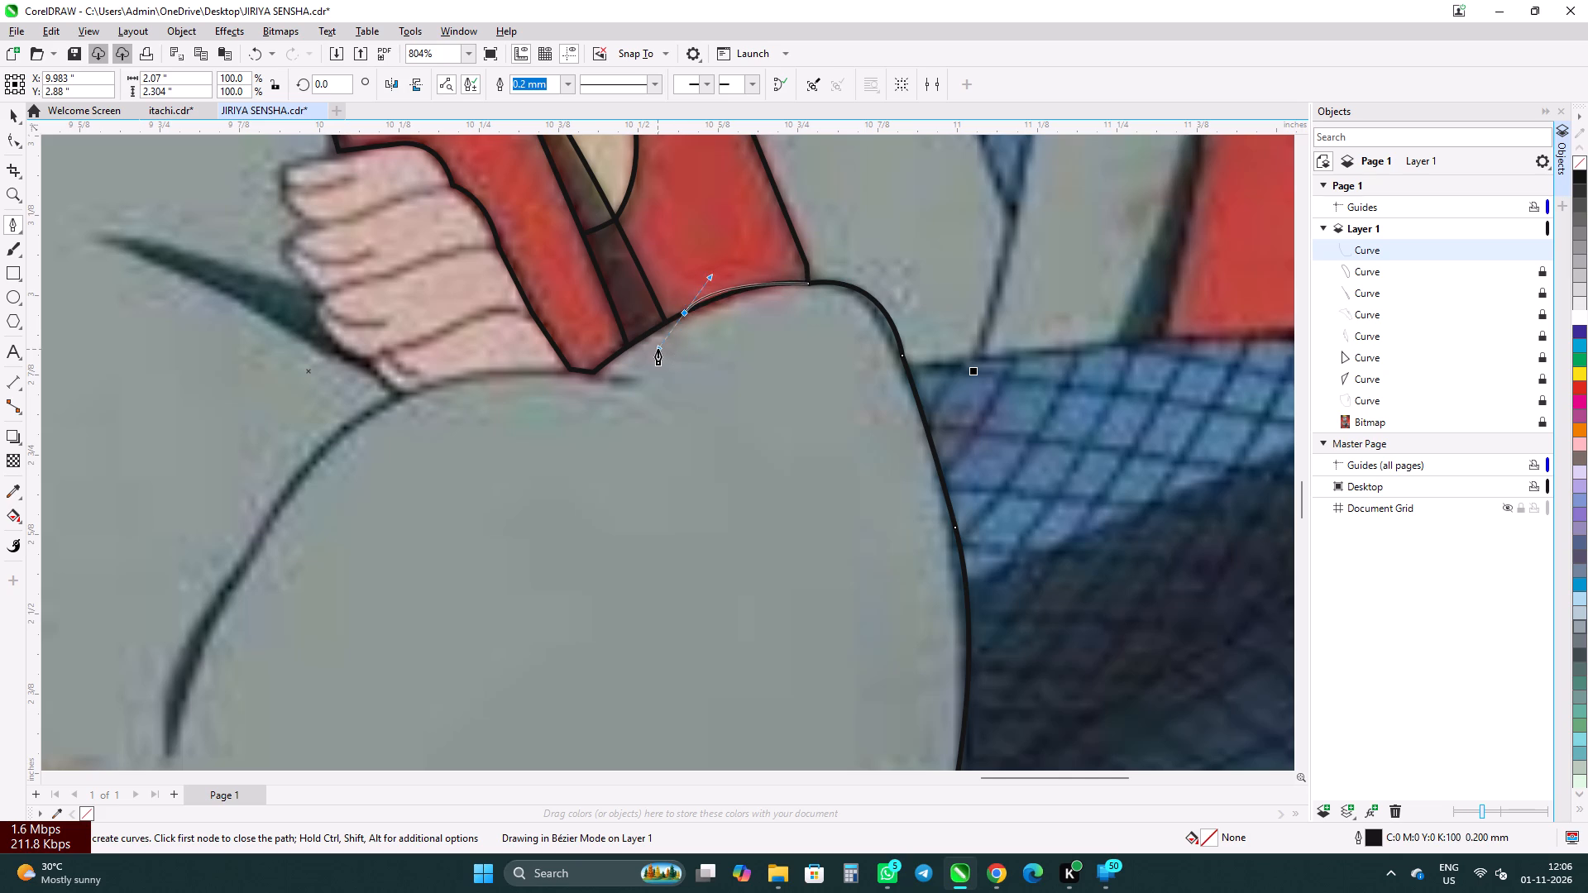
drag(658, 349, 621, 355)
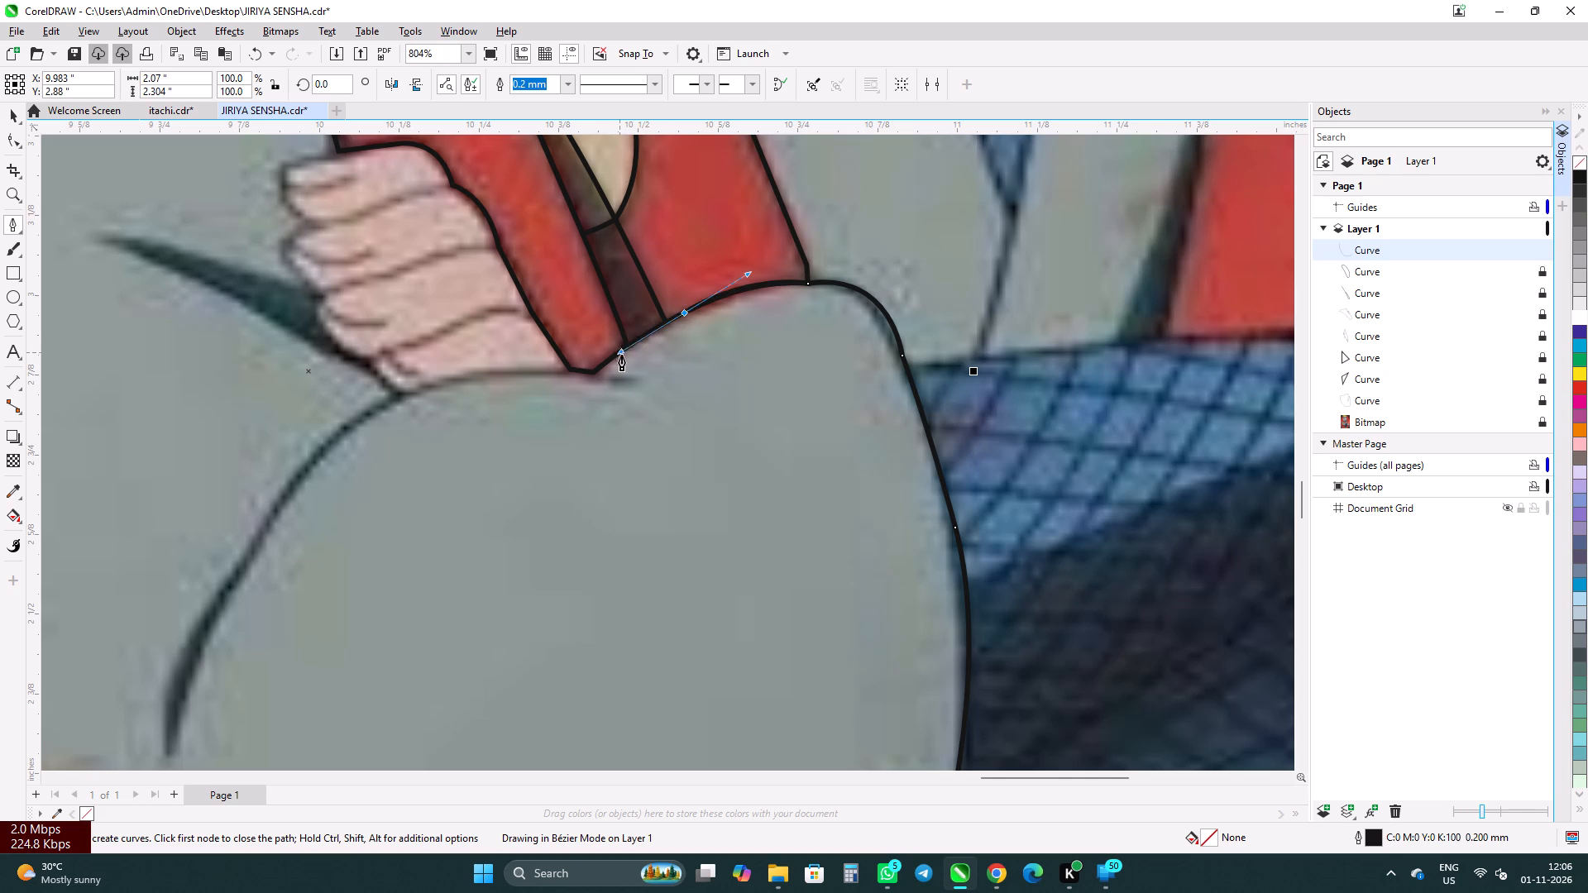
click(595, 371)
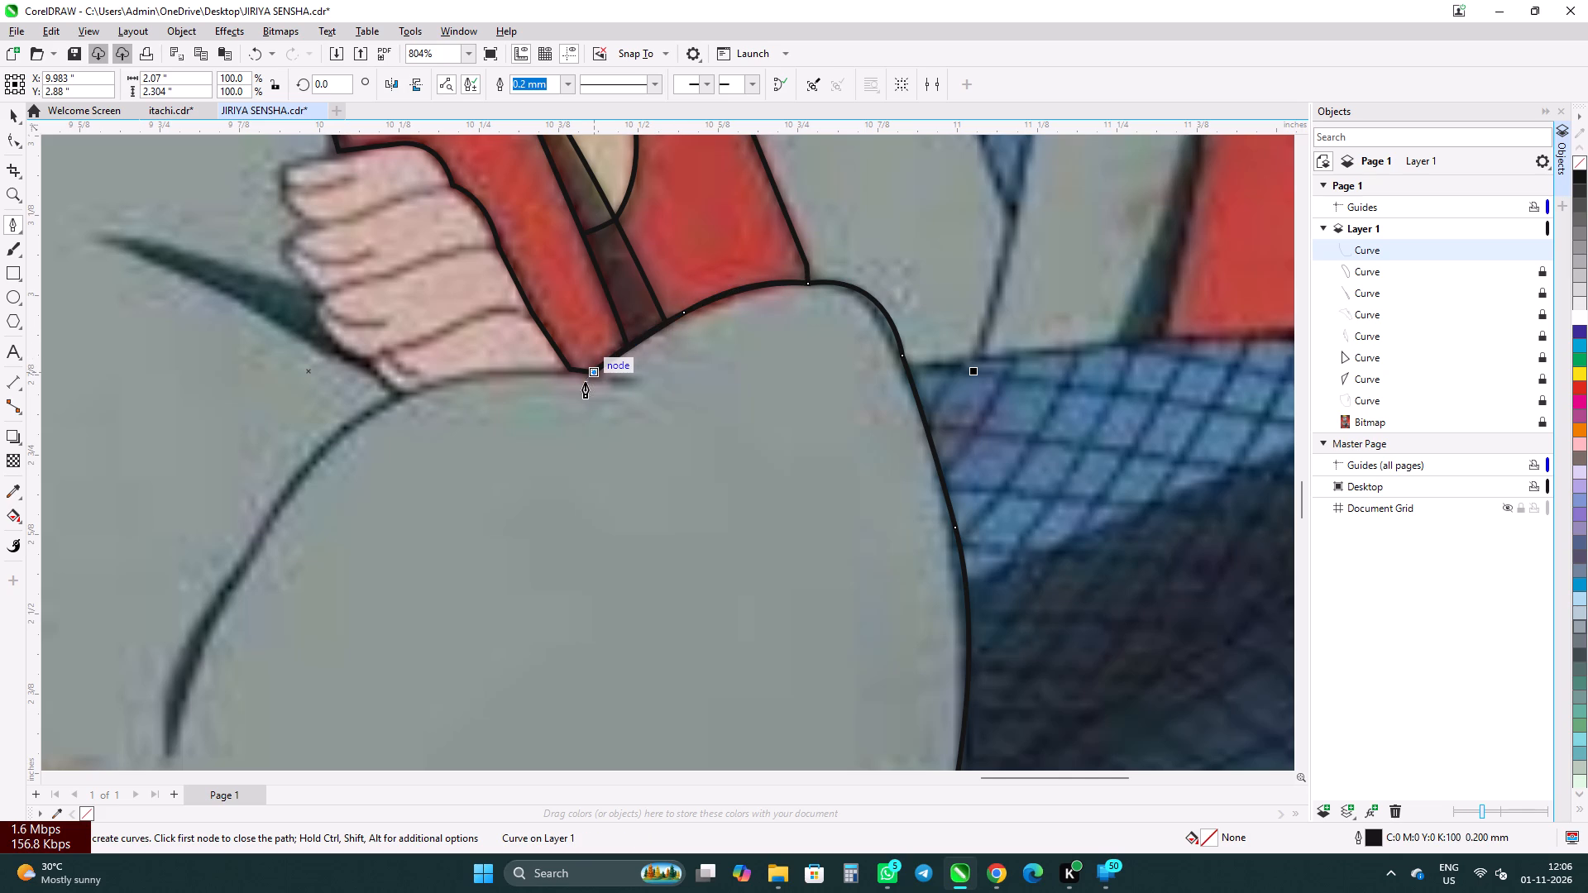
Extend the curve with straight segments along the hand's lower edge to the start of the sleeve's fold line.
click(515, 370)
scroll(459, 387, down, 5)
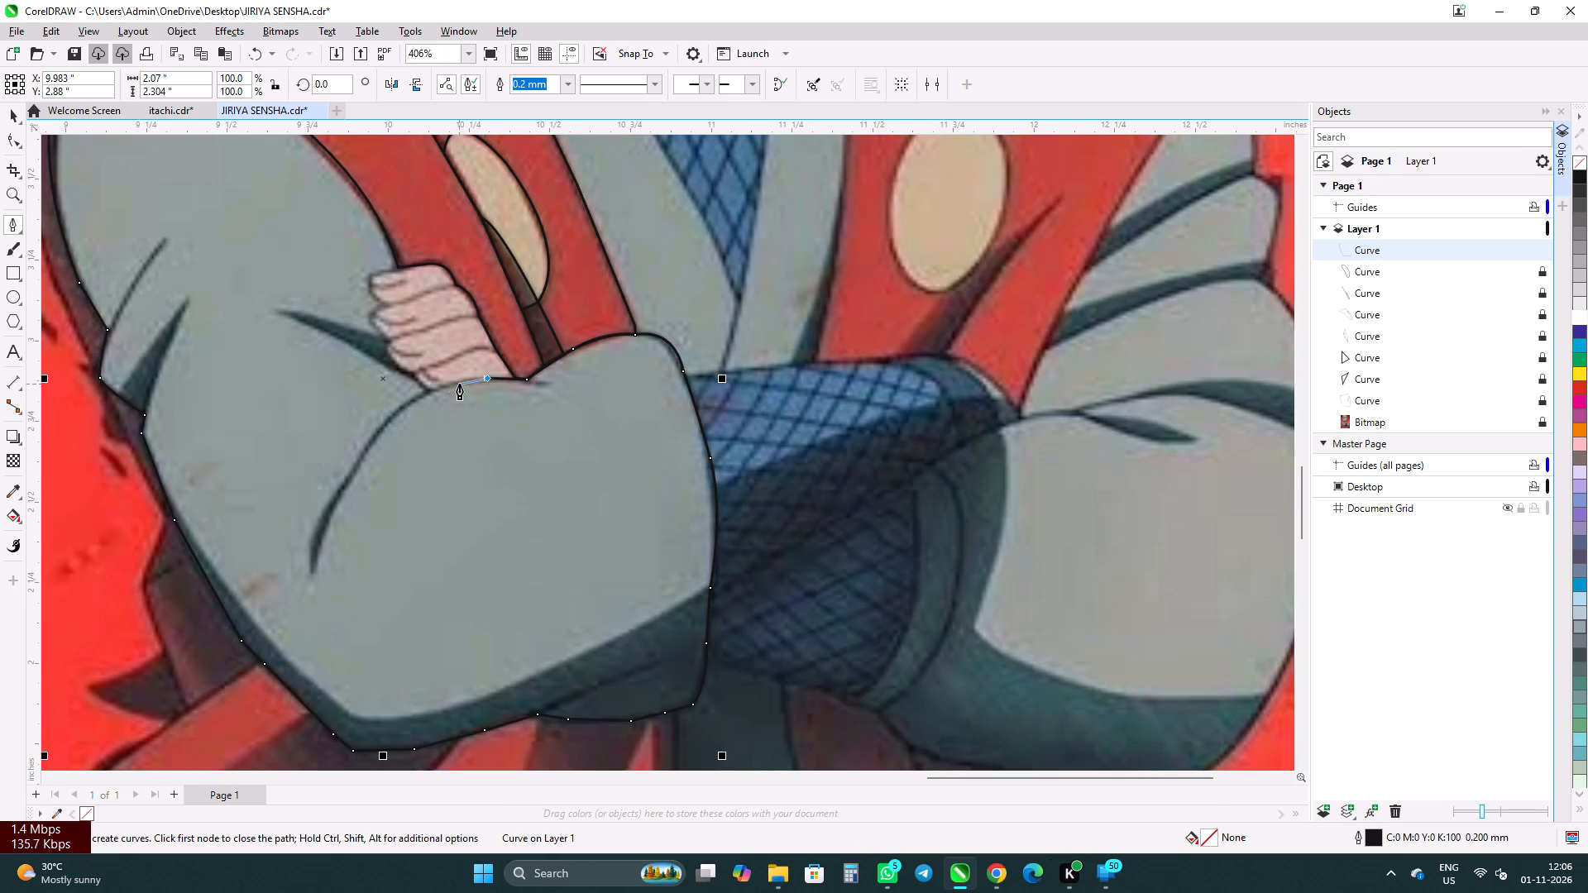
scroll(446, 386, up, 5)
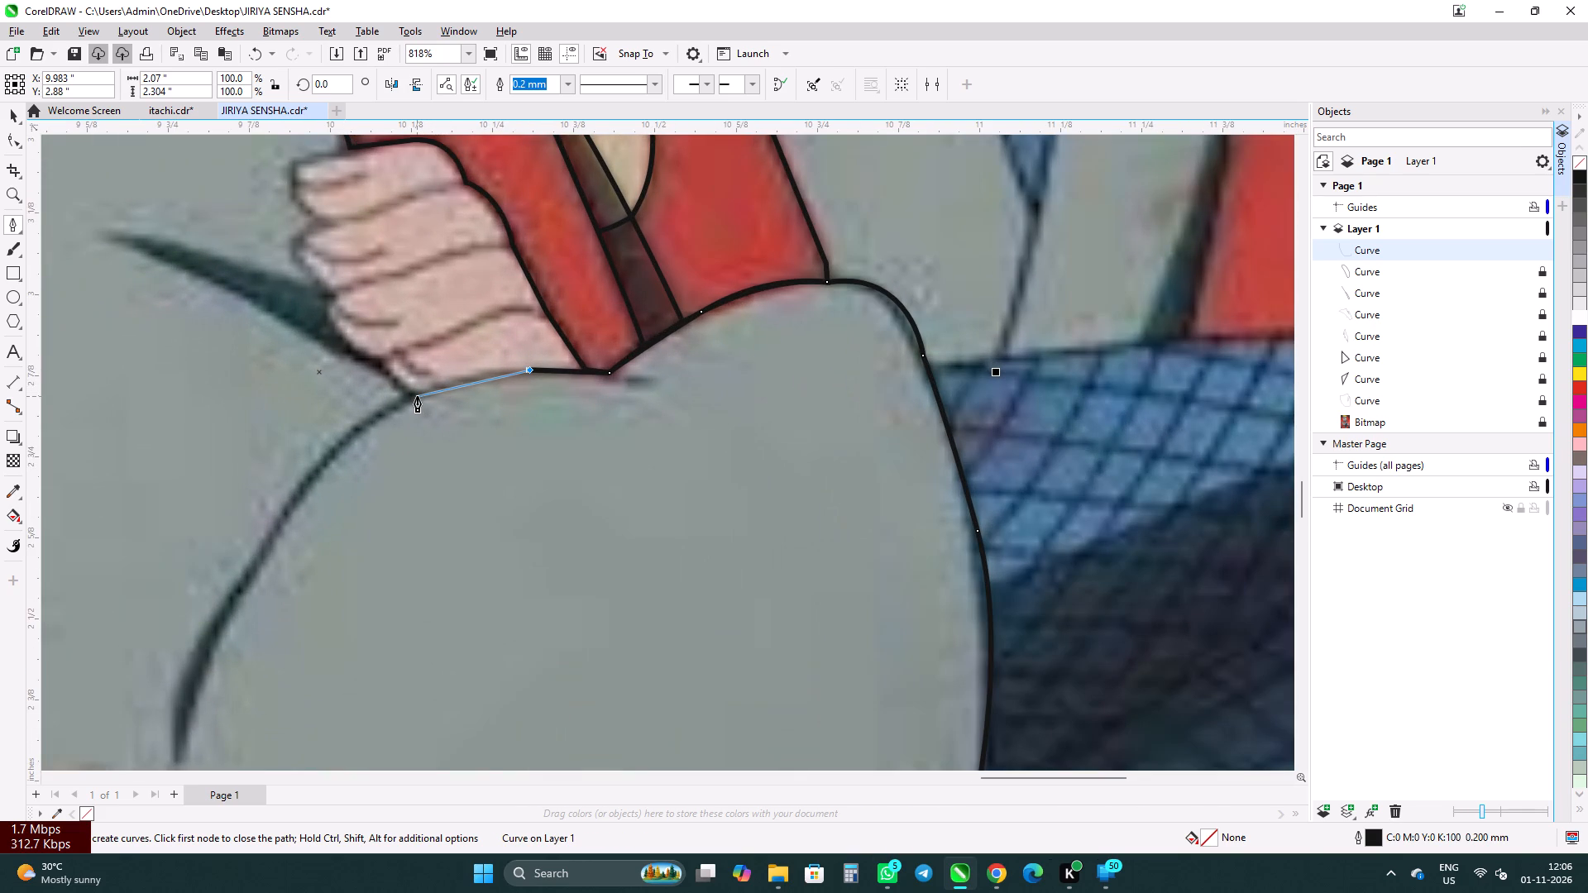
click(417, 396)
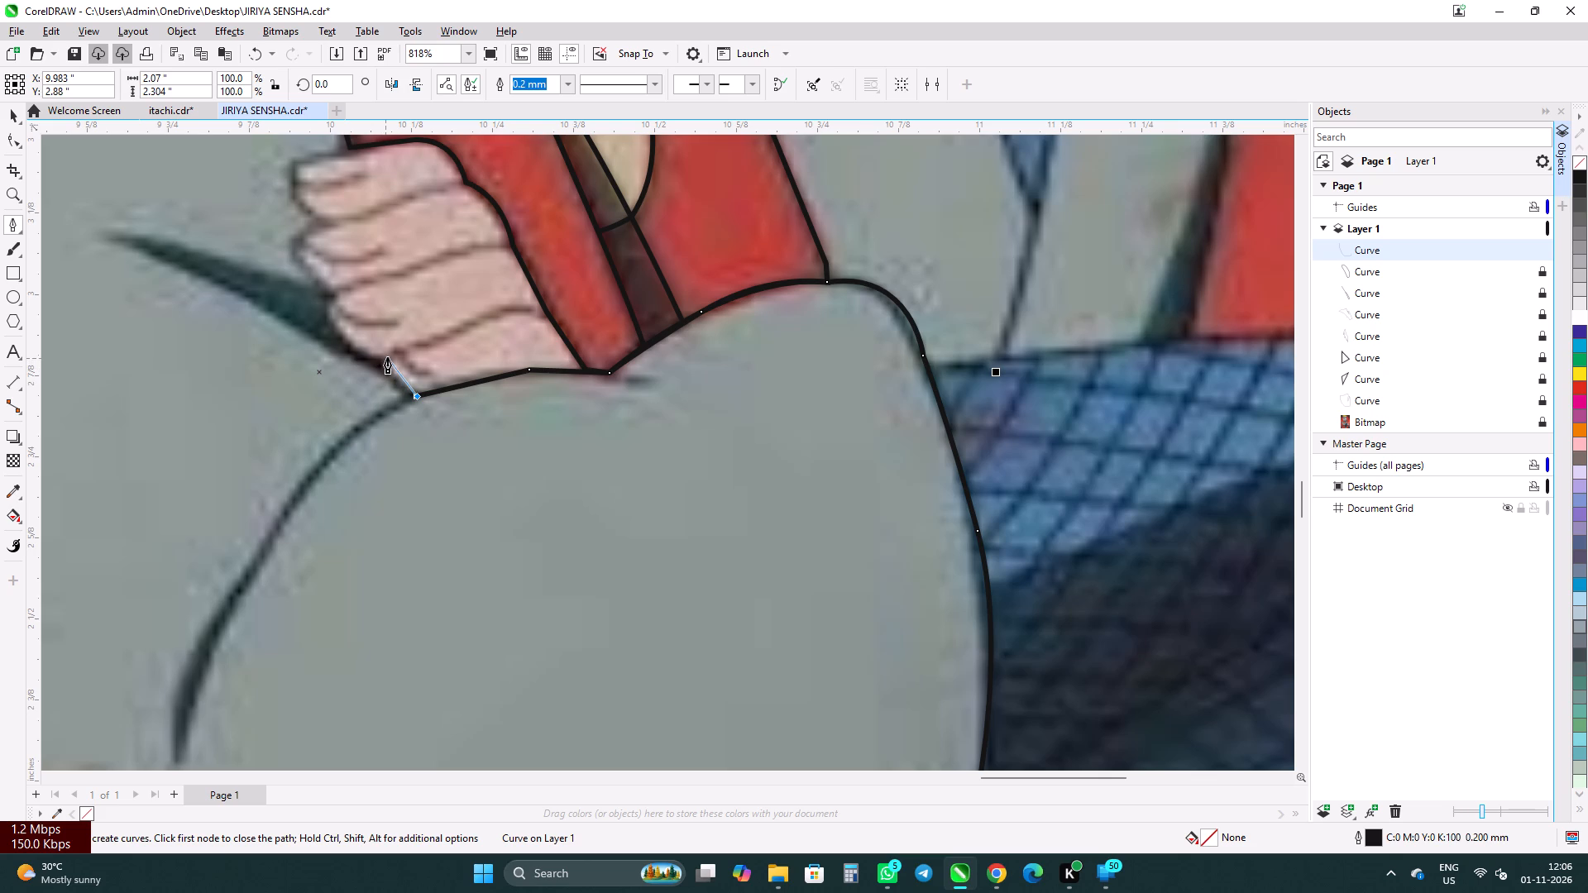
Curve the outline up around the hand's two lowest fingertips to the gap below the next finger.
drag(387, 357, 400, 337)
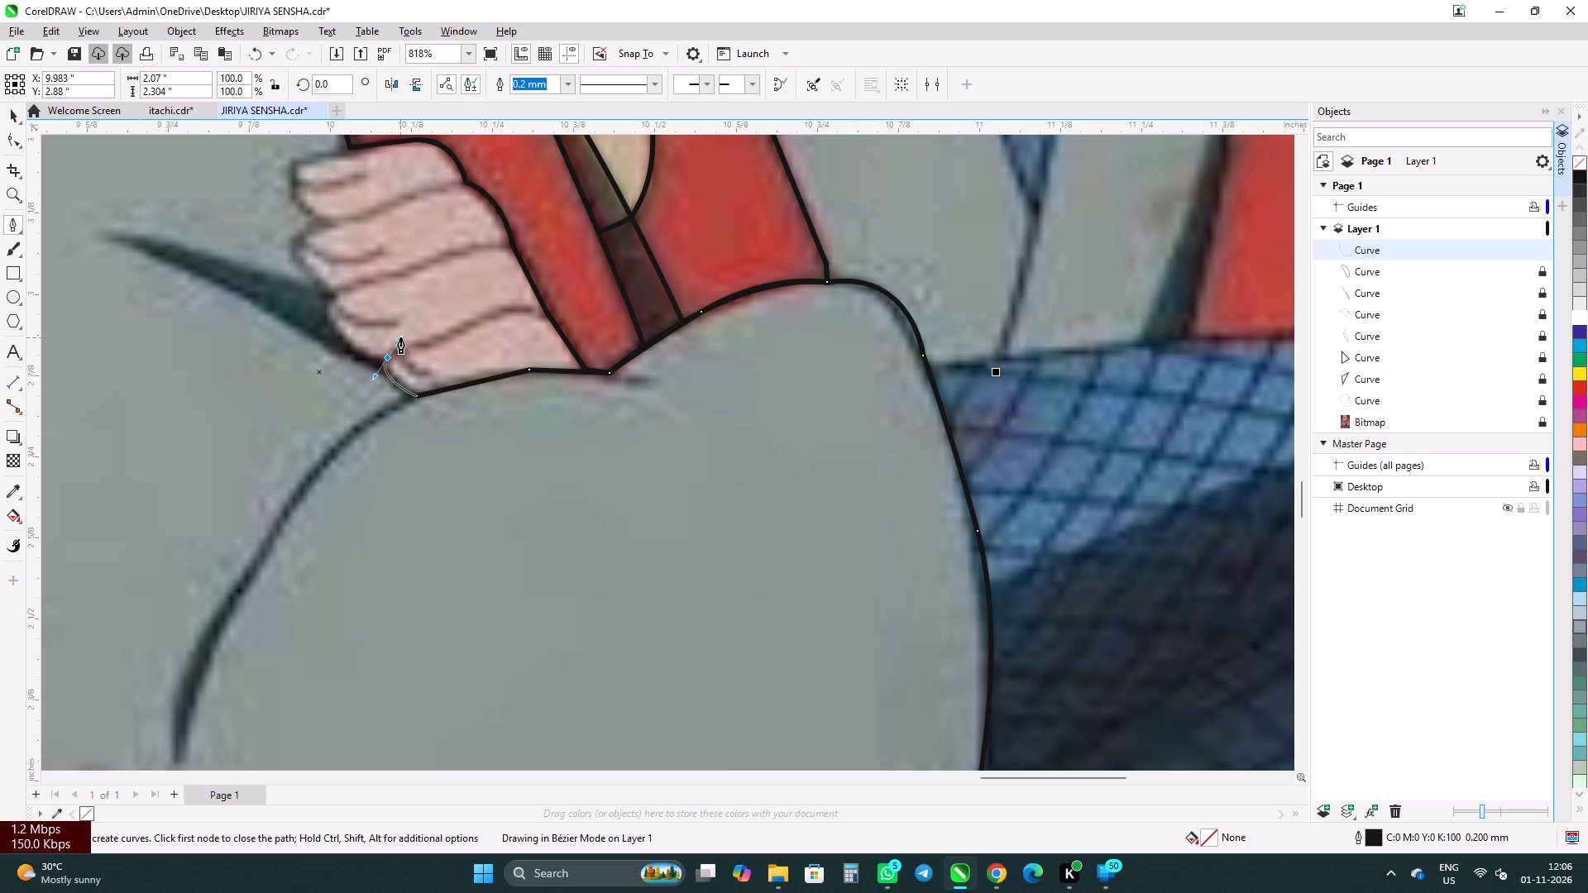
drag(400, 337, 399, 338)
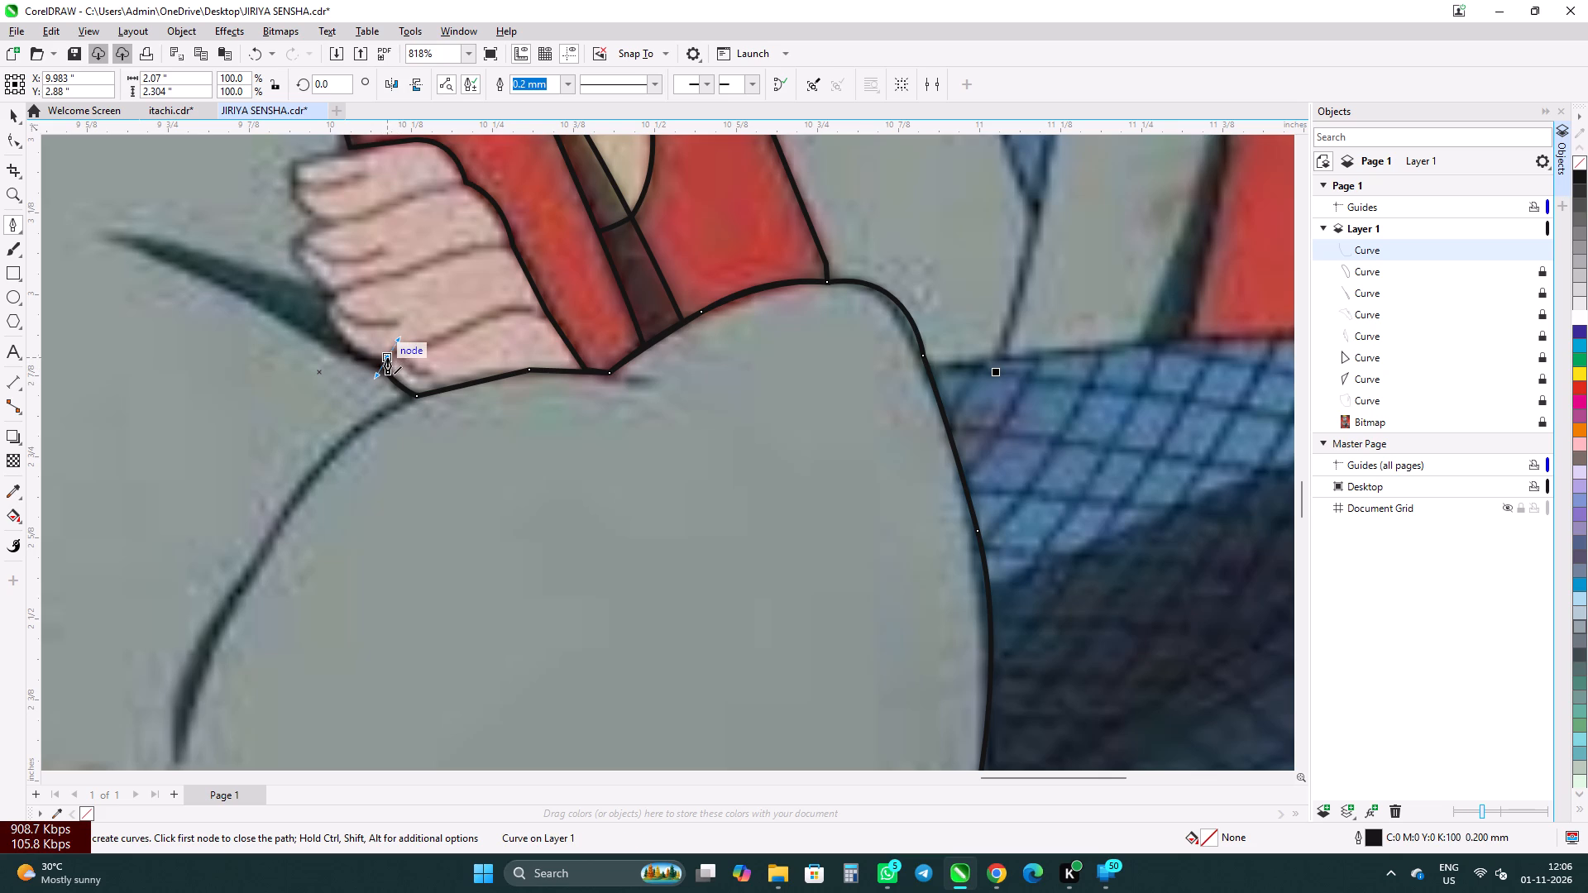
alt+click(387, 358)
alt+click(388, 359)
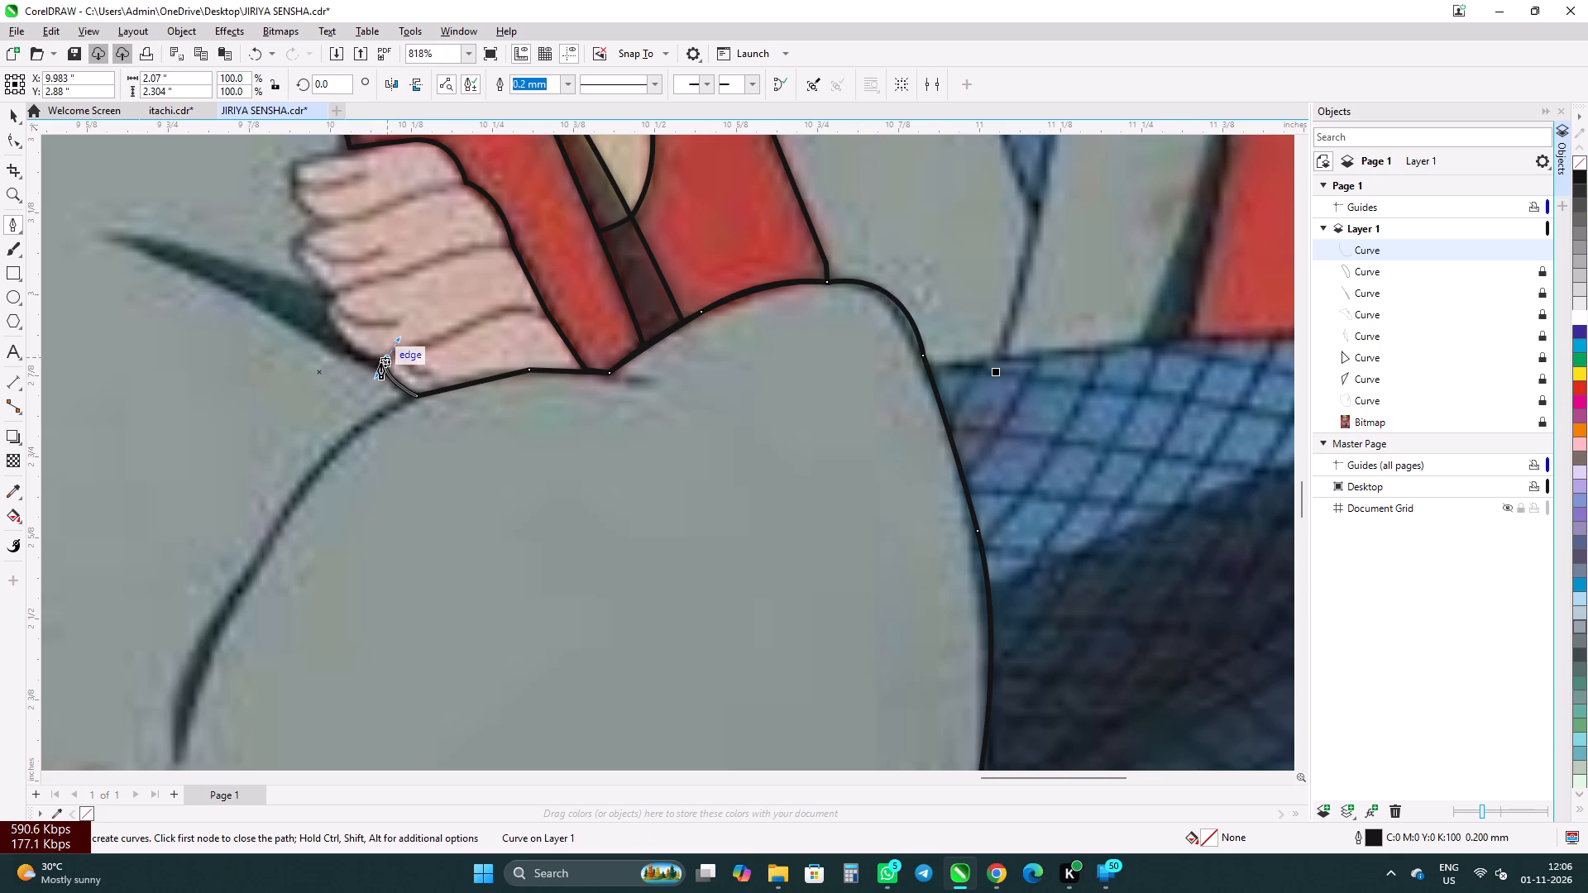
alt+click(384, 354)
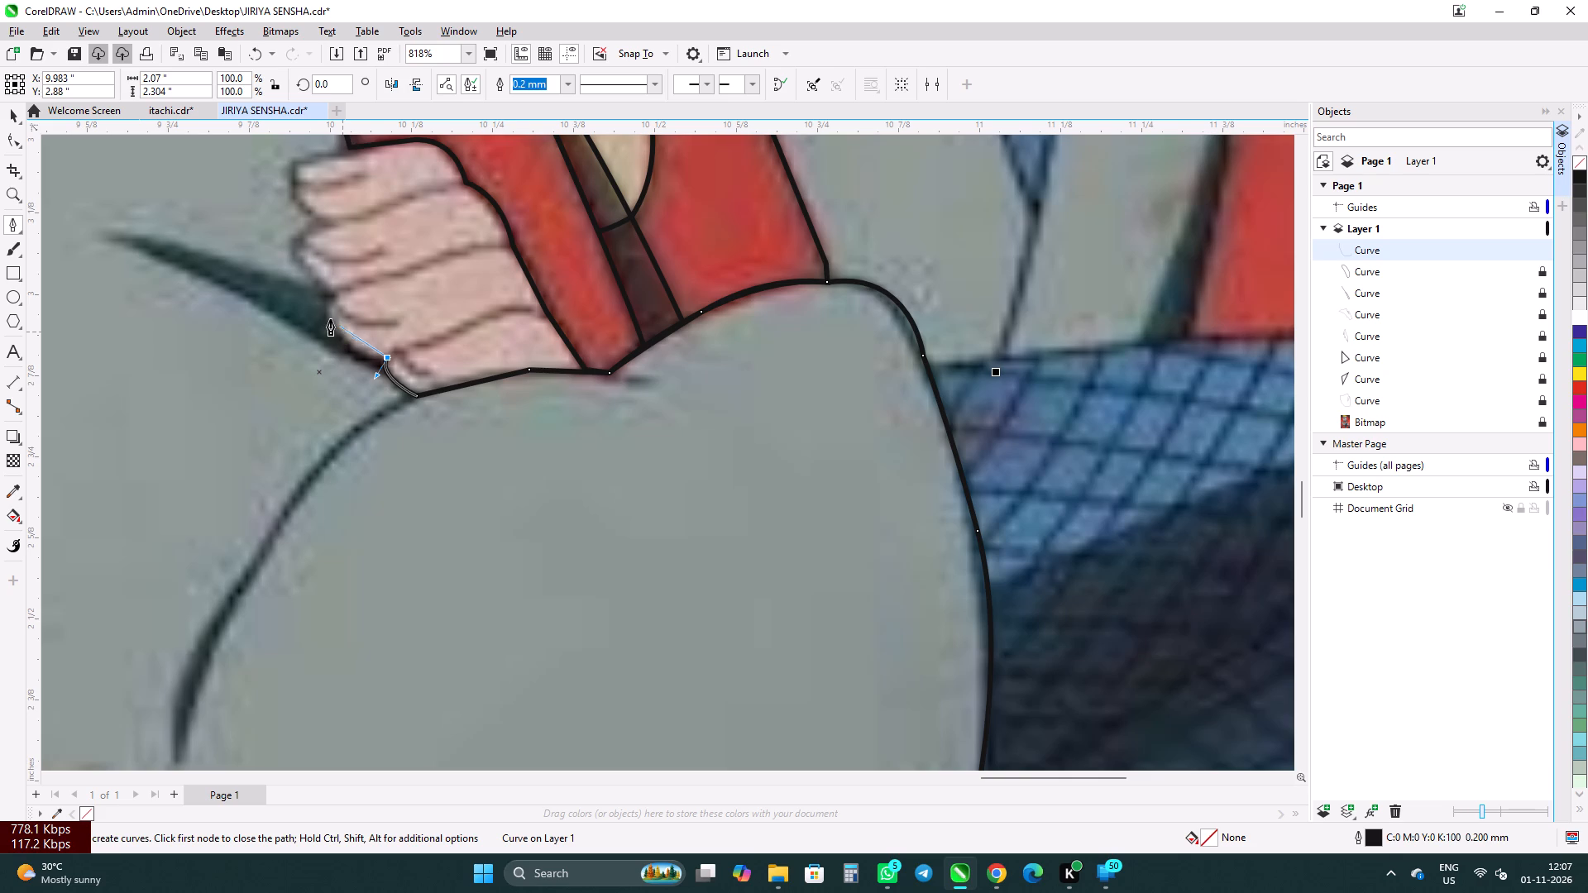
scroll(337, 314, up, 2)
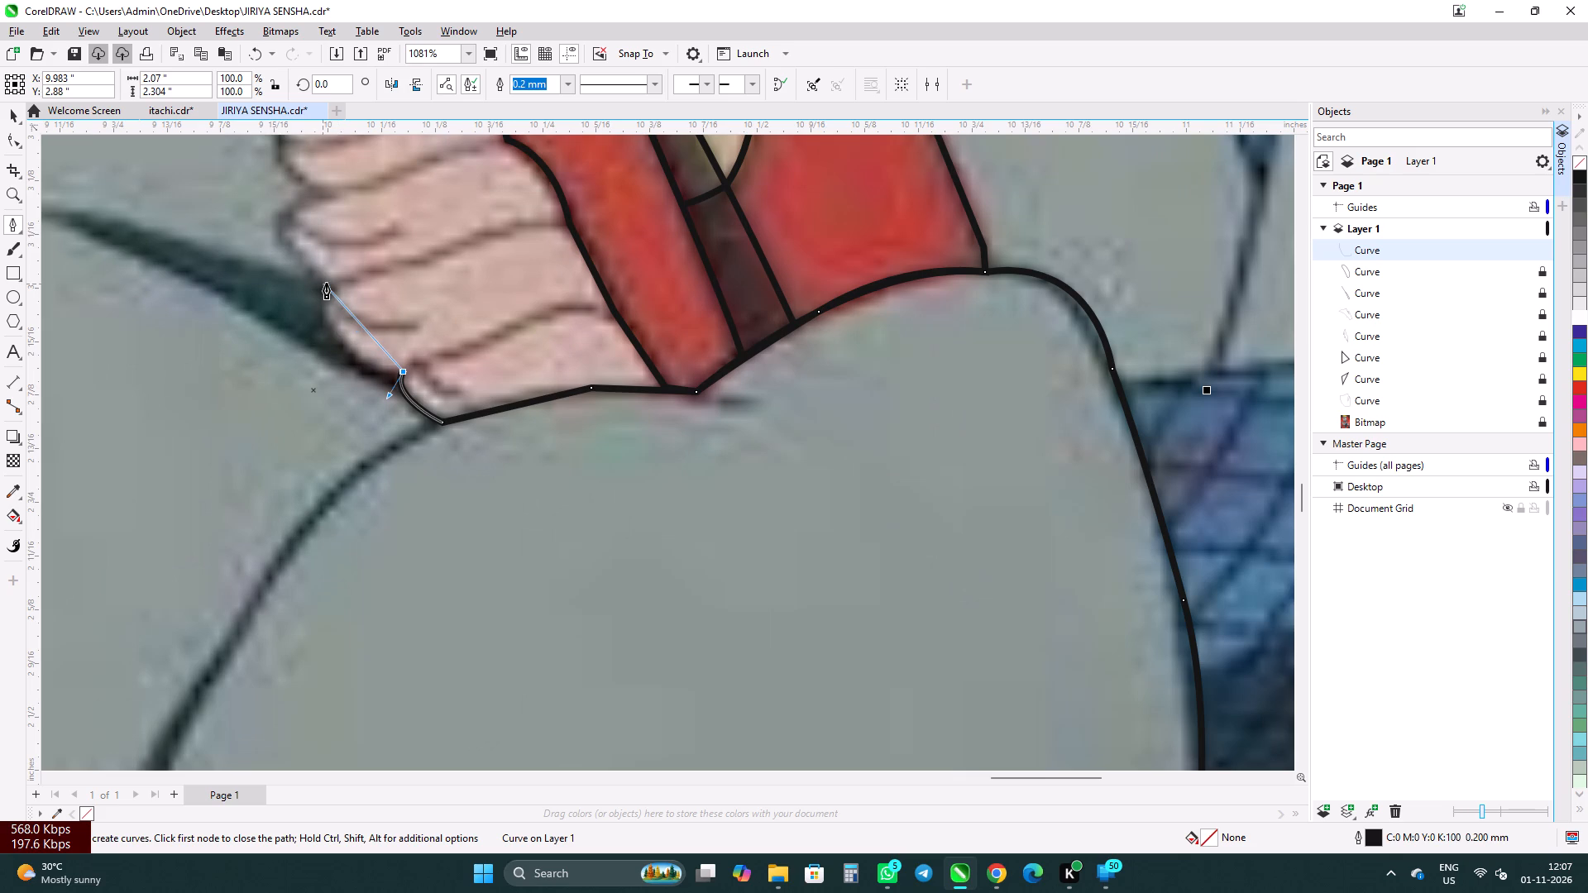
drag(328, 286, 358, 232)
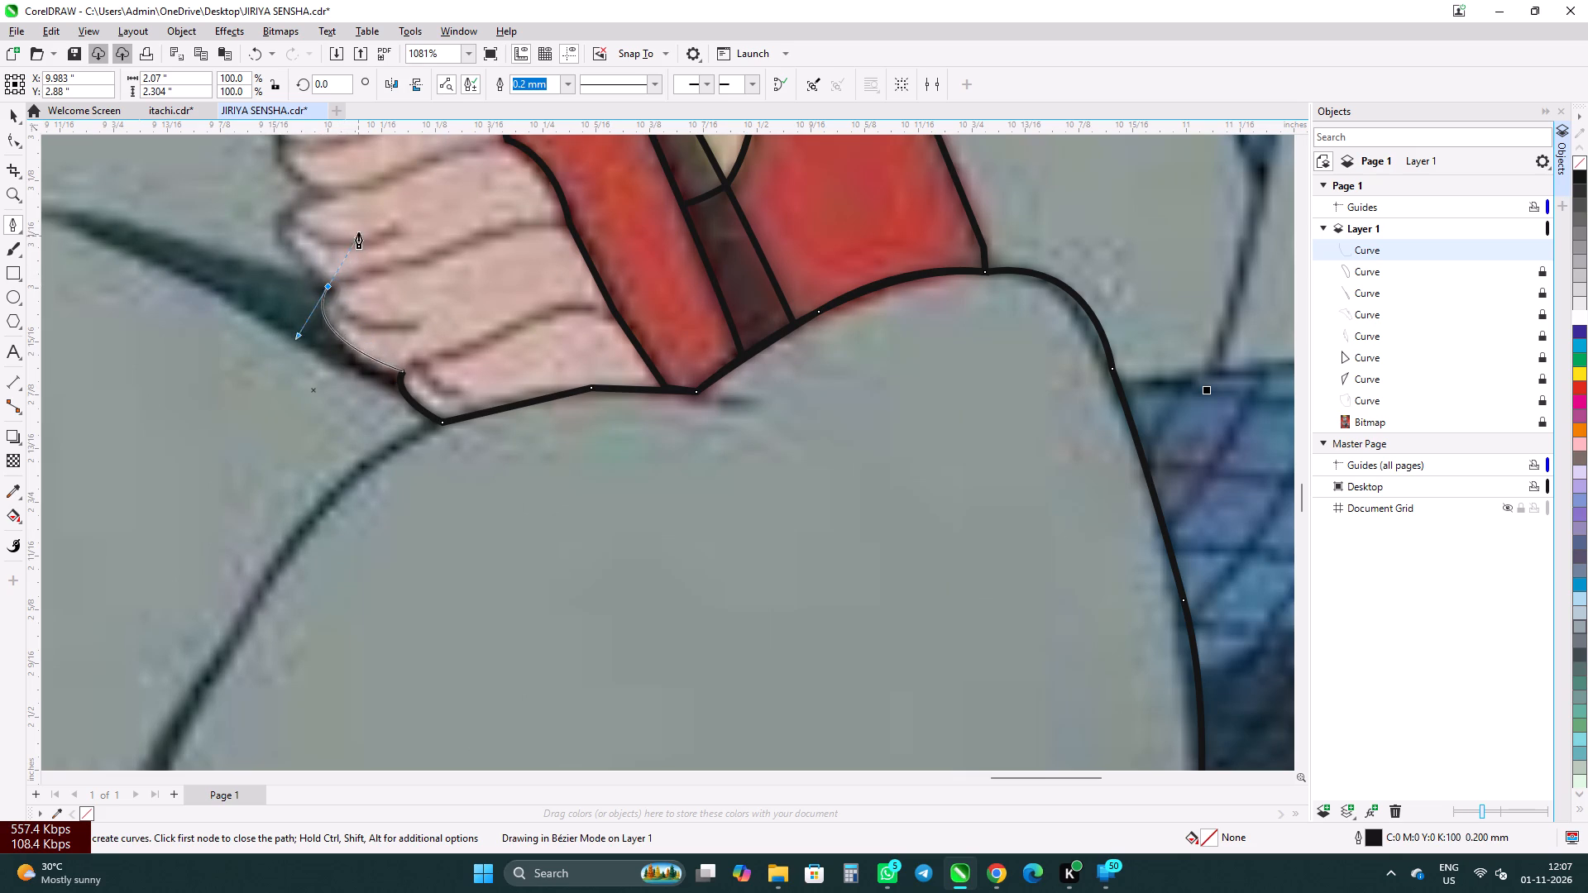
drag(358, 232, 340, 201)
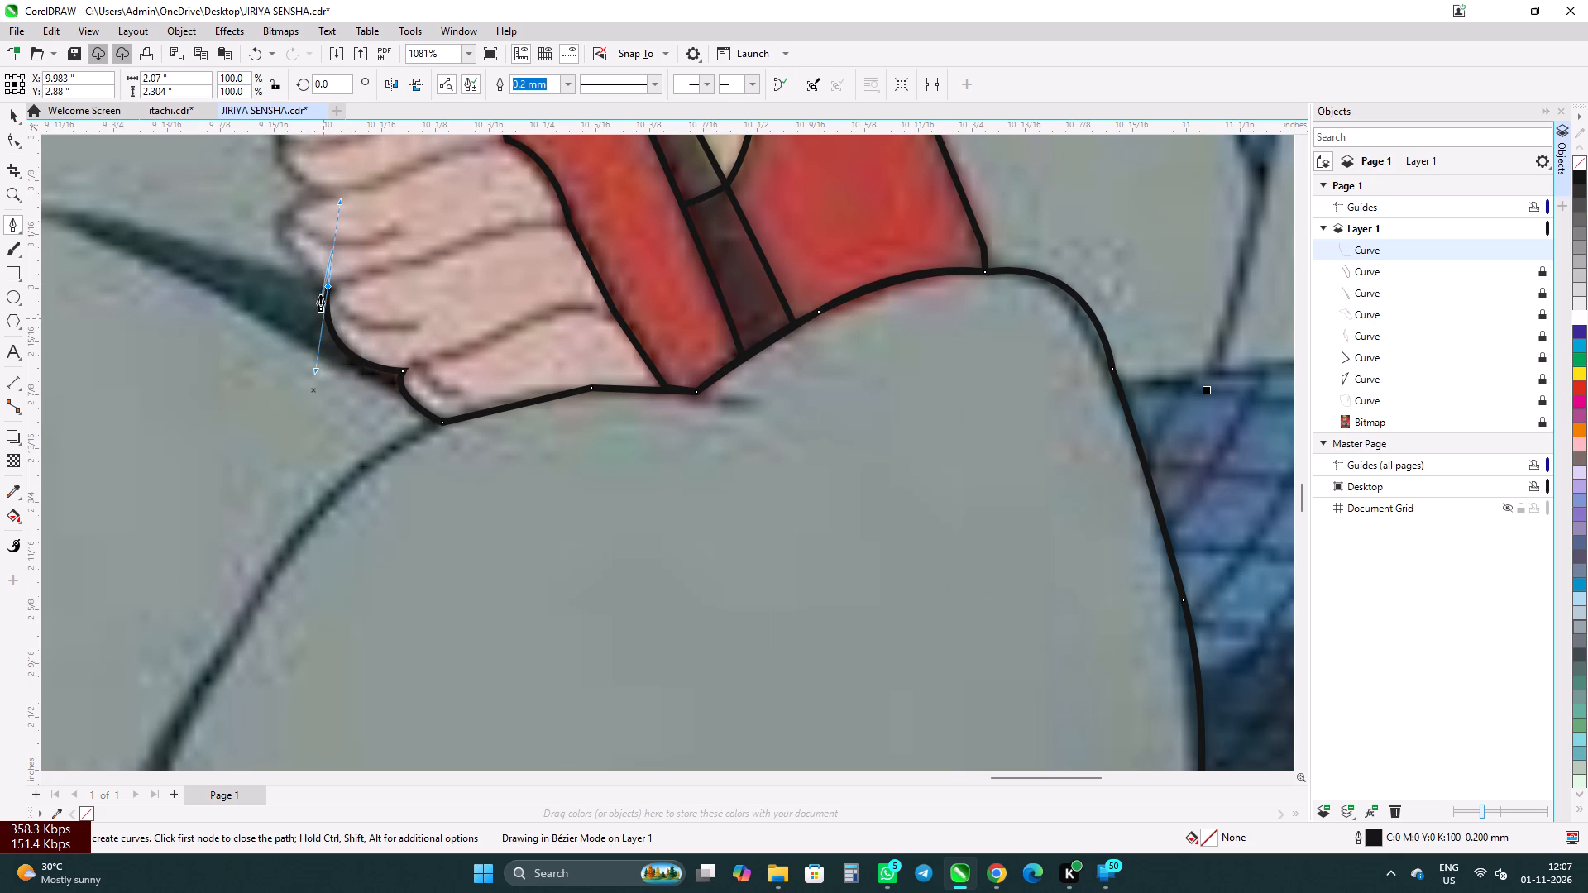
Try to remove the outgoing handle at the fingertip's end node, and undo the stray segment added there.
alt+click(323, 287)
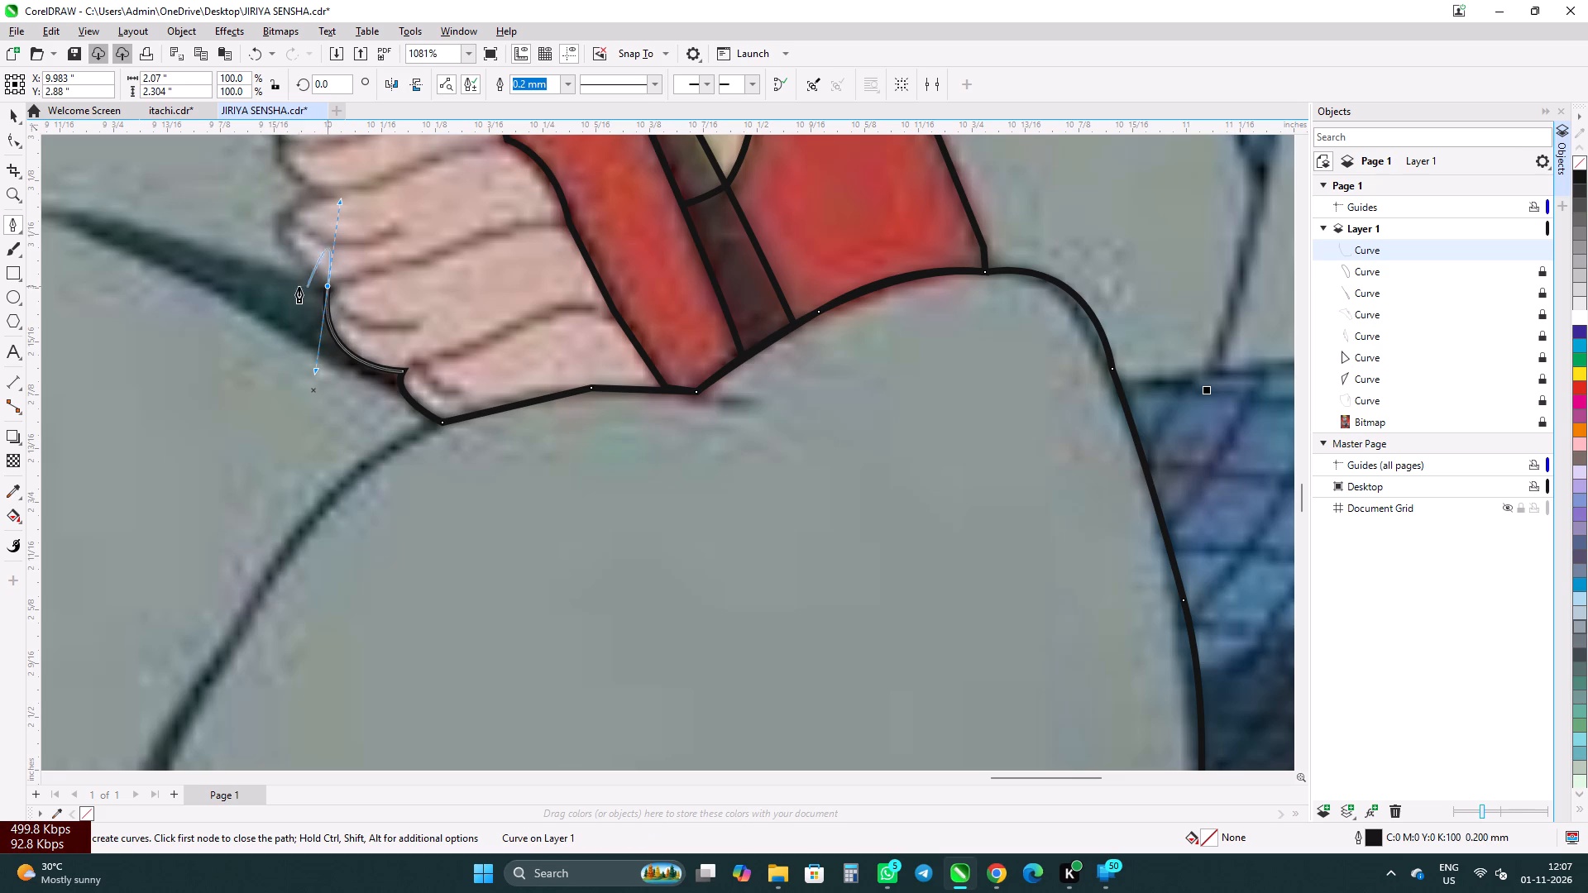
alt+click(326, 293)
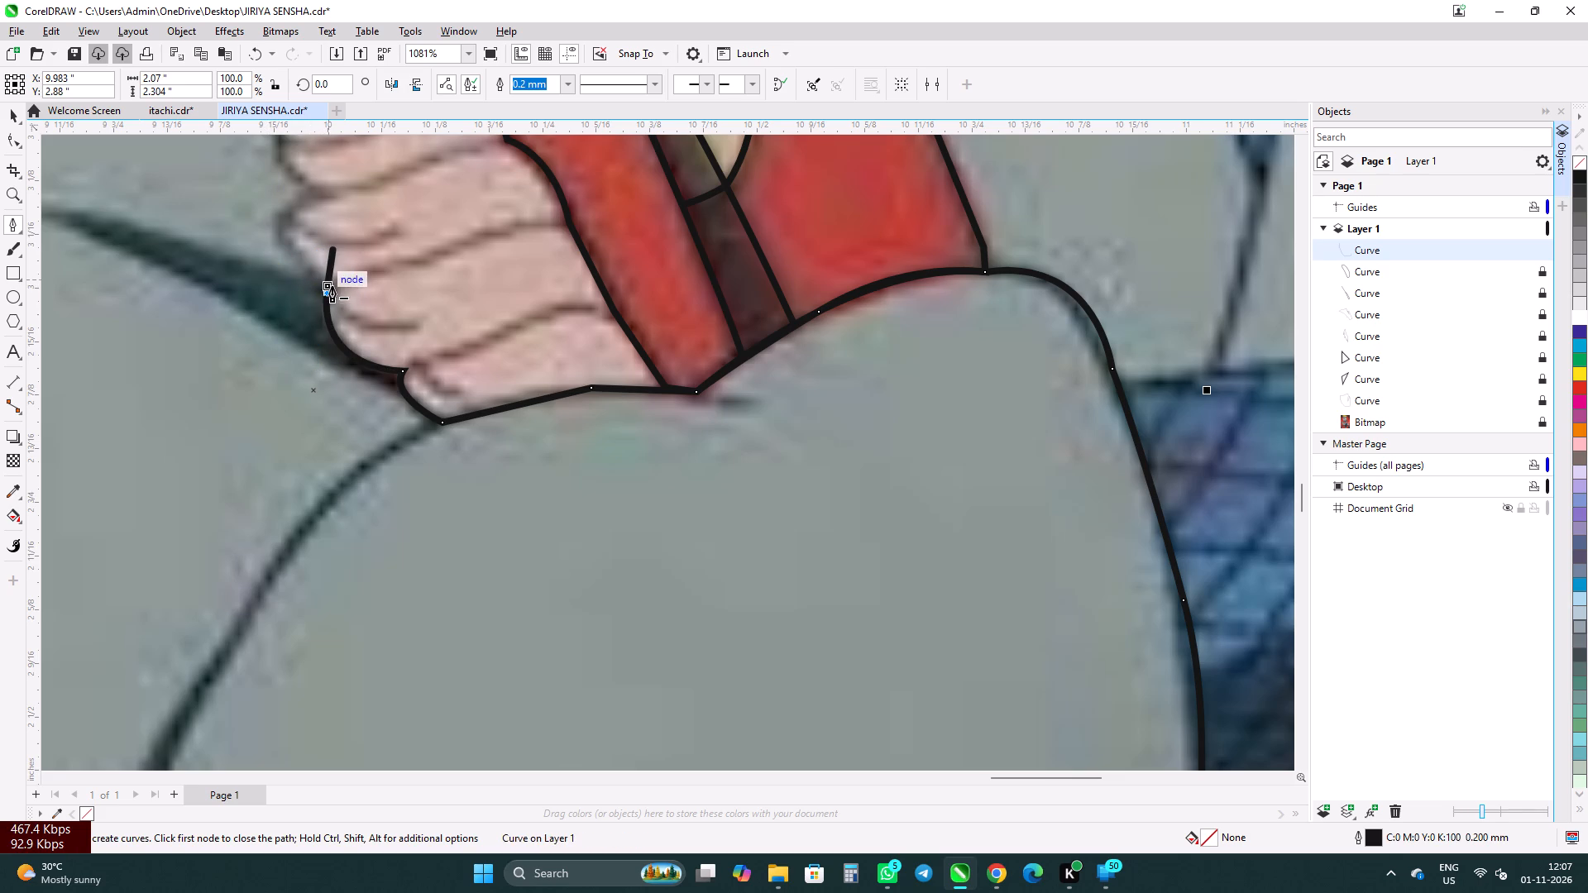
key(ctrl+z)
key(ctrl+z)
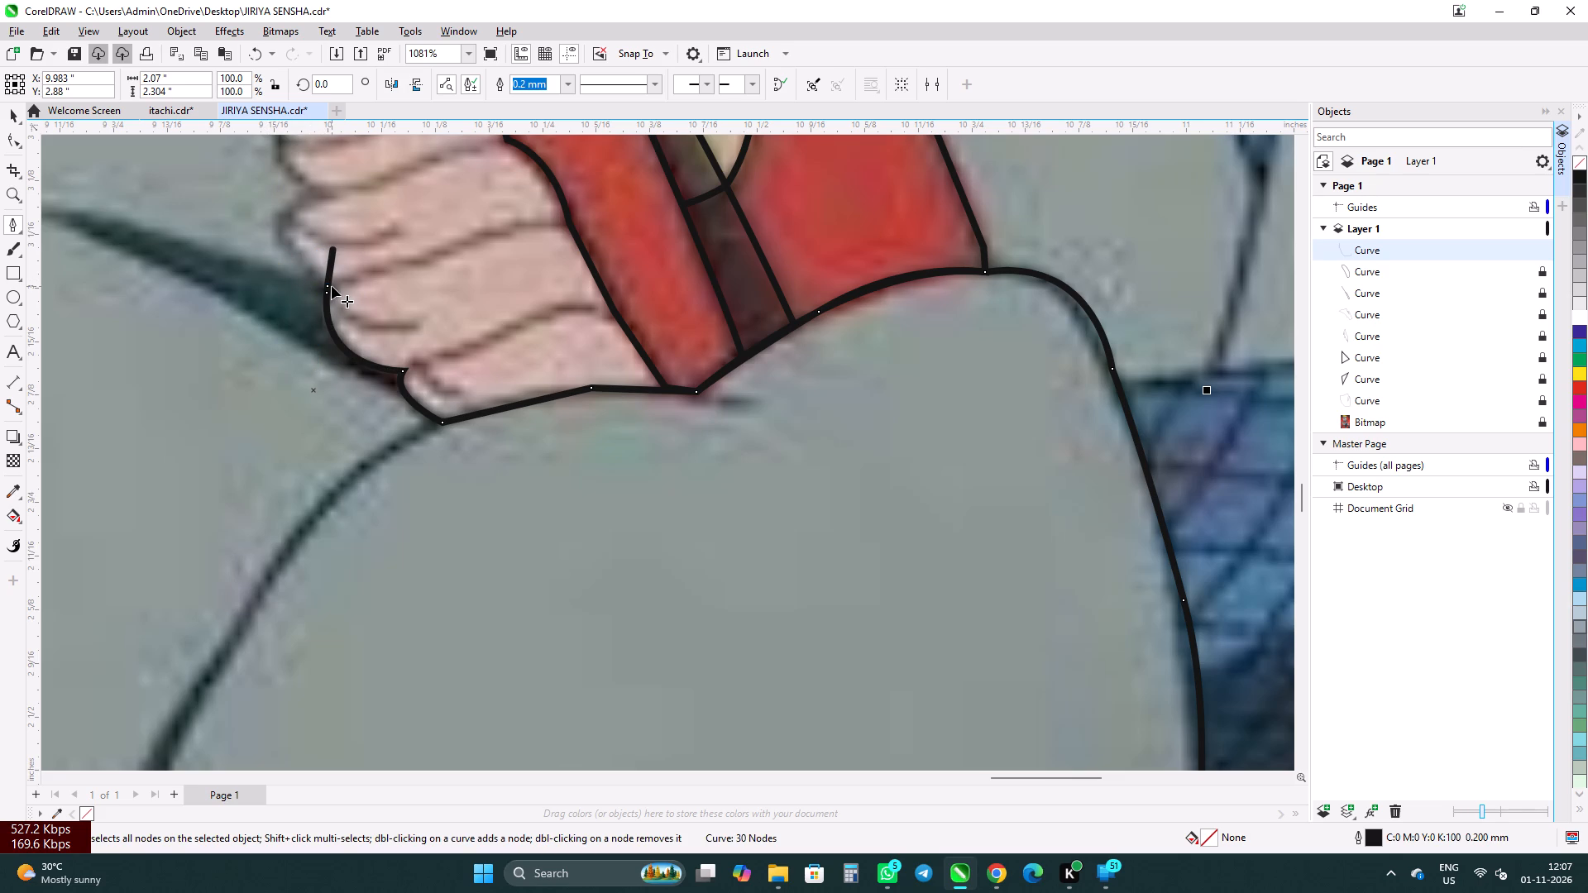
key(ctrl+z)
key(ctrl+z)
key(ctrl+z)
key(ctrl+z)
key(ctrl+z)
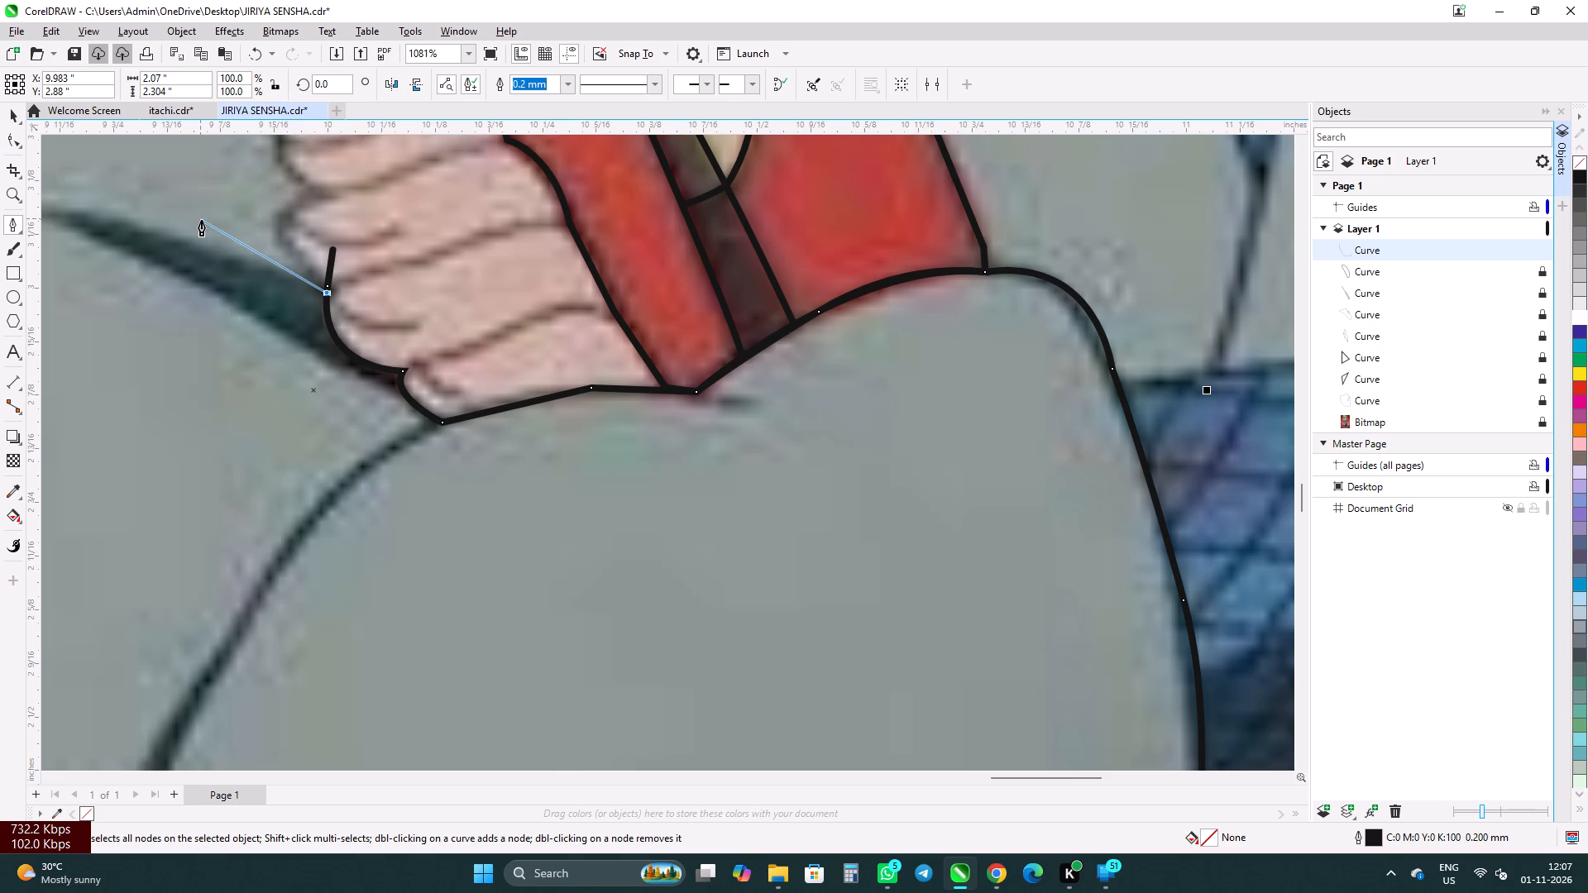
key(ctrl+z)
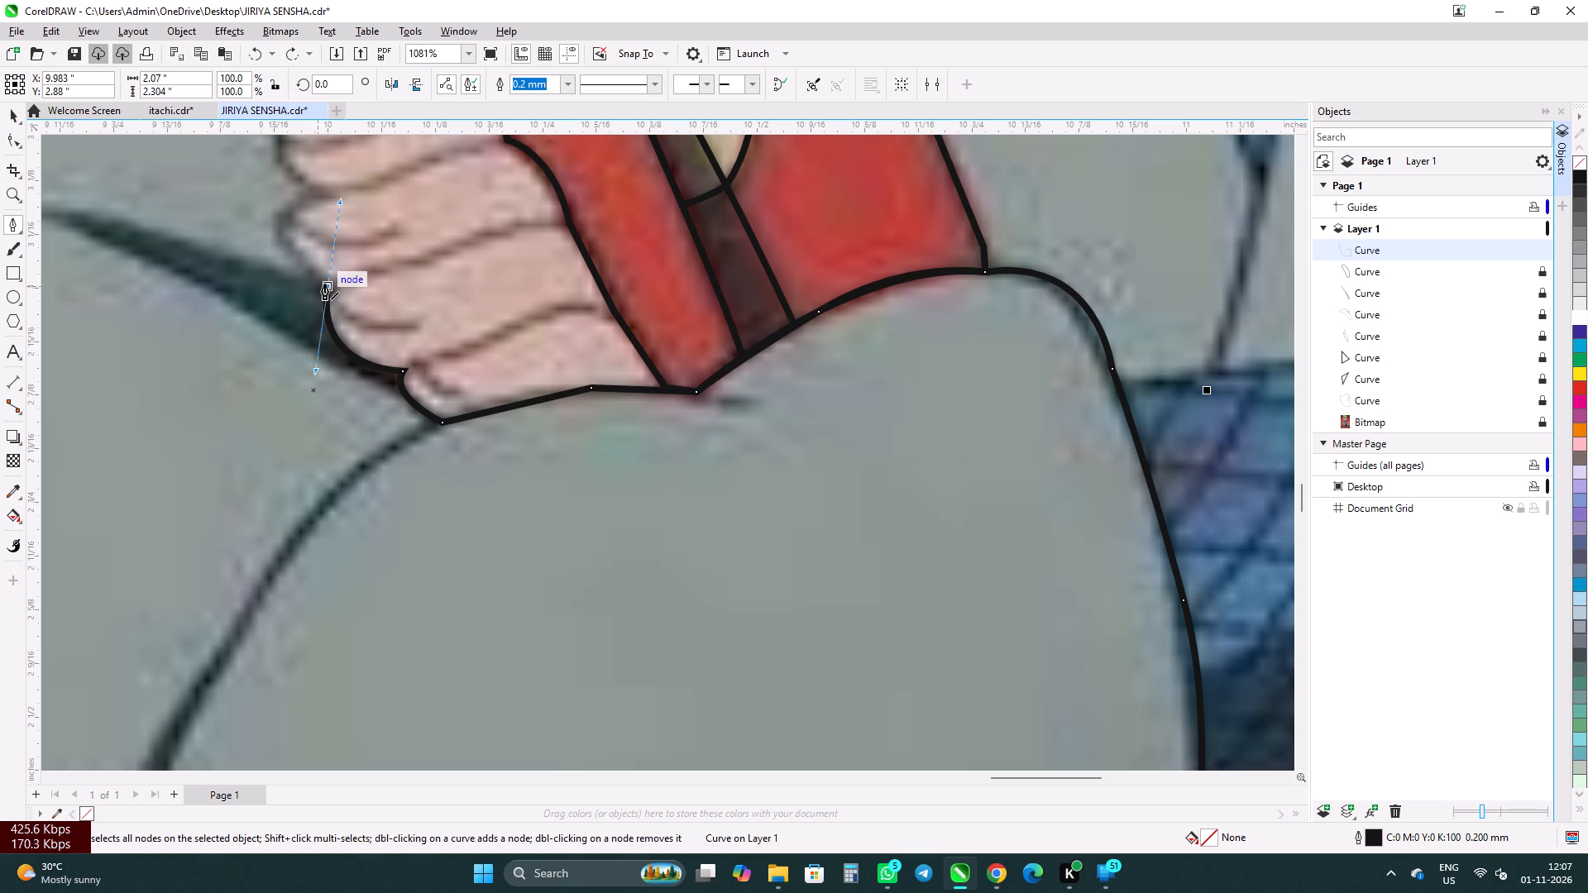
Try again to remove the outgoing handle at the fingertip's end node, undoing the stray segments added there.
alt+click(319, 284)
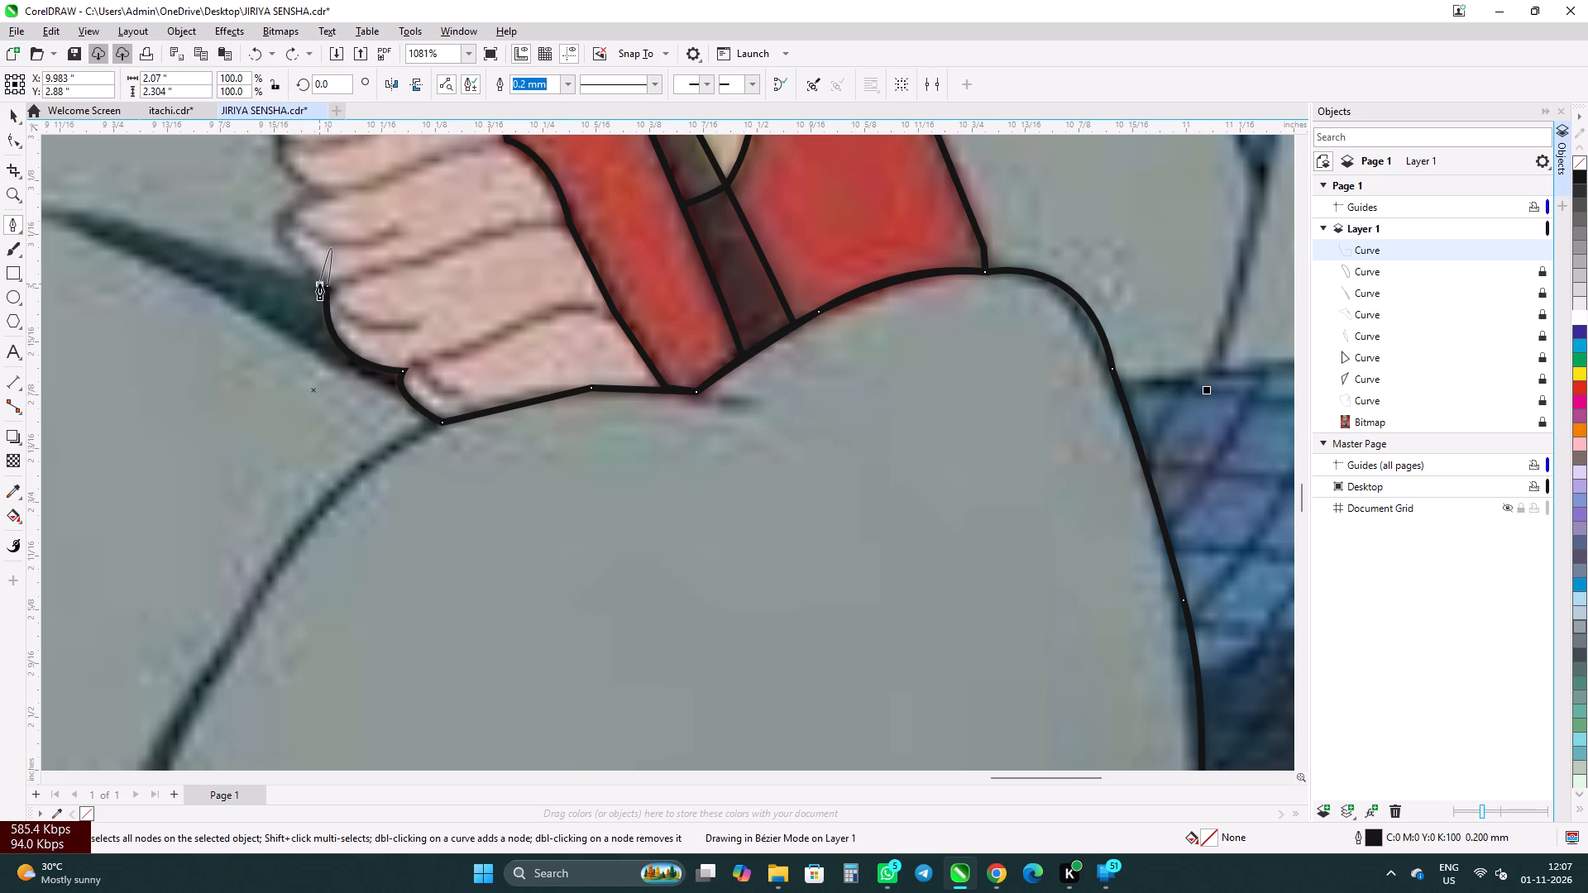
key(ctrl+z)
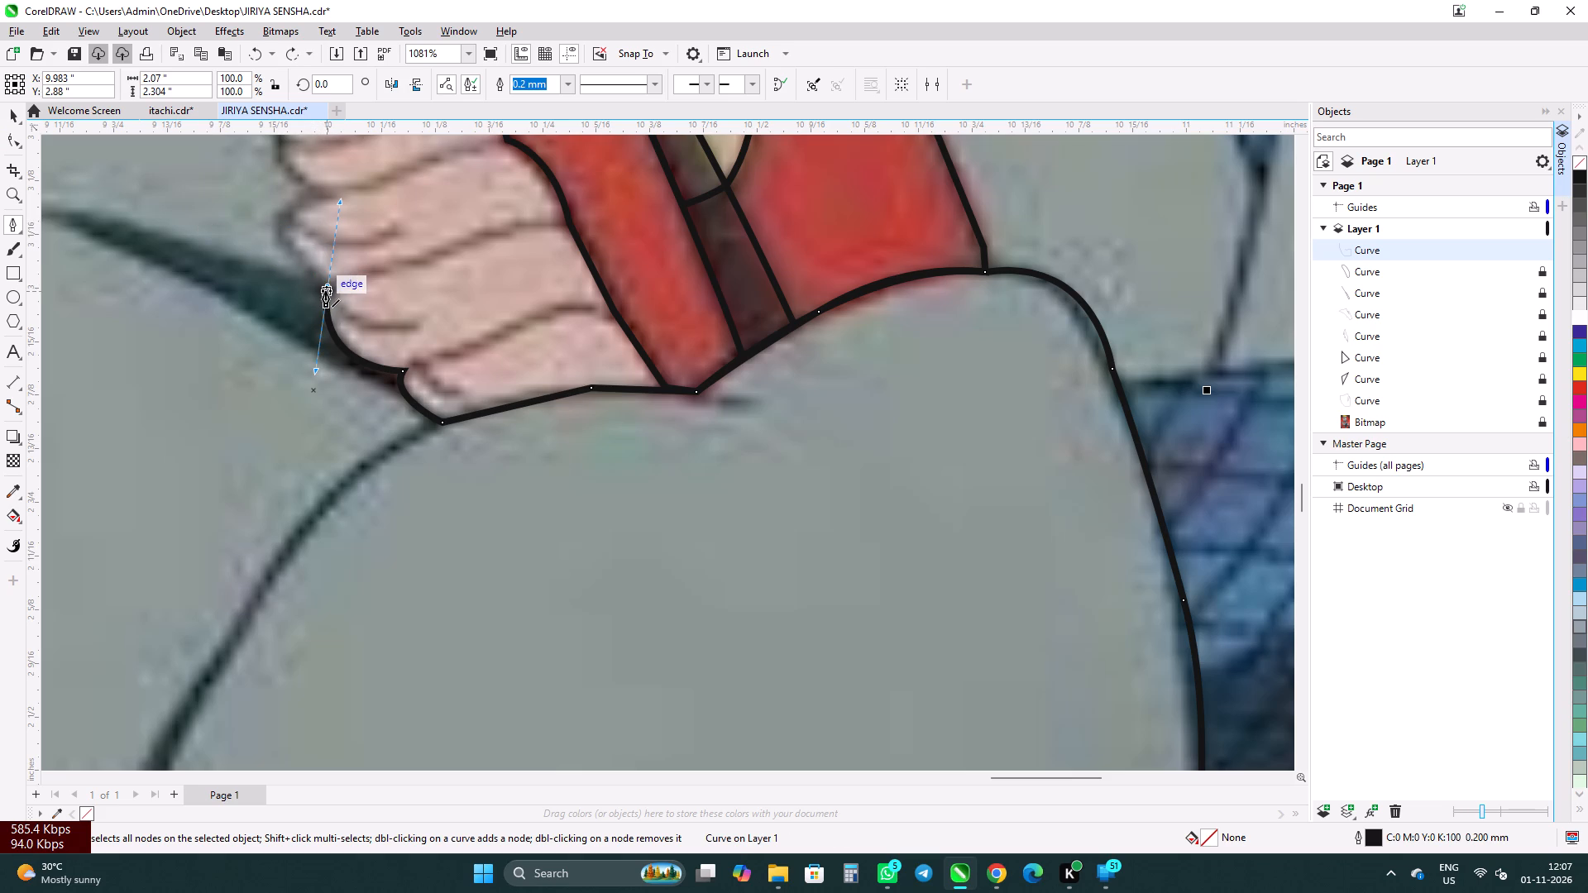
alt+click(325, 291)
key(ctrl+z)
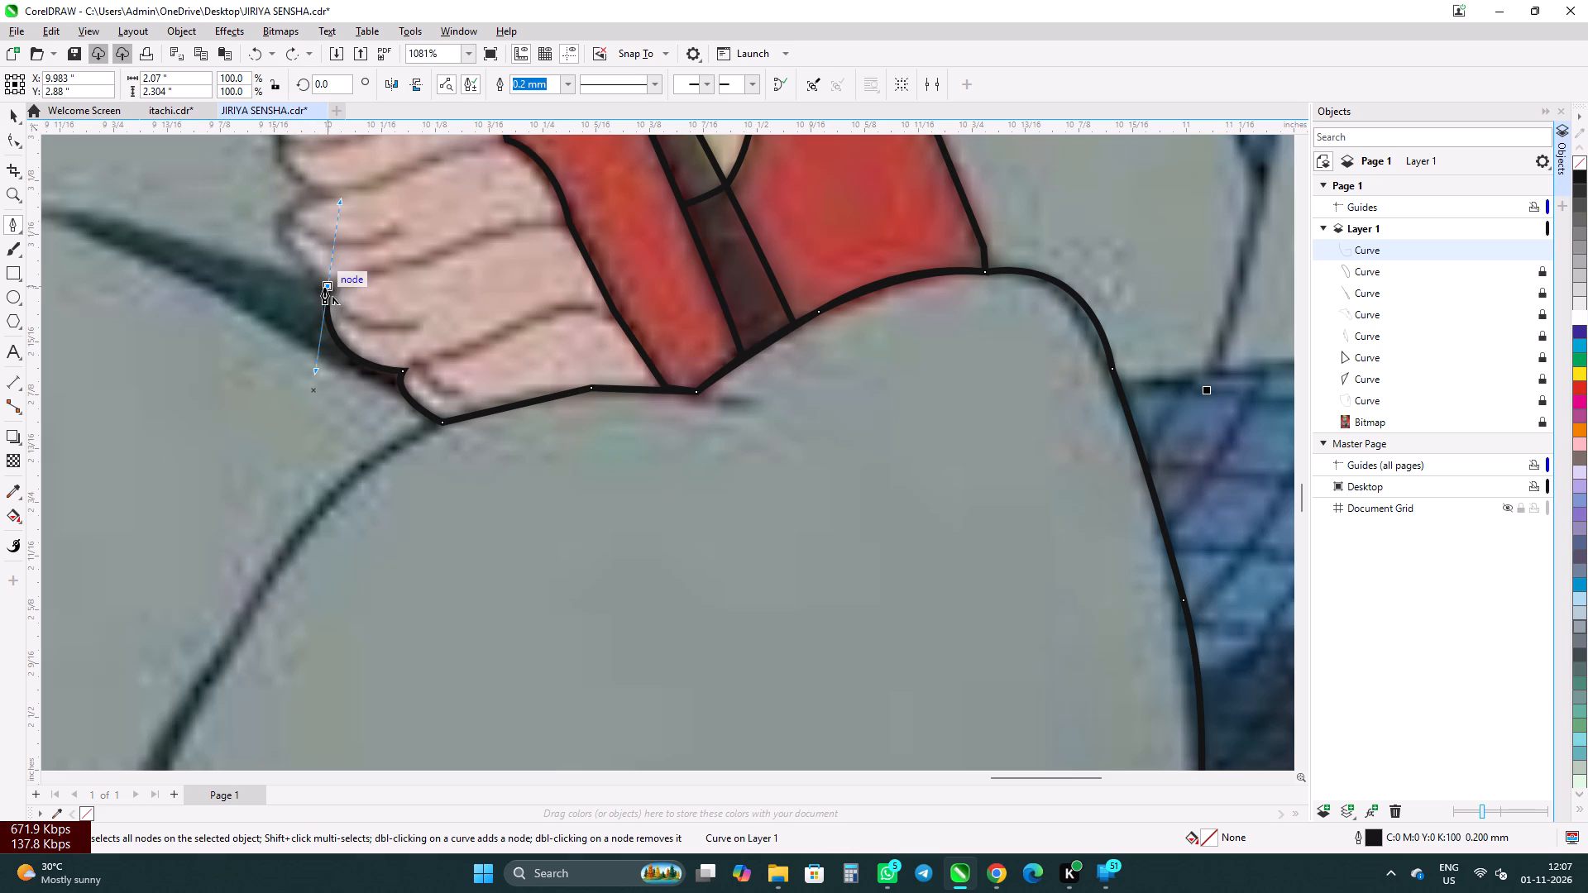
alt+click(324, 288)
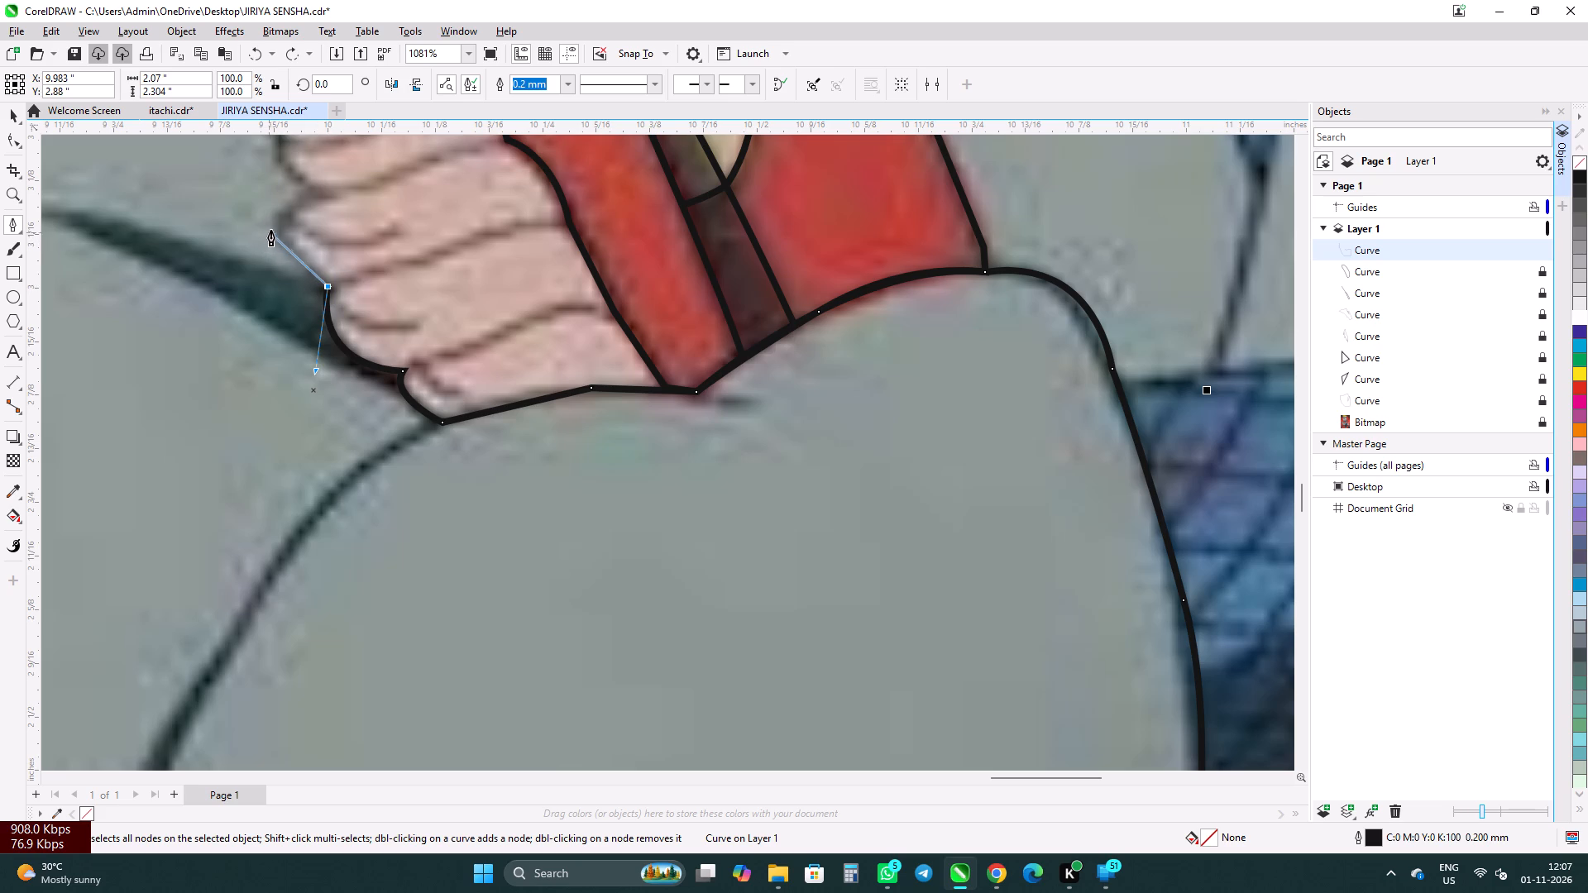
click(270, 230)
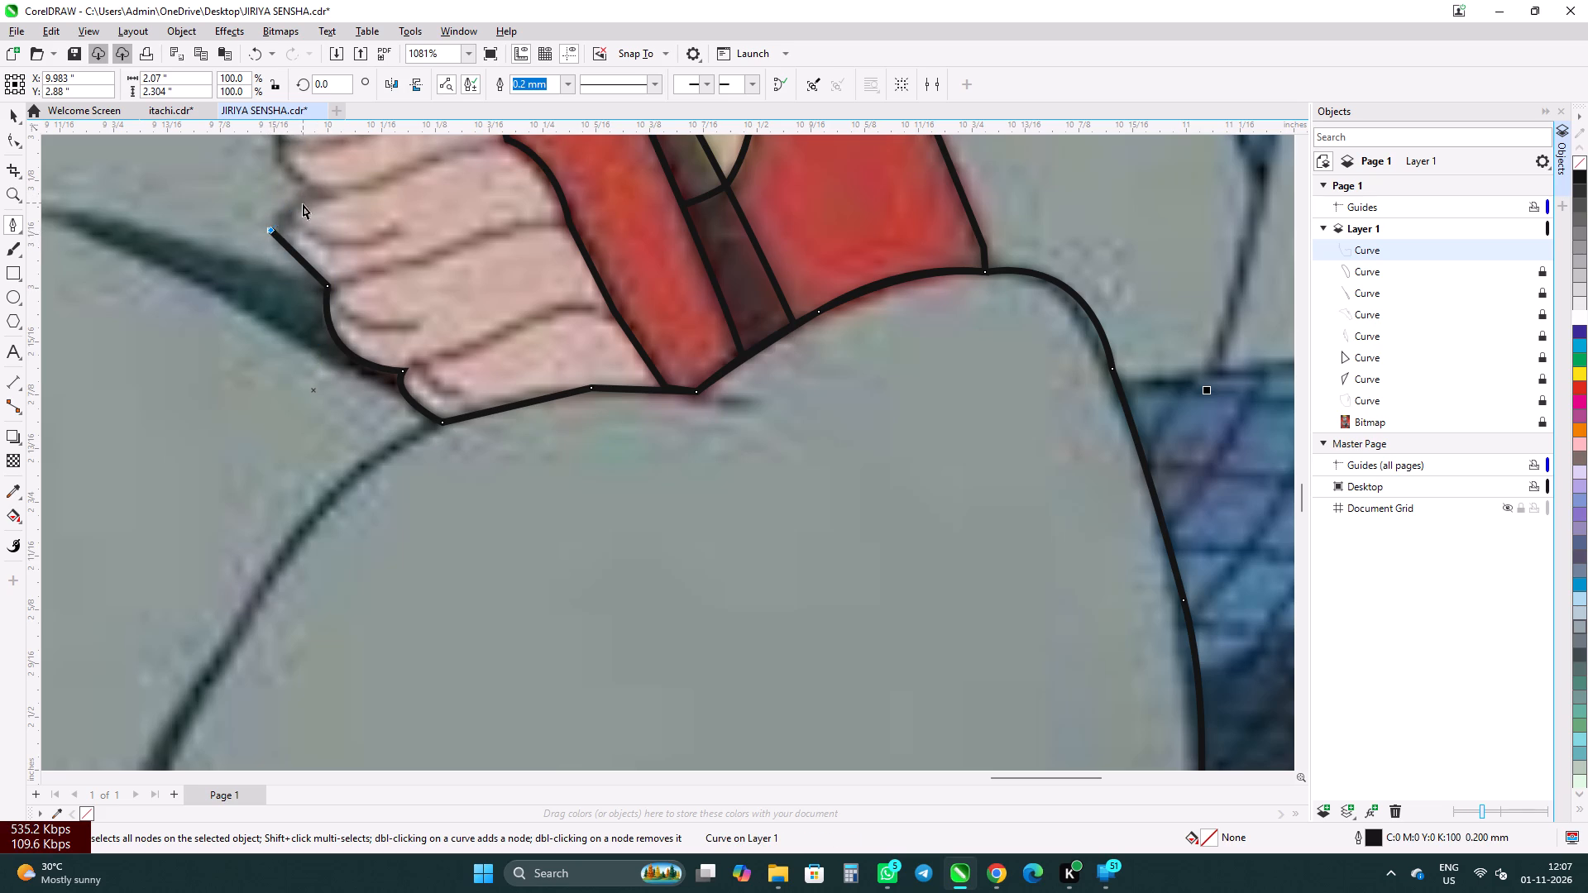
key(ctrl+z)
Make the end node's outgoing side straight and curve the outline around the next fingertip to the gap below the topmost finger.
alt+click(328, 284)
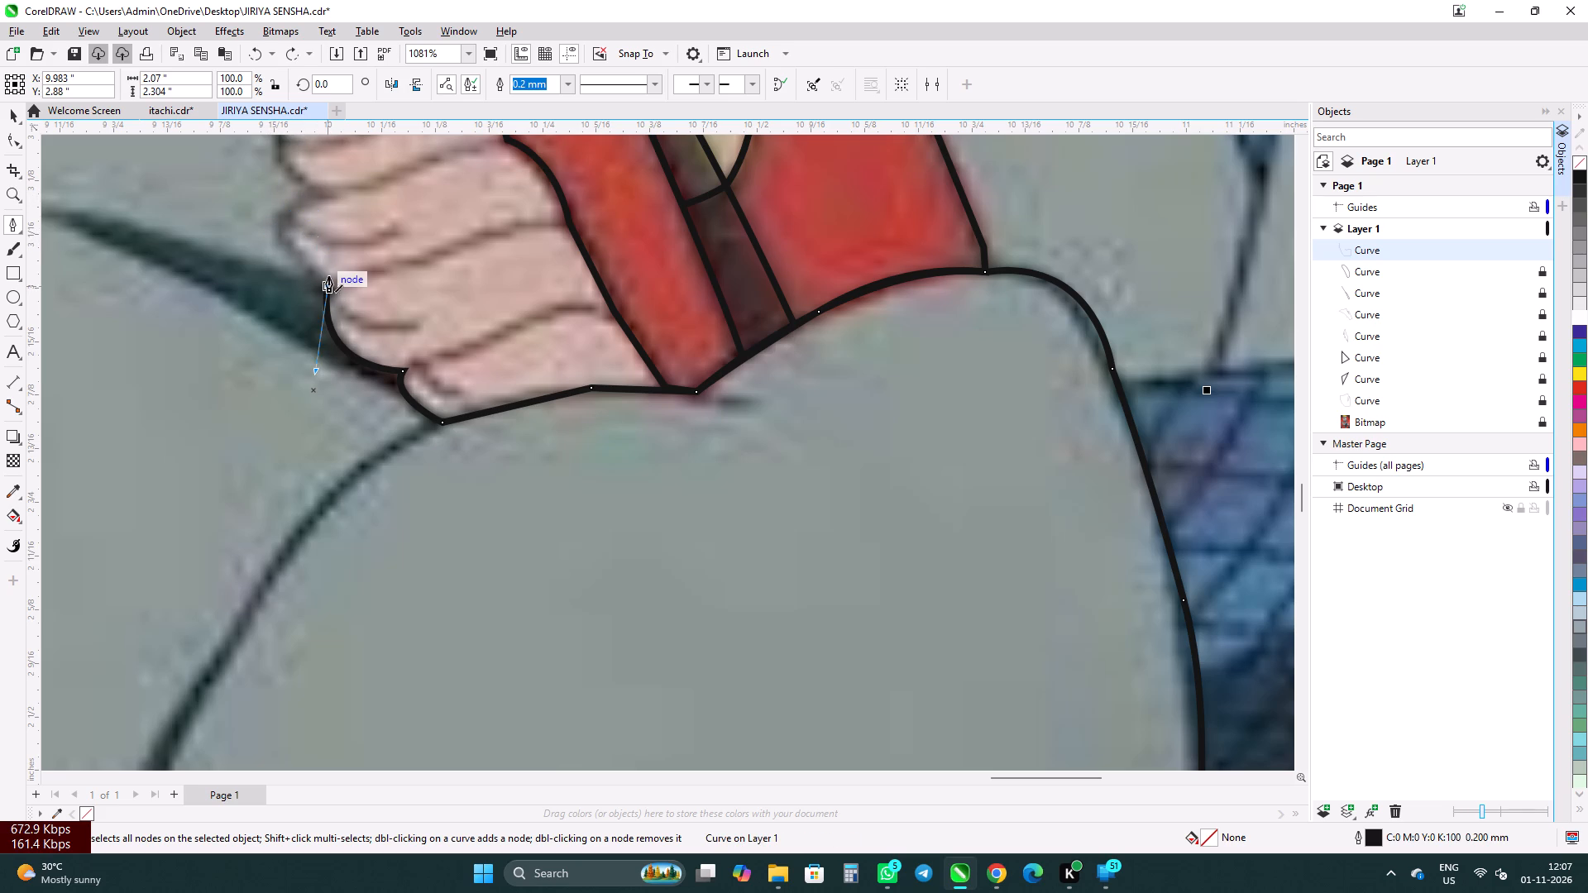
drag(311, 193, 361, 162)
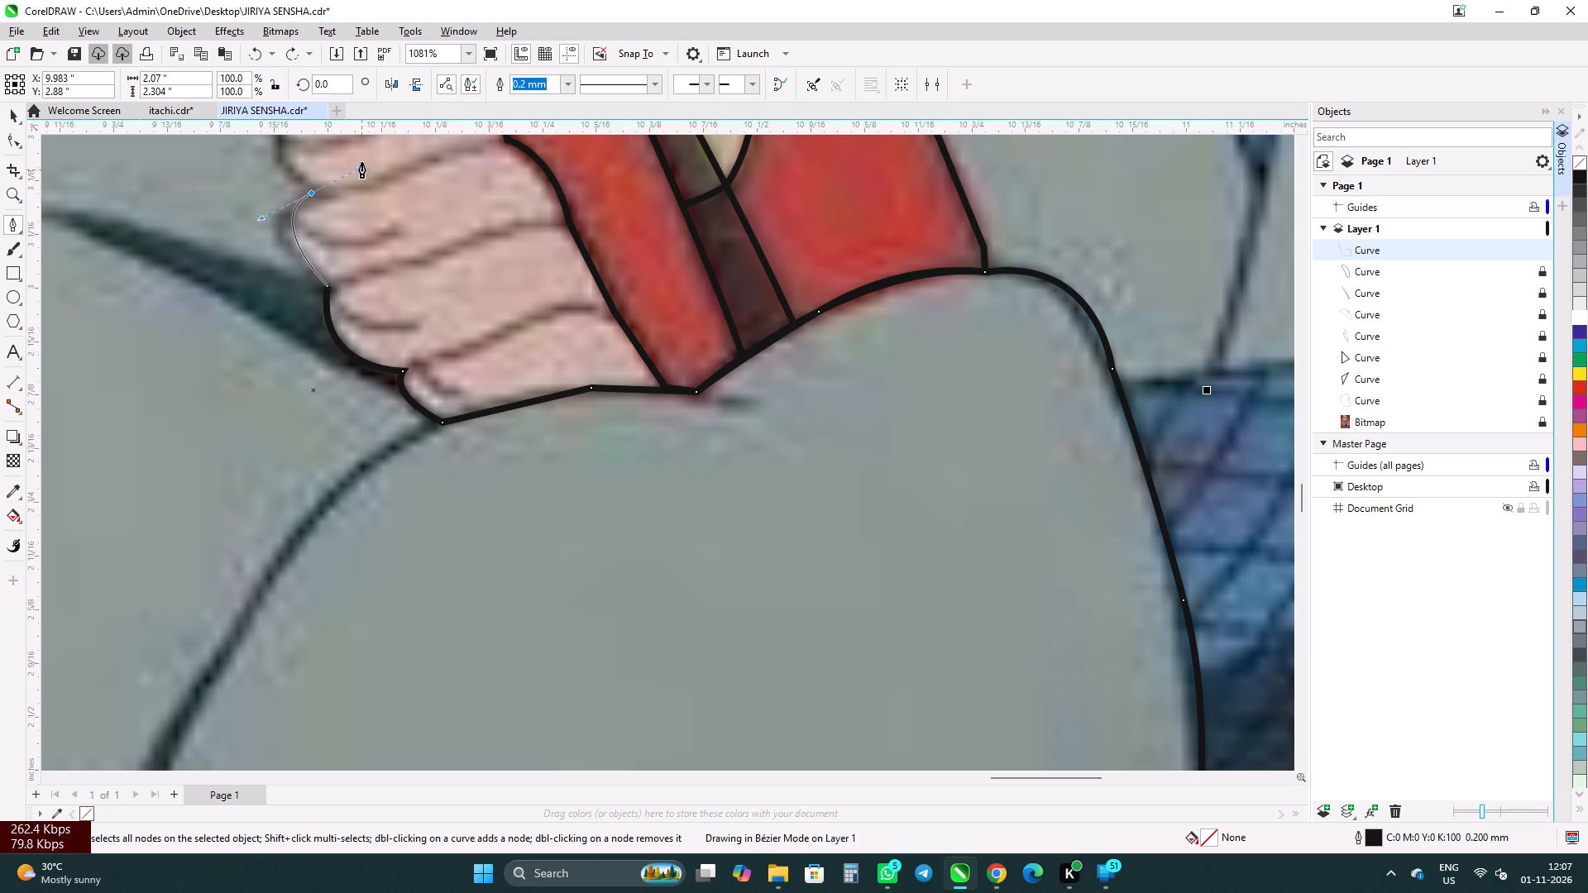
drag(361, 162, 380, 157)
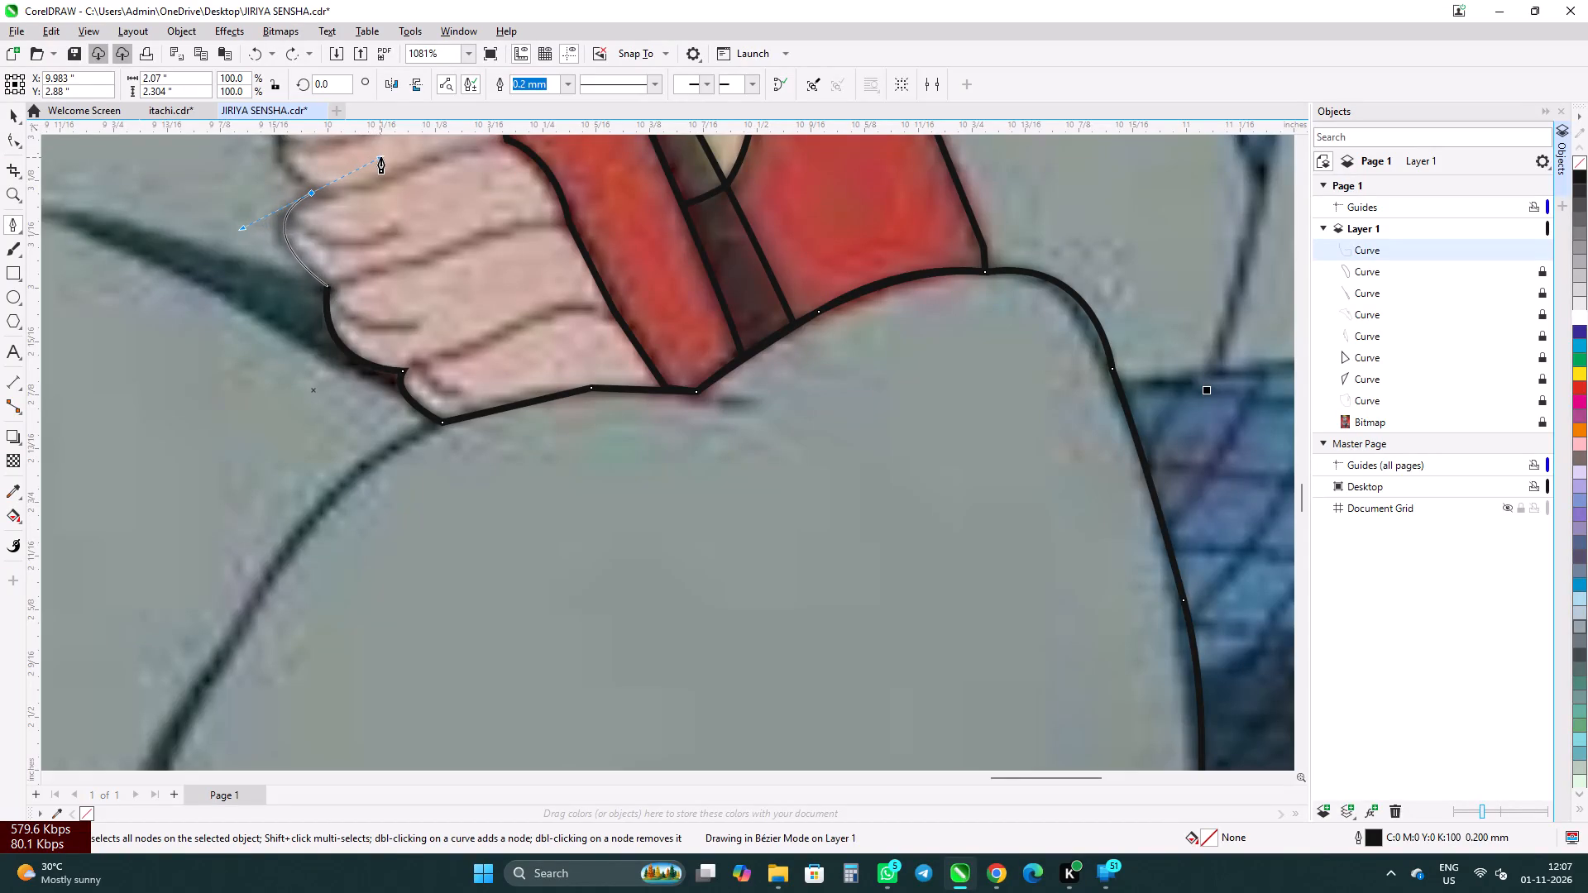
drag(380, 157, 385, 157)
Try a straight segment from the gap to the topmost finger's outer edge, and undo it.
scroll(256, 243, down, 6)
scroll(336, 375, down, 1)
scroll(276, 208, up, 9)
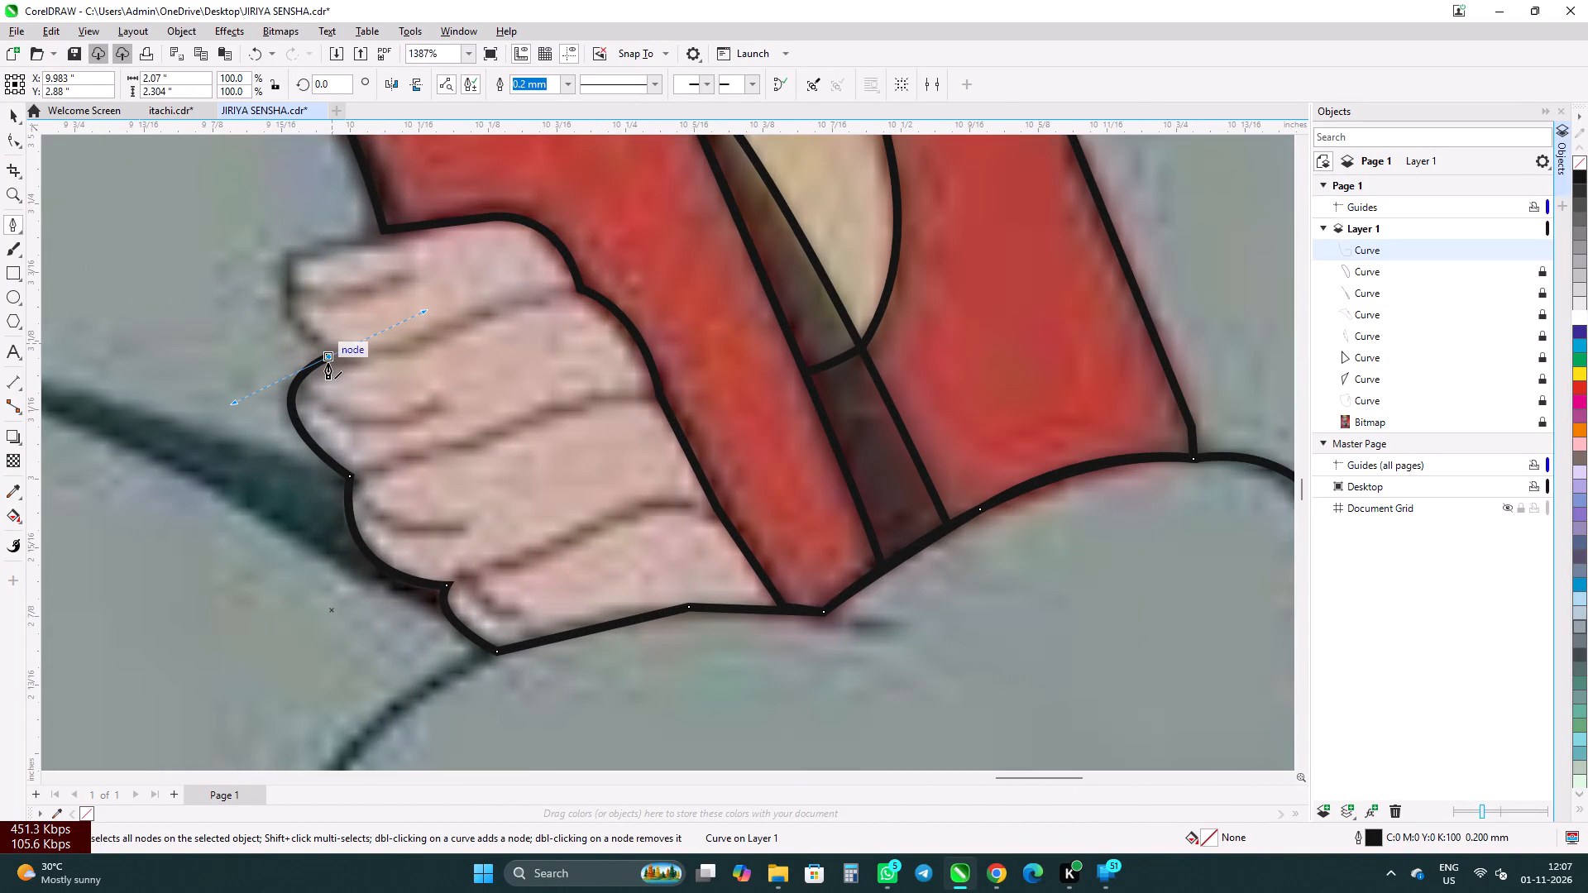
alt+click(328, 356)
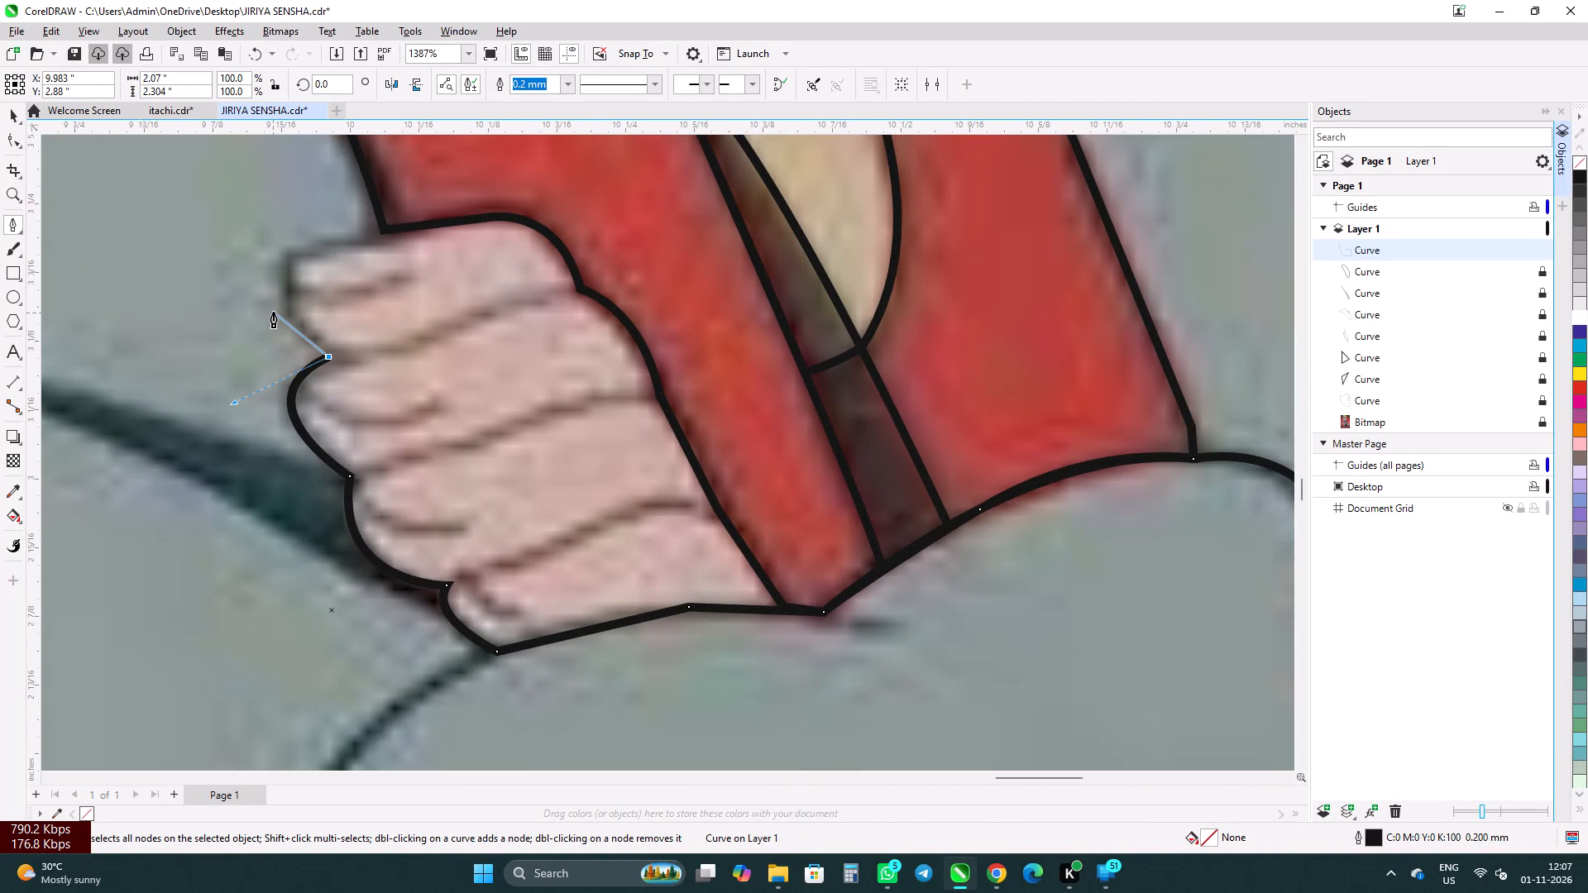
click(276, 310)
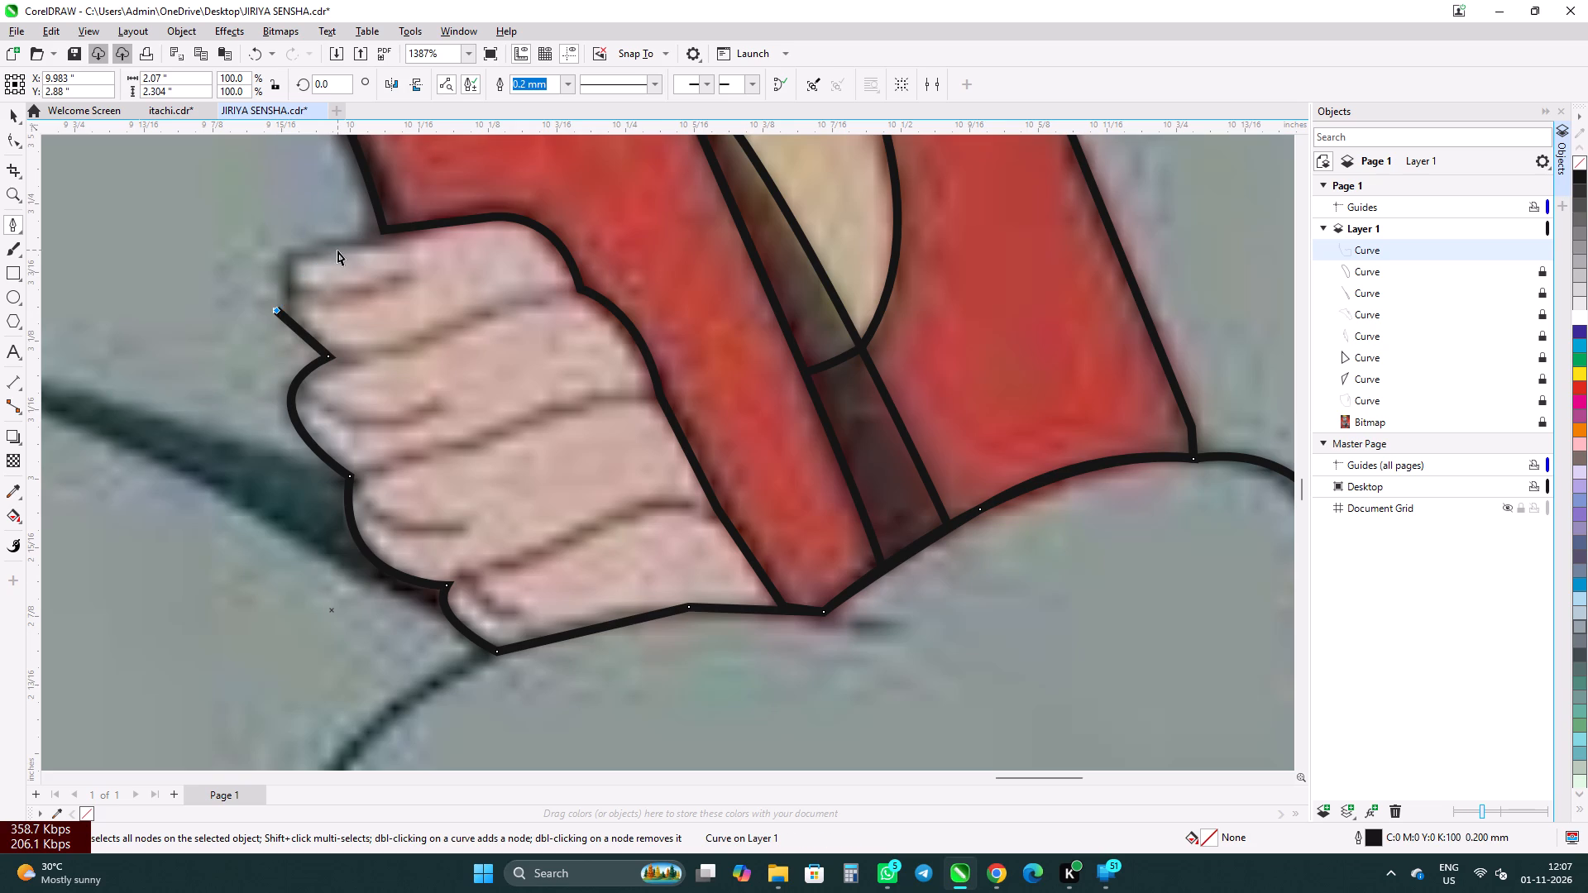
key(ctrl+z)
Curve the outline around the topmost fingertip, then run a straight segment along the finger's top to the red vest's edge.
alt+click(326, 357)
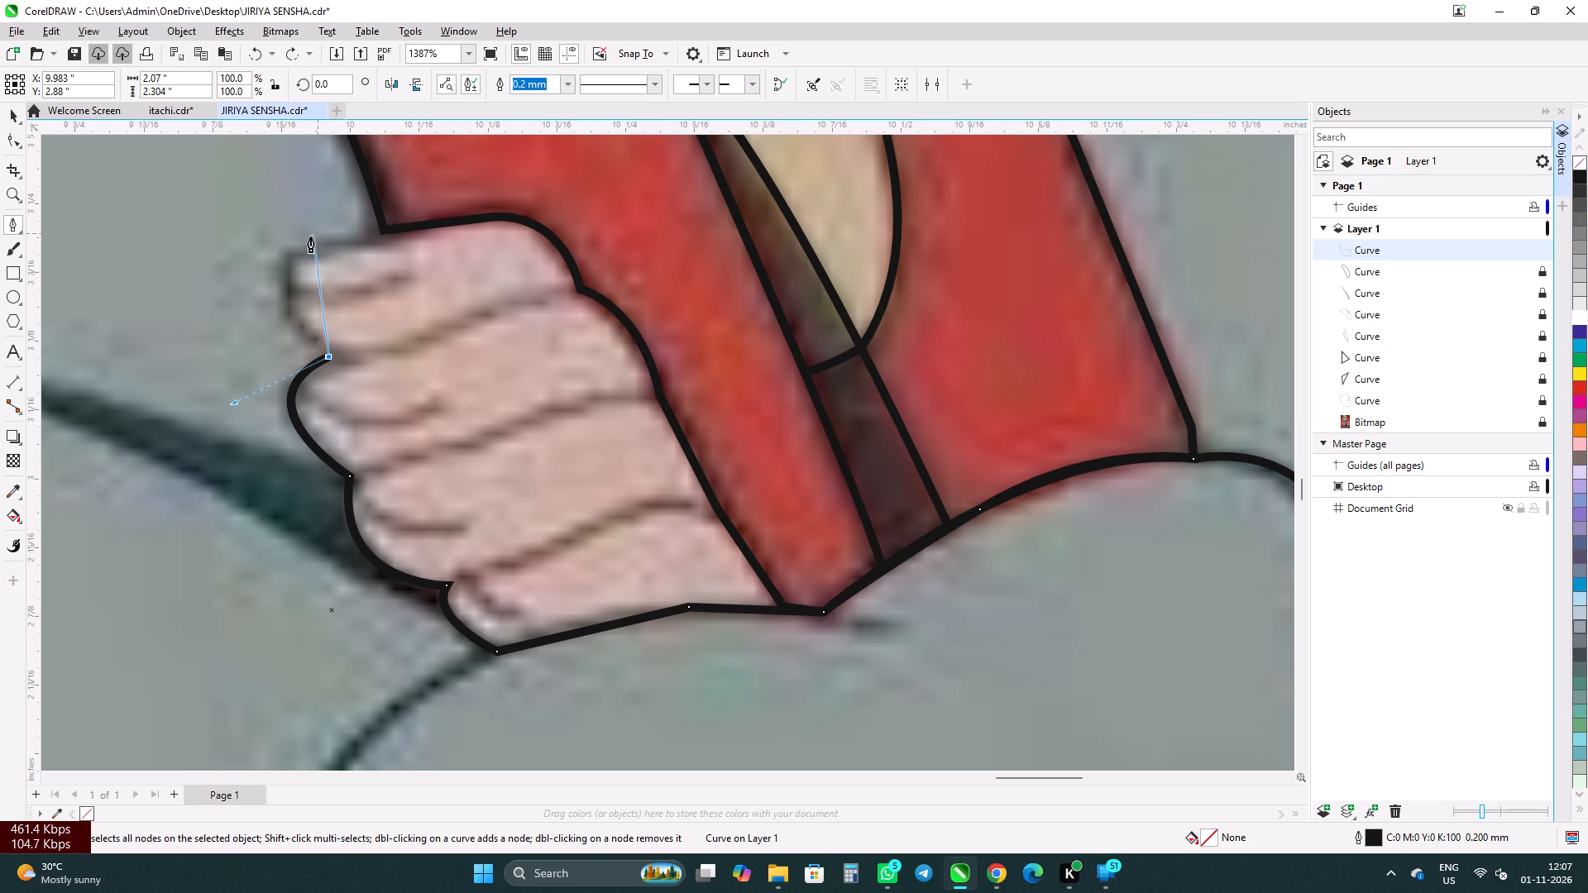
drag(296, 250, 304, 243)
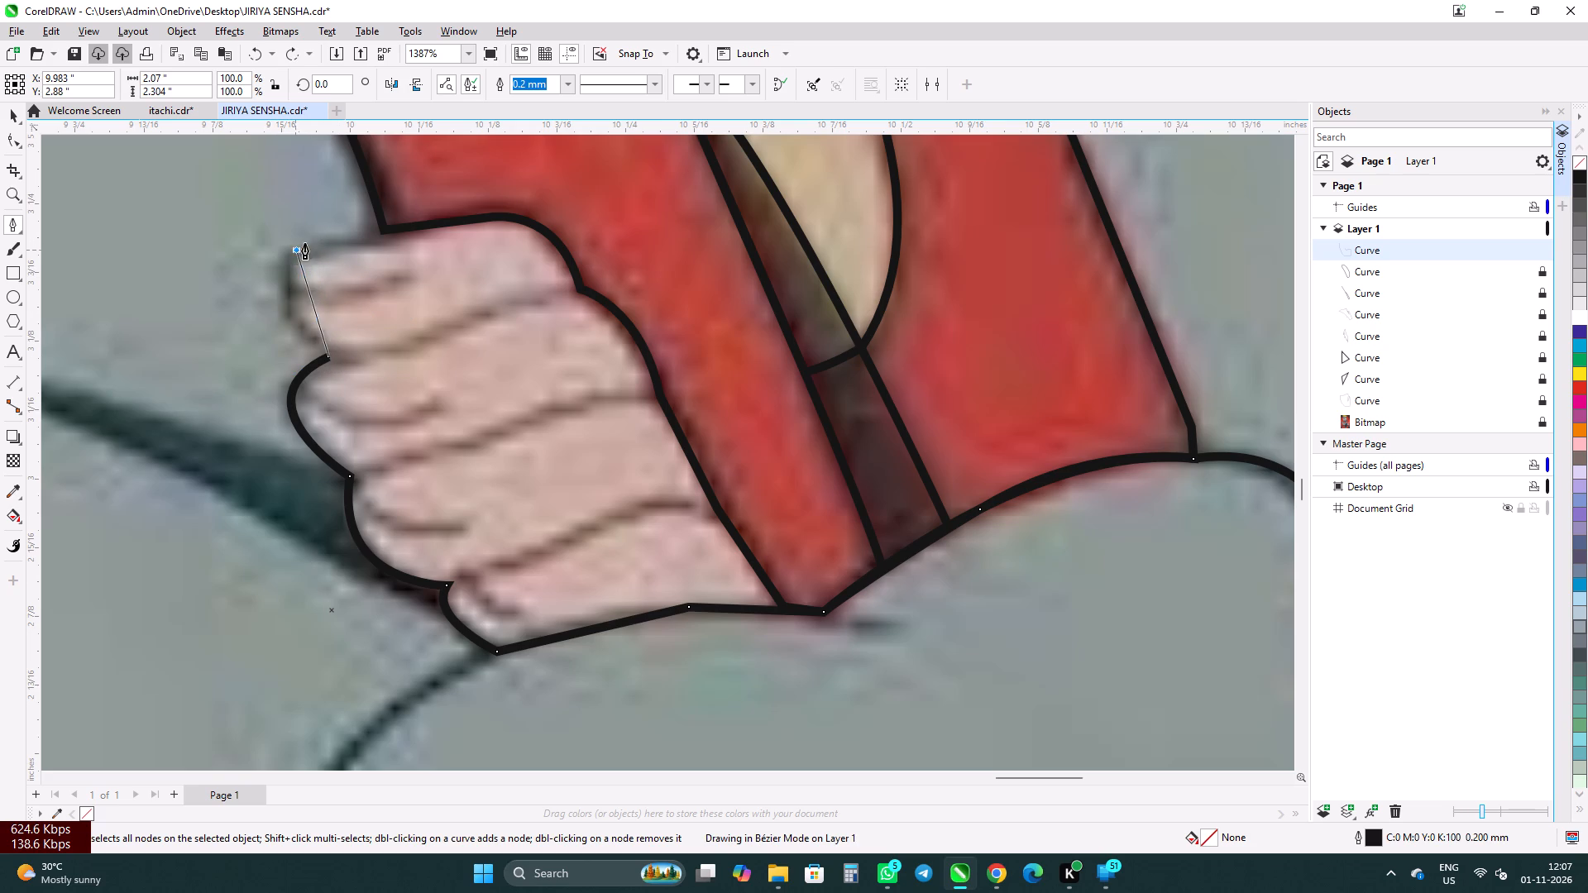
drag(304, 243, 337, 190)
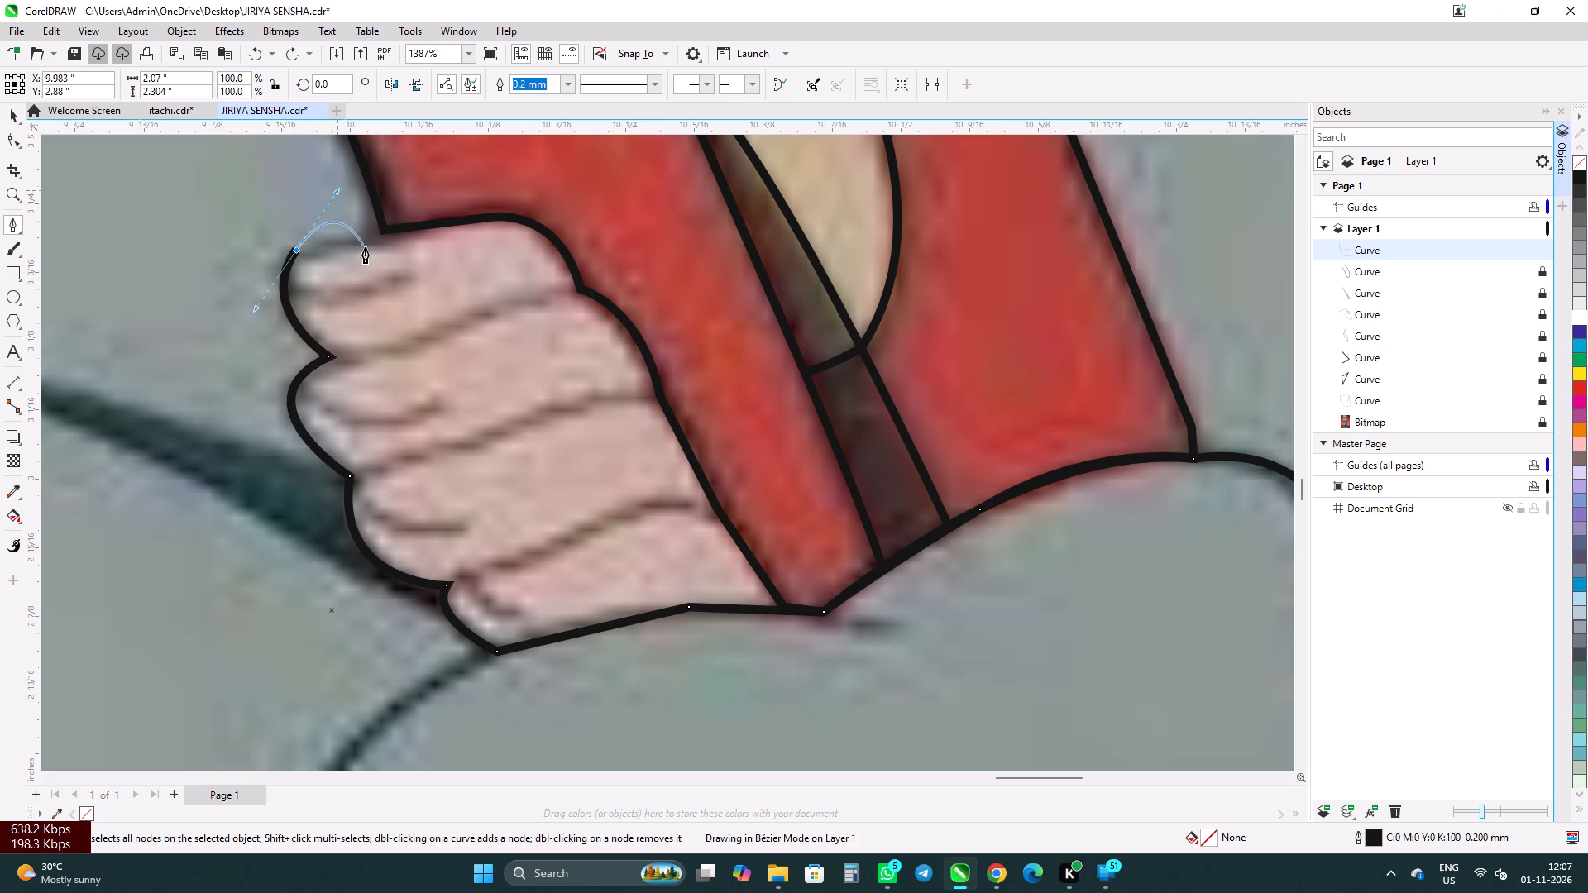
alt+click(299, 255)
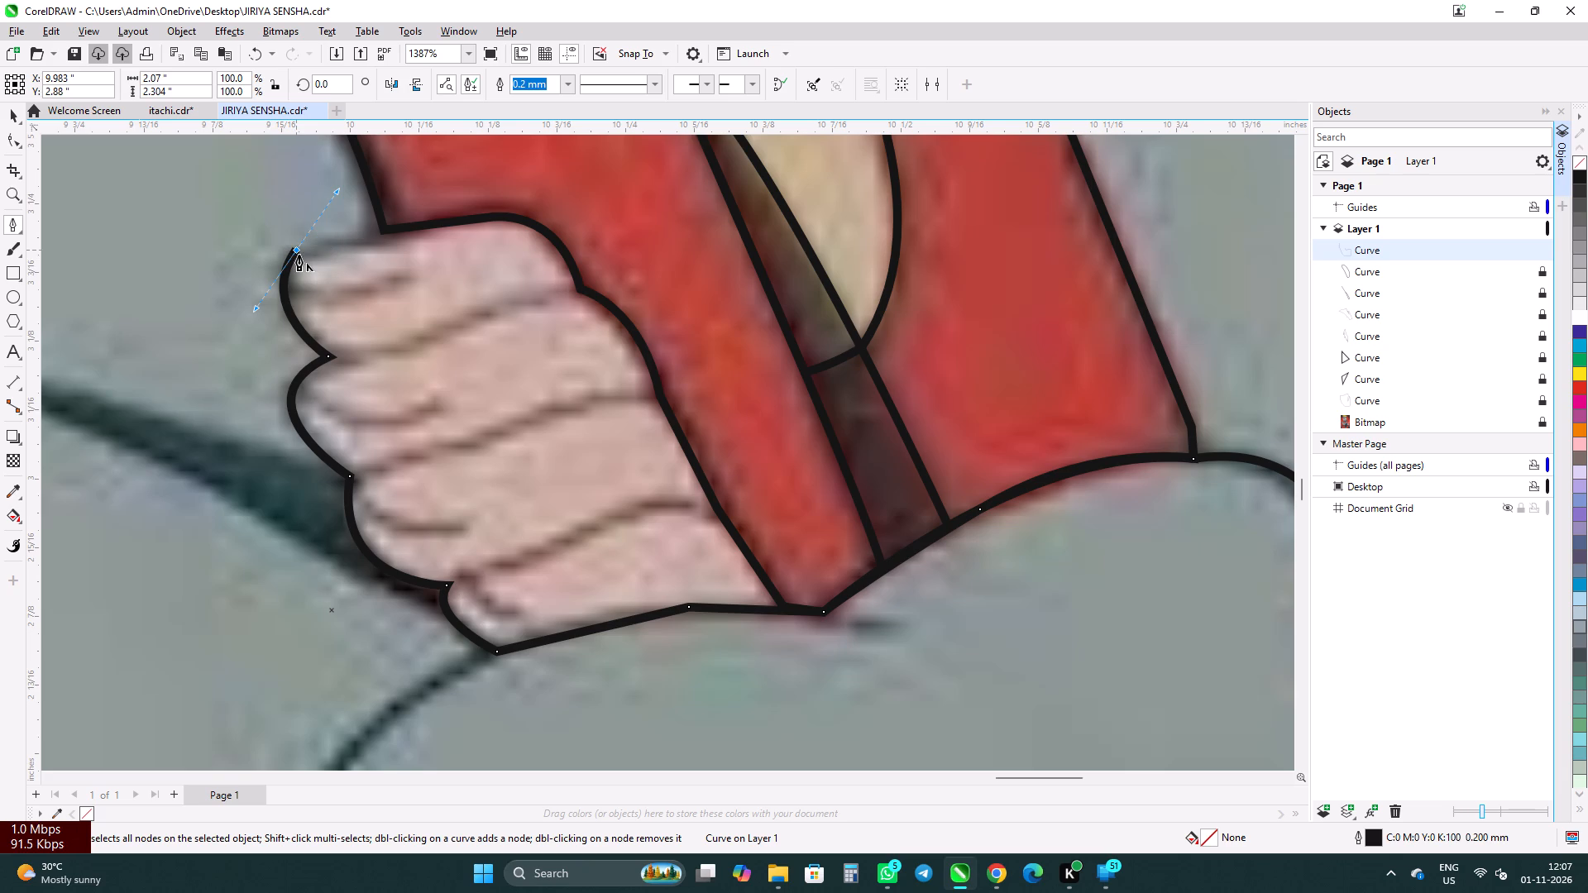
click(378, 232)
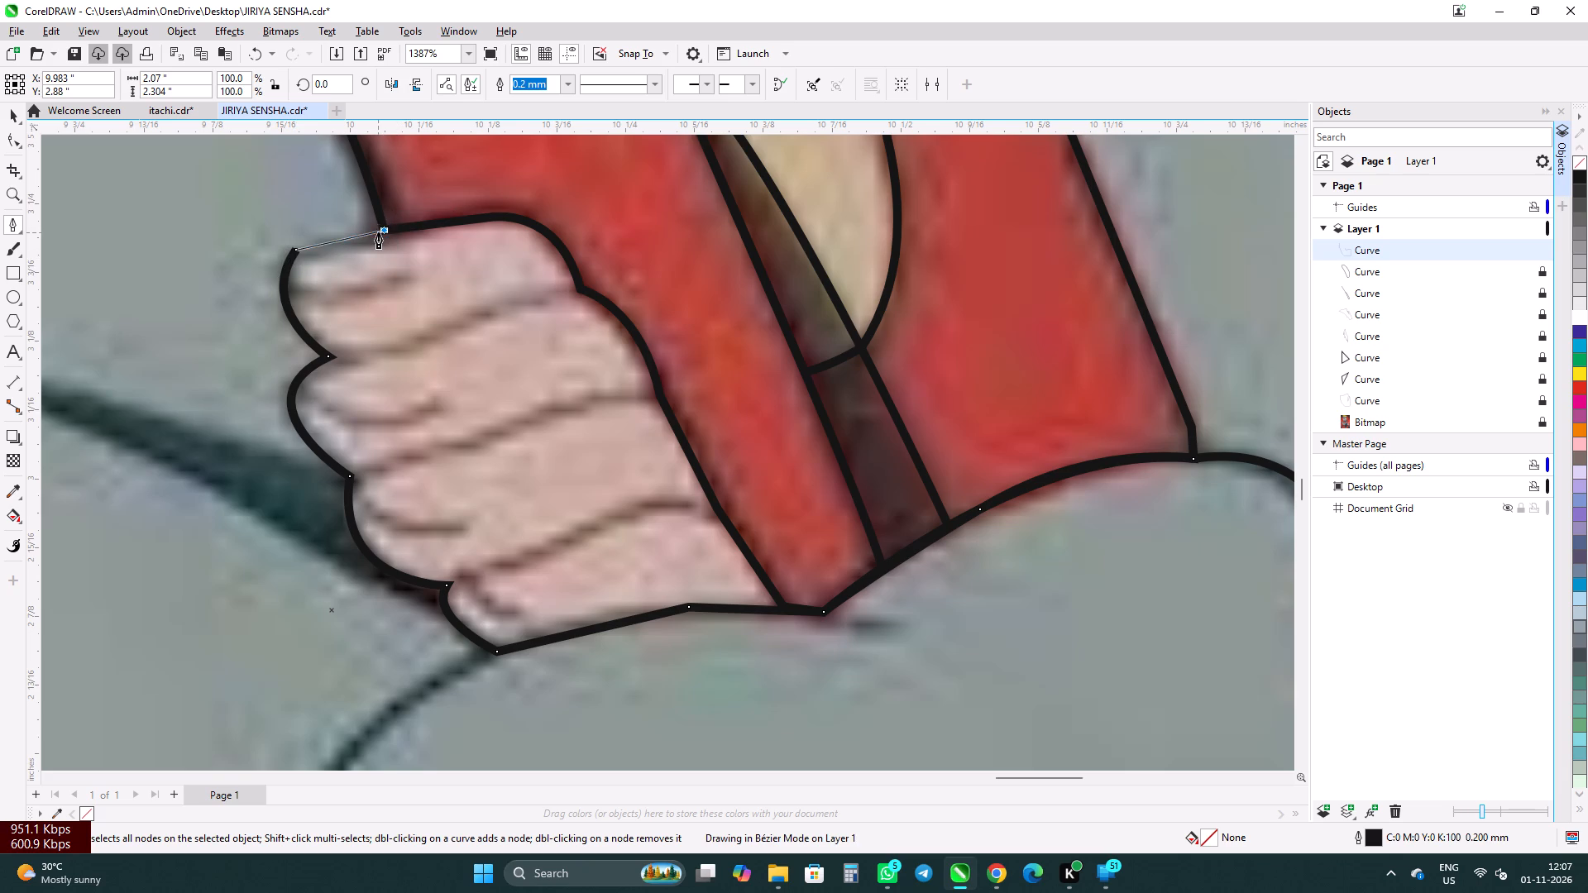
Continue the outline up along the red vest's edge with curved segments and close it at the starting node near the shoulder.
scroll(380, 231, down, 6)
scroll(466, 380, down, 7)
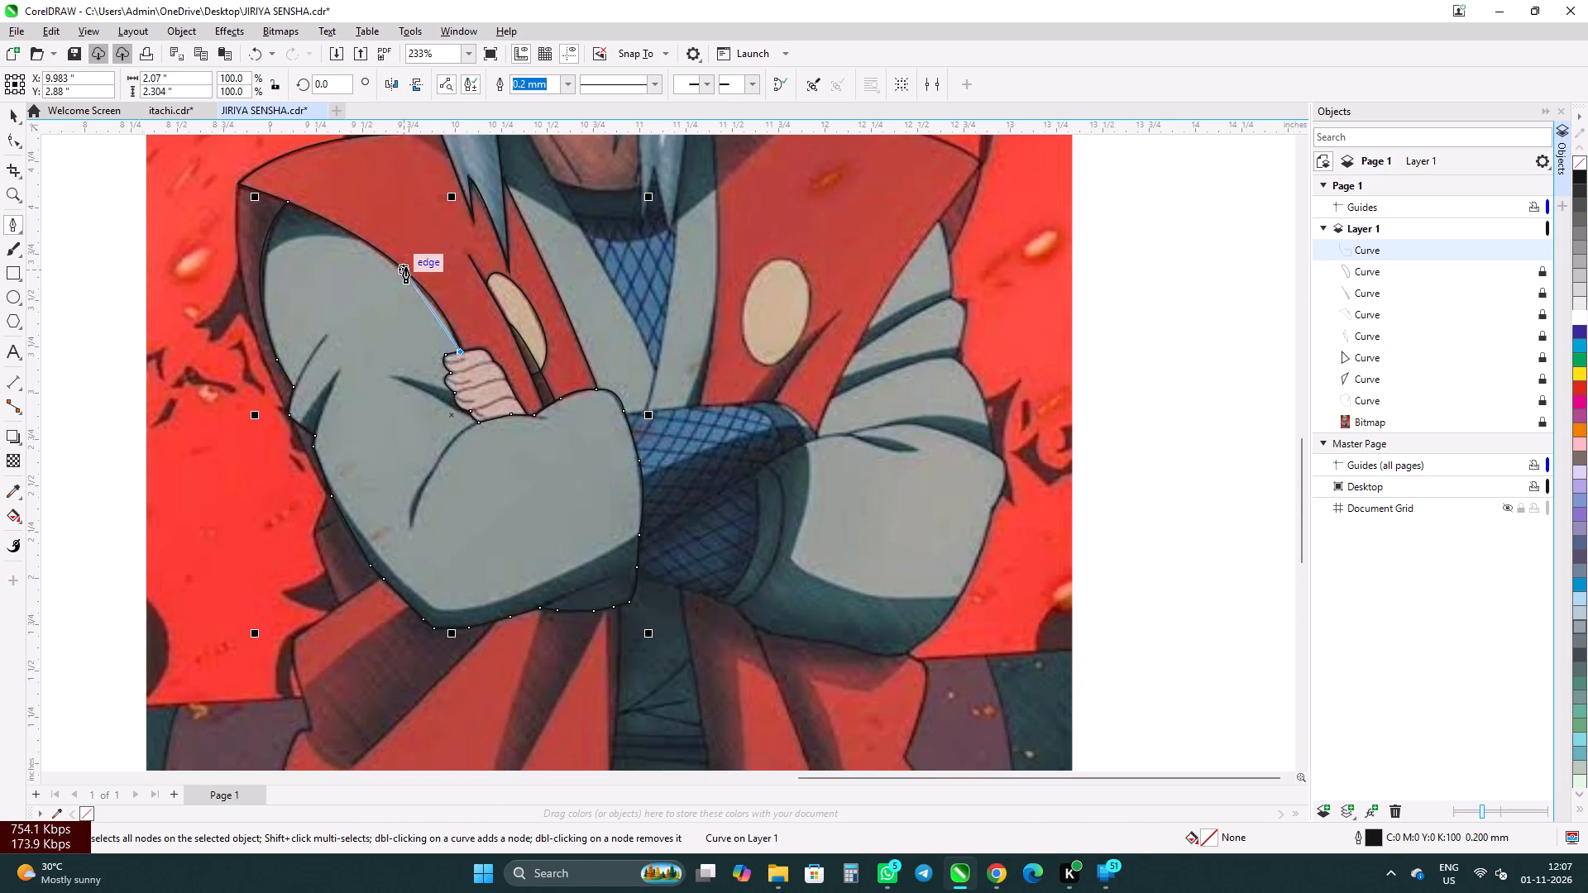
scroll(405, 267, up, 8)
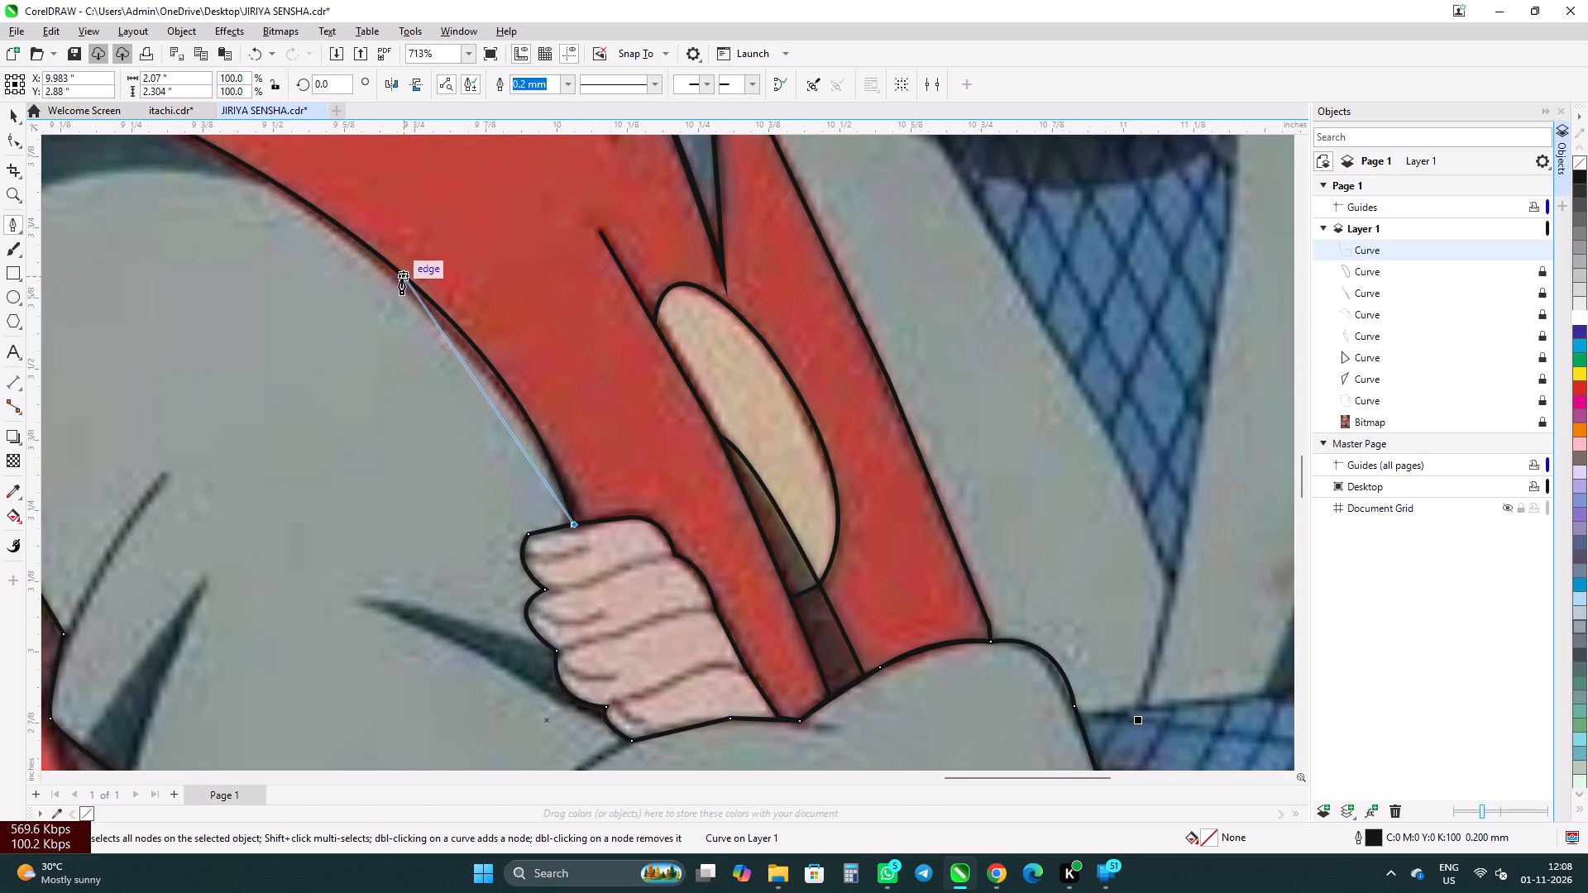
drag(401, 279, 309, 220)
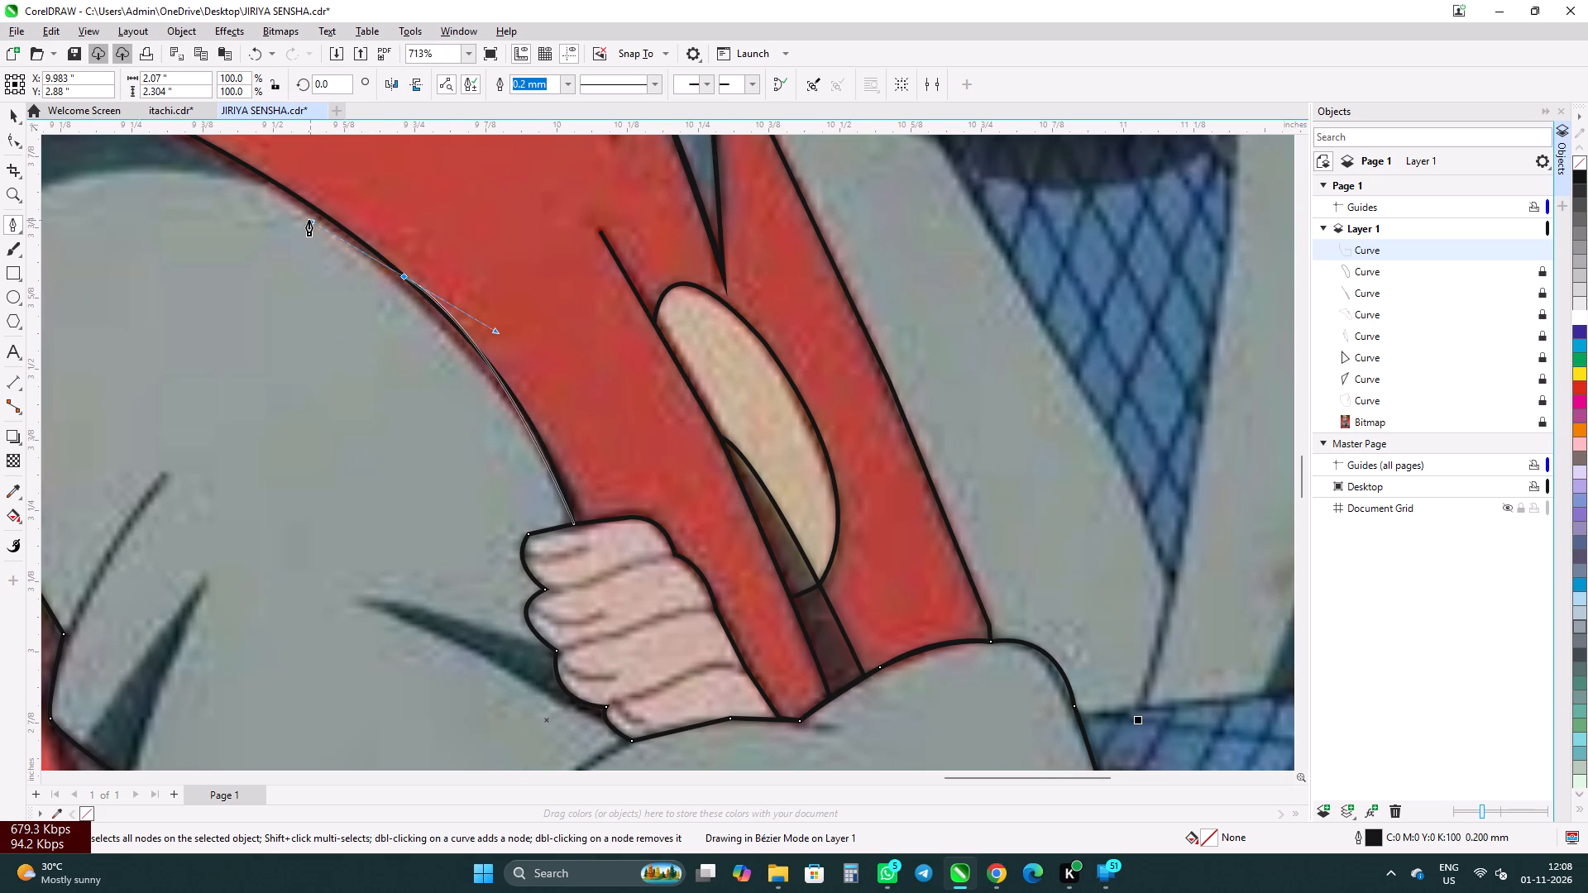
drag(309, 220, 295, 198)
scroll(369, 275, down, 7)
scroll(255, 234, up, 7)
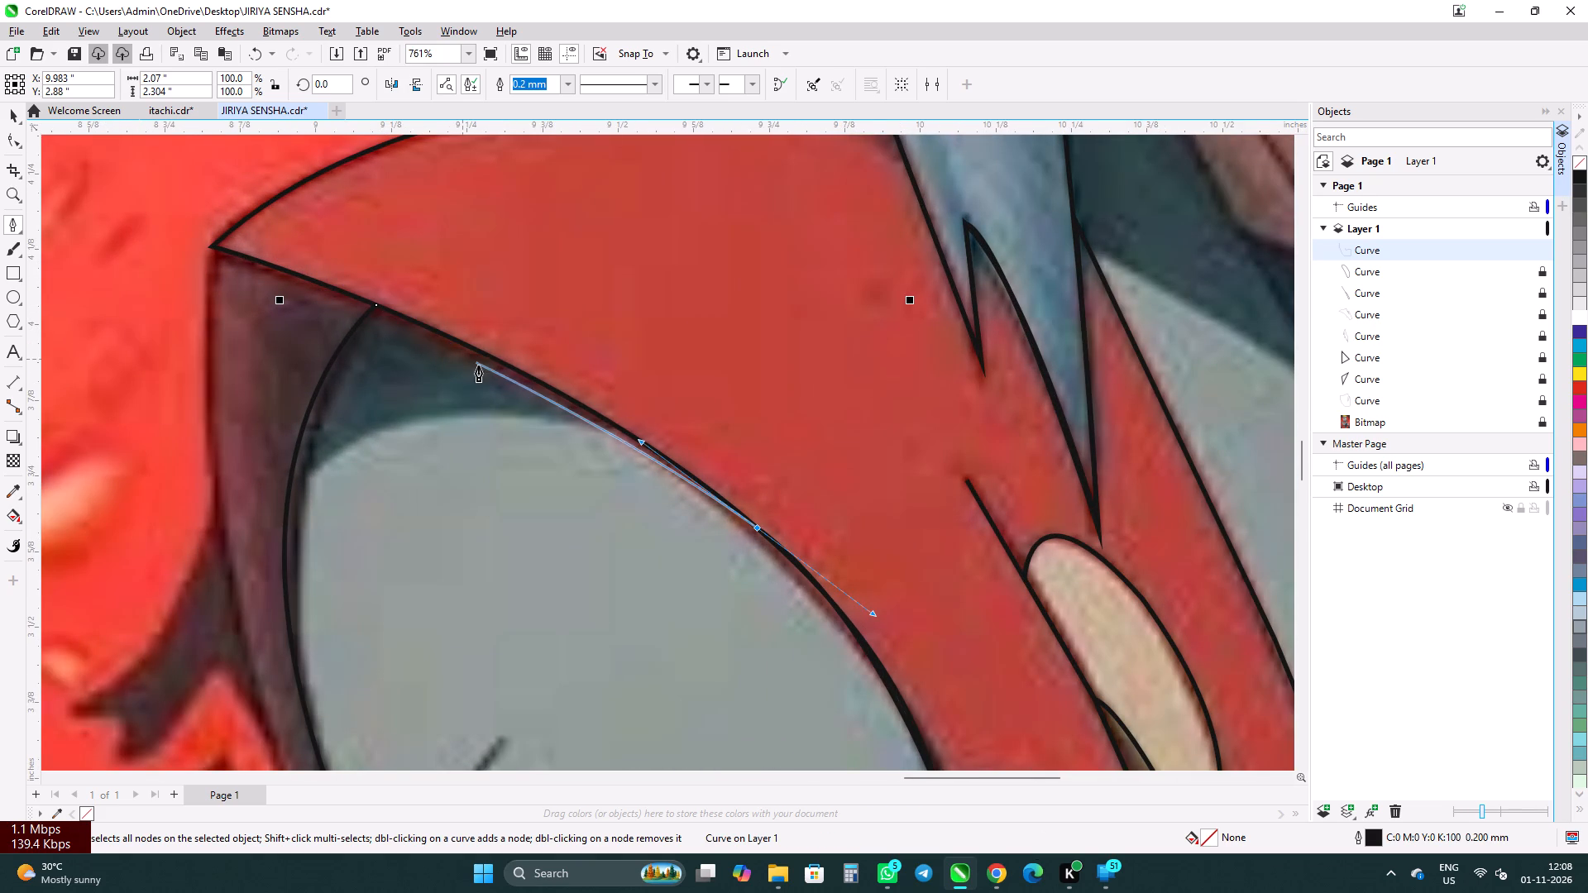
click(547, 388)
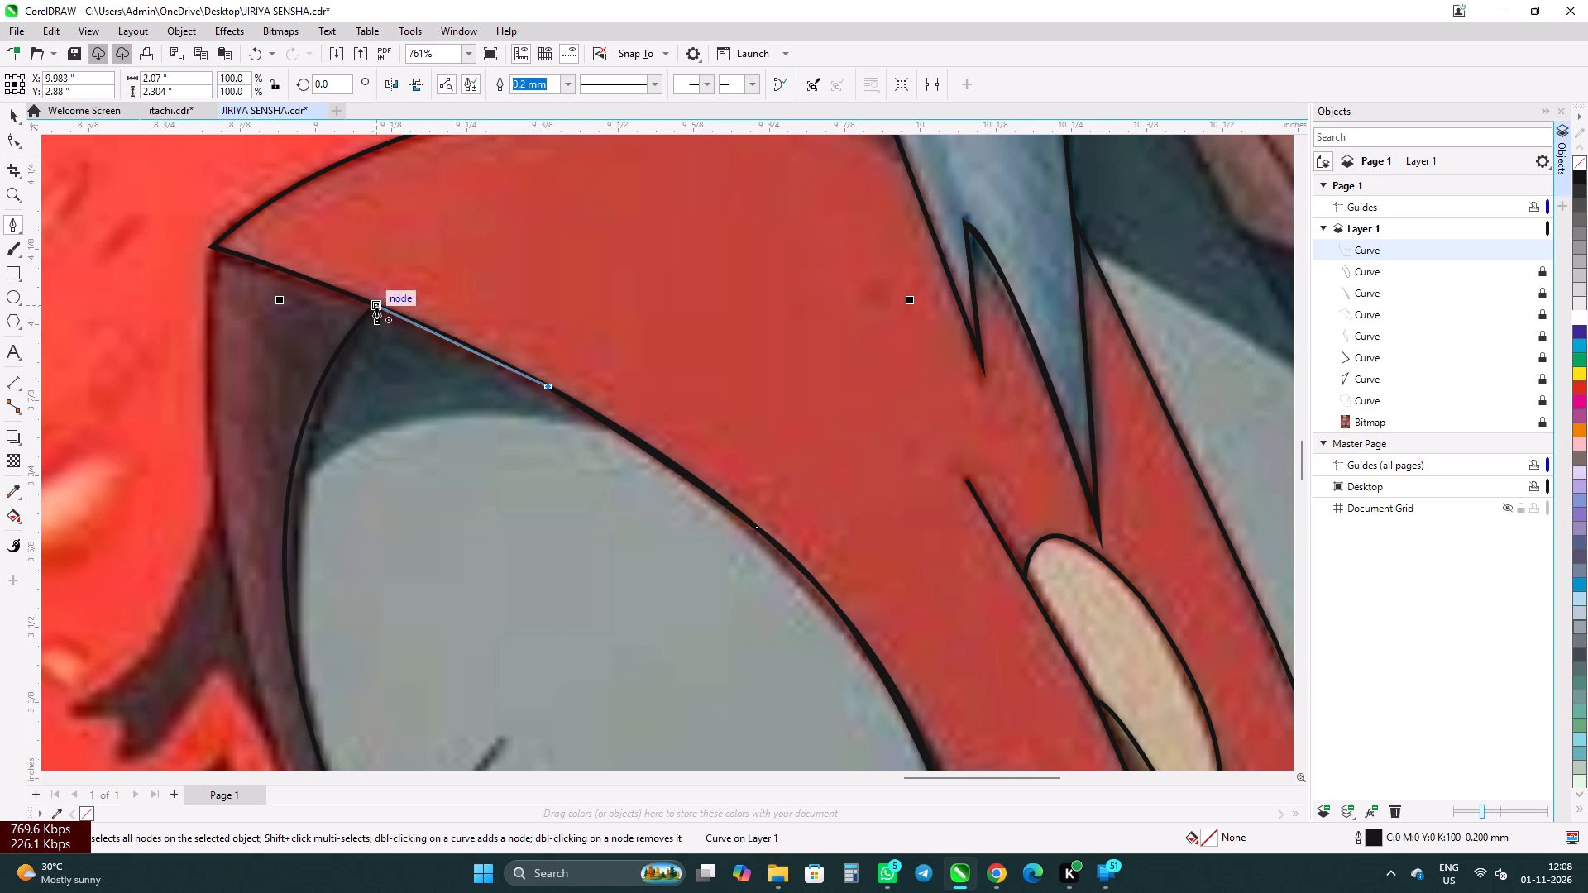
drag(376, 308, 409, 298)
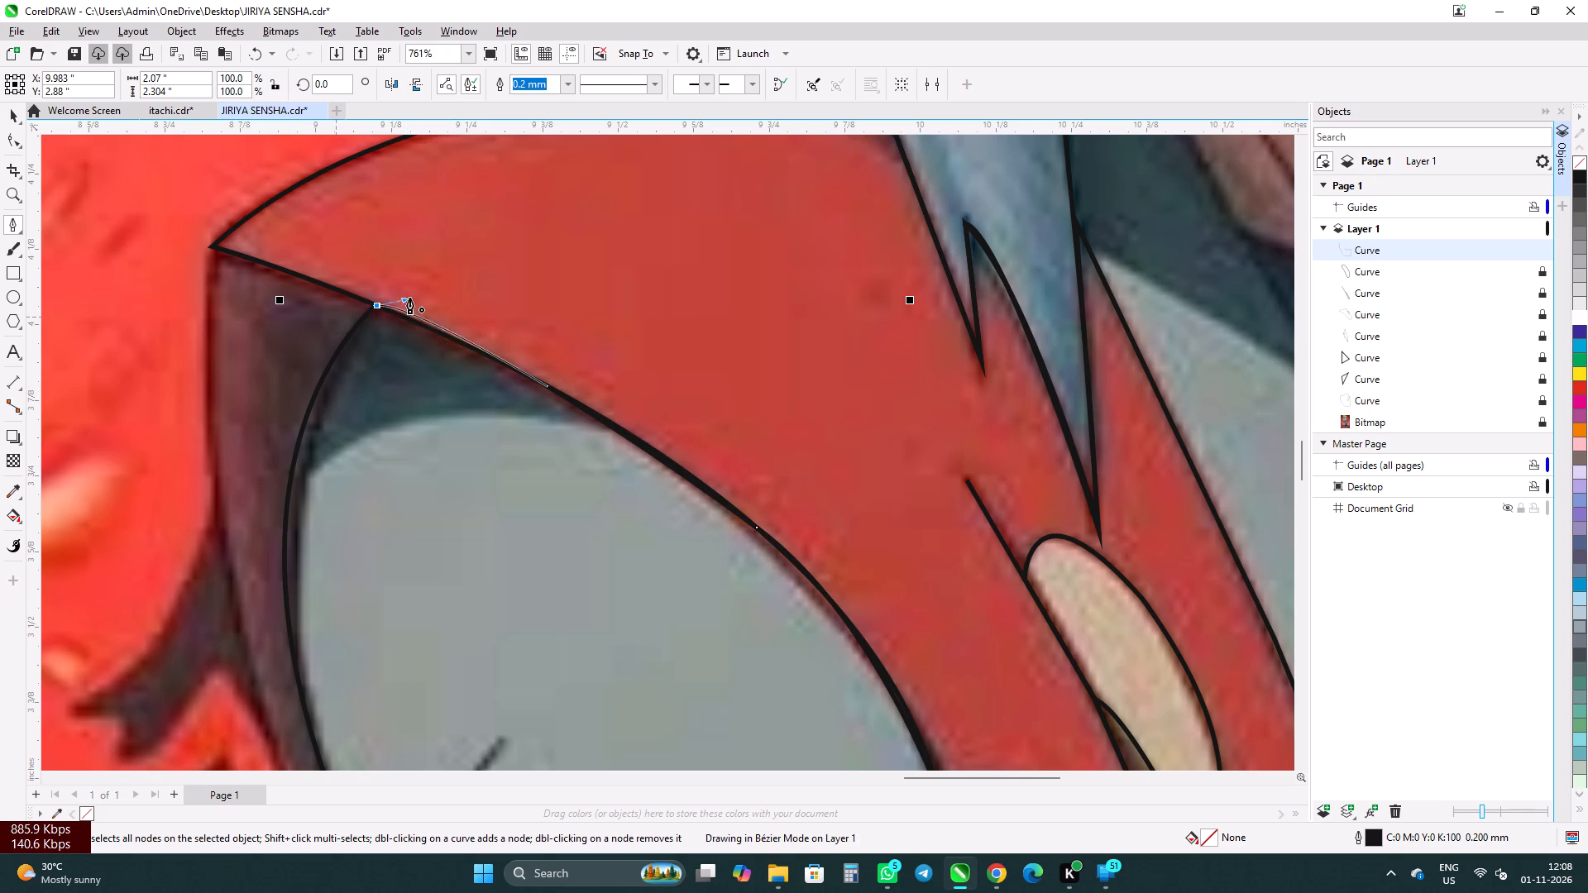
drag(409, 298, 433, 322)
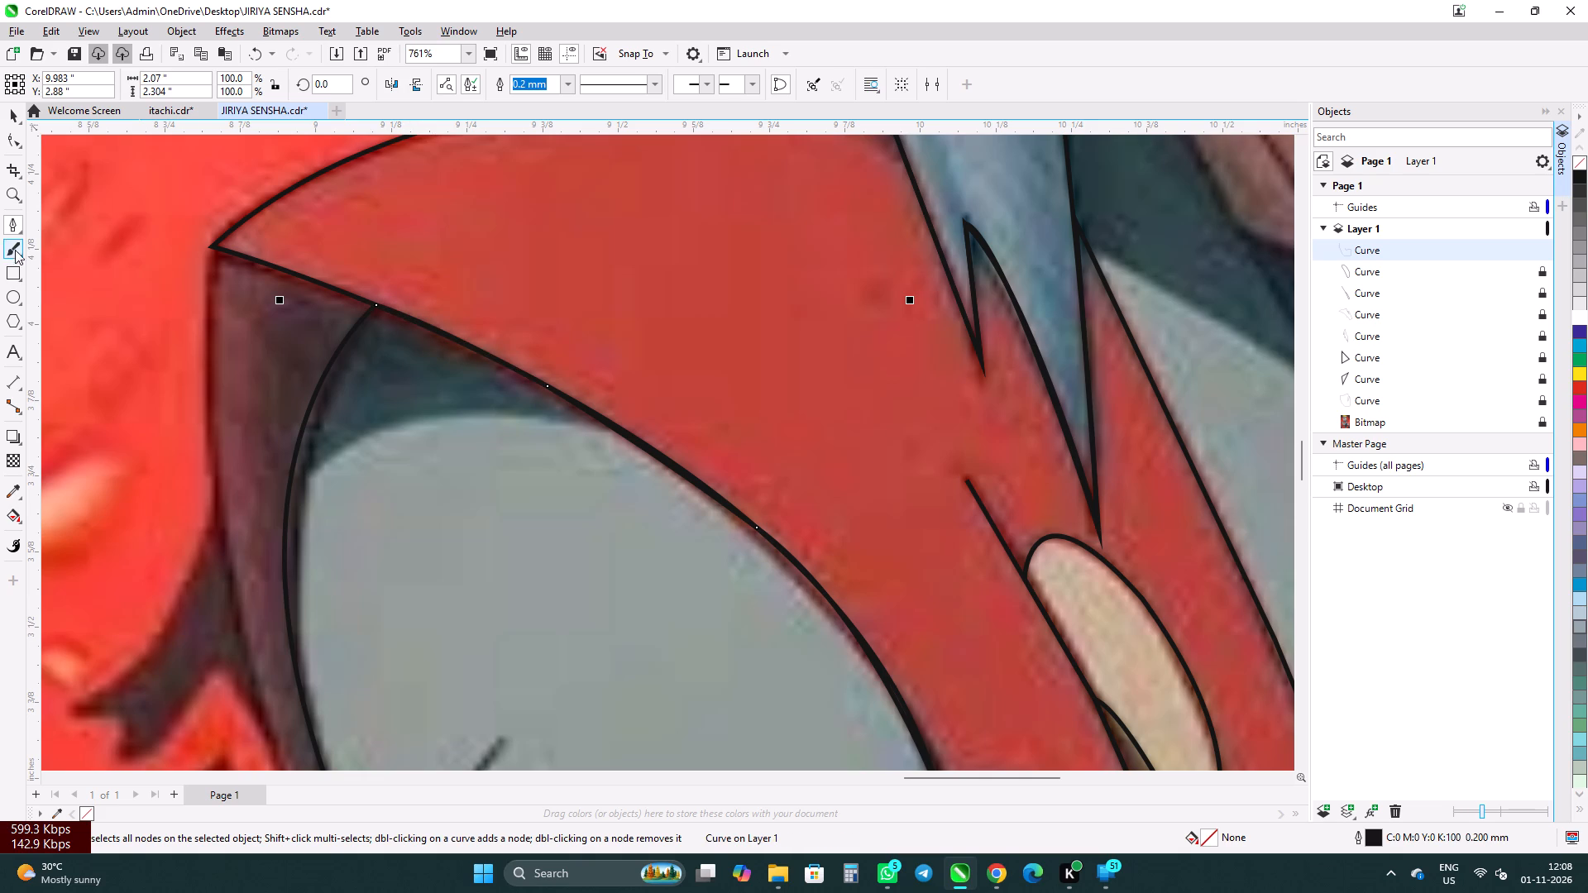
Reshape the closed sleeve outline's outer upper-arm curve by adjusting the handle of its lower node to match the drawn line.
scroll(217, 205, down, 7)
scroll(140, 244, down, 4)
click(12, 108)
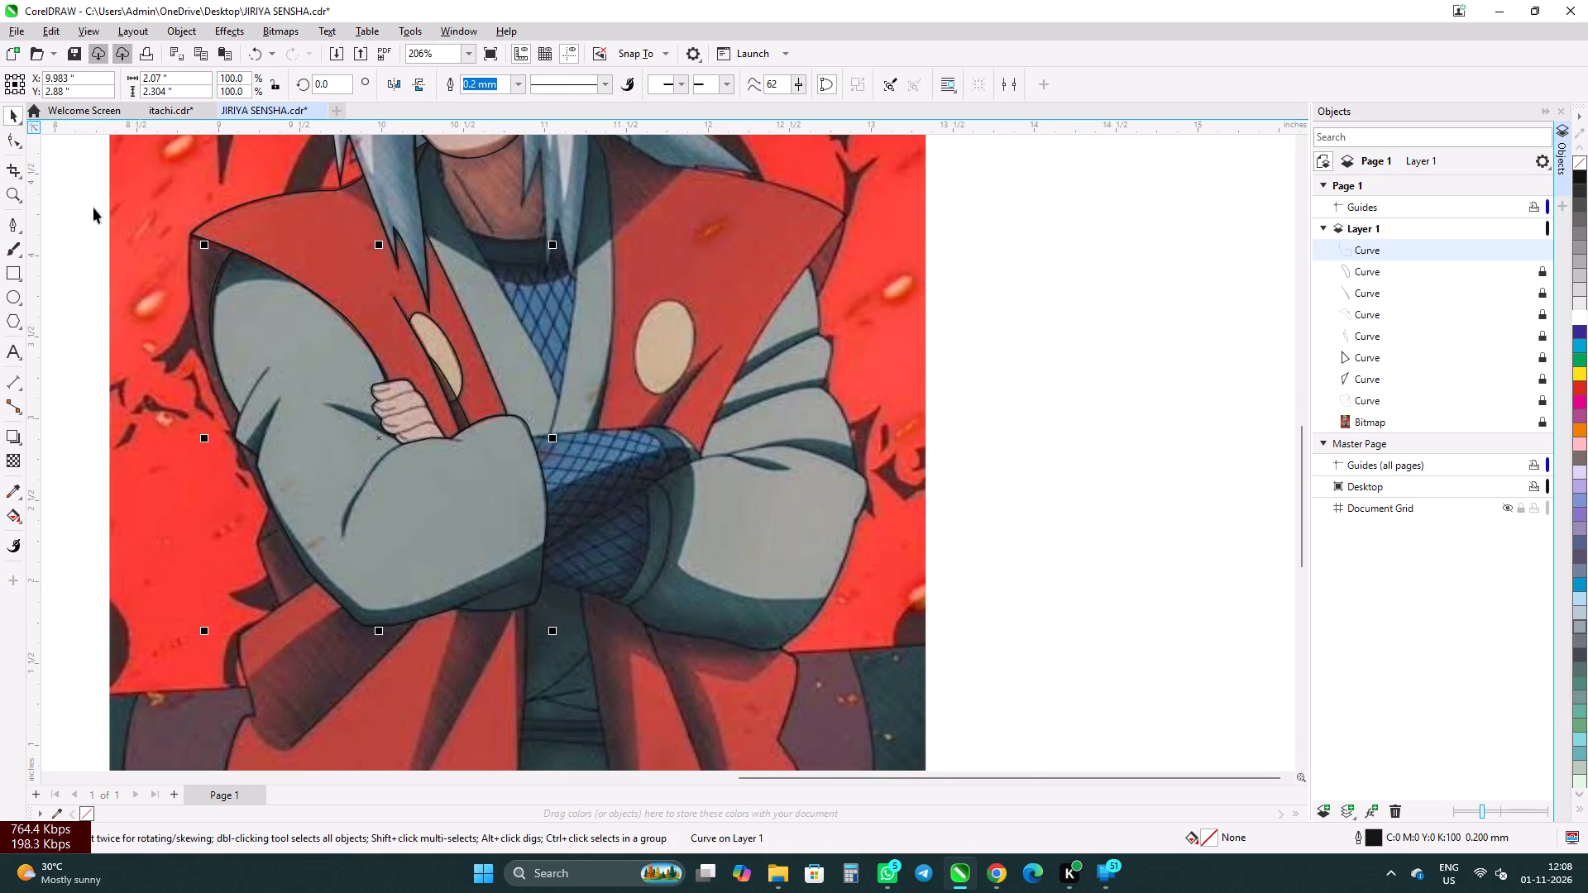
scroll(214, 322, up, 9)
scroll(245, 298, down, 6)
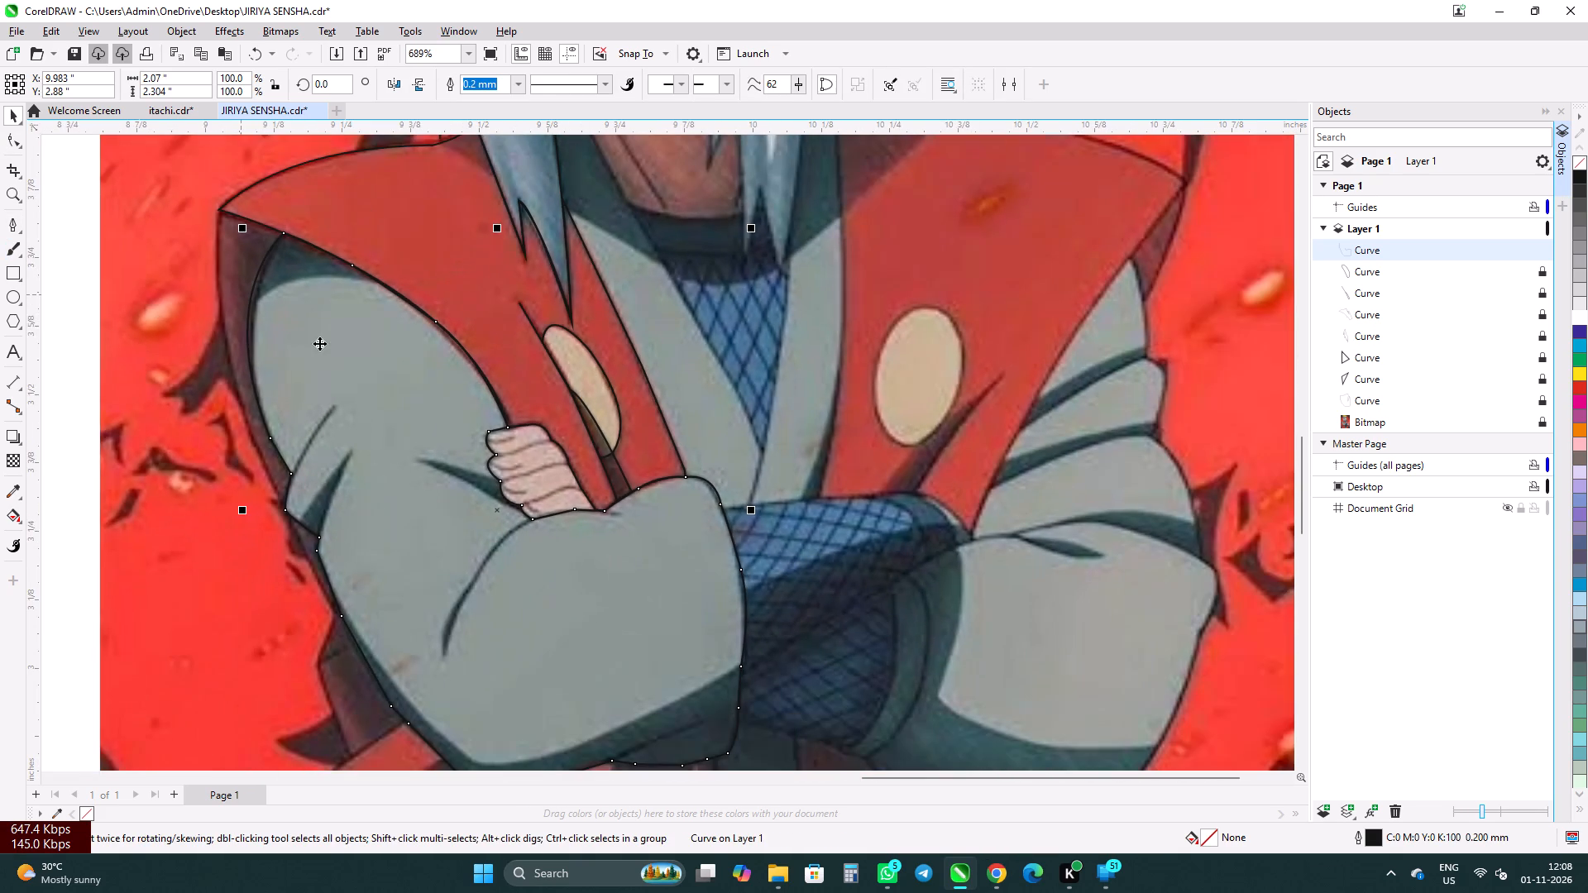
click(5, 146)
scroll(251, 319, up, 2)
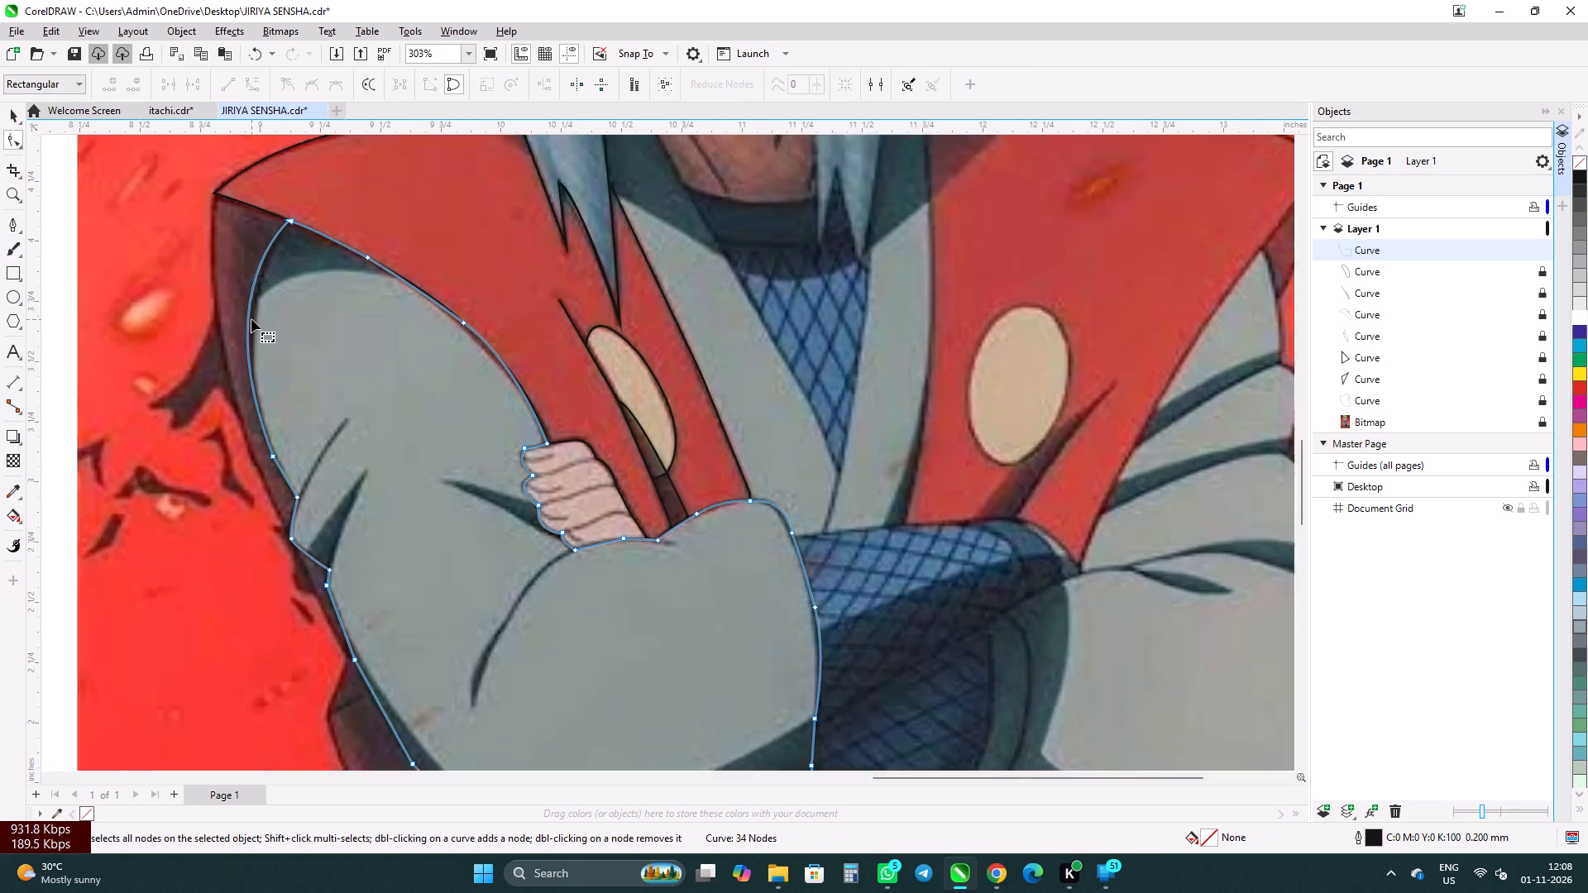
scroll(251, 319, up, 2)
click(280, 528)
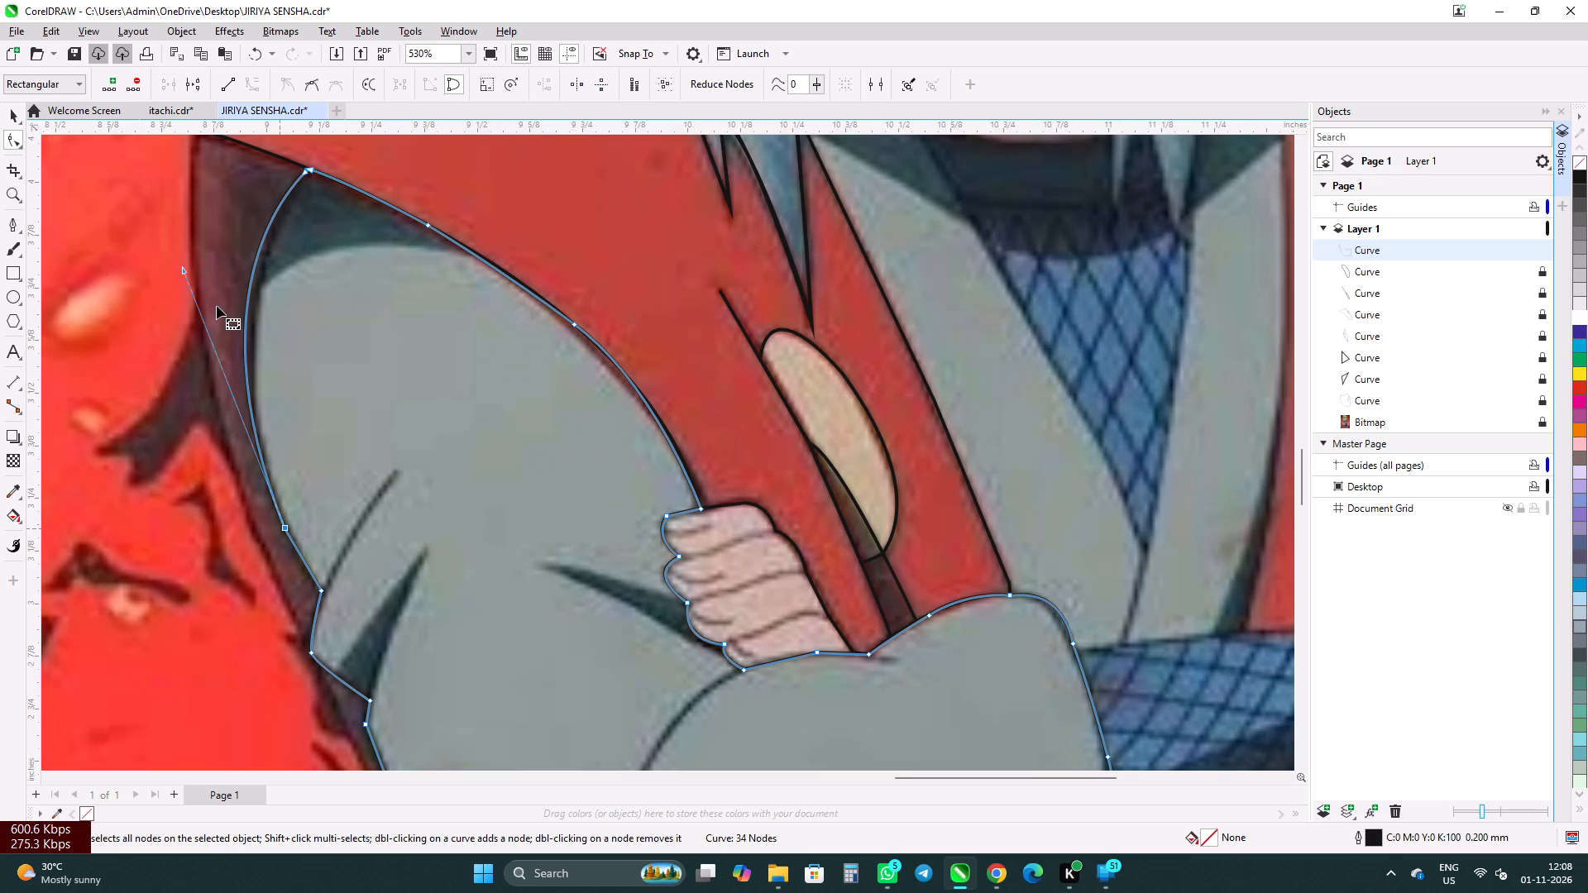
drag(183, 266, 189, 259)
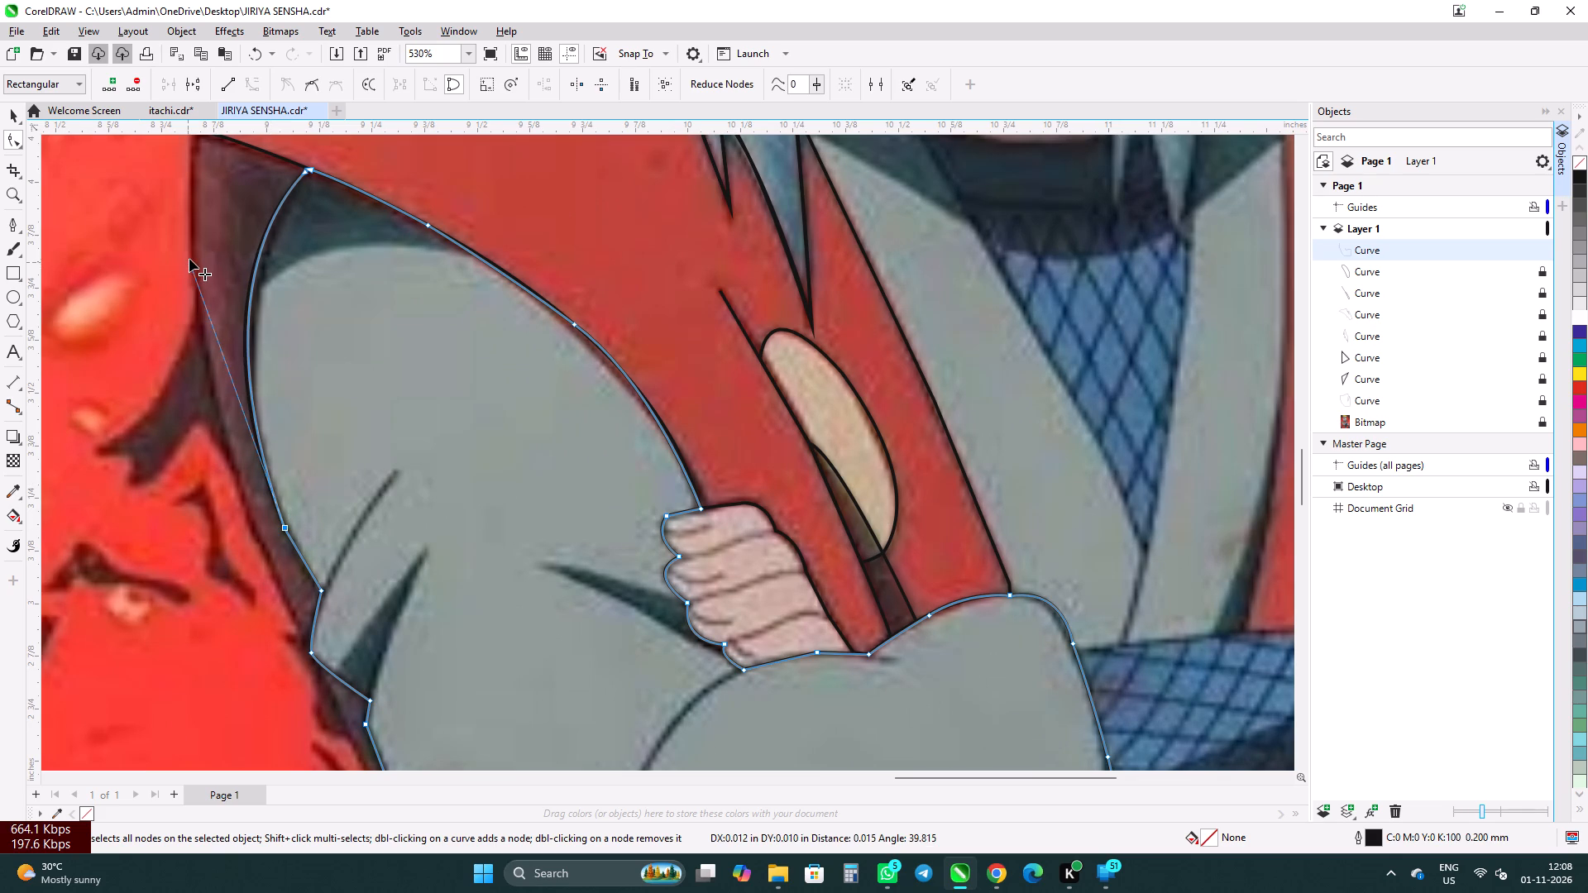
drag(189, 259, 195, 246)
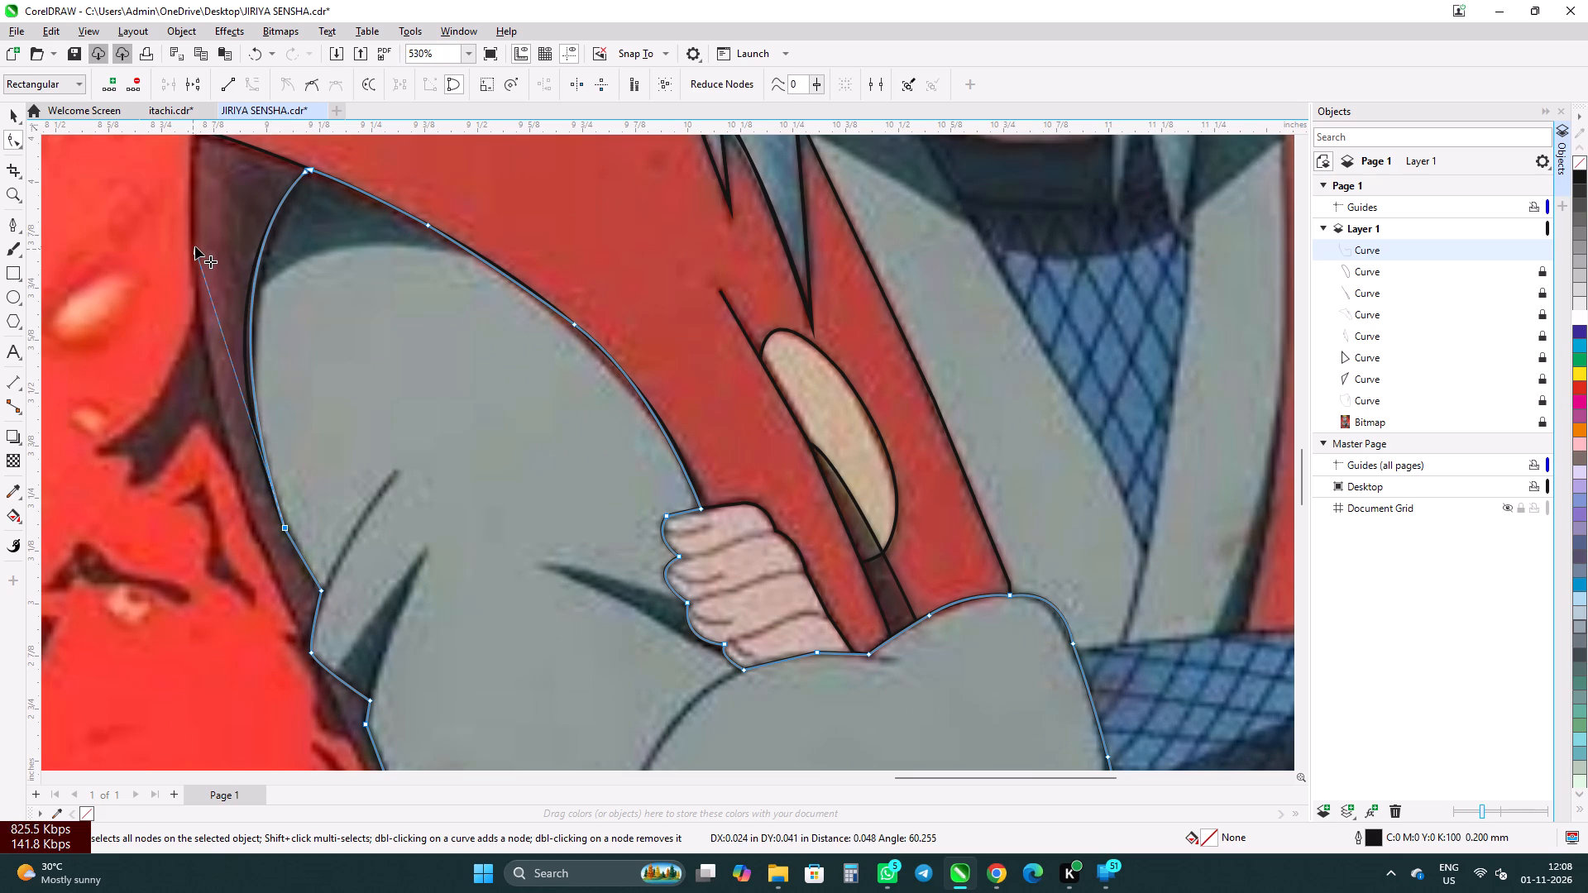
drag(195, 246, 196, 260)
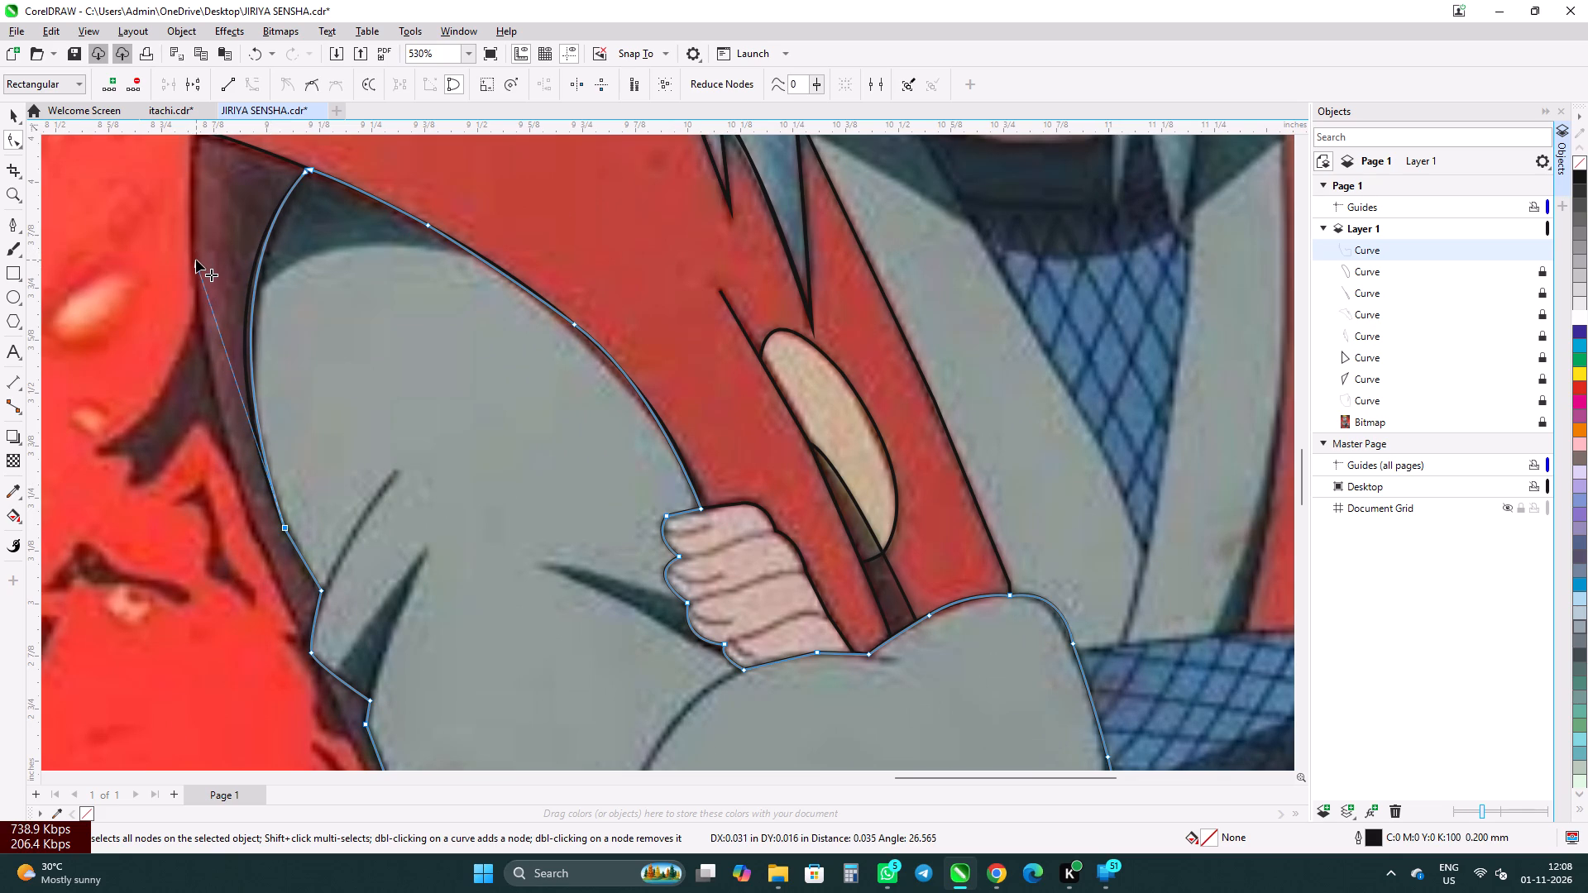
drag(196, 260, 190, 268)
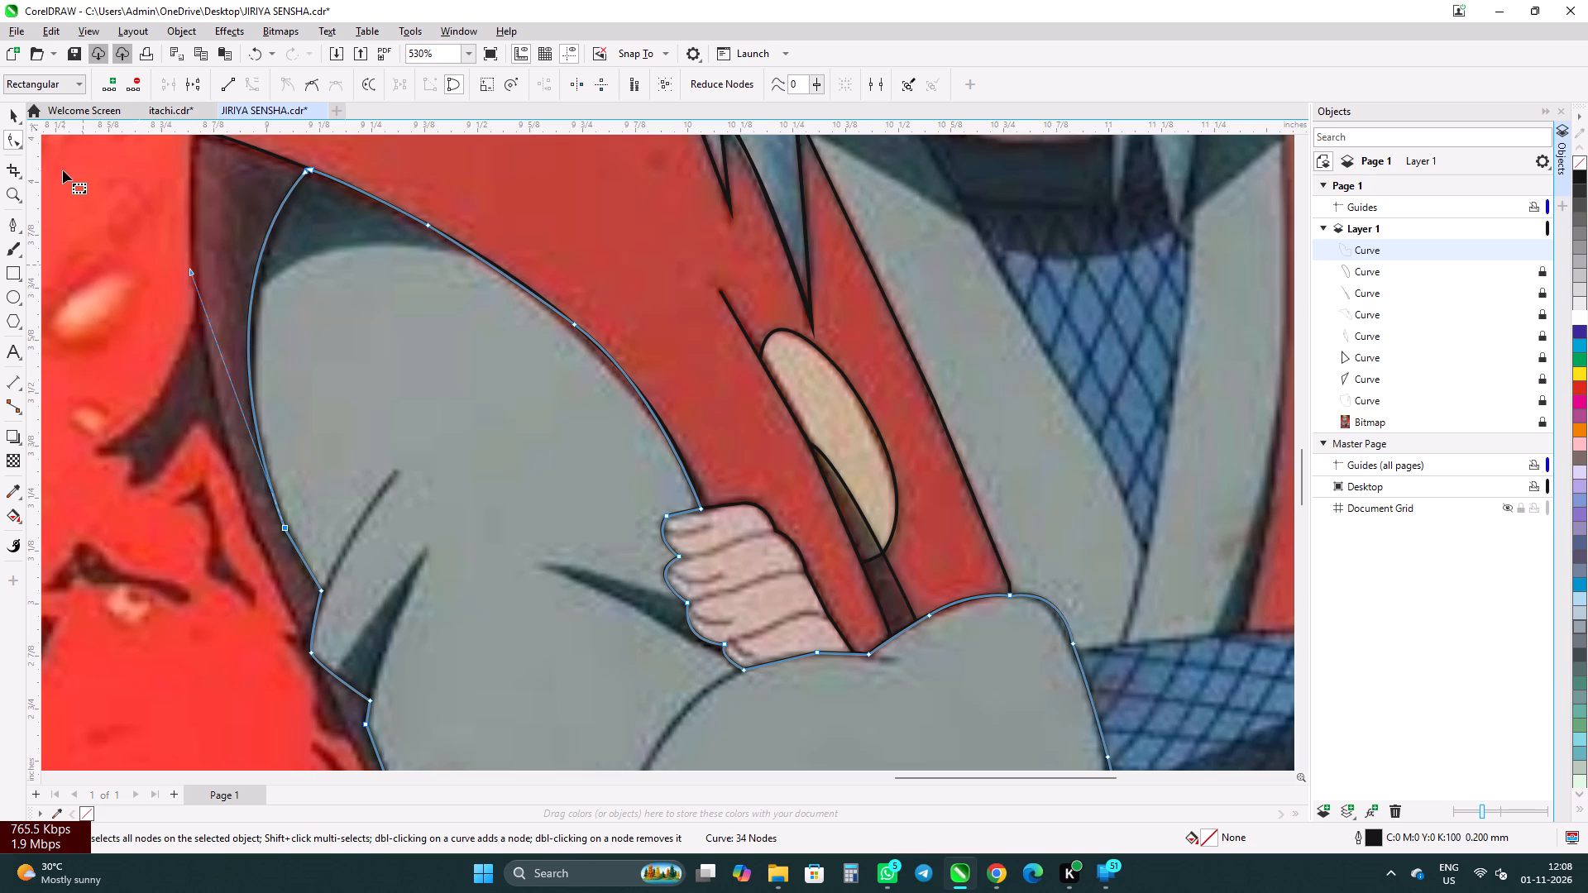
click(18, 120)
scroll(112, 349, down, 12)
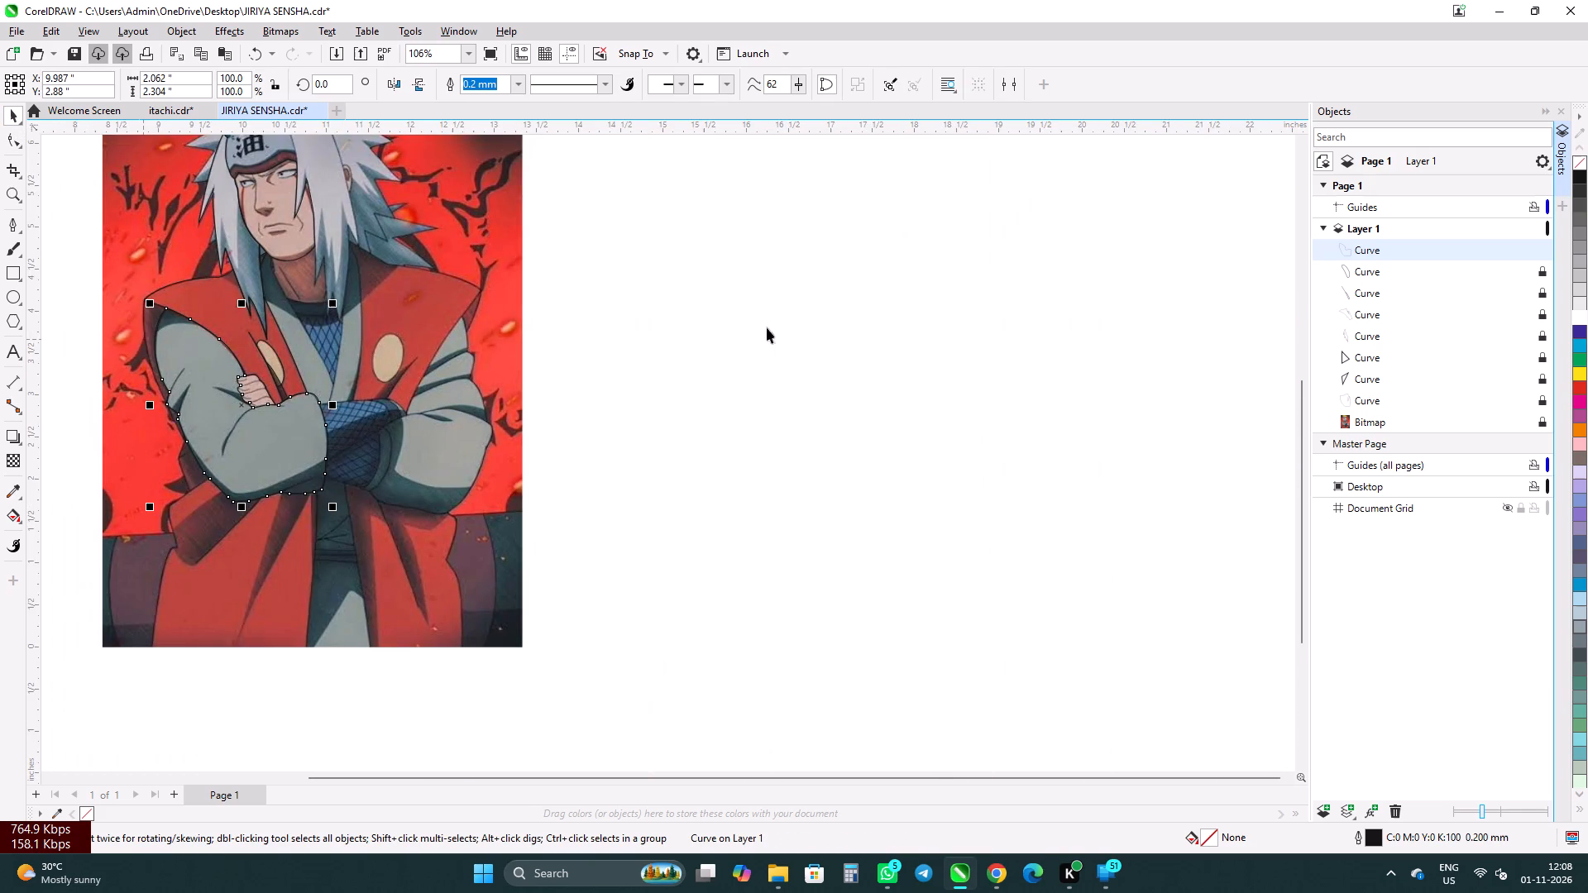
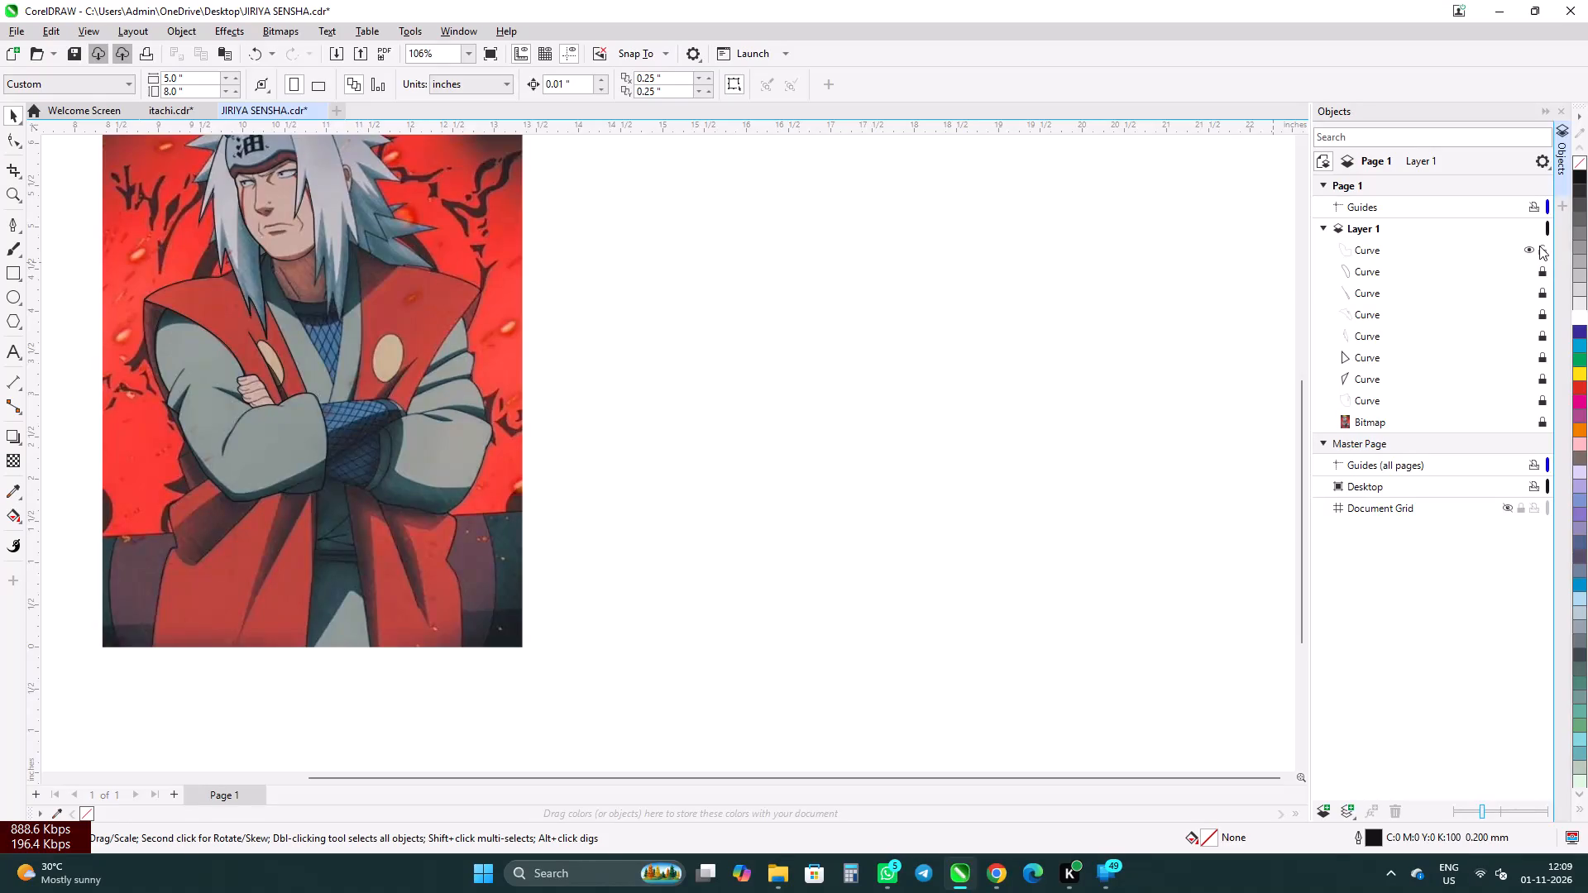
Lock the finished sleeve curve.
click(1542, 248)
Start a new Pen outline at the existing node beside the jaw and curve a short segment along the jawline to the neck's edge.
scroll(853, 292, down, 4)
scroll(567, 270, up, 4)
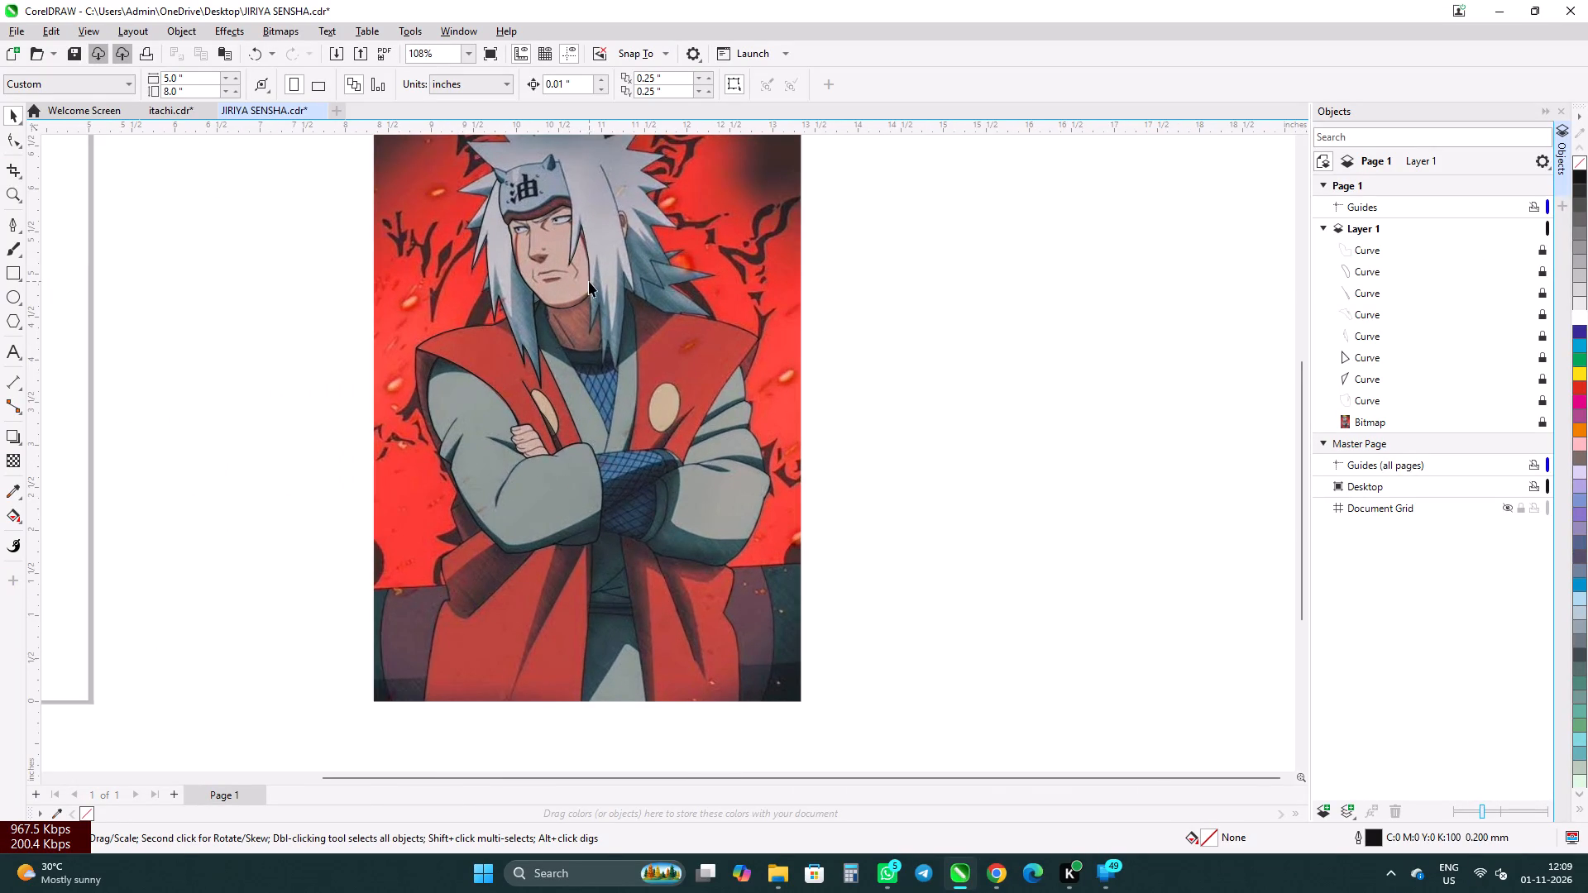
scroll(525, 412, up, 4)
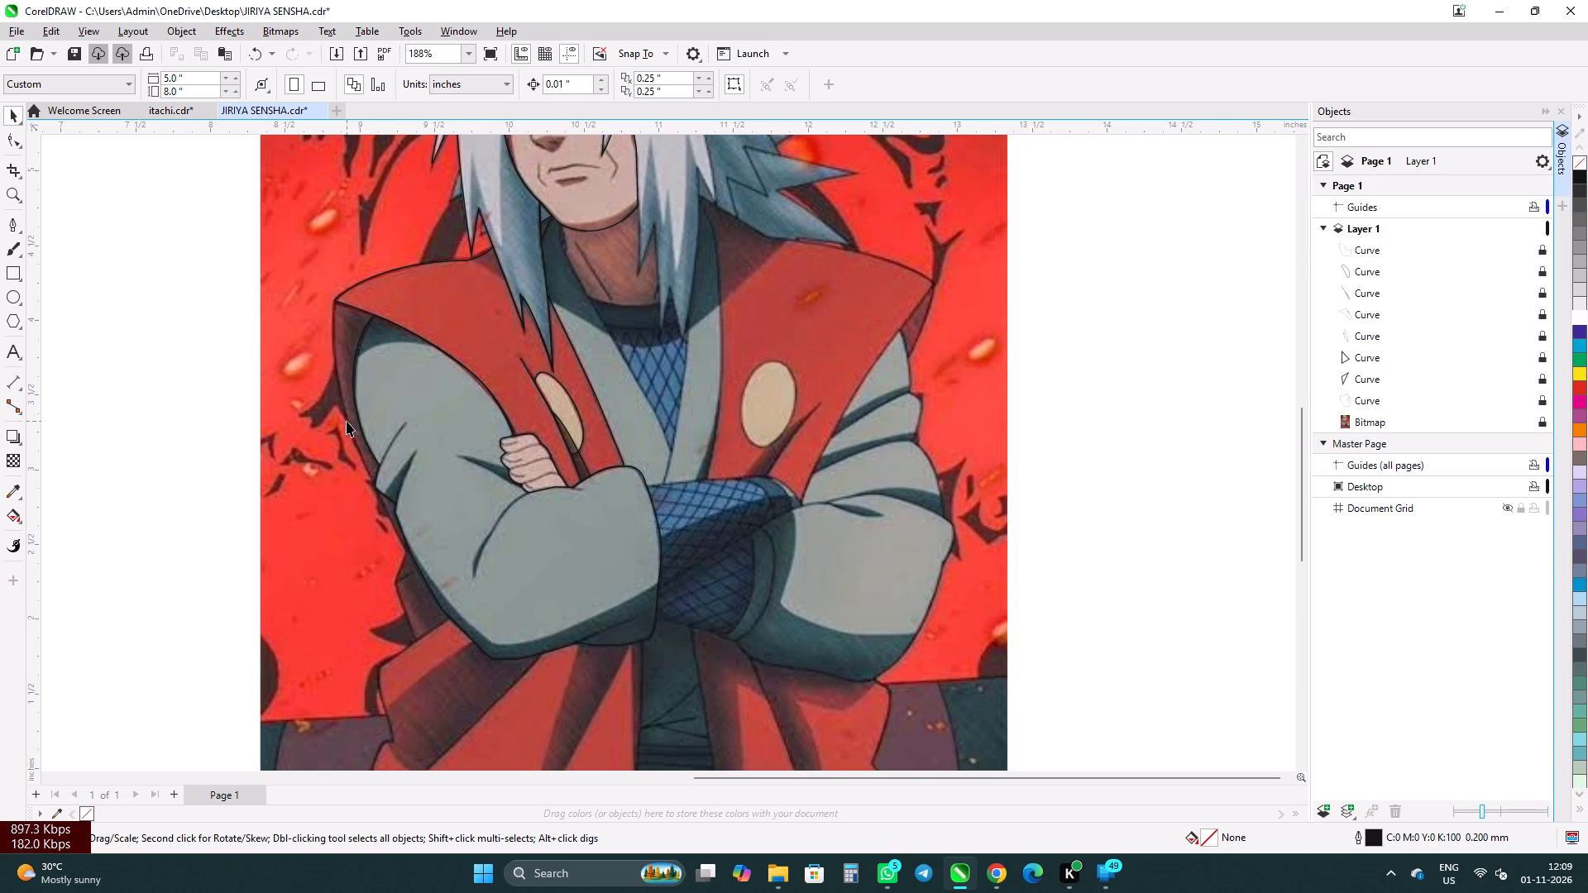
scroll(376, 430, down, 4)
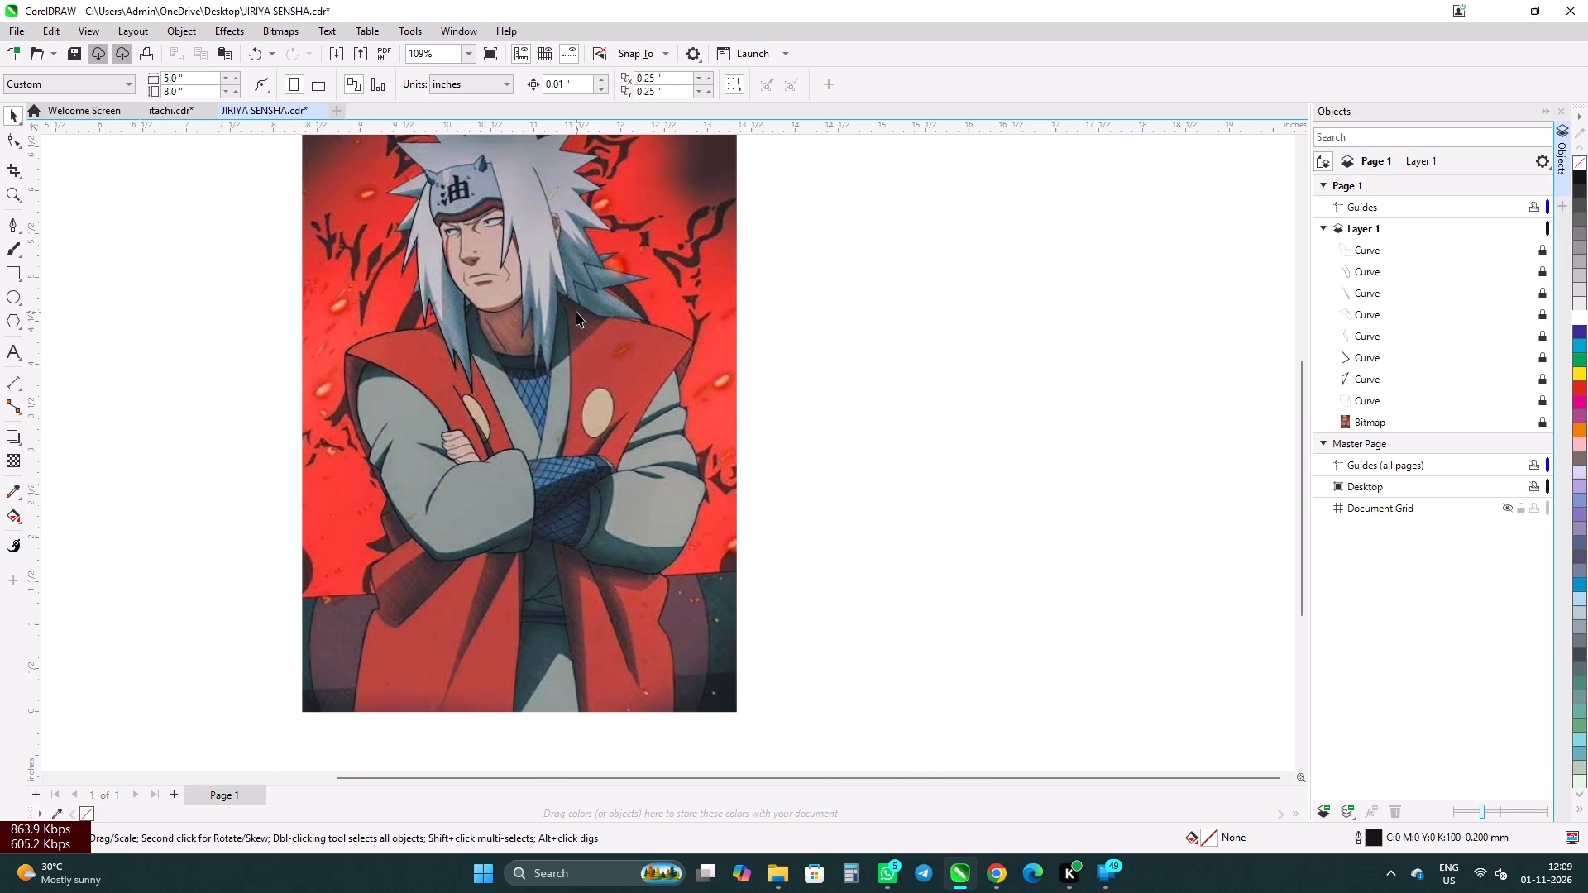
scroll(576, 312, up, 3)
scroll(441, 344, up, 3)
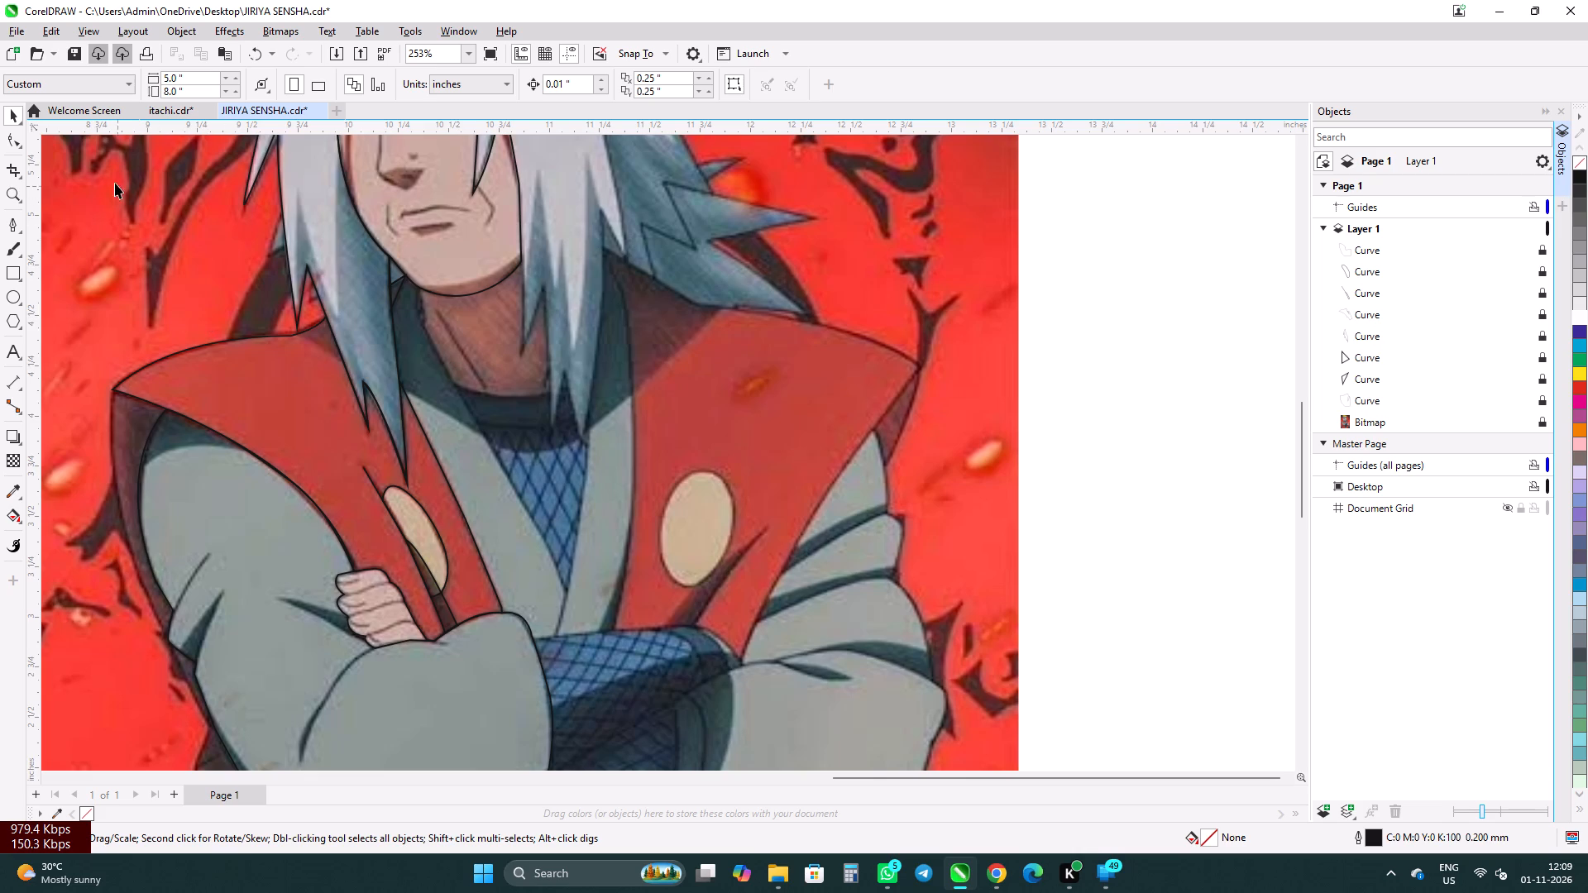
click(7, 228)
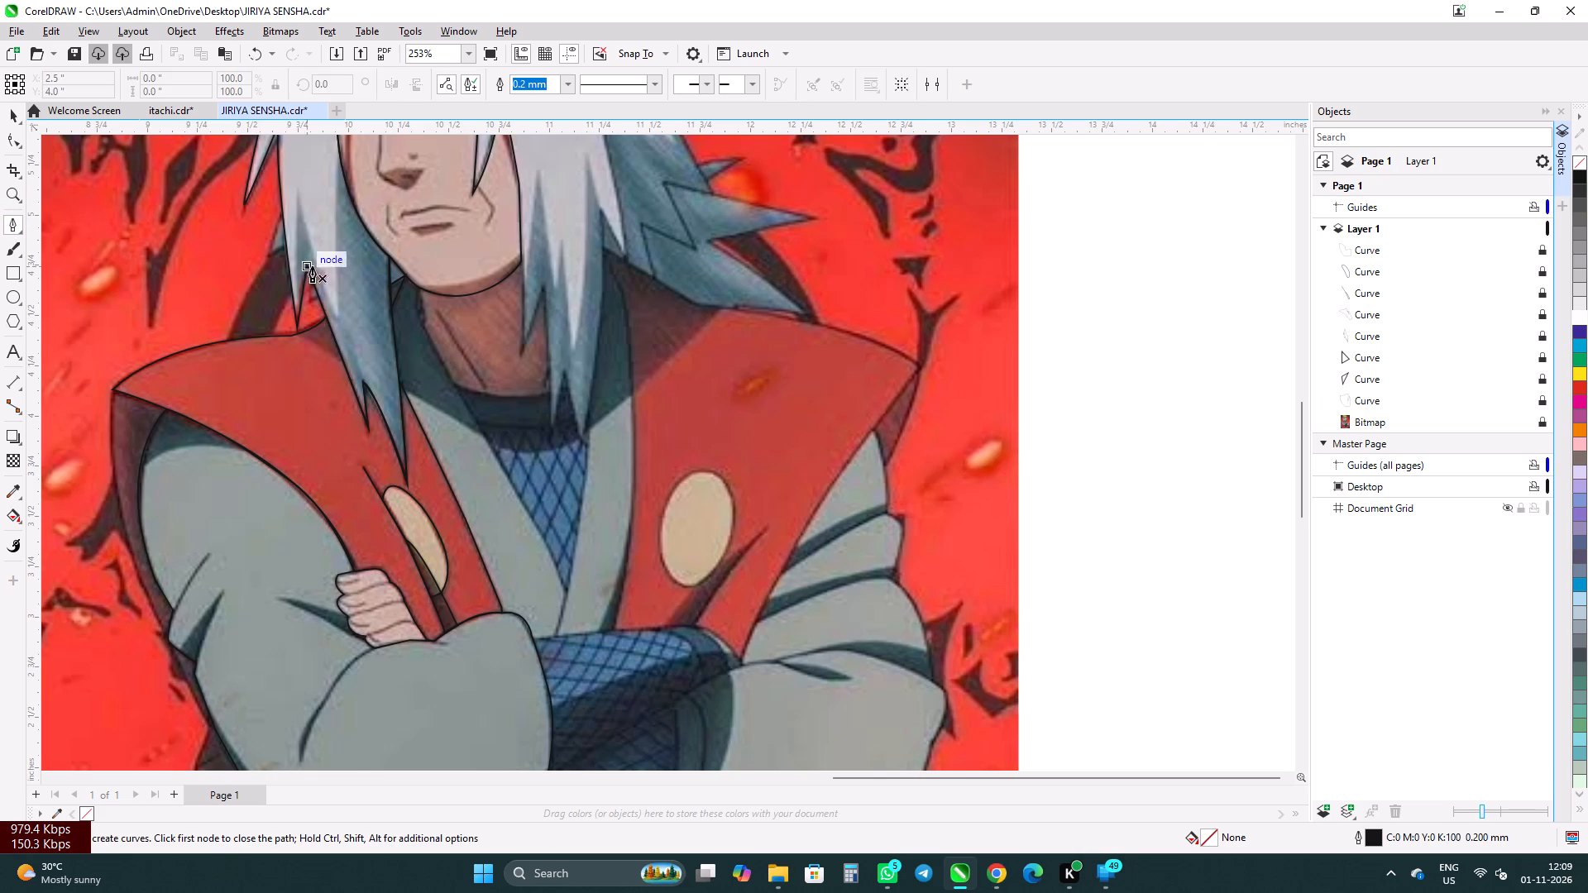
scroll(456, 303, up, 8)
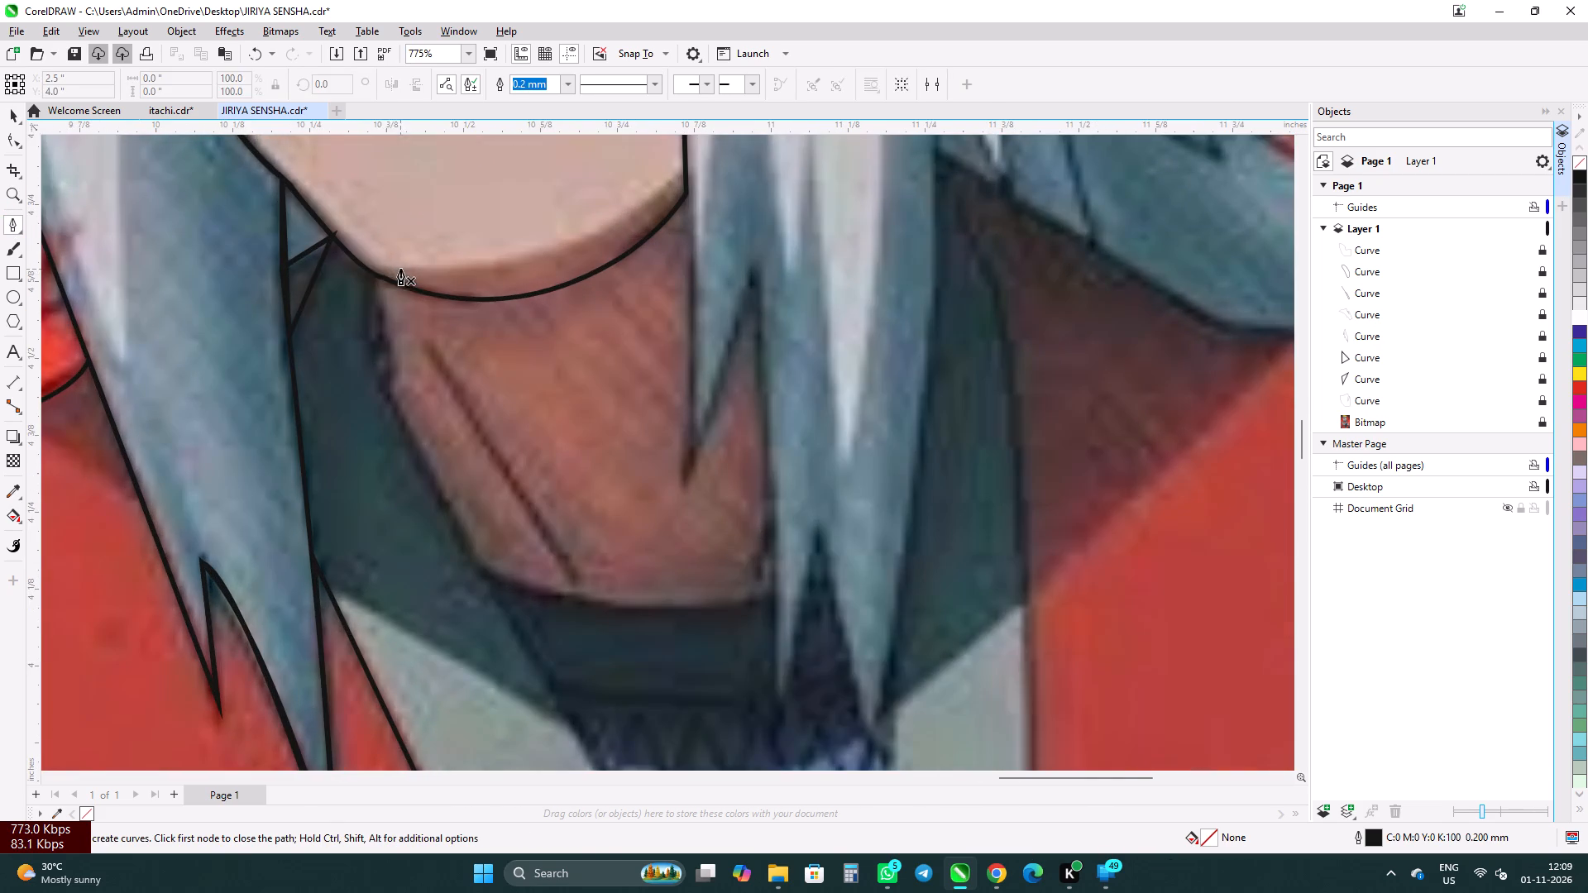
scroll(361, 258, up, 7)
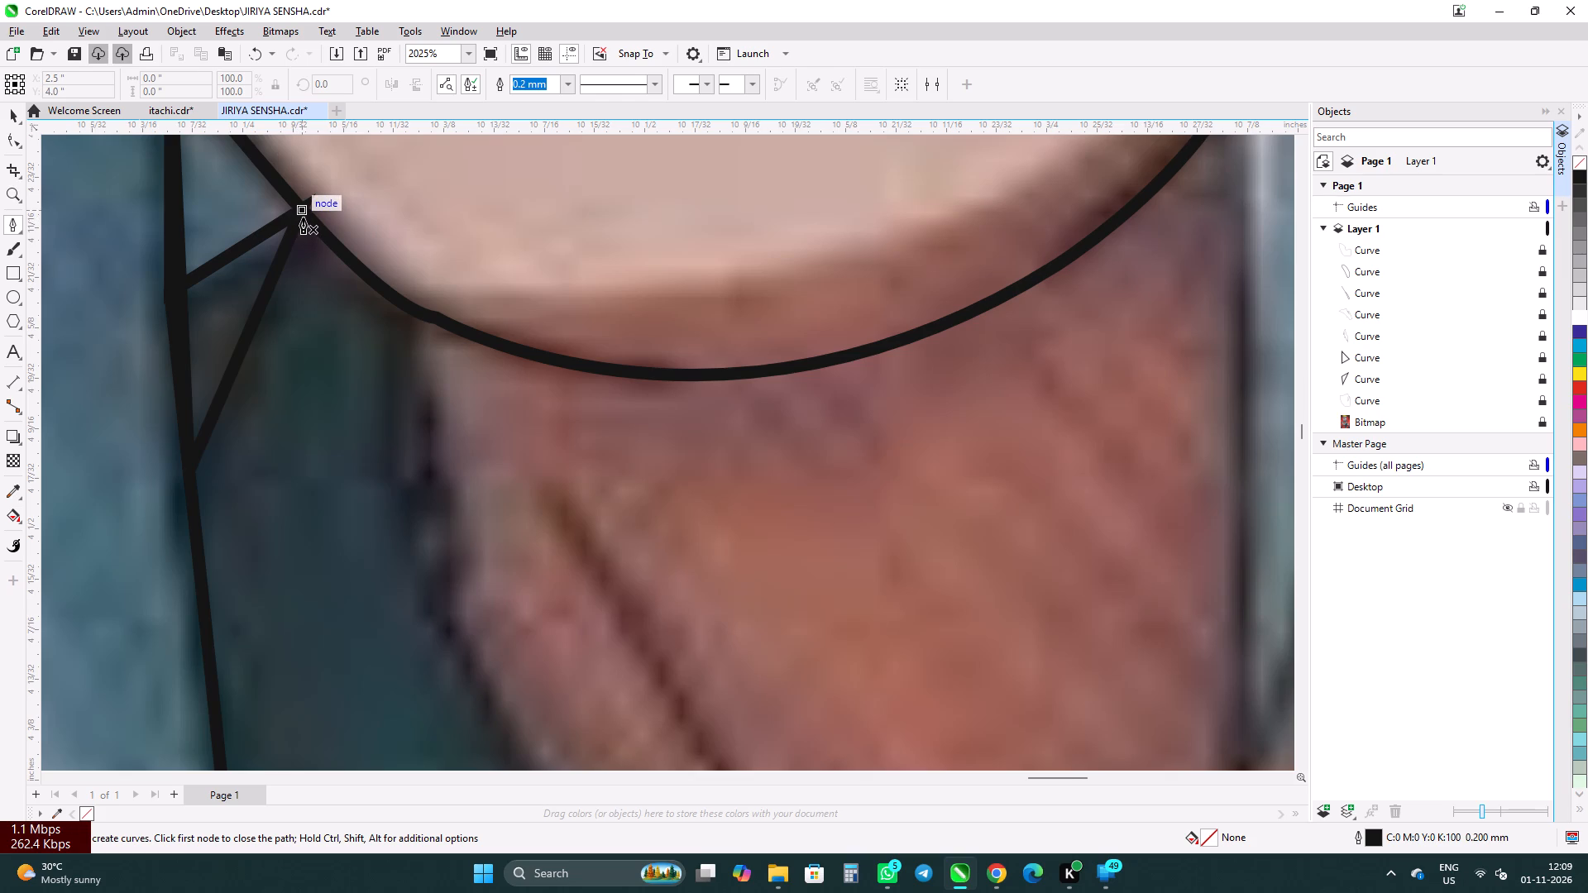
click(303, 217)
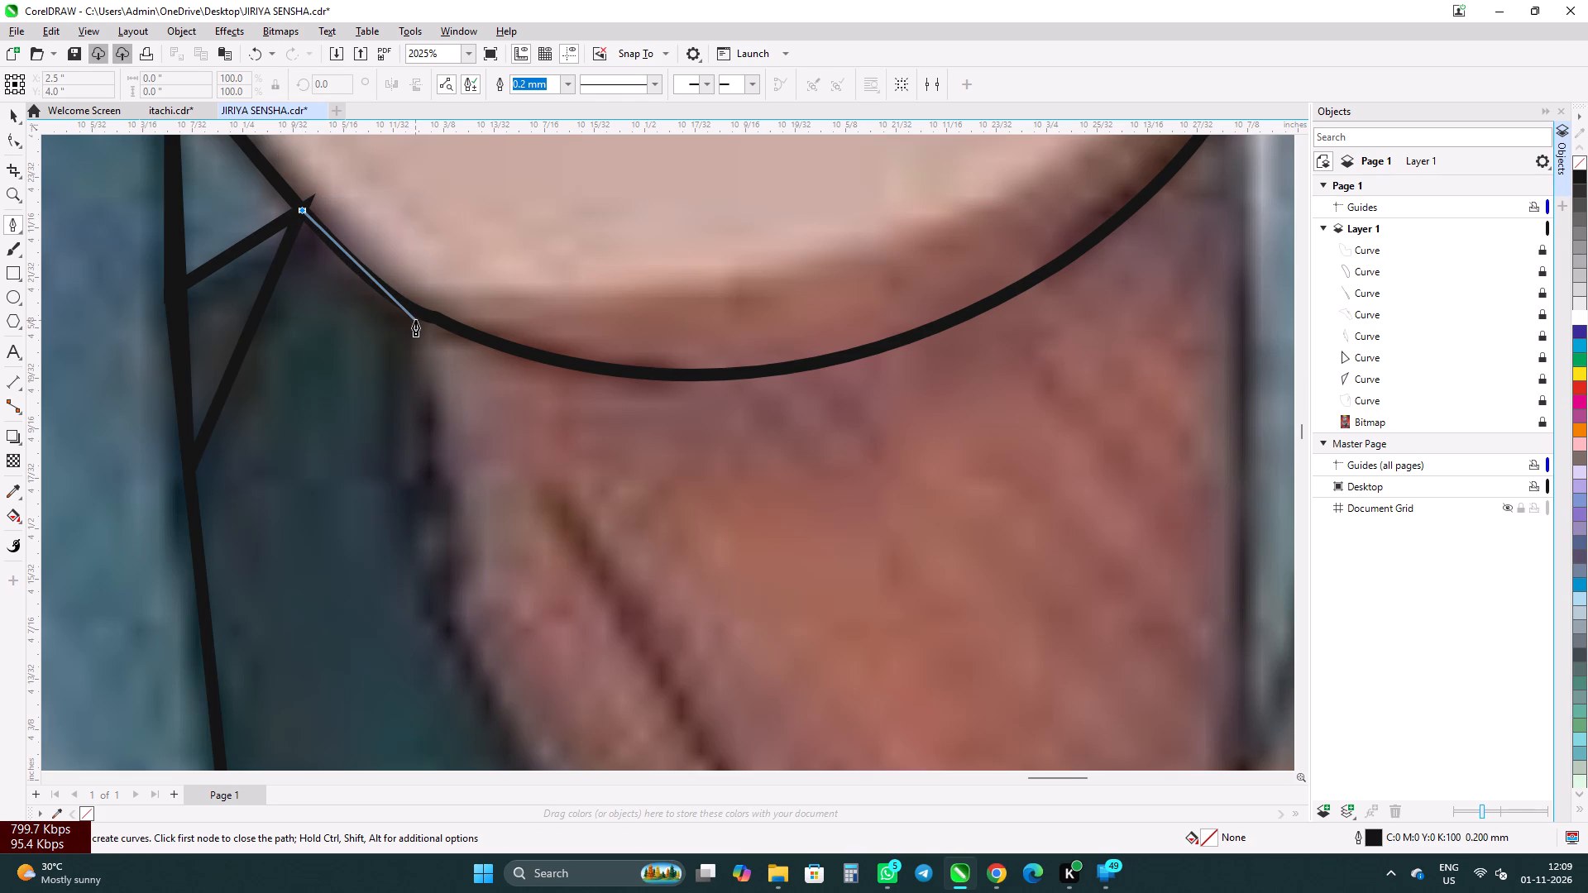
drag(415, 320, 447, 332)
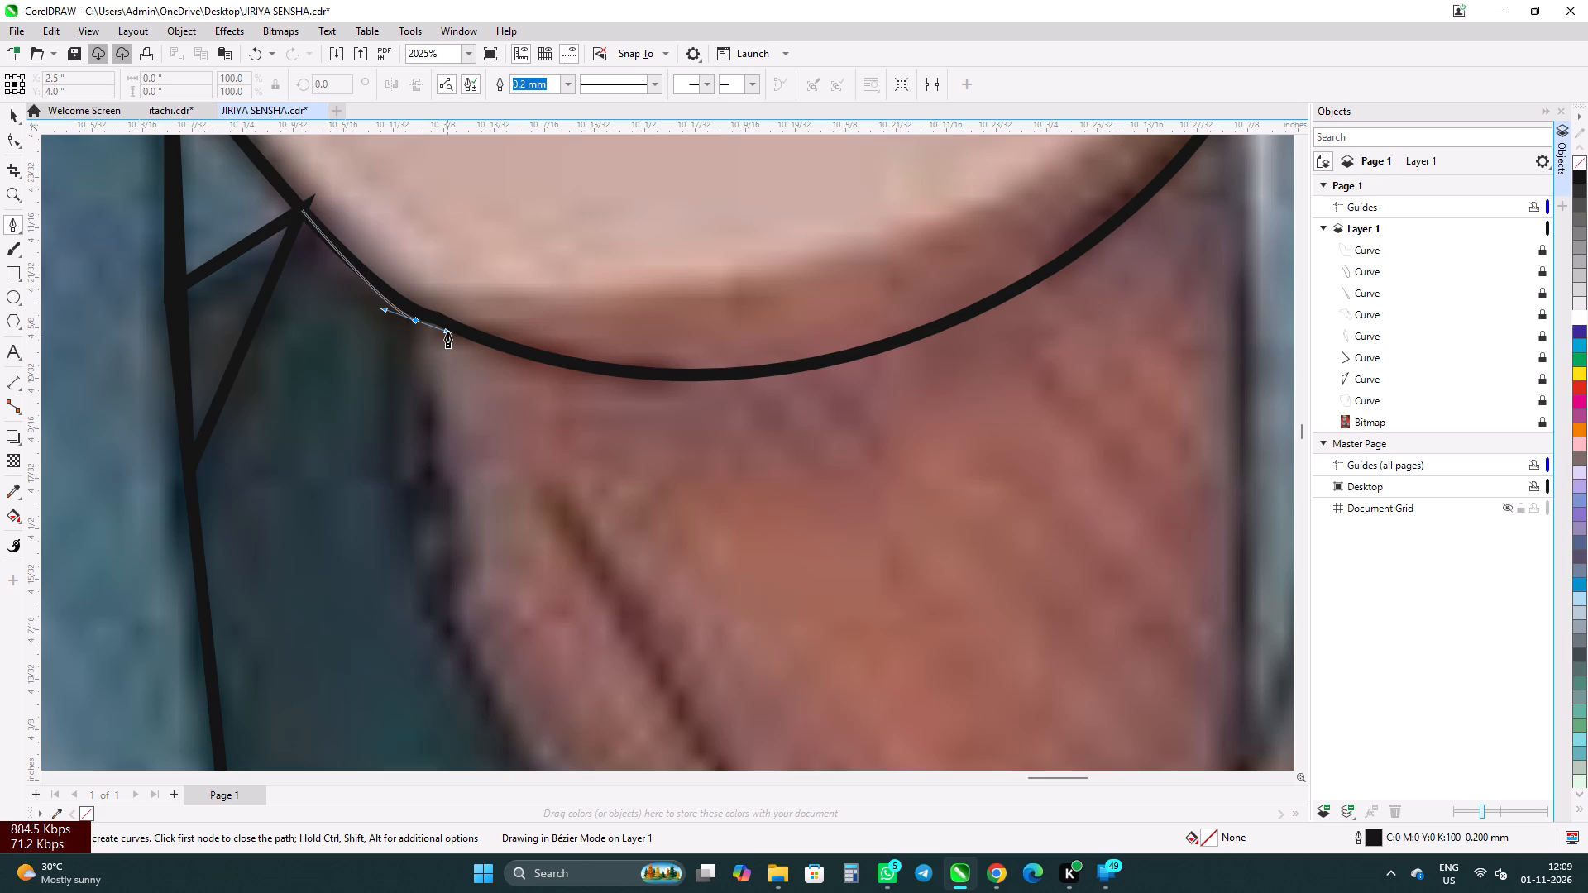
drag(447, 332, 462, 340)
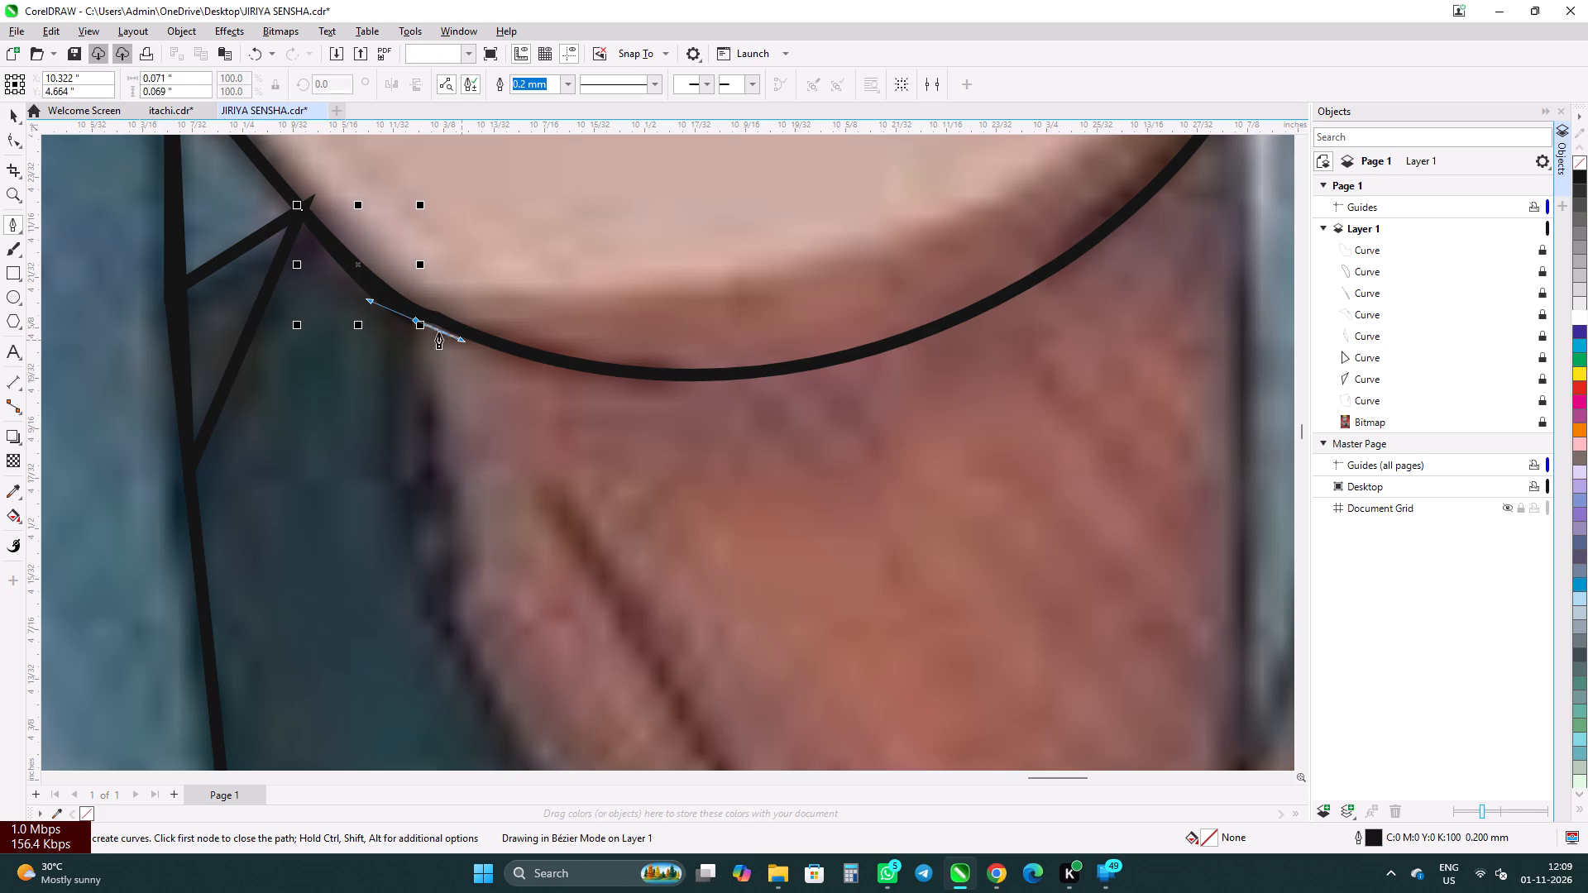
alt+click(412, 322)
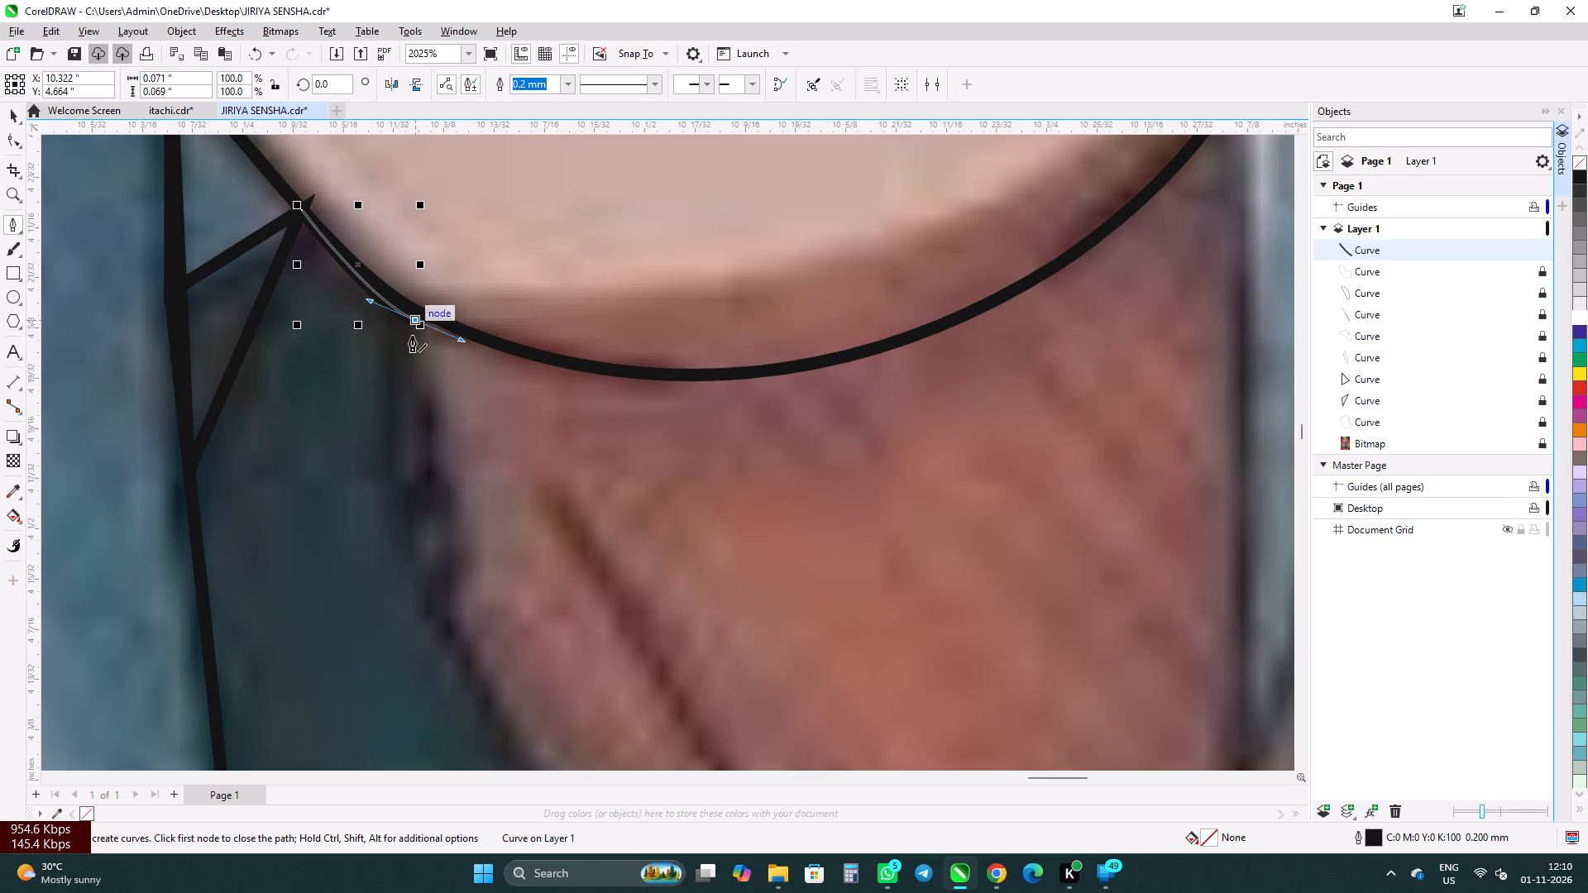
alt+click(415, 323)
Continue the outline down the neck's edge with a curved segment, then along the grey lapel's inner edge beside the blue mesh.
scroll(414, 478, down, 5)
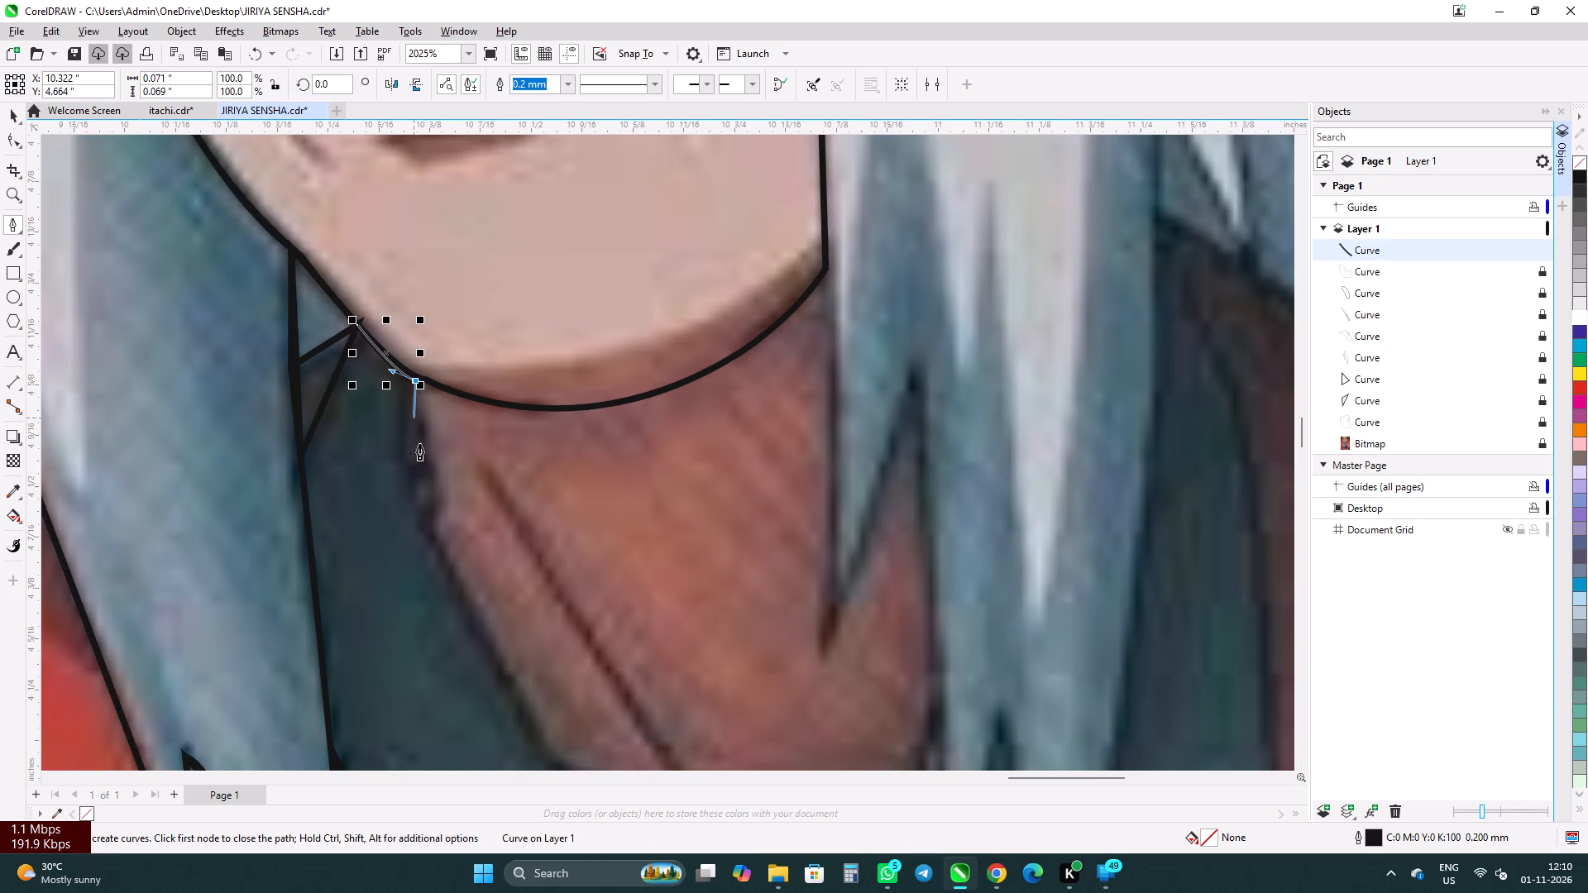
drag(430, 528, 457, 586)
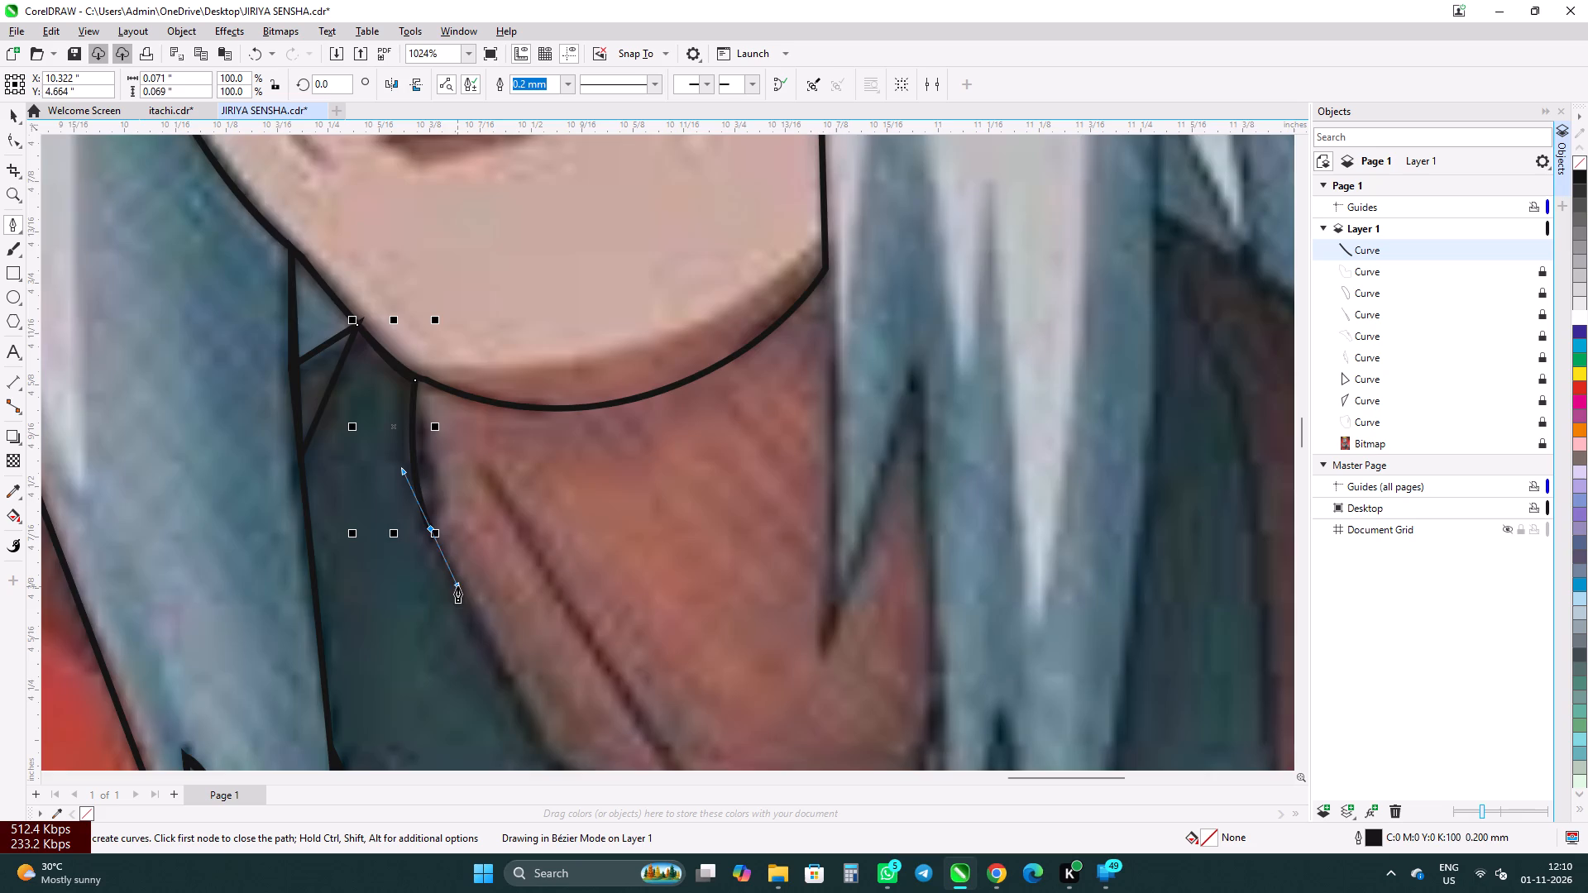
scroll(432, 483, down, 5)
click(501, 605)
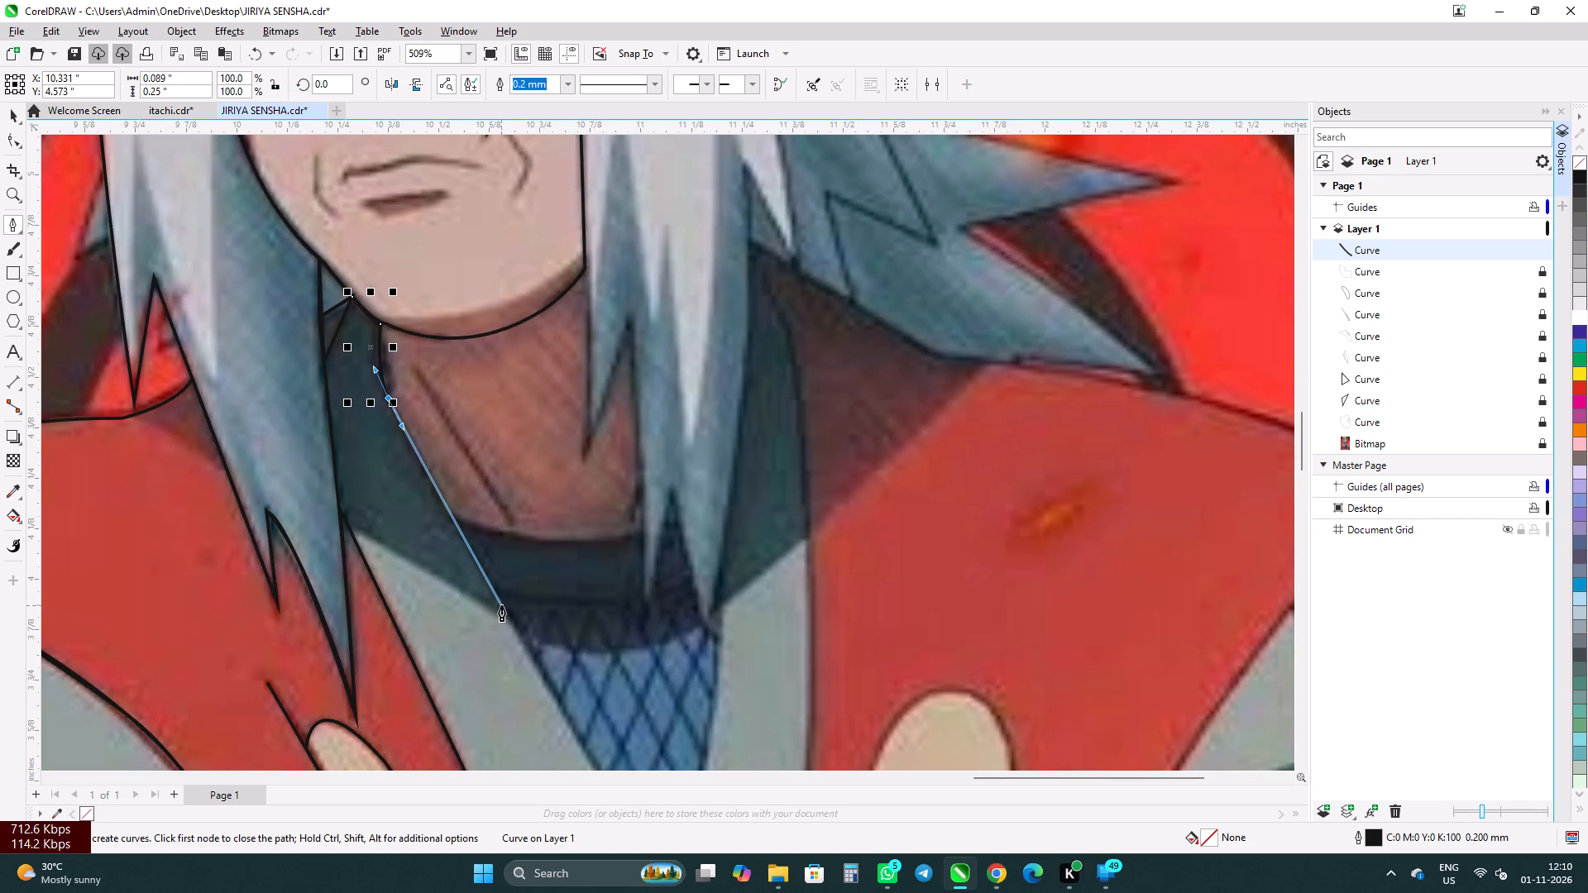
scroll(330, 387, down, 6)
scroll(495, 666, up, 5)
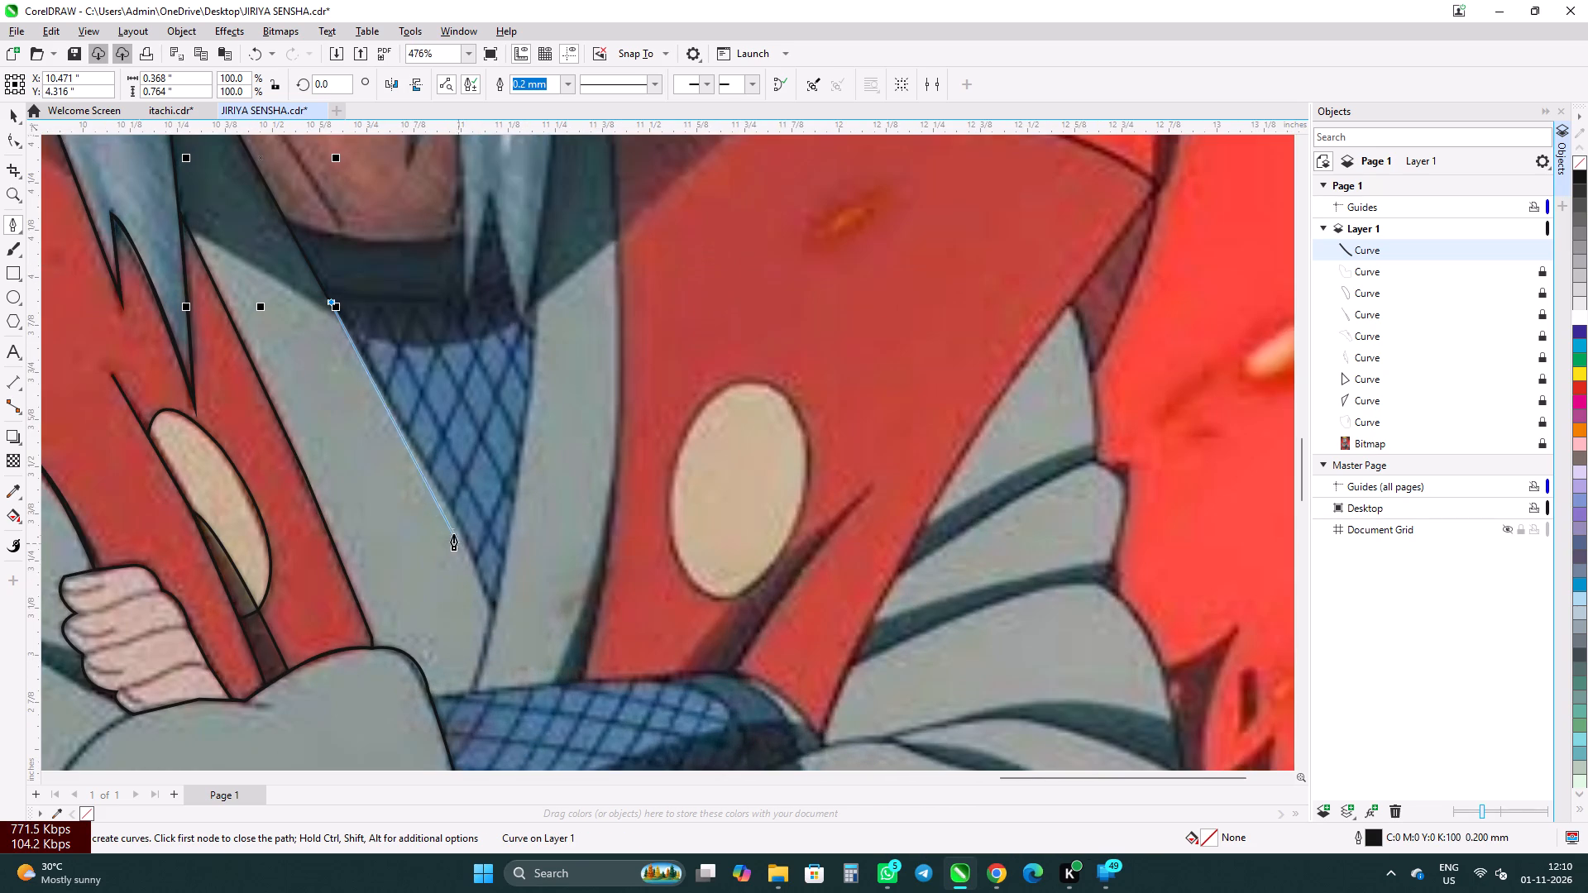
click(439, 494)
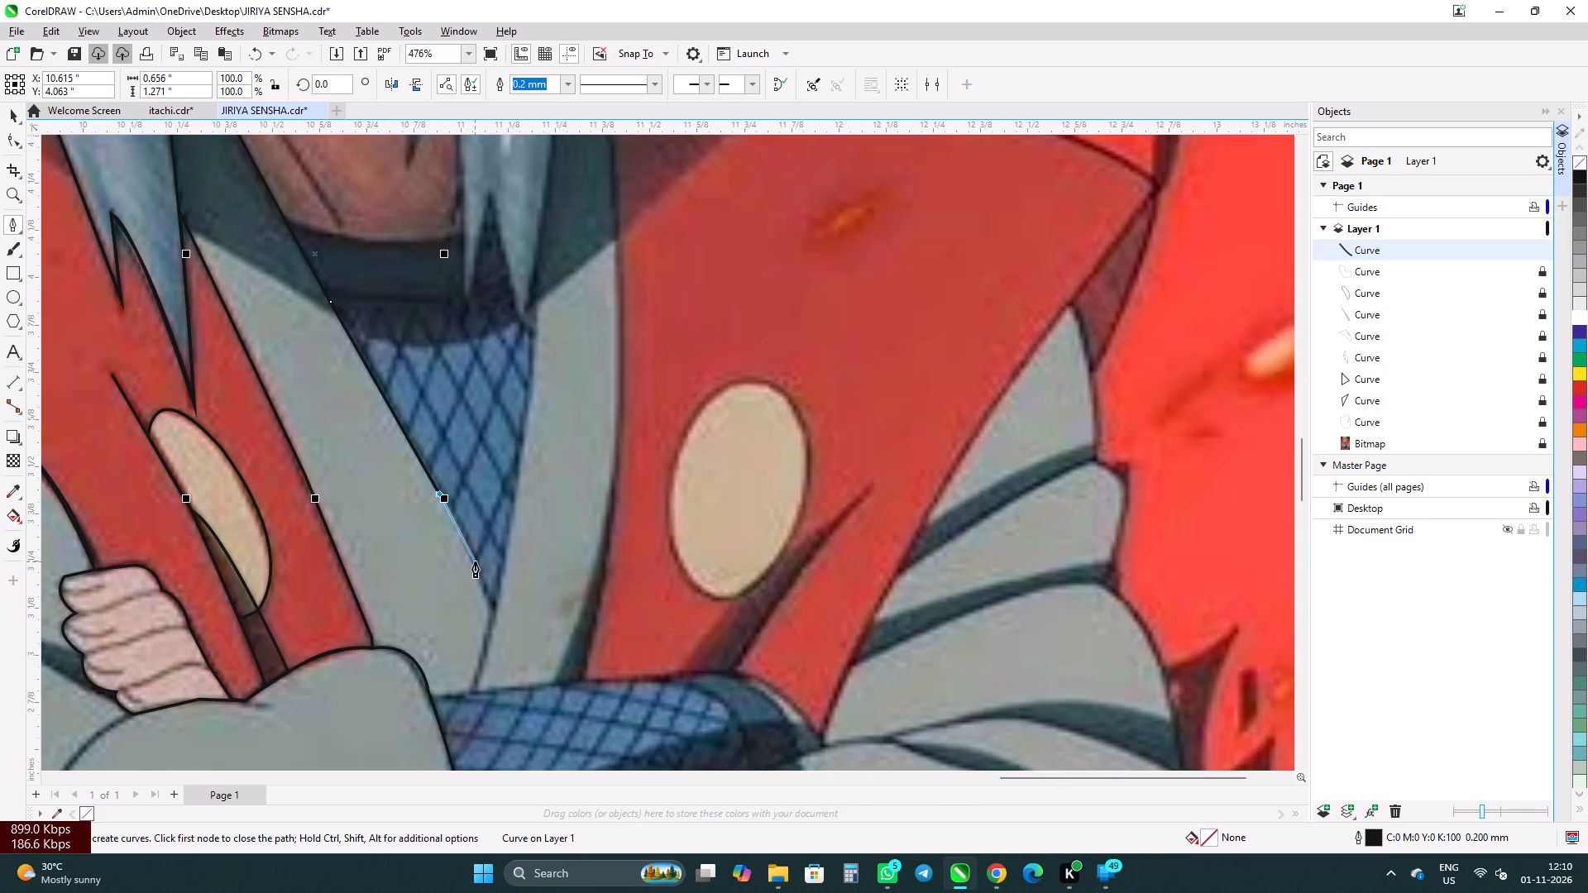
Curve the outline to the bottom point of the blue mesh where the grey lapels meet, and make that end node a corner.
drag(492, 606, 502, 640)
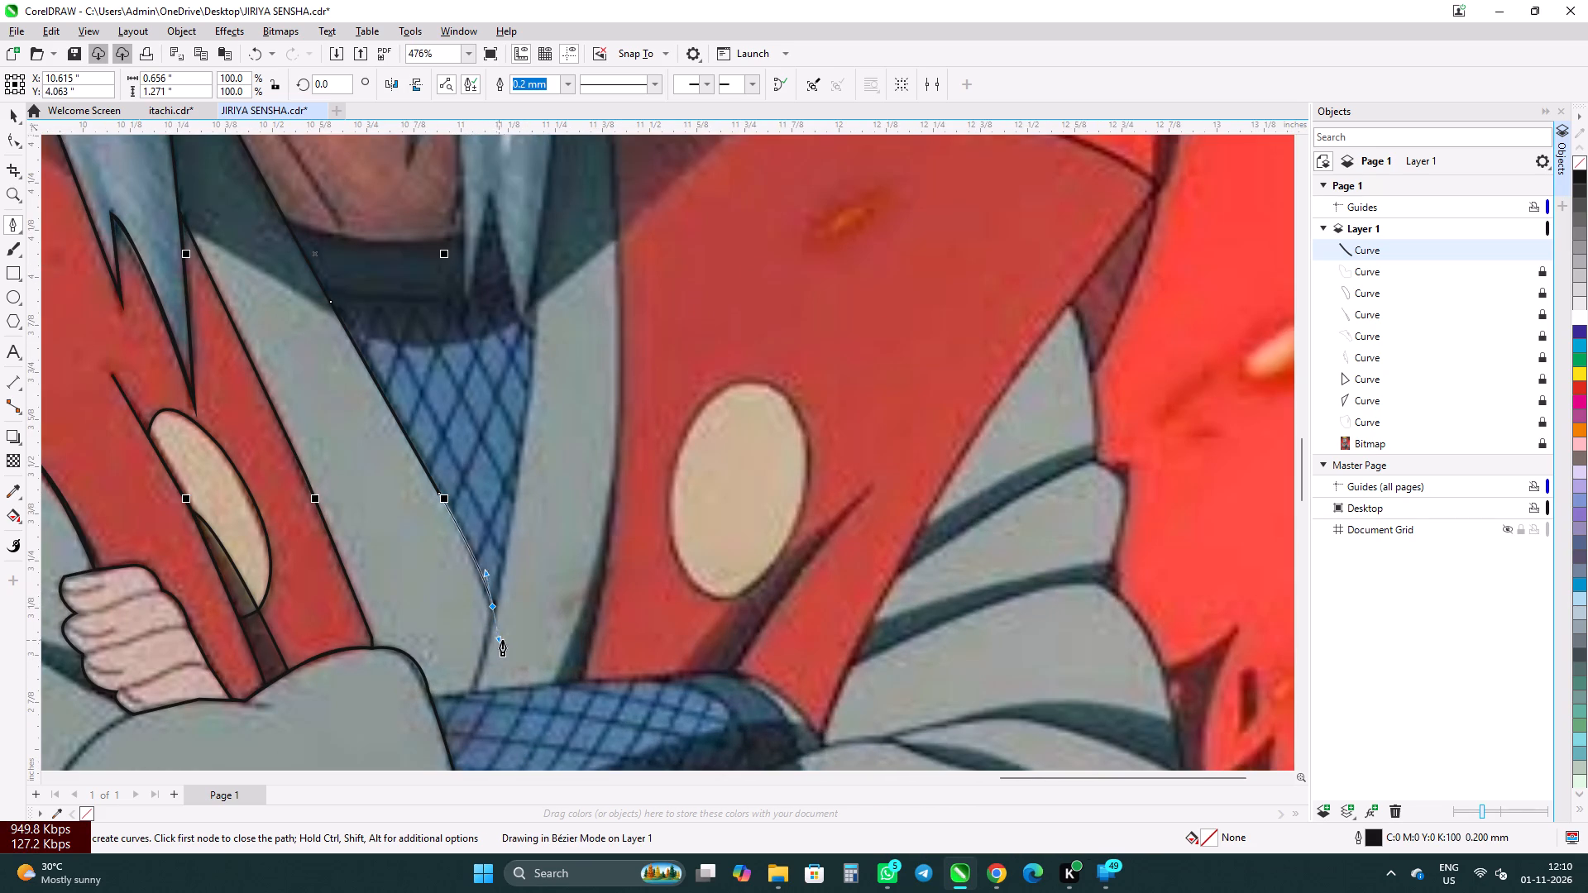
drag(502, 640, 508, 643)
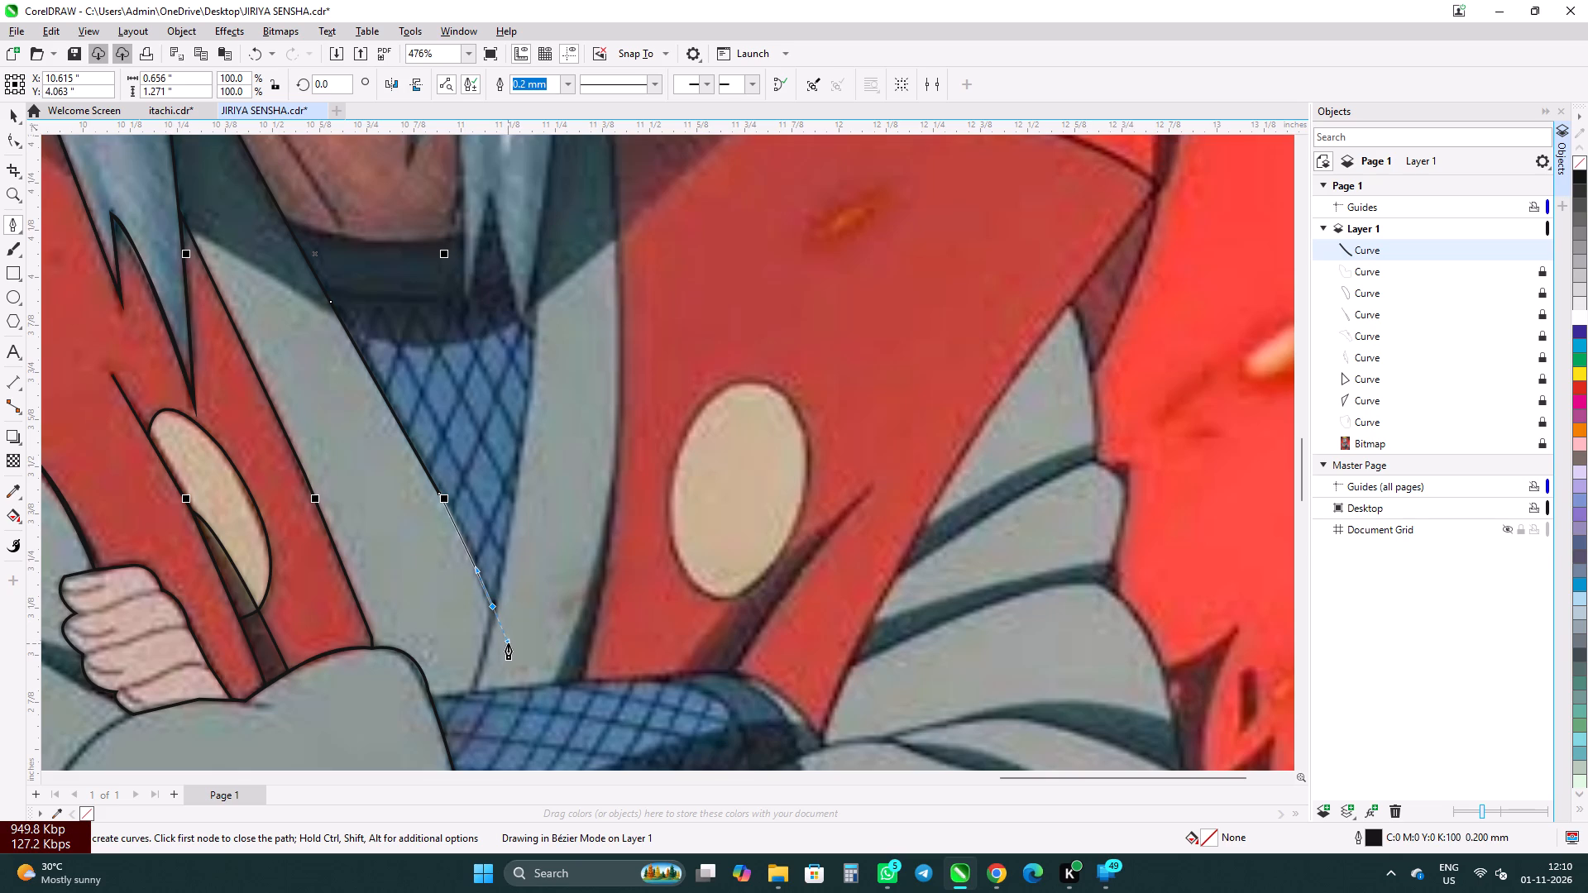
drag(508, 643, 506, 645)
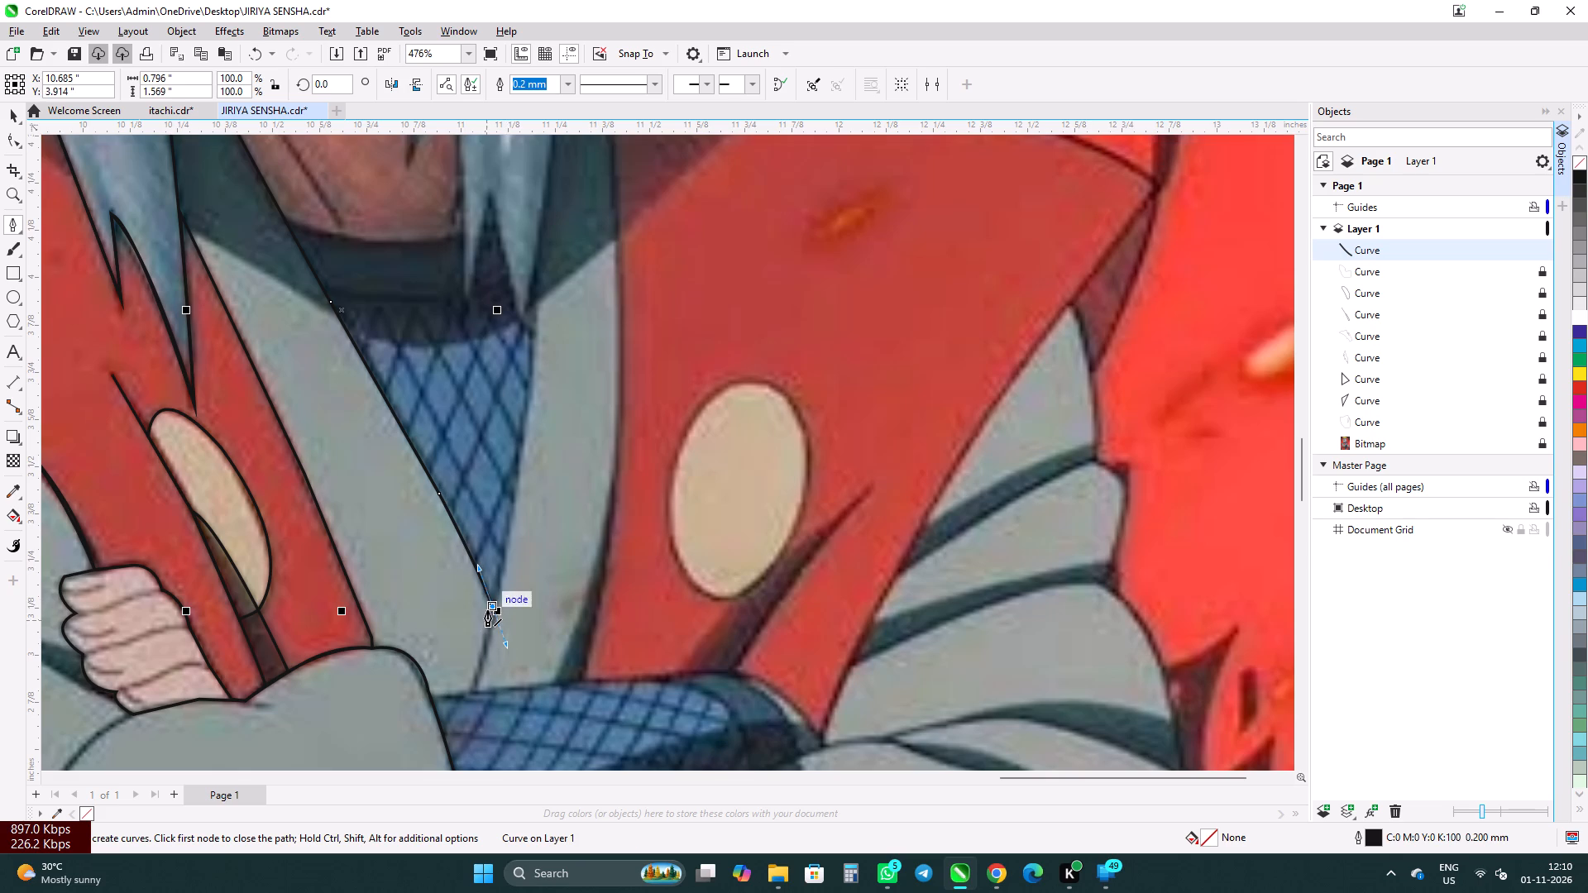
alt+click(487, 610)
alt+click(492, 598)
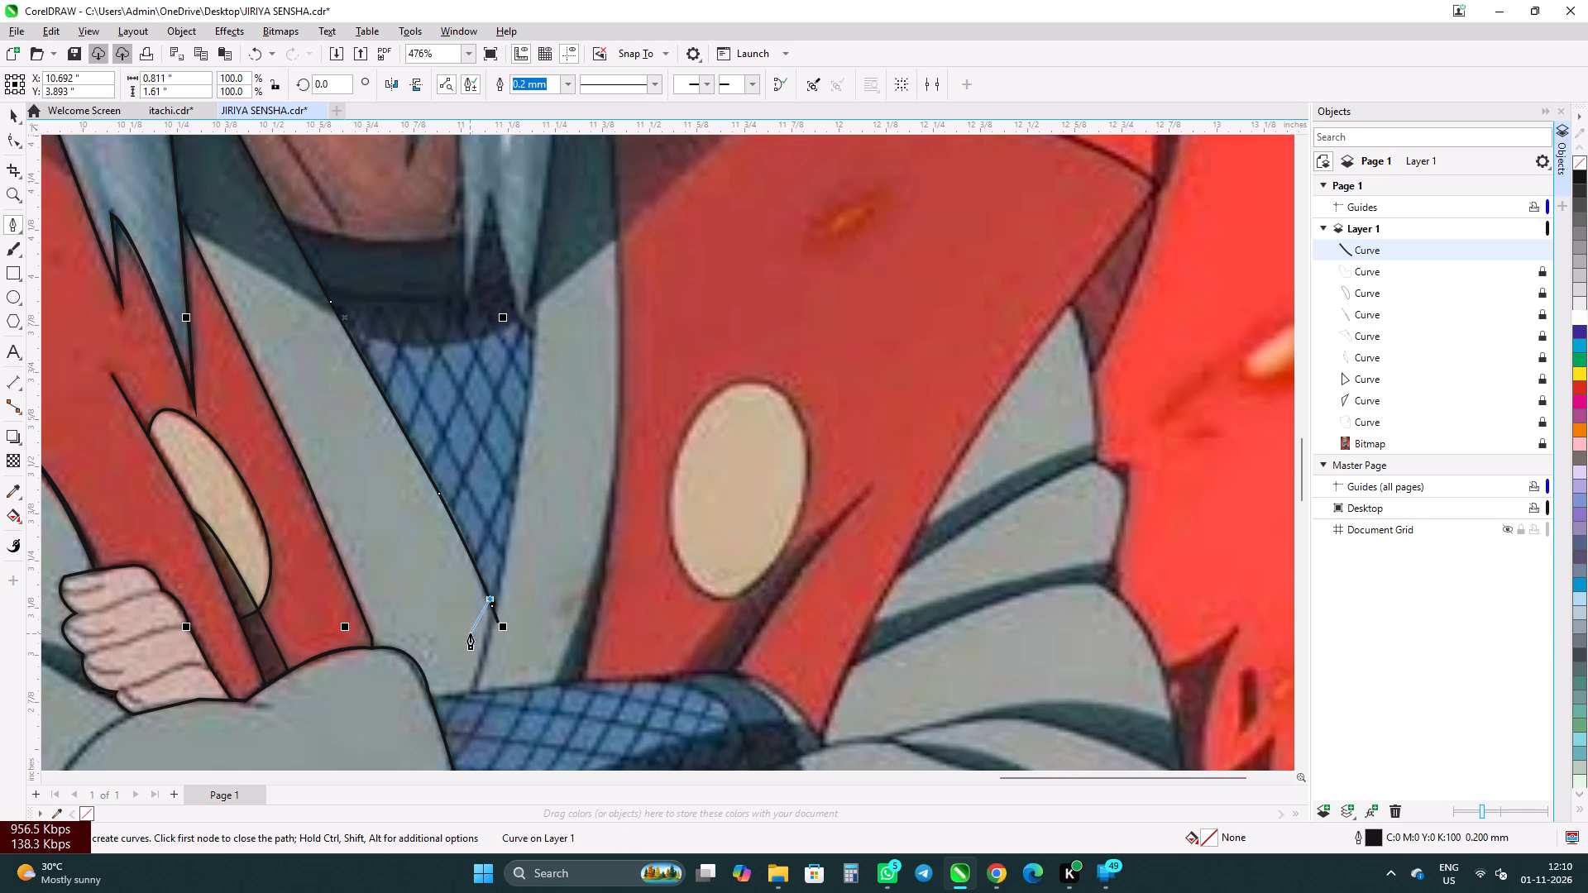
key(ctrl+z)
alt+click(493, 607)
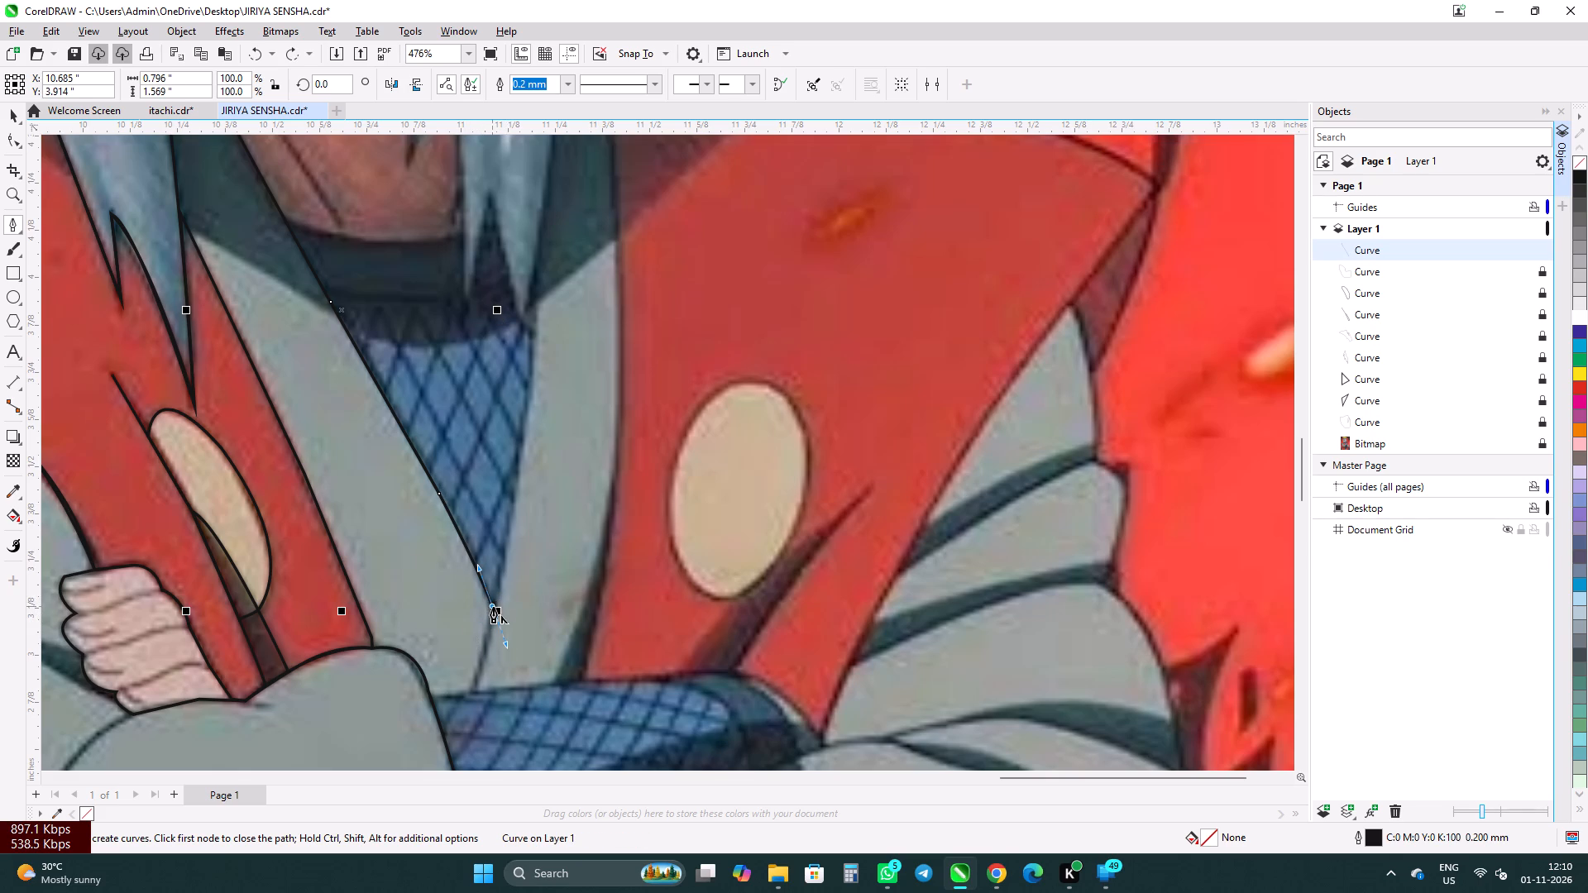
Run straight segments down to the forearm and across to the sleeve, then curve over the sleeve's top to the red vest's edge, ending in a corner.
click(472, 688)
click(428, 692)
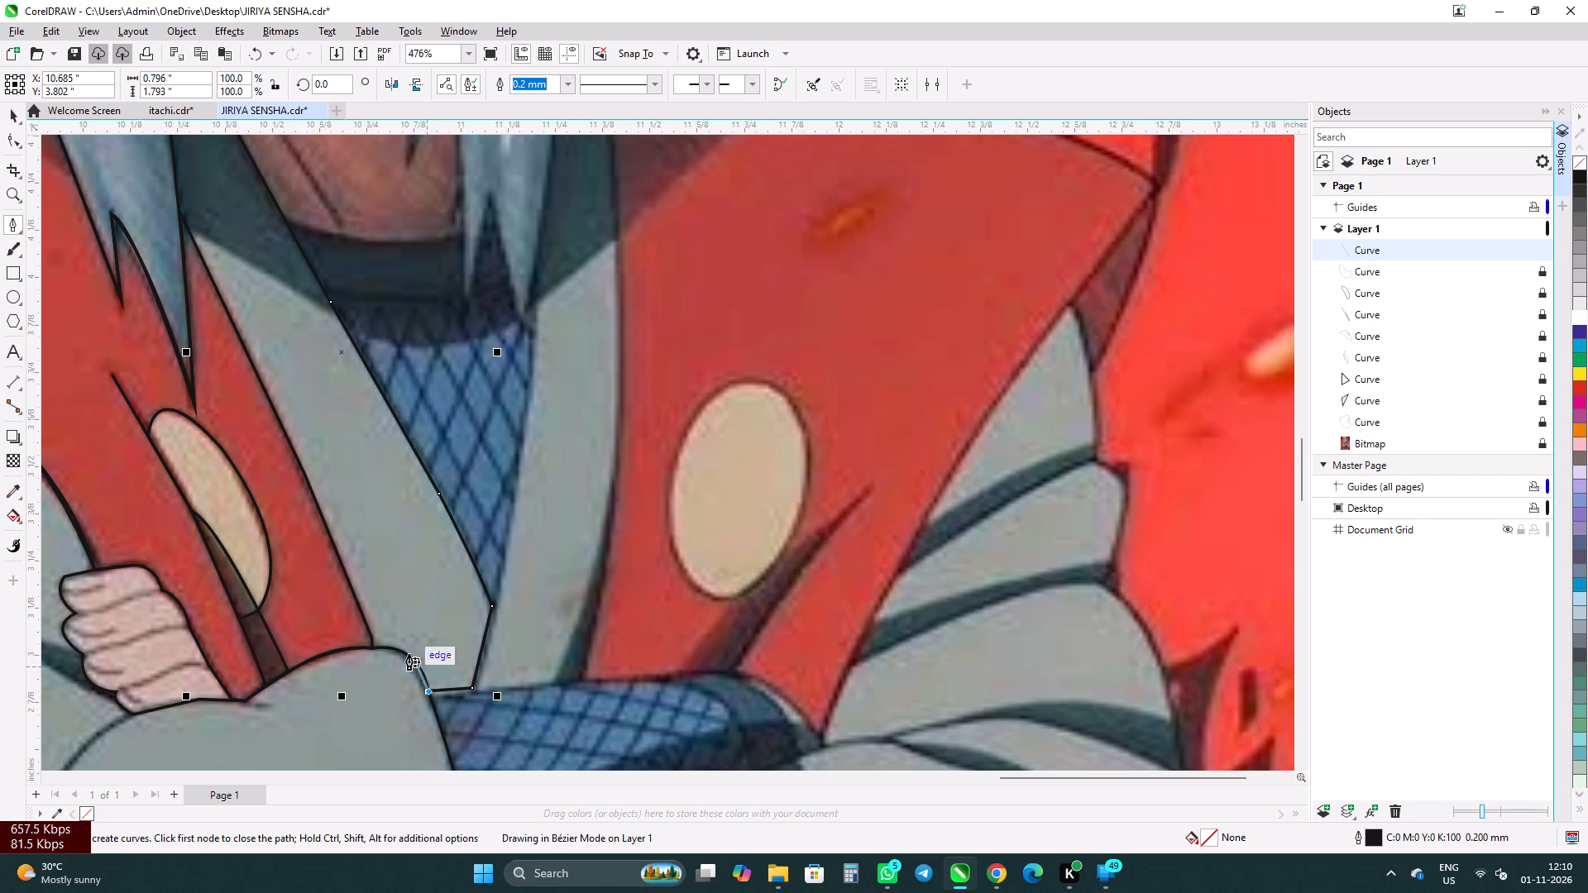
drag(372, 646, 322, 647)
drag(322, 647, 332, 661)
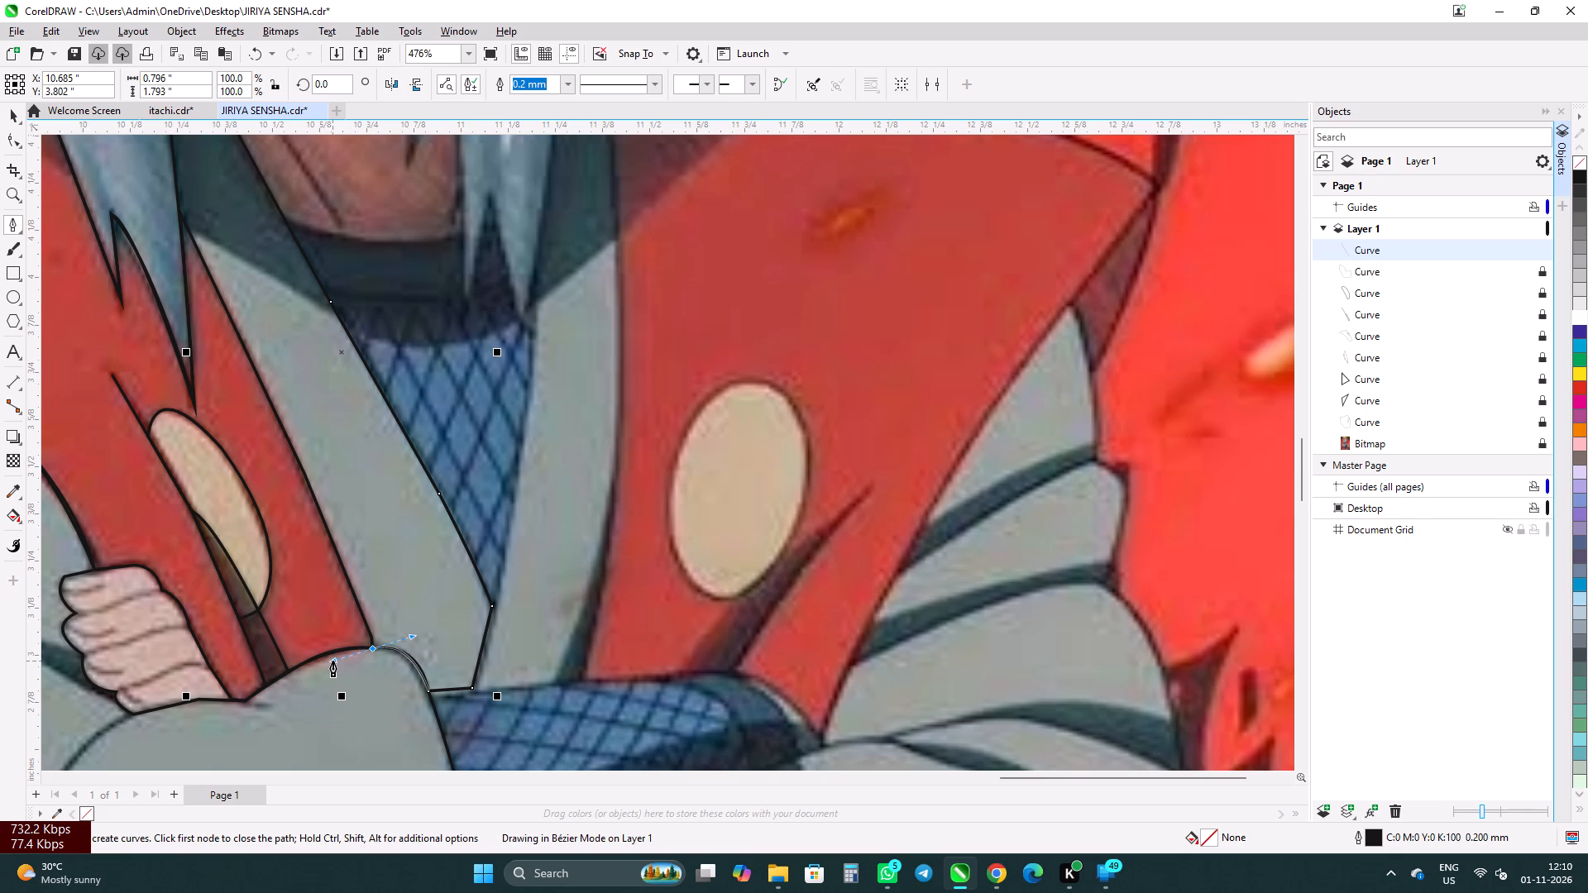
drag(332, 661, 319, 662)
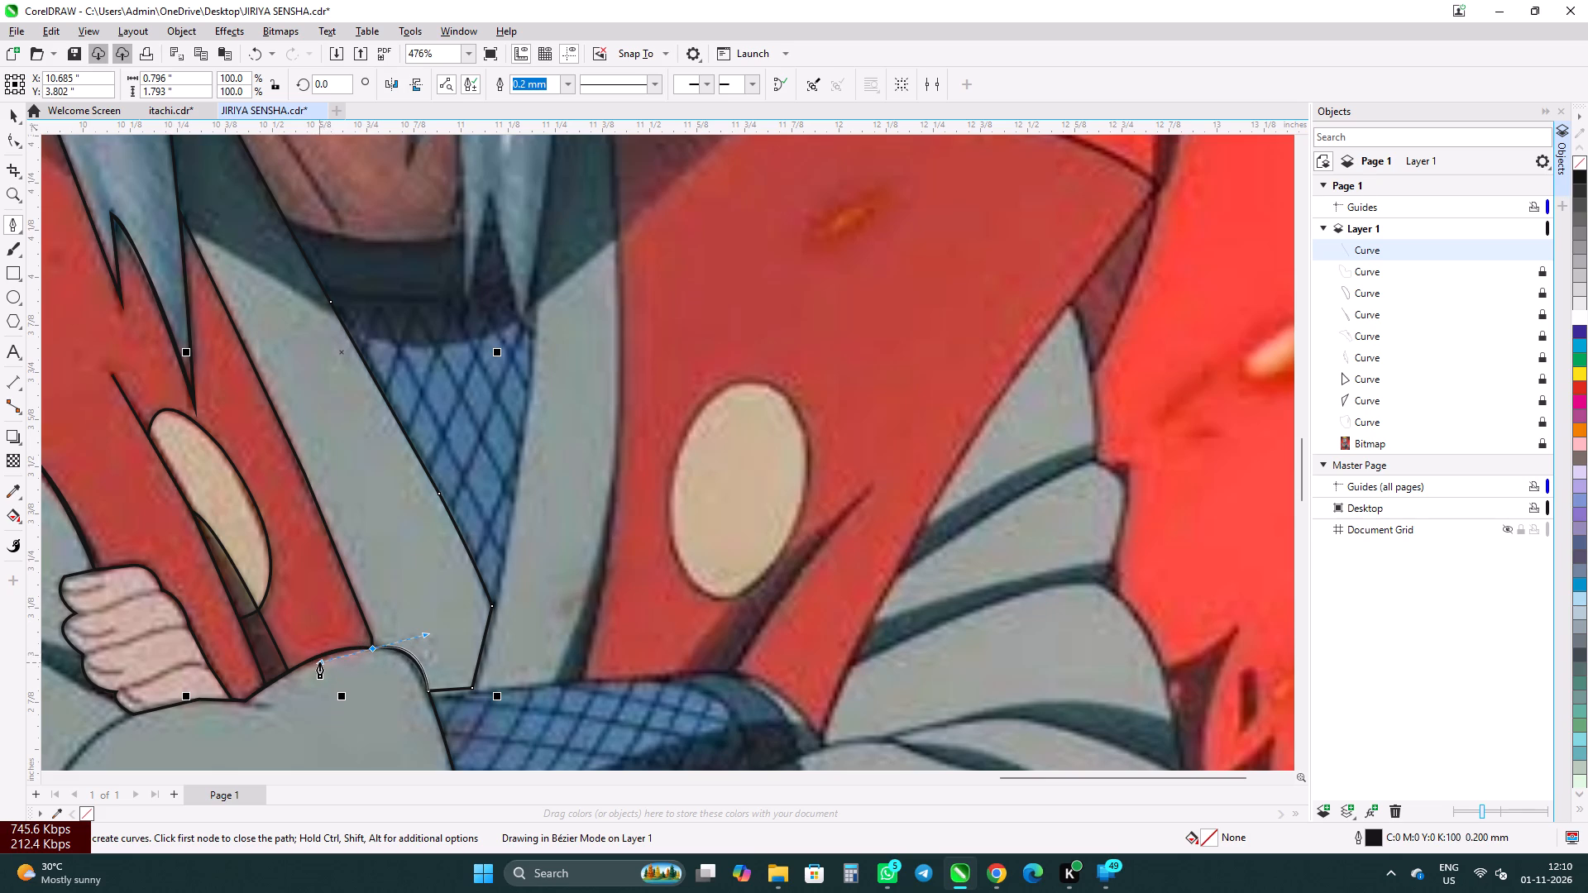
drag(319, 662, 325, 660)
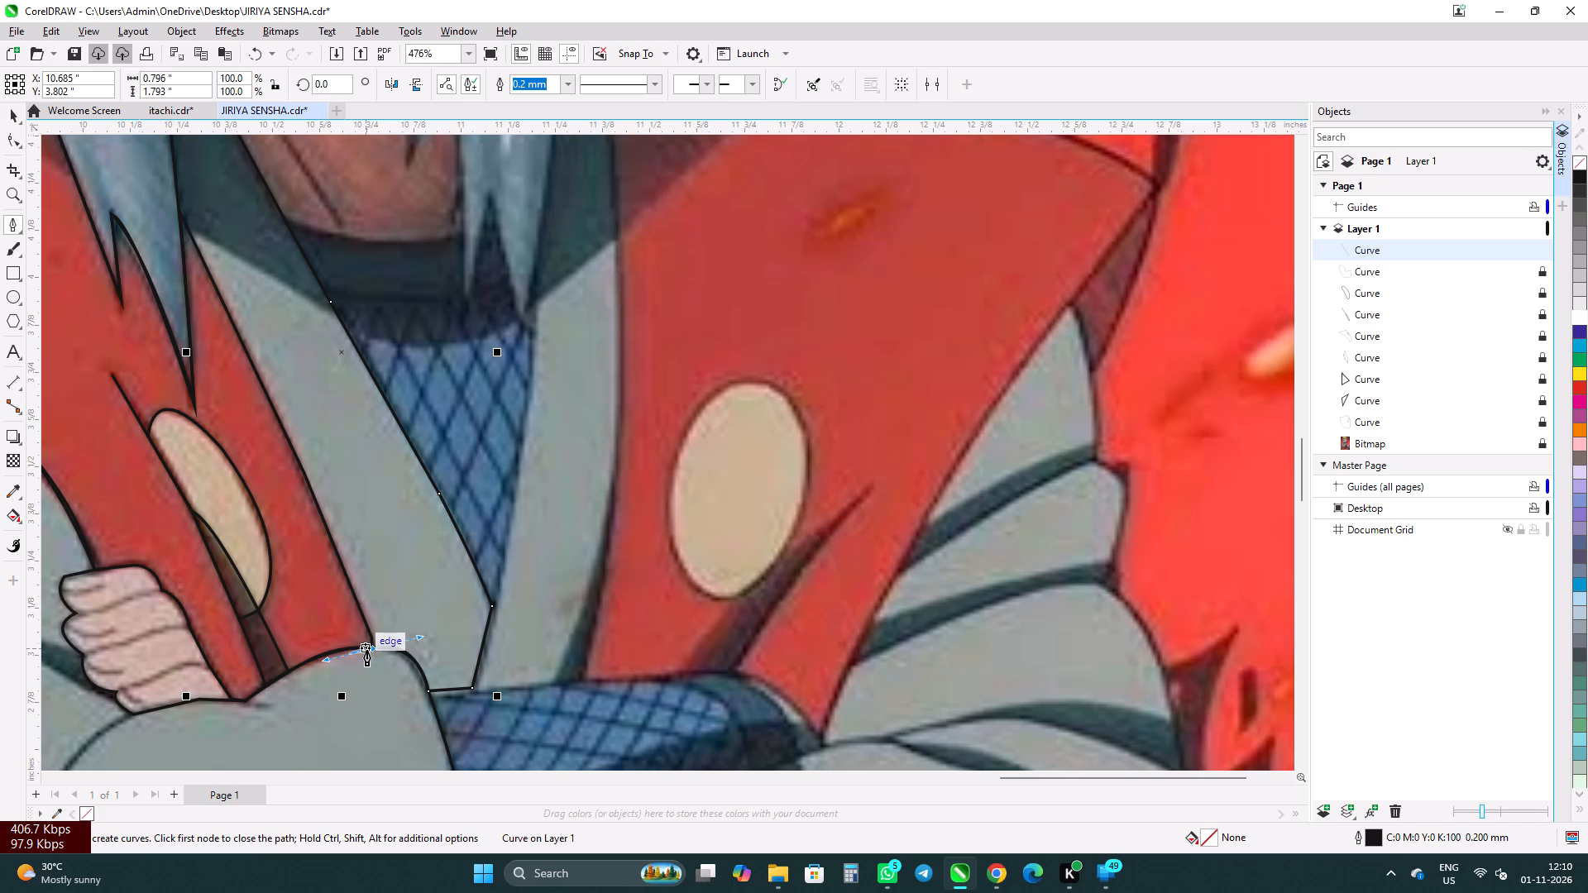
alt+click(371, 650)
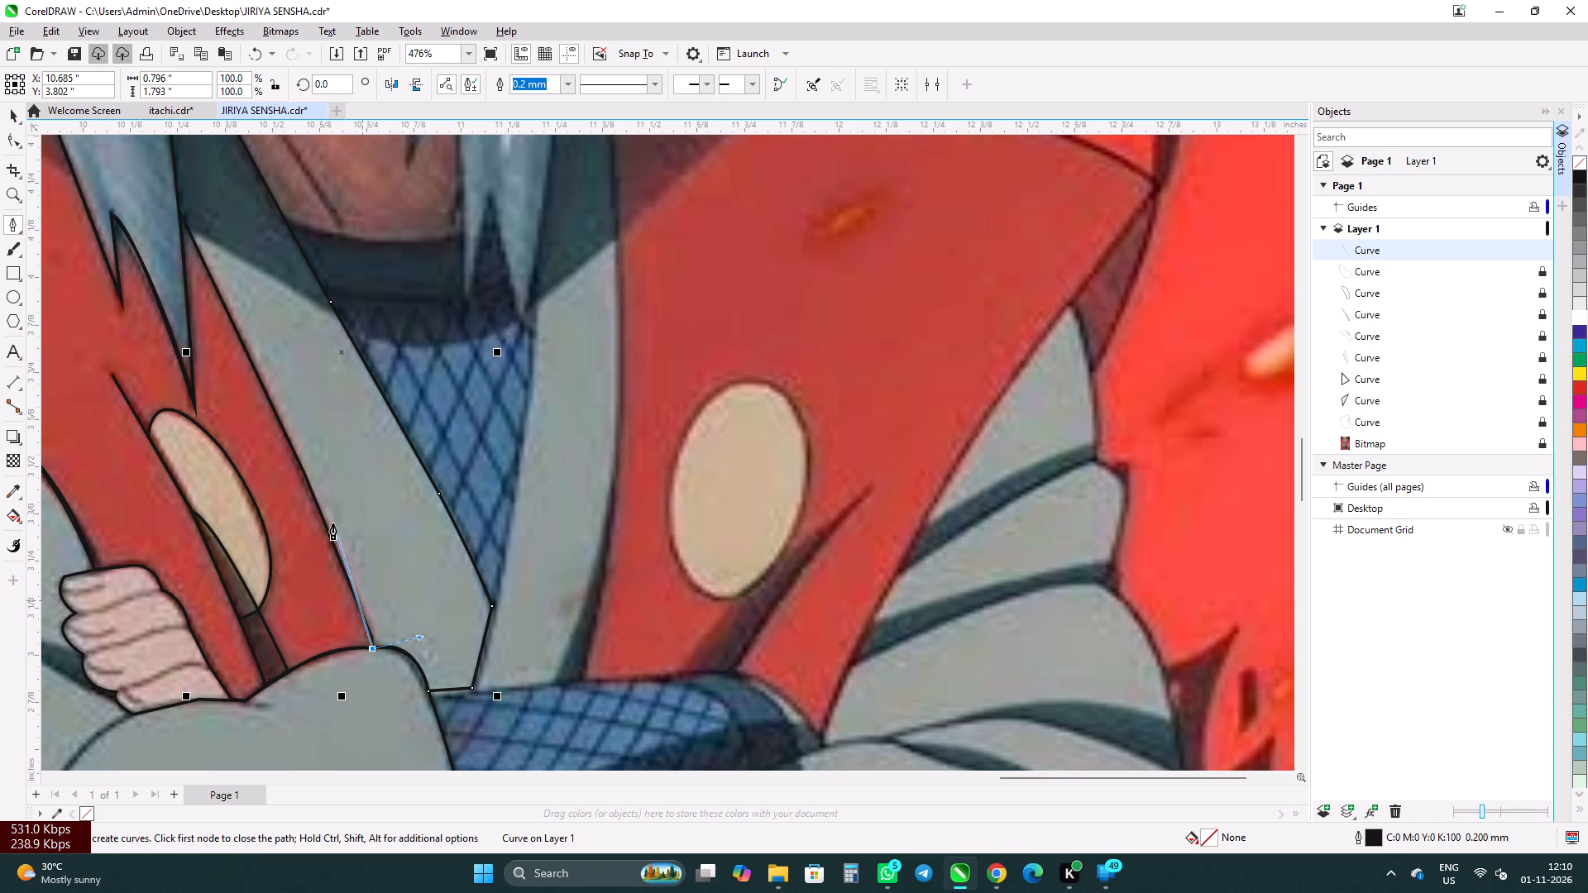
Continue the lapel outline from the sleeve's top up the red vest's inner edge with three straight segments.
scroll(237, 344, down, 5)
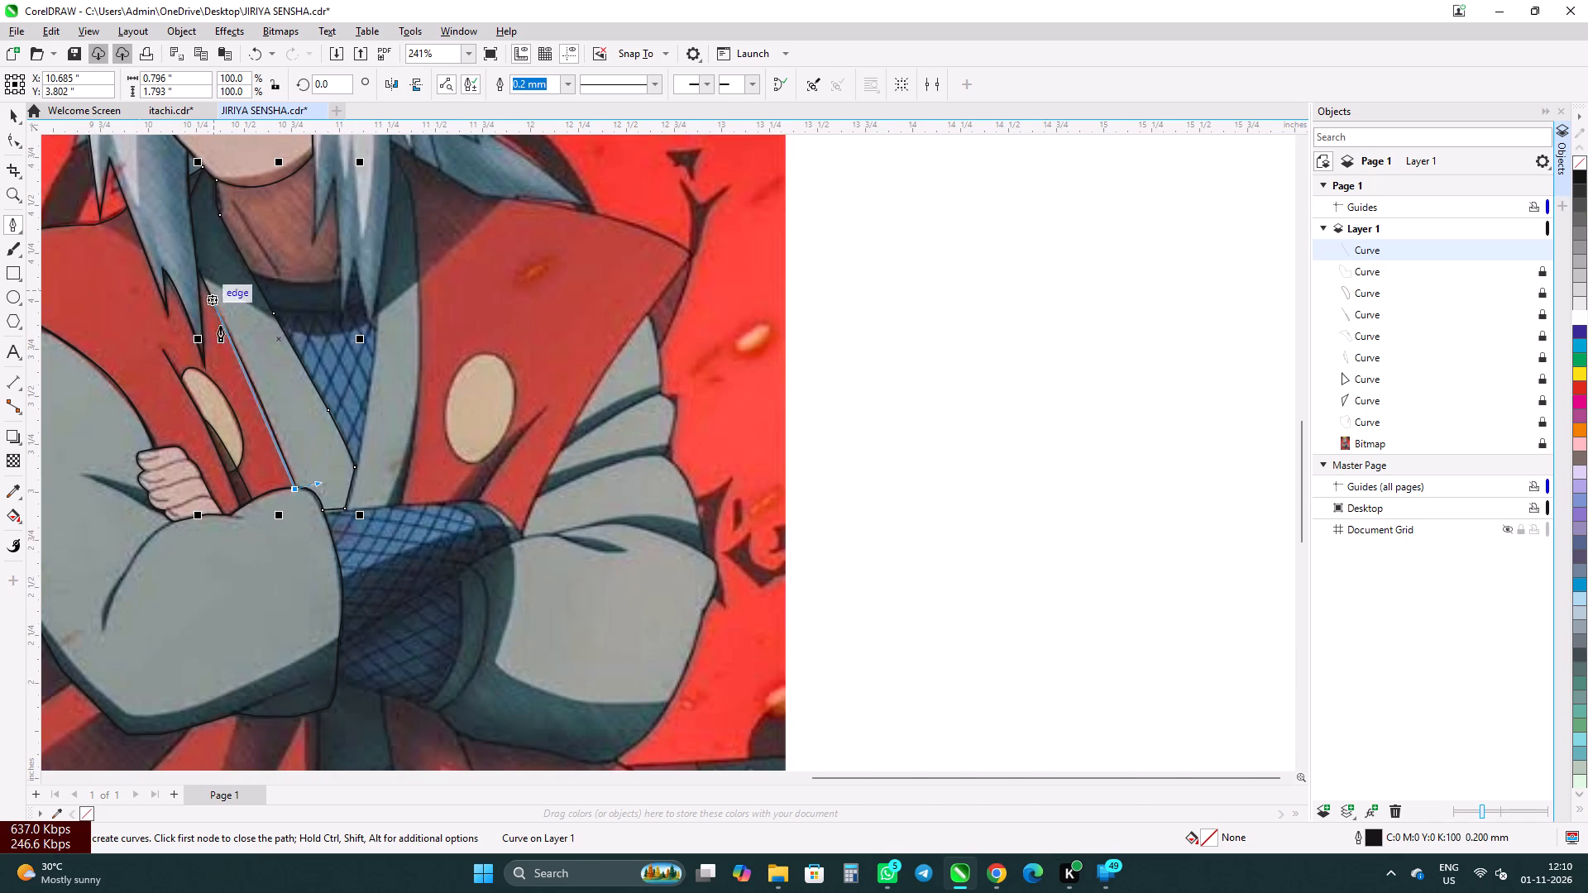
scroll(290, 436, up, 12)
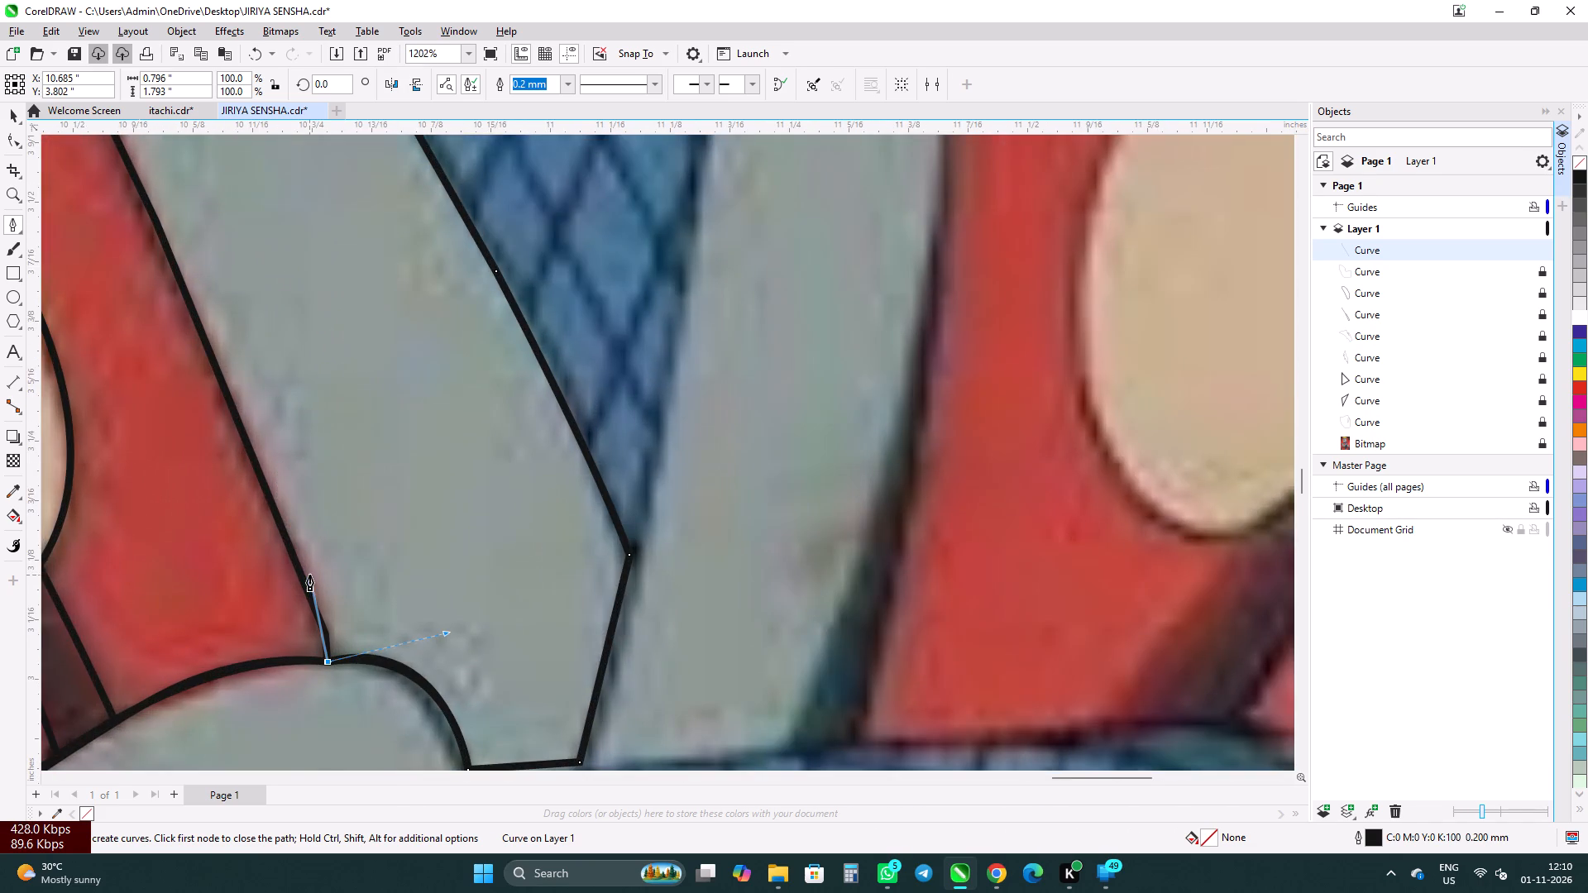
scroll(309, 577, up, 4)
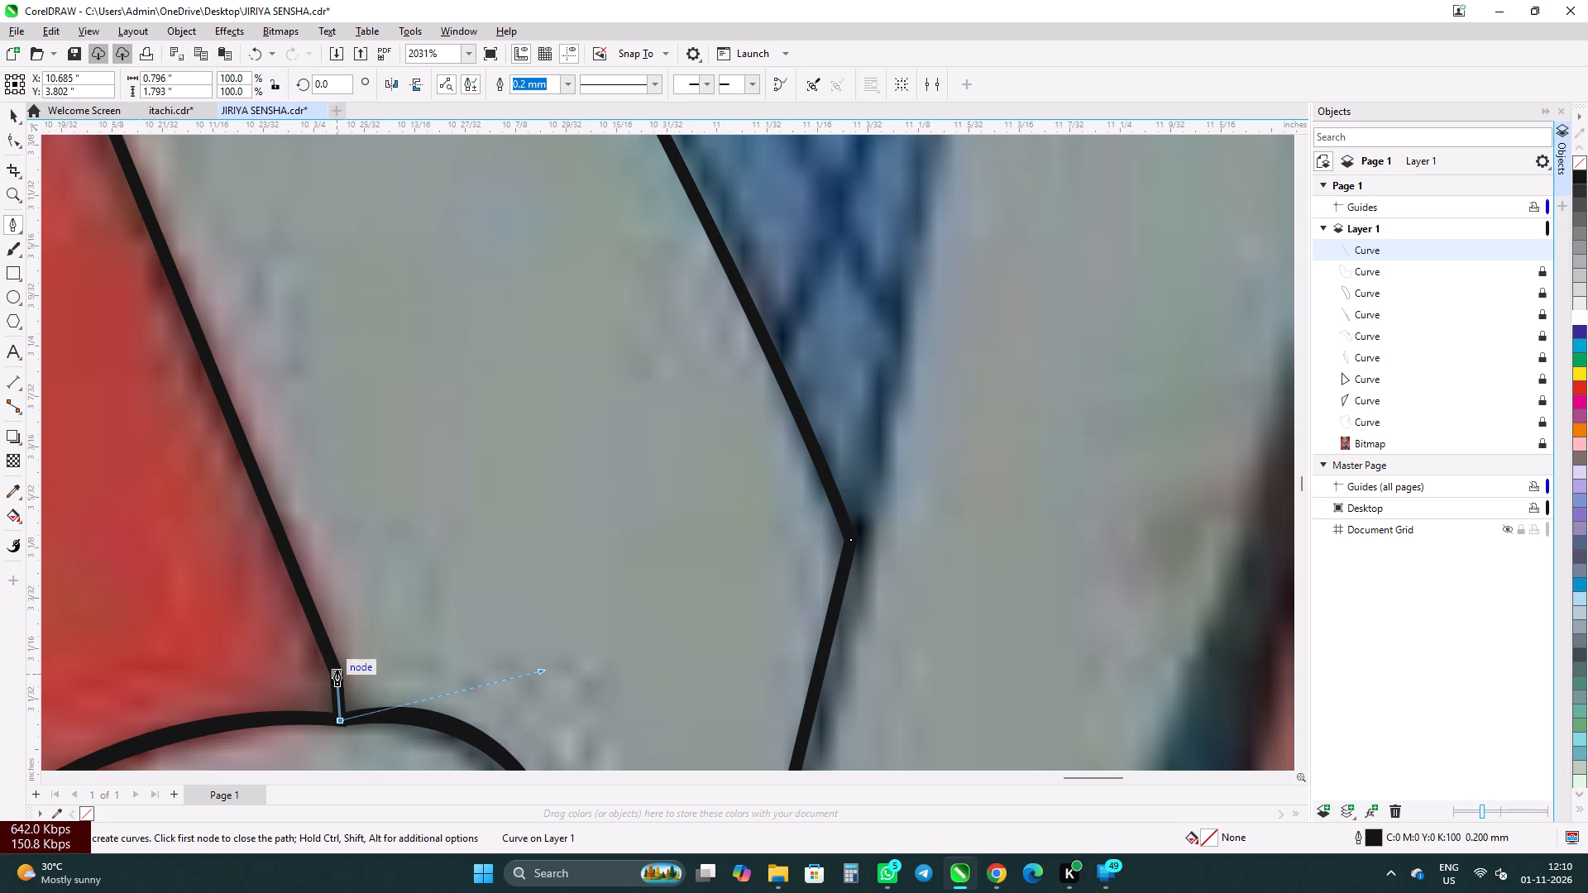
click(337, 670)
scroll(234, 481, down, 5)
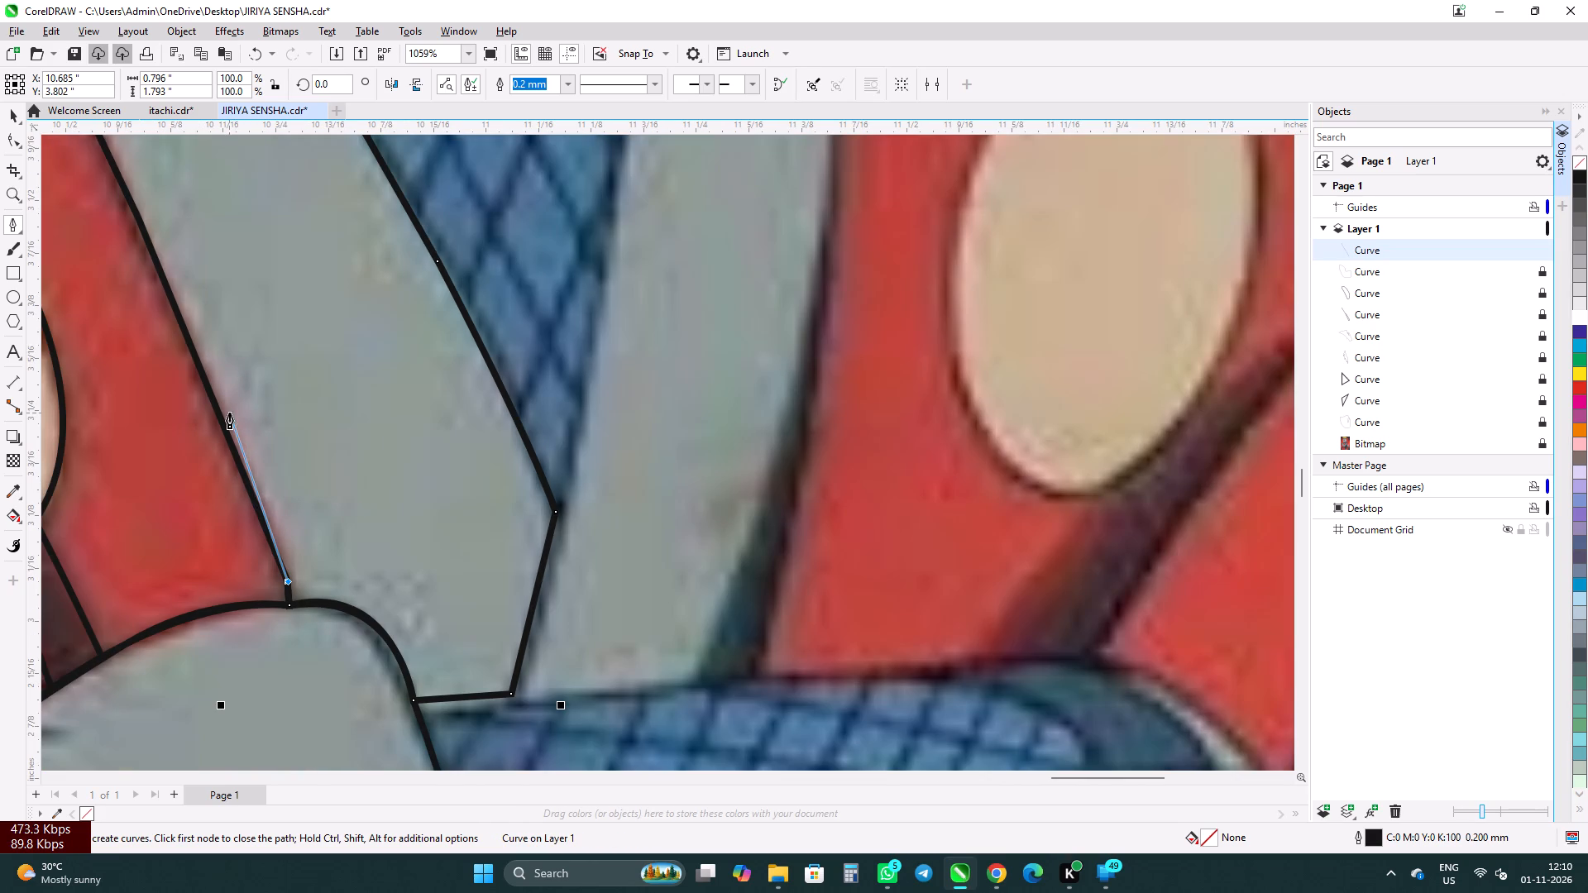
click(221, 413)
scroll(266, 430, down, 6)
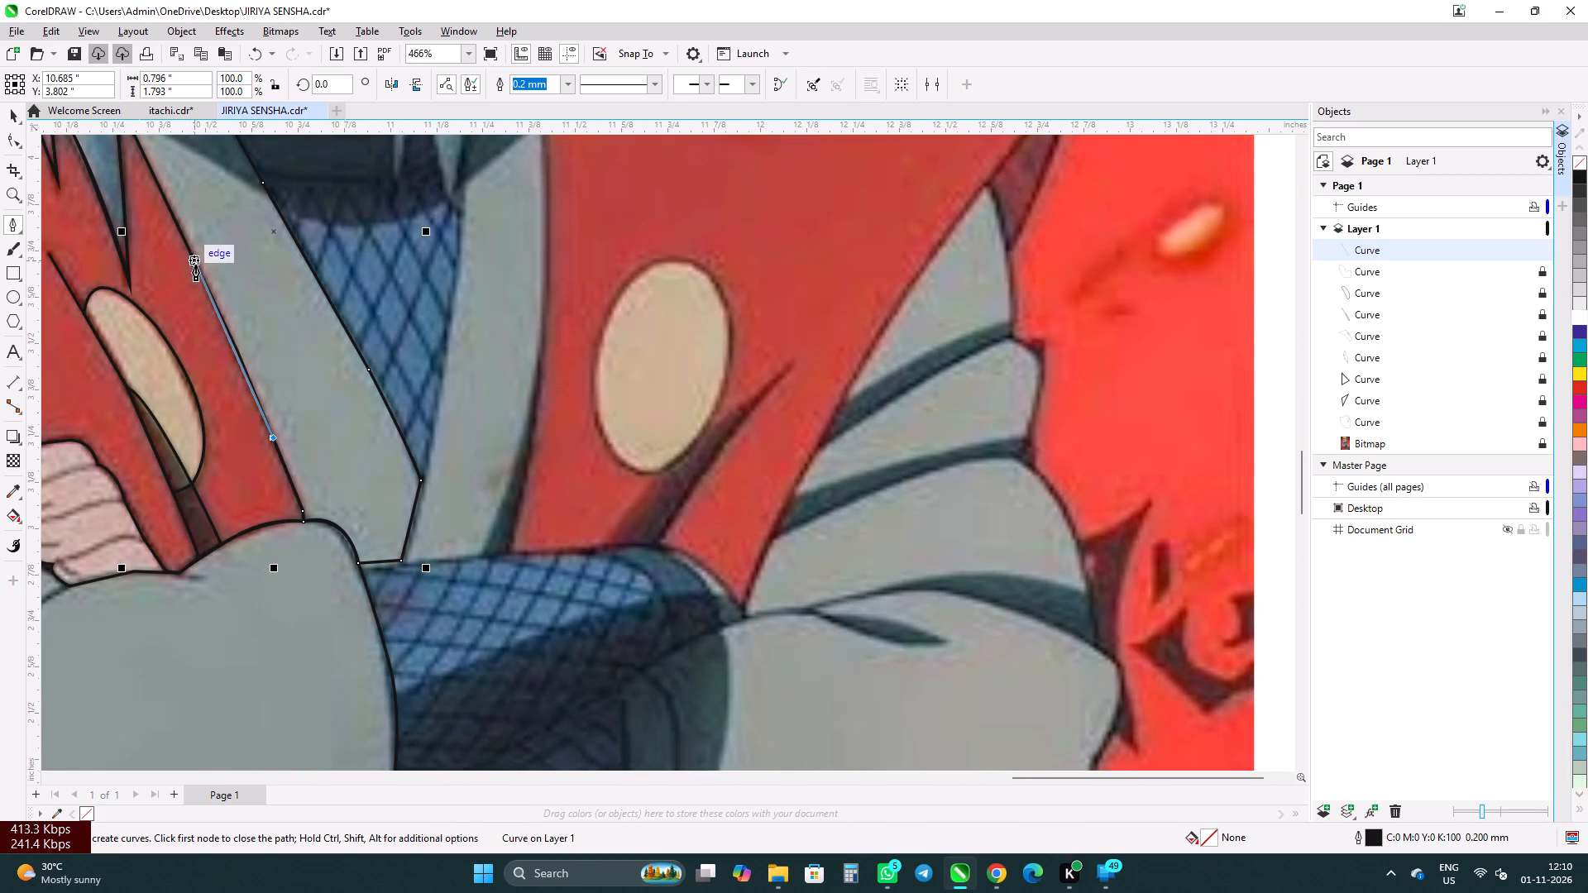
scroll(237, 344, up, 7)
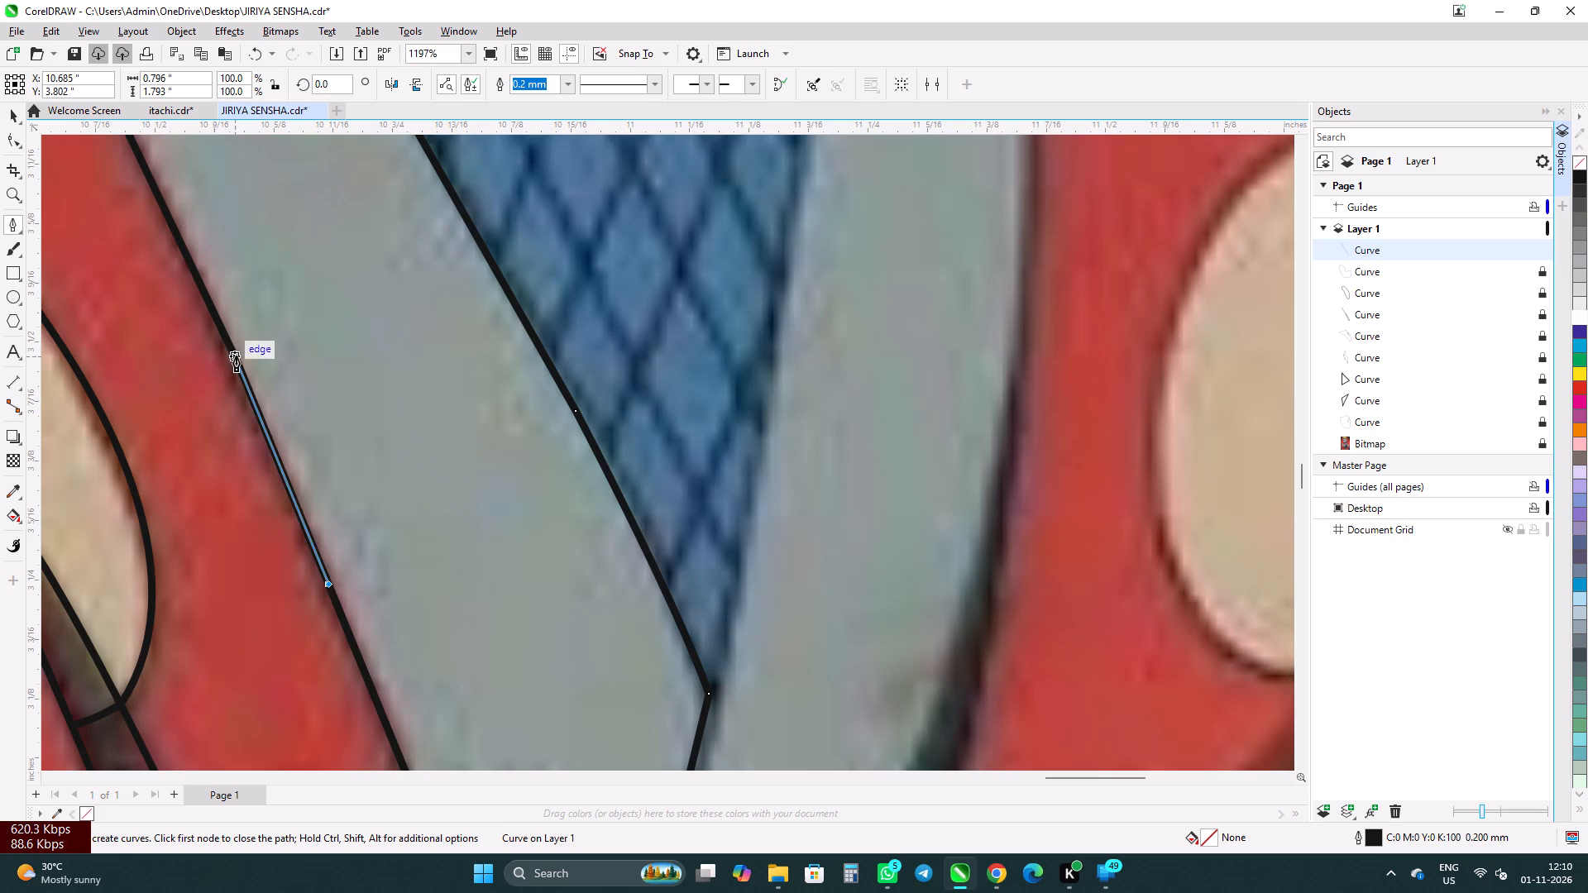
click(236, 356)
Extend the outline further up the red vest's edge with straight segments to the node where it meets the hair lock.
scroll(361, 389, down, 13)
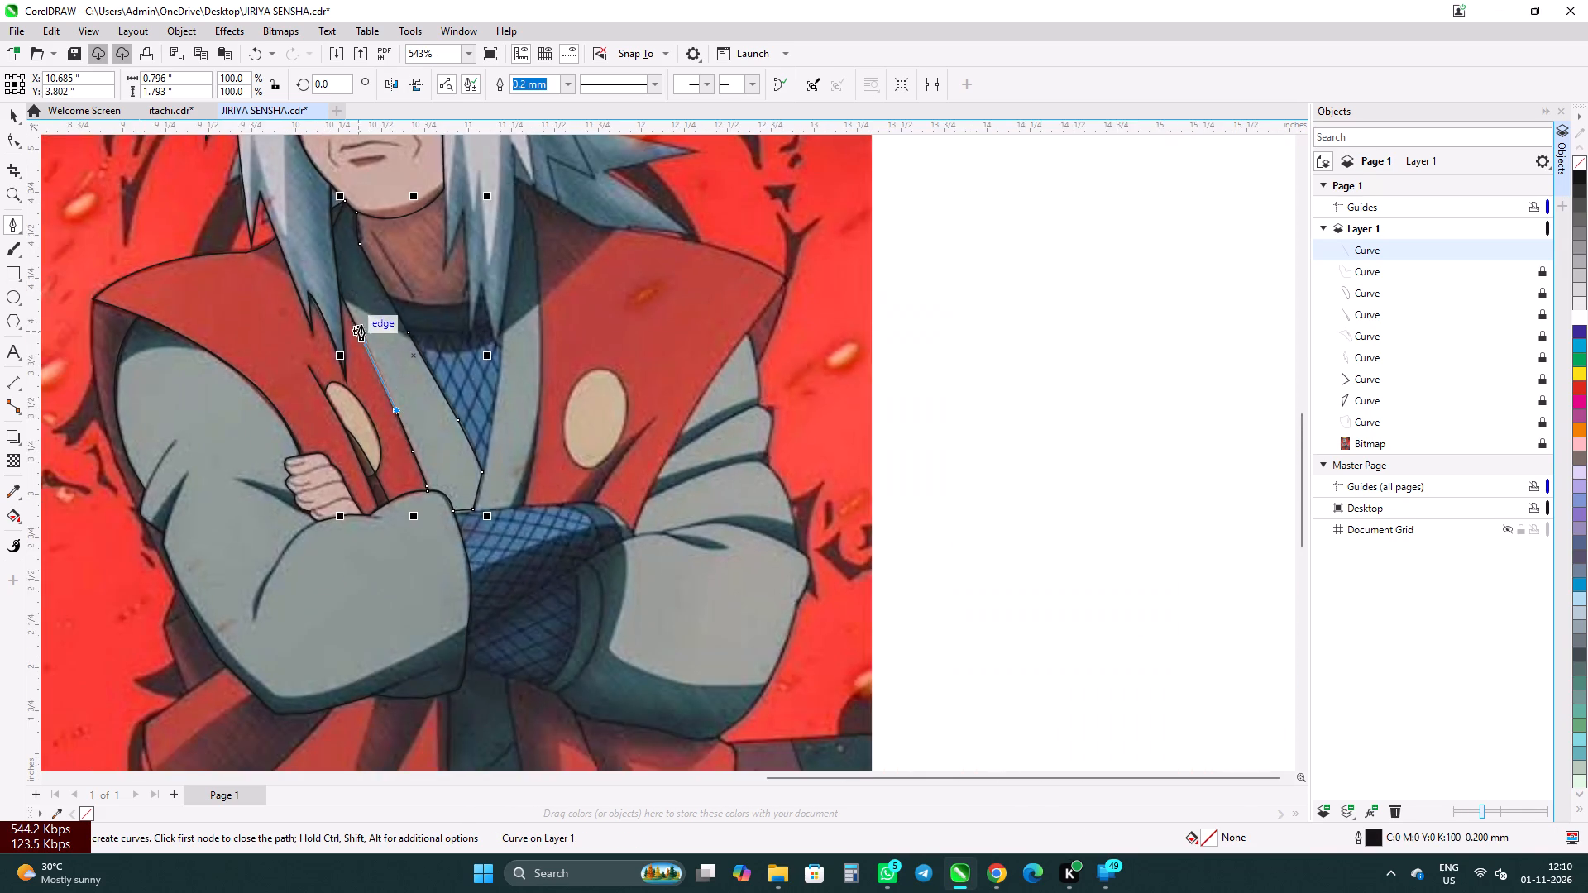
scroll(355, 311, up, 11)
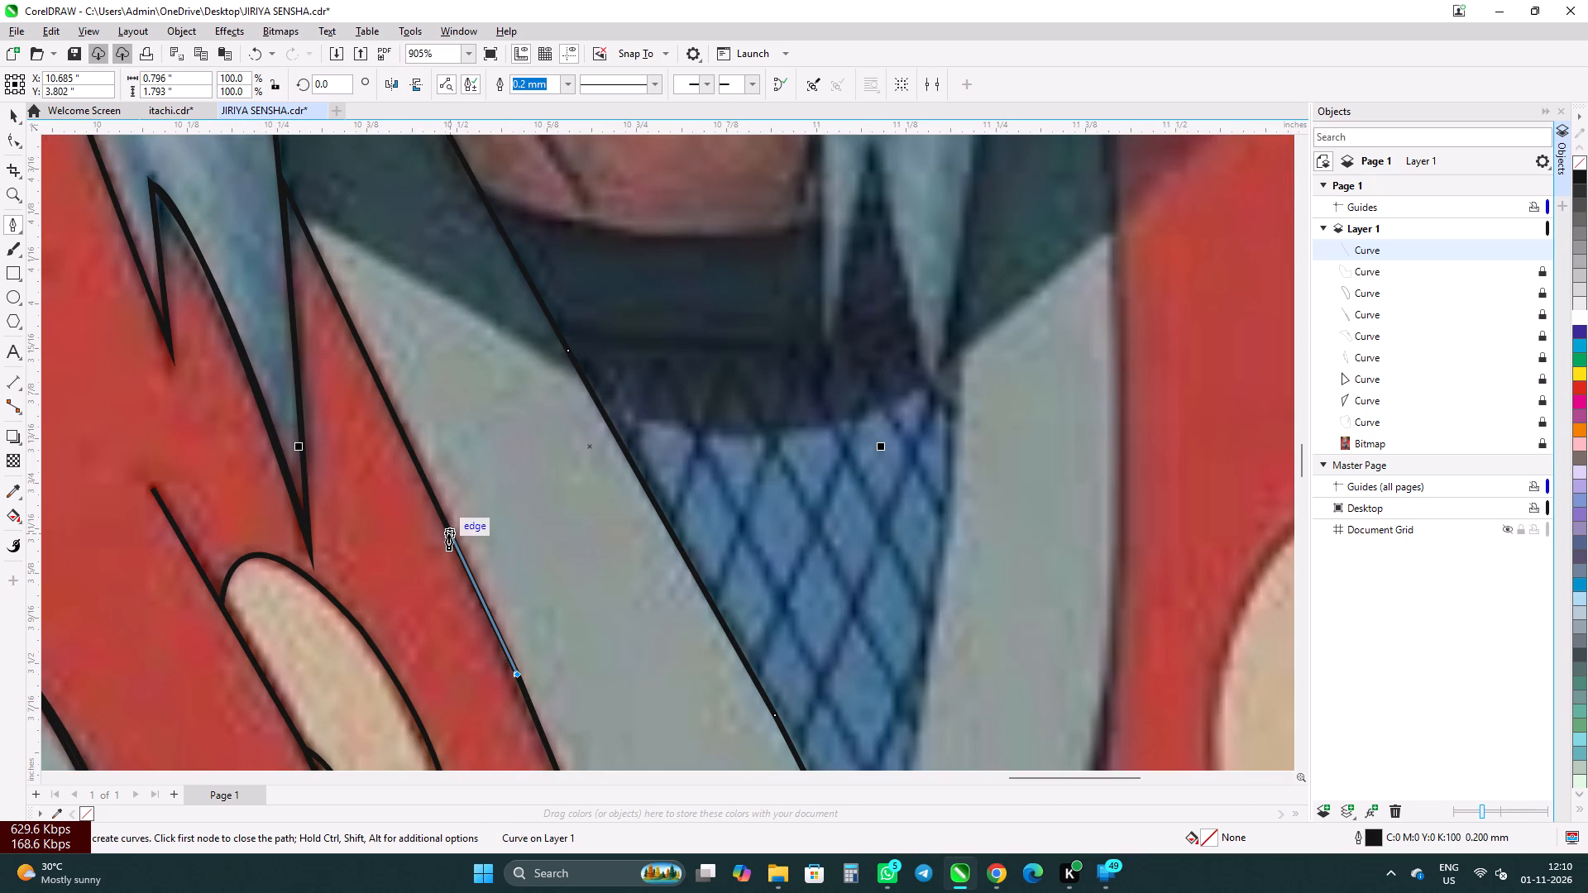
click(448, 534)
scroll(481, 519, down, 7)
scroll(421, 393, up, 5)
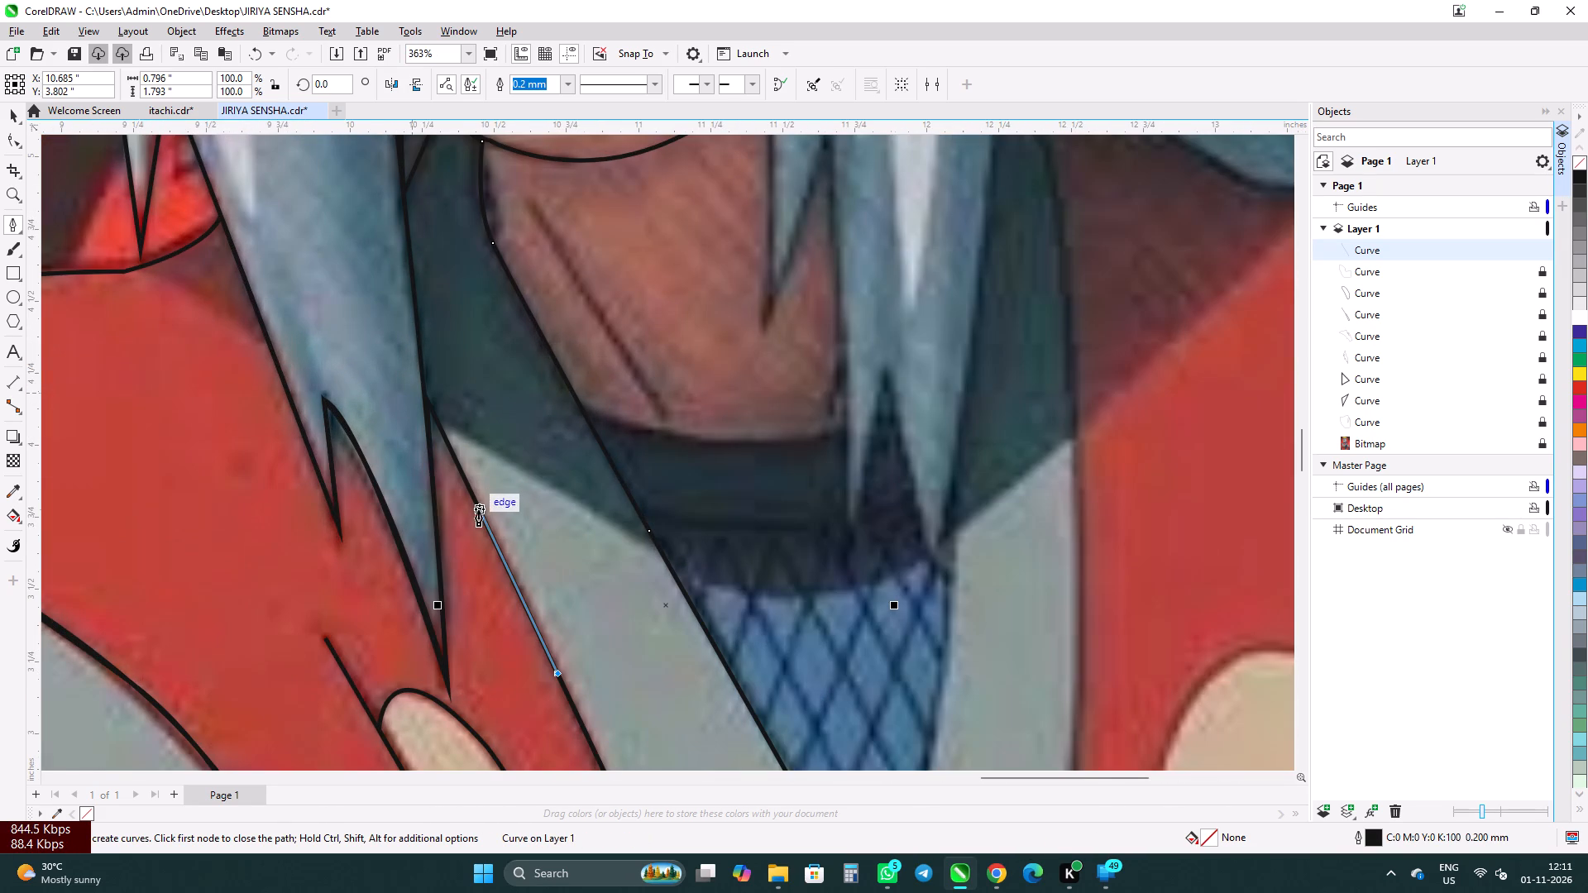
click(480, 509)
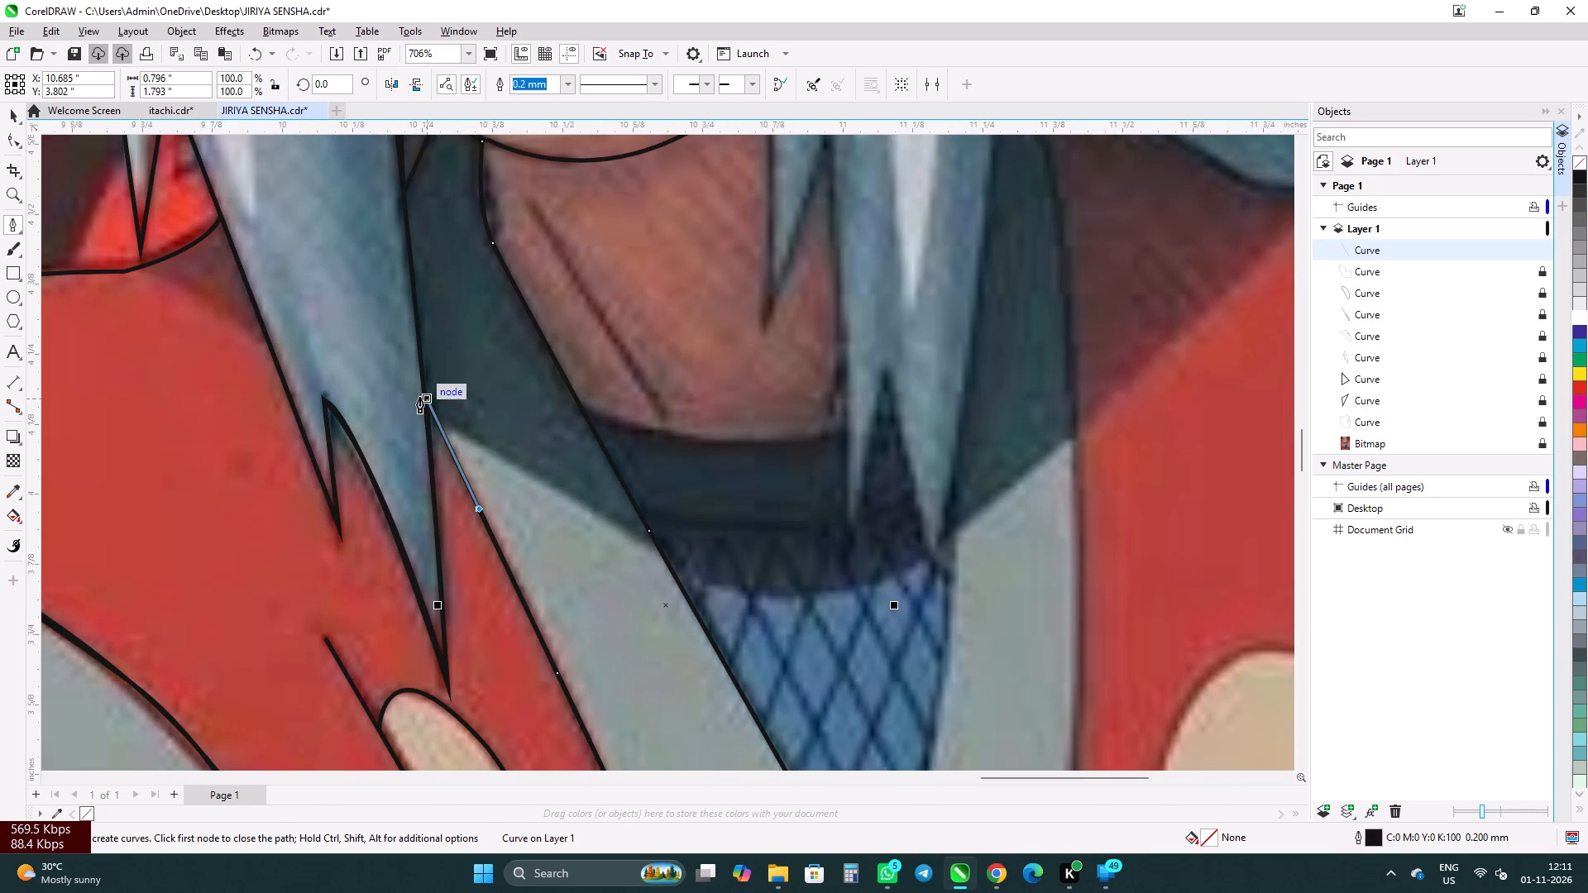
click(419, 397)
Run the outline up the hair lock's edge, close it at the starting node beside the jaw, and deselect it.
scroll(497, 362, down, 7)
scroll(459, 322, up, 5)
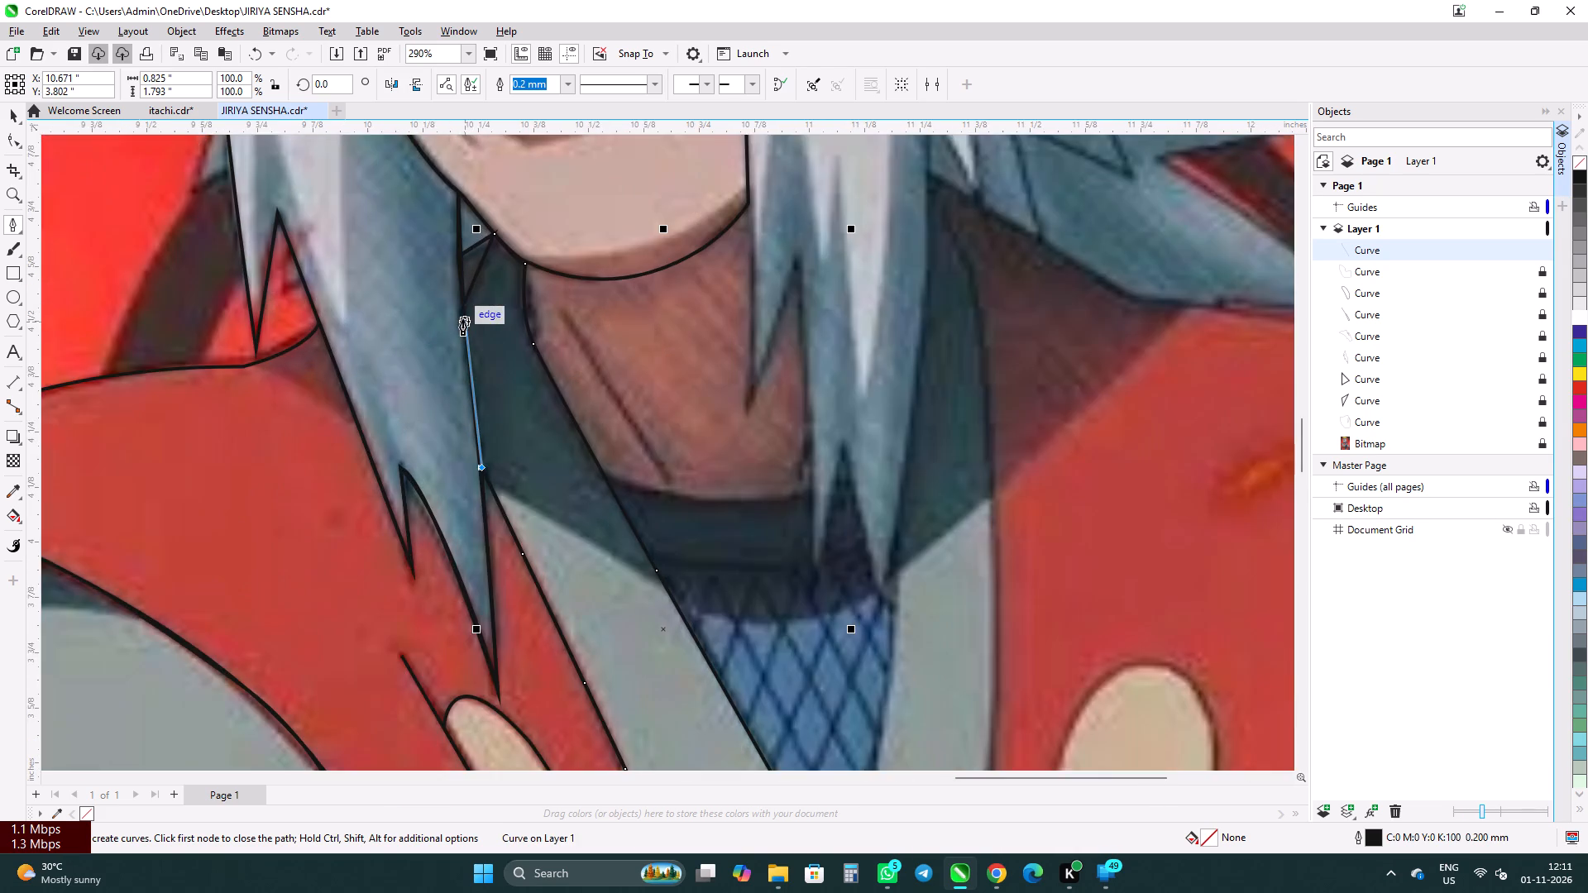
scroll(462, 319, up, 3)
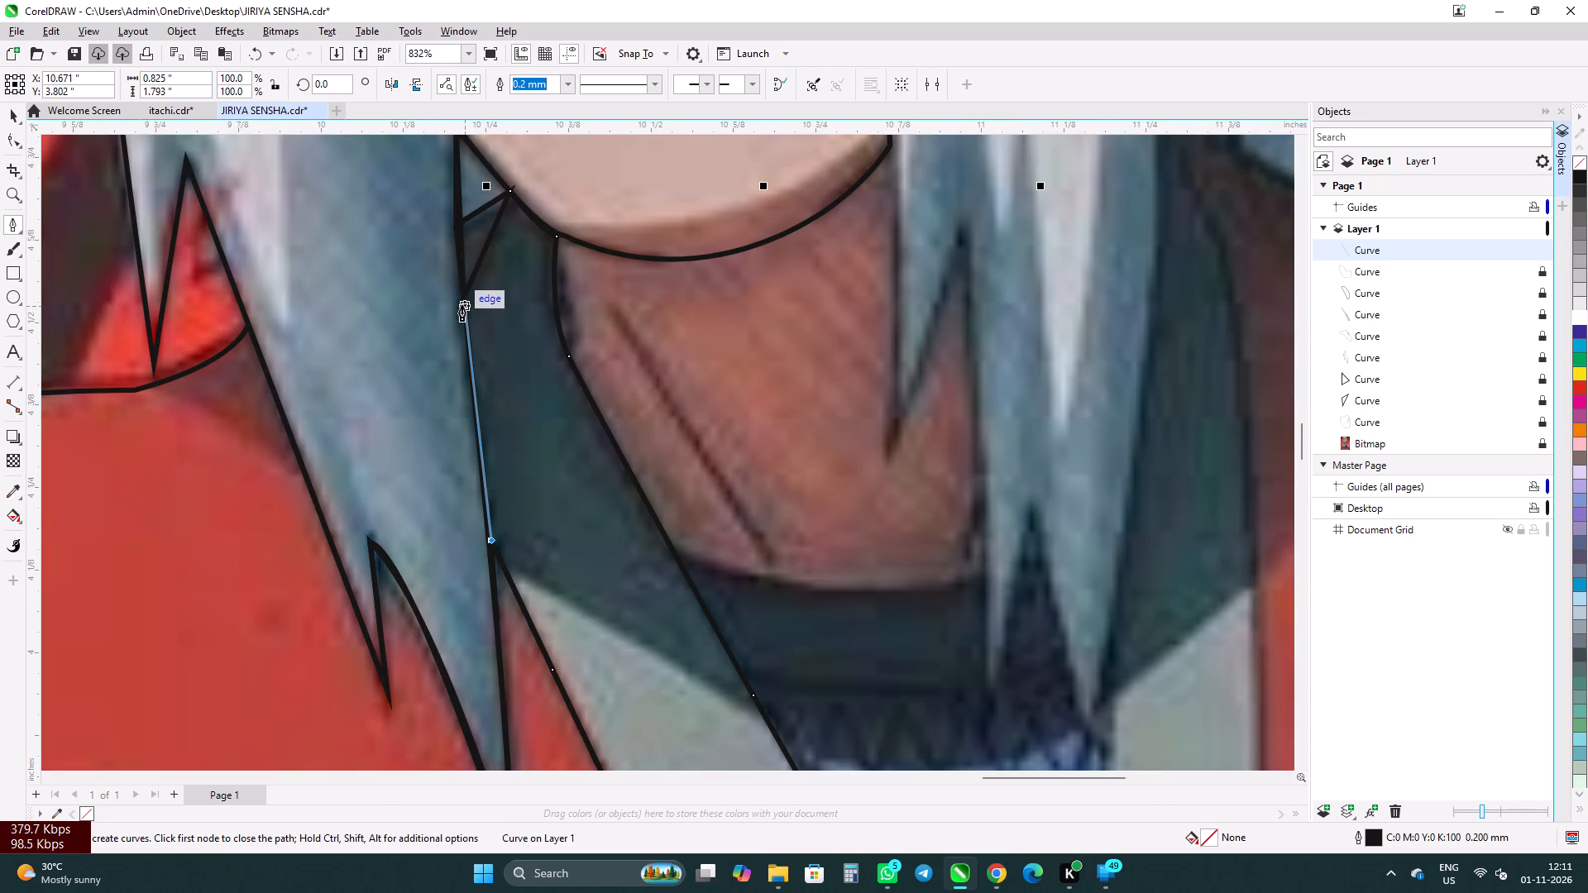
click(464, 295)
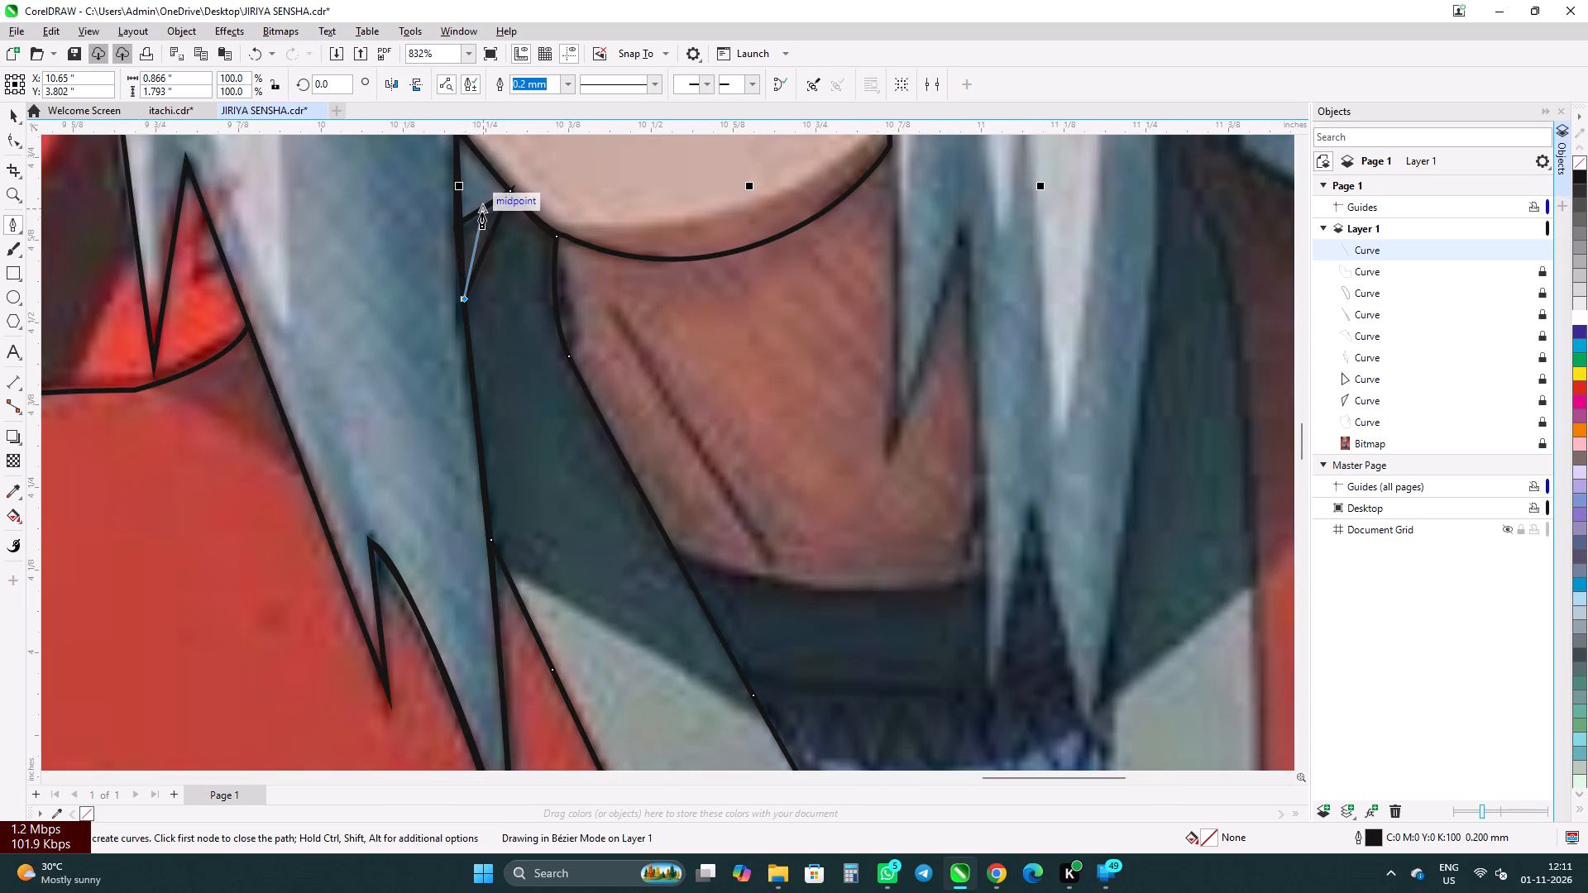
click(513, 190)
scroll(352, 398, down, 7)
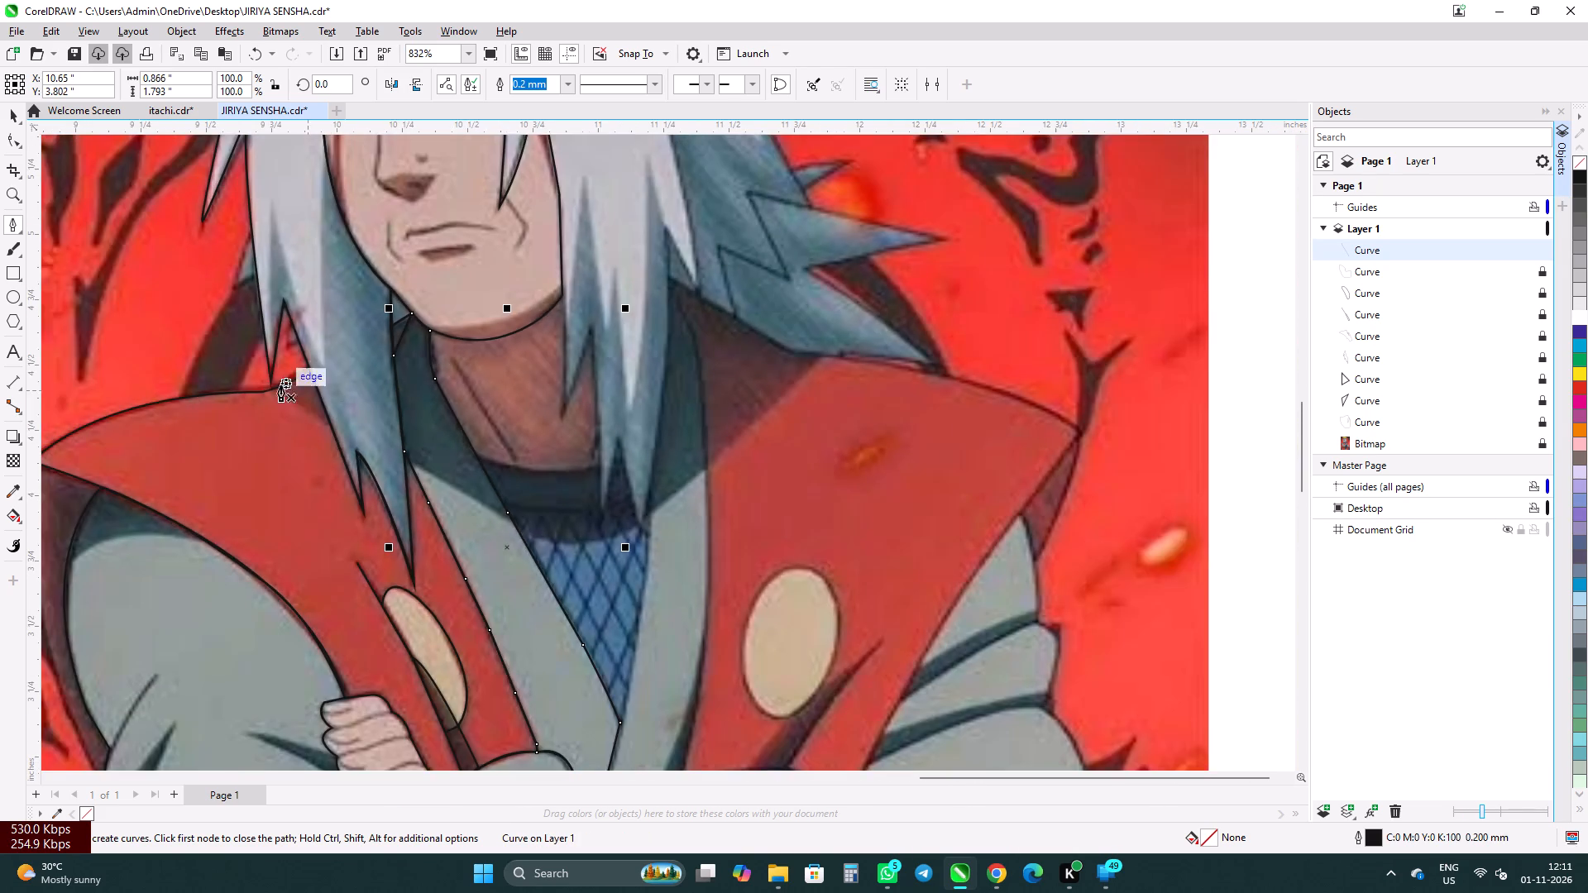
scroll(171, 370, down, 5)
click(17, 117)
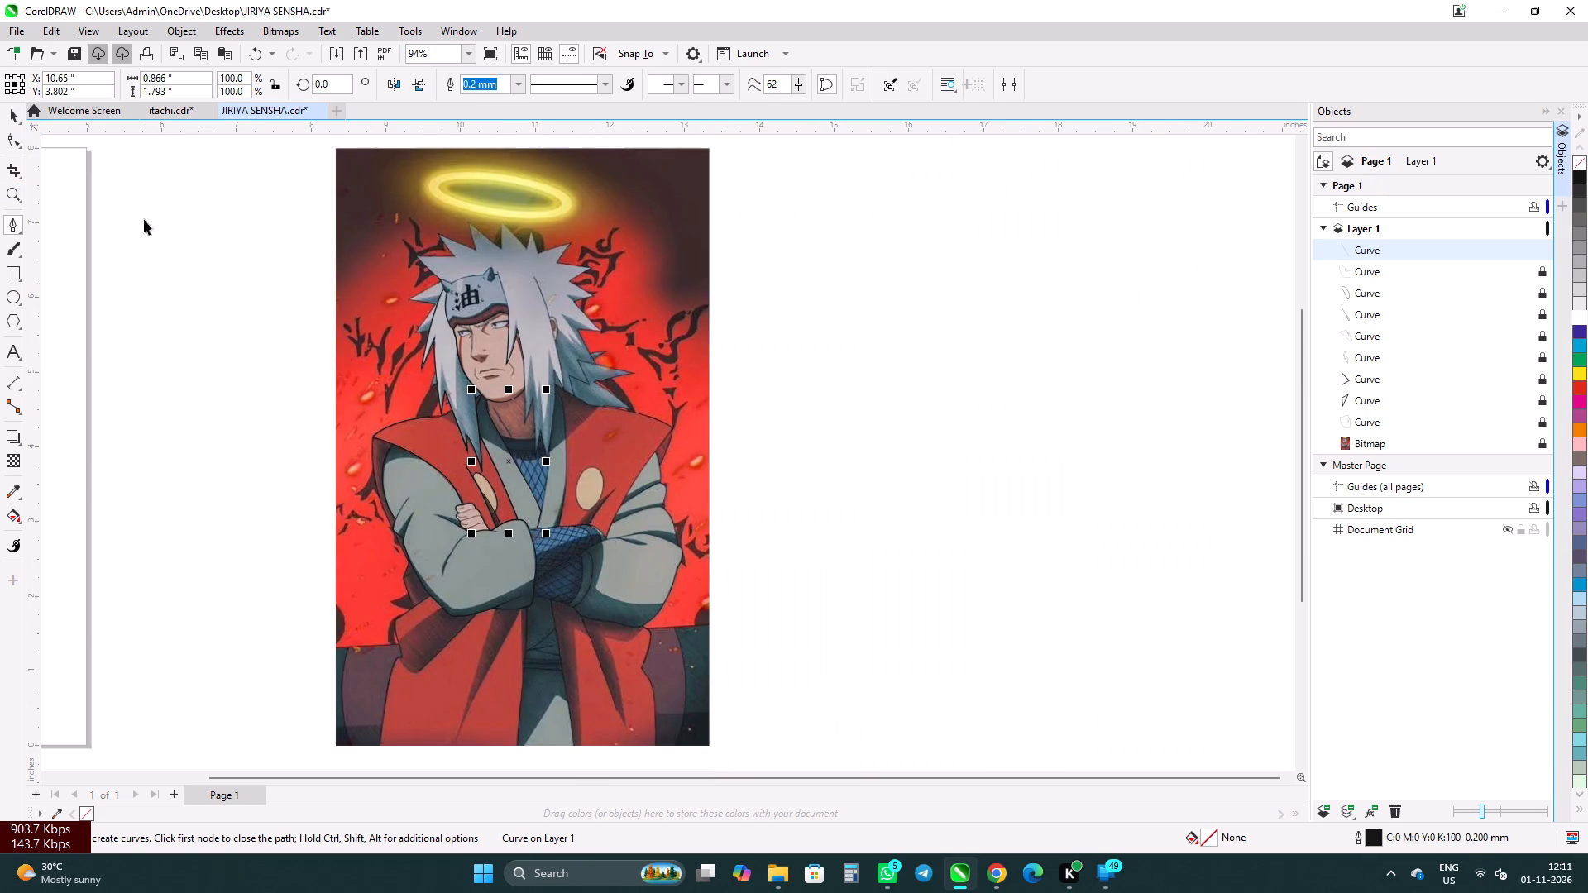
click(144, 219)
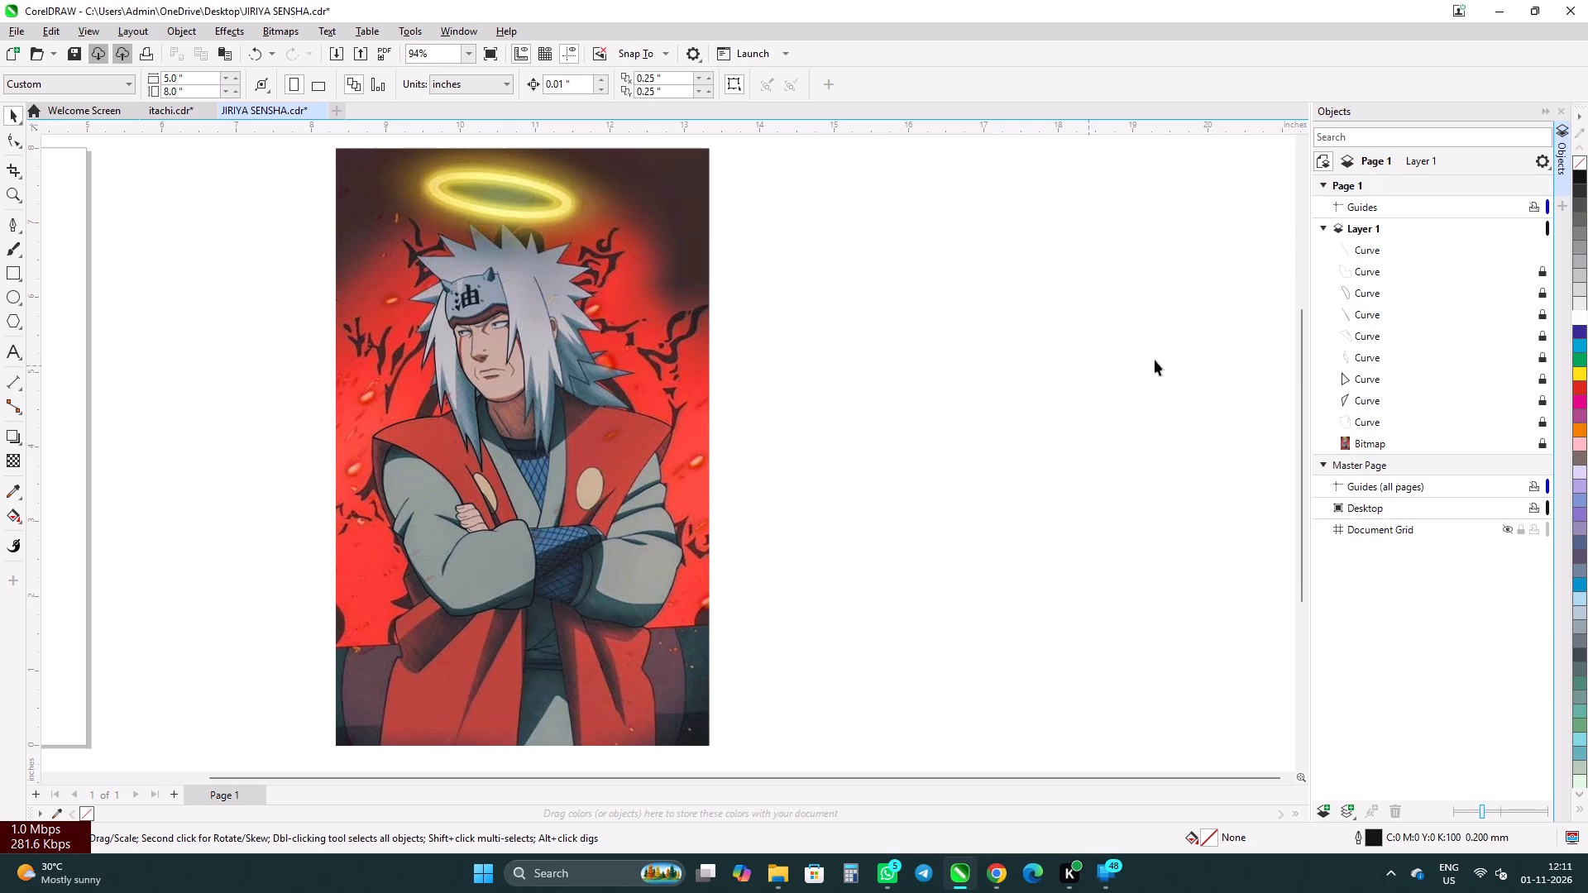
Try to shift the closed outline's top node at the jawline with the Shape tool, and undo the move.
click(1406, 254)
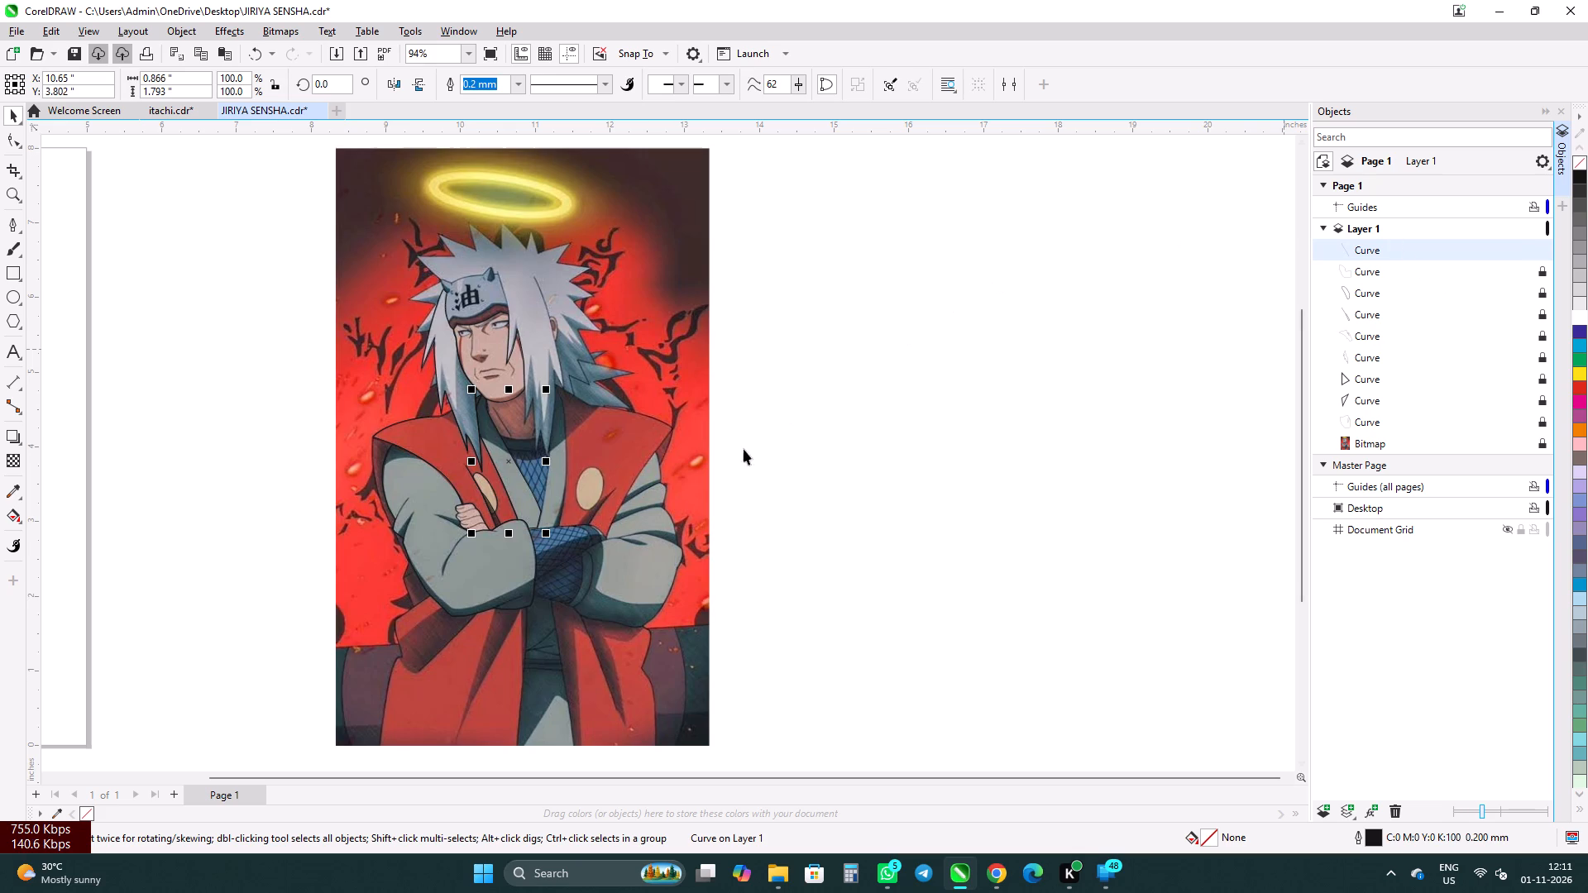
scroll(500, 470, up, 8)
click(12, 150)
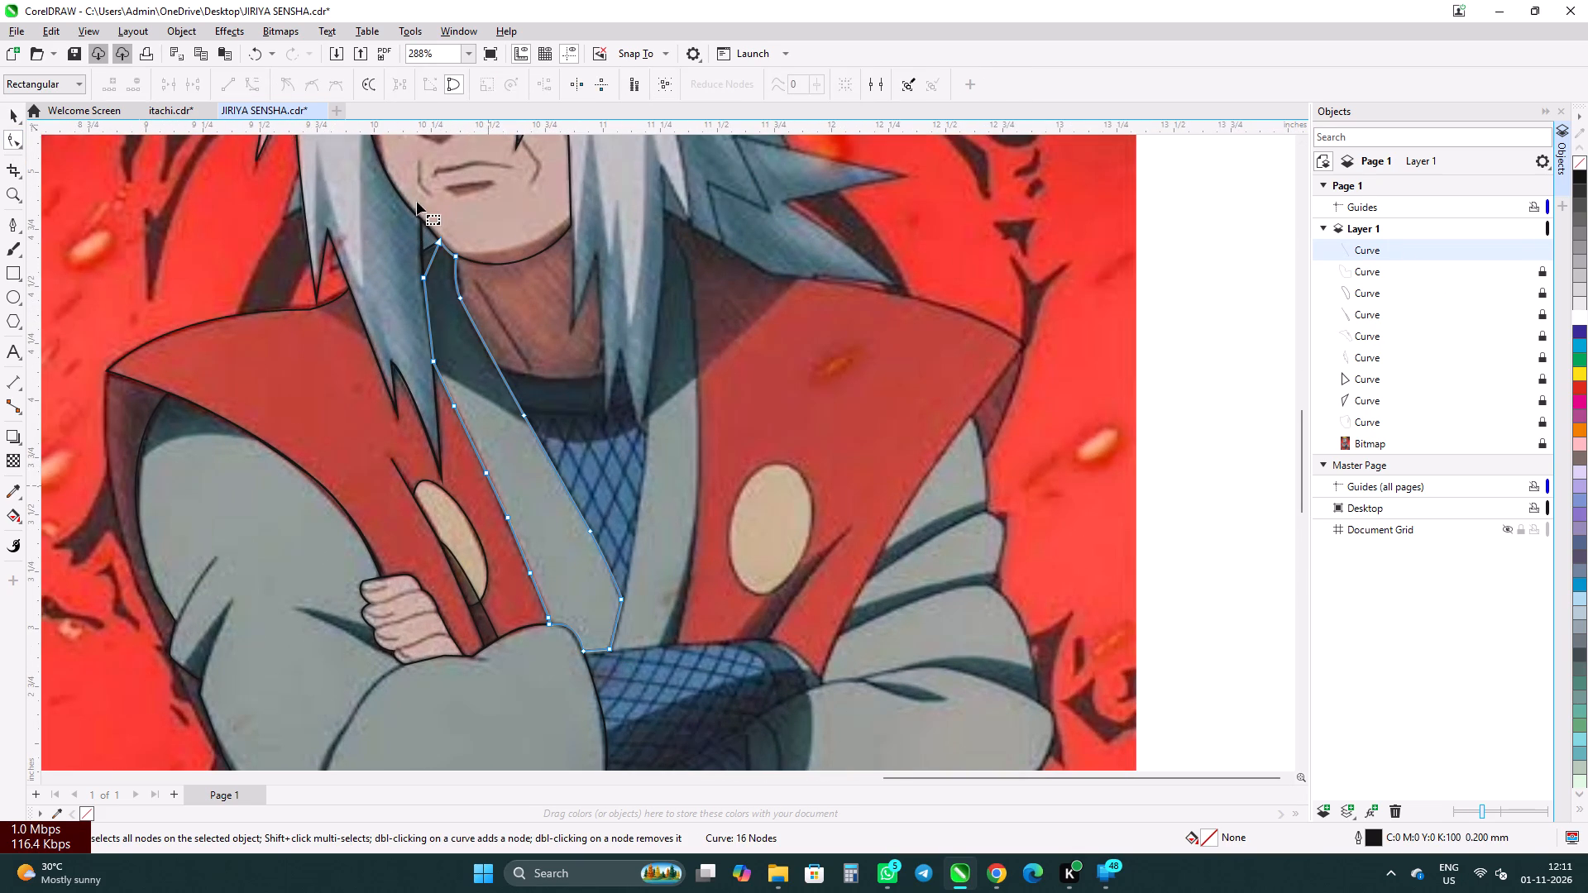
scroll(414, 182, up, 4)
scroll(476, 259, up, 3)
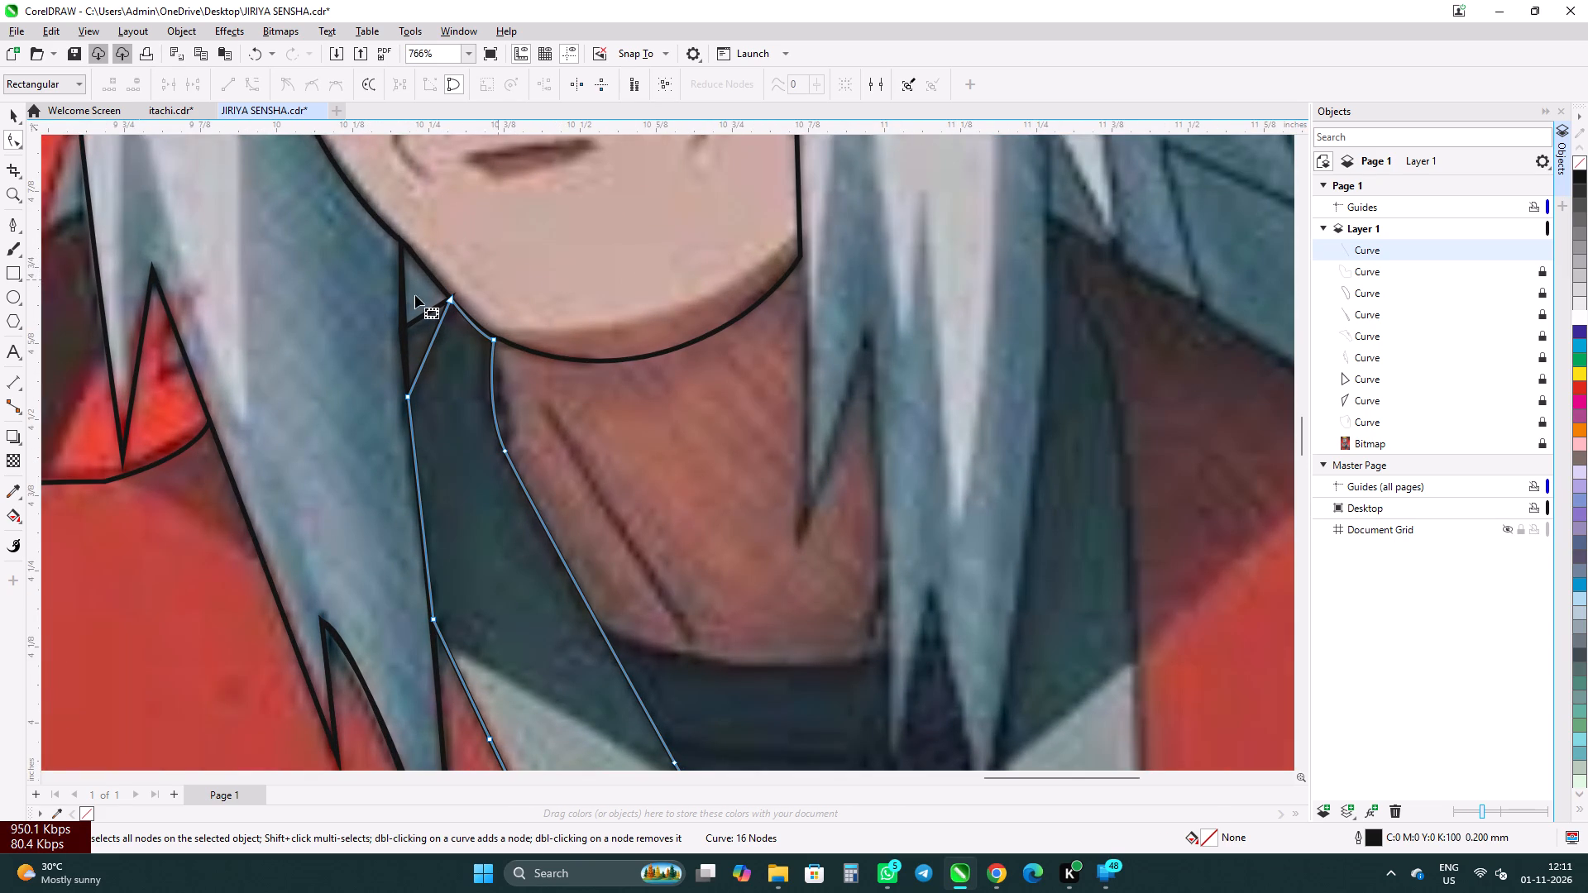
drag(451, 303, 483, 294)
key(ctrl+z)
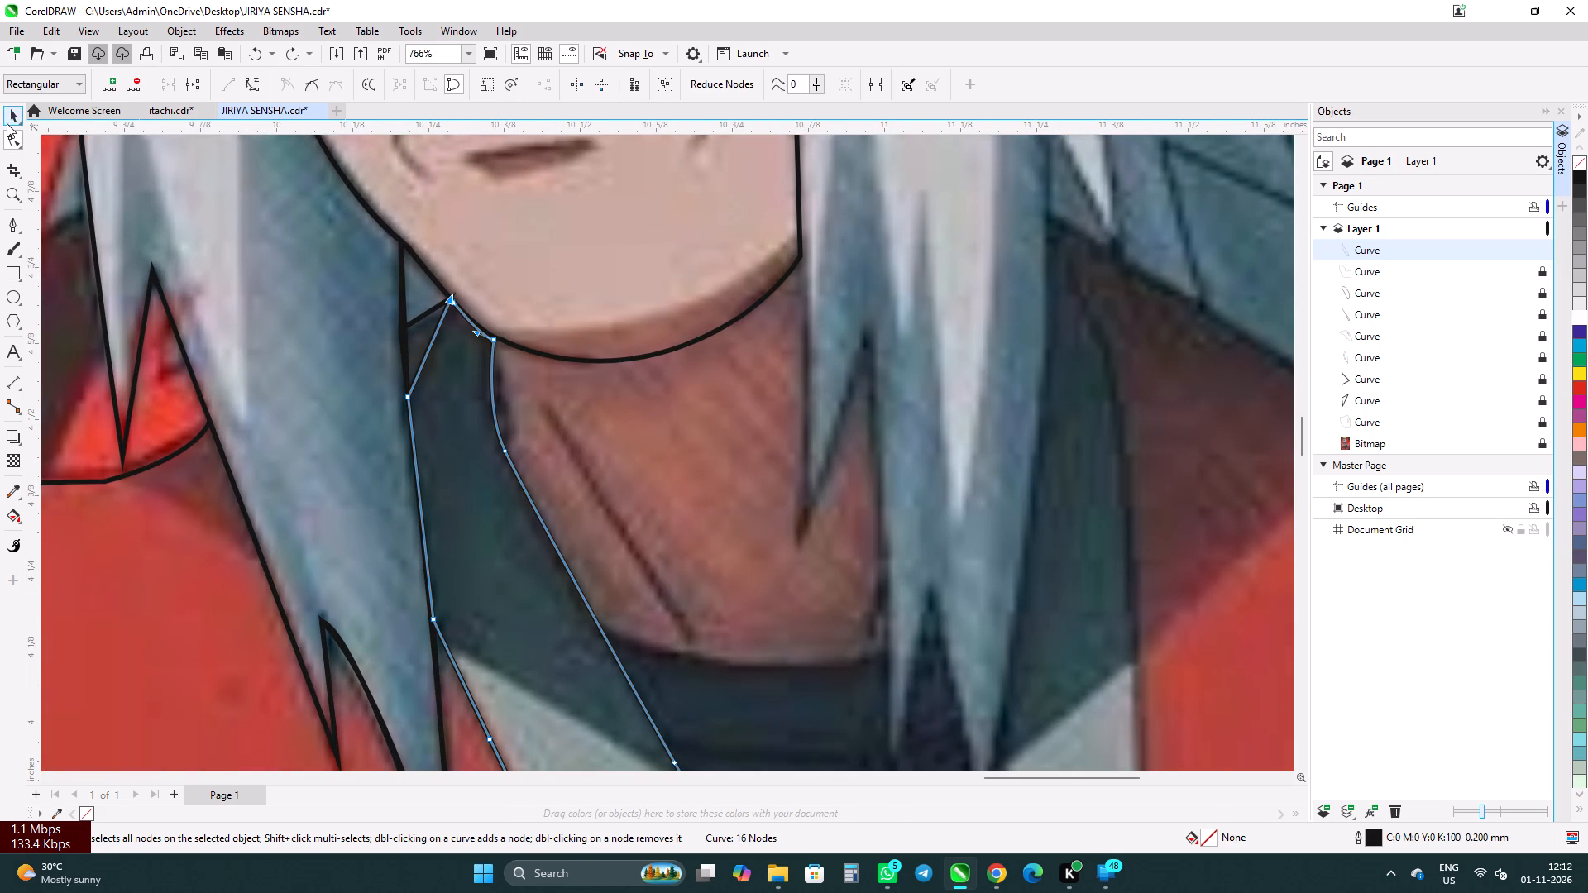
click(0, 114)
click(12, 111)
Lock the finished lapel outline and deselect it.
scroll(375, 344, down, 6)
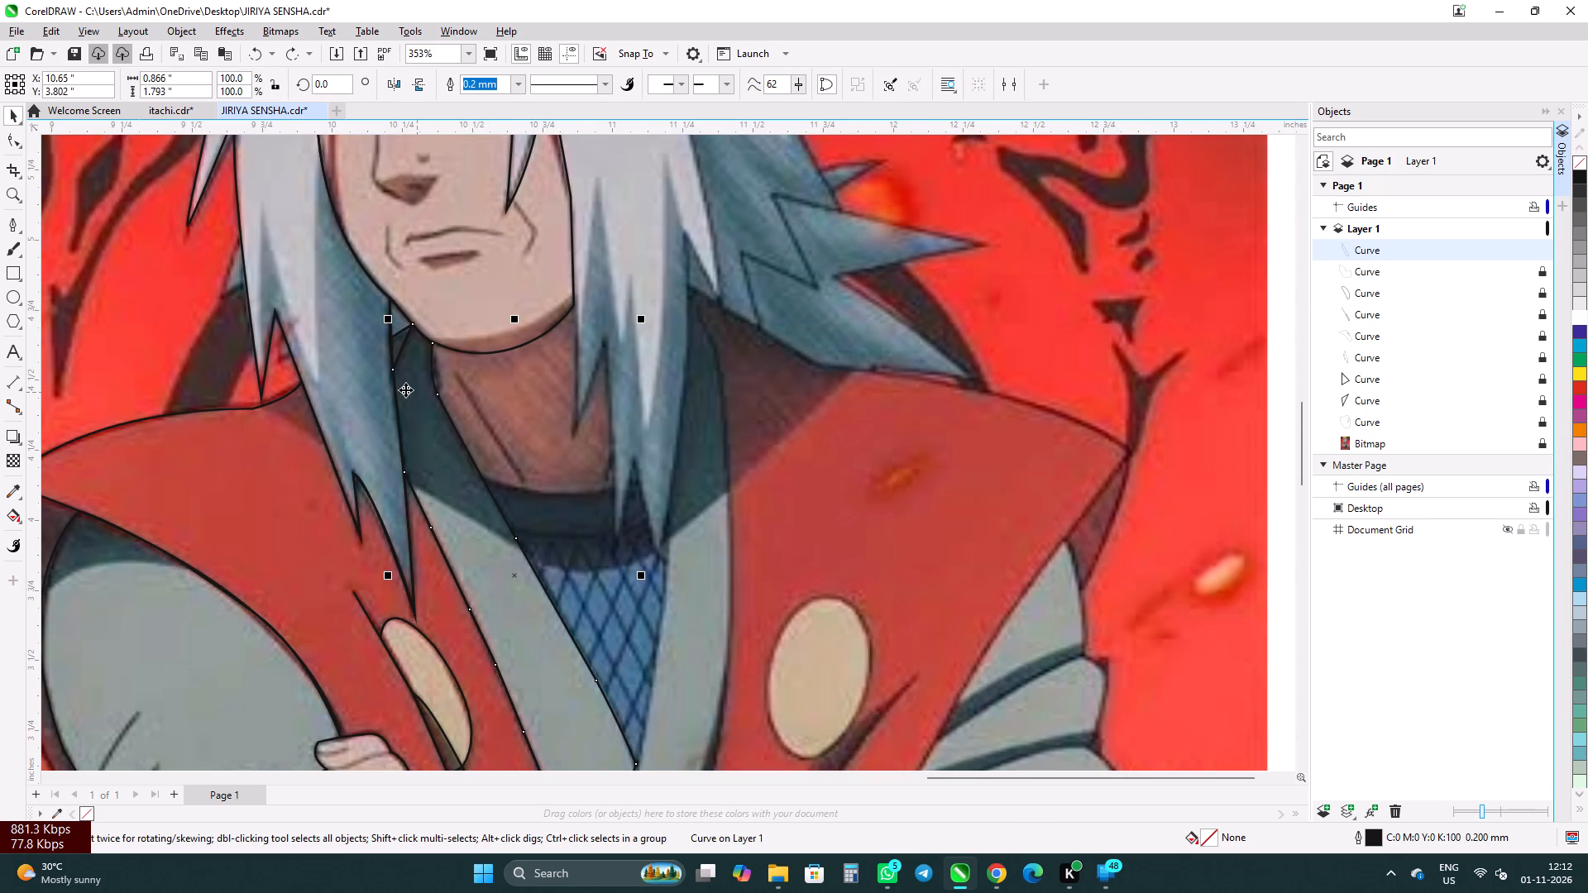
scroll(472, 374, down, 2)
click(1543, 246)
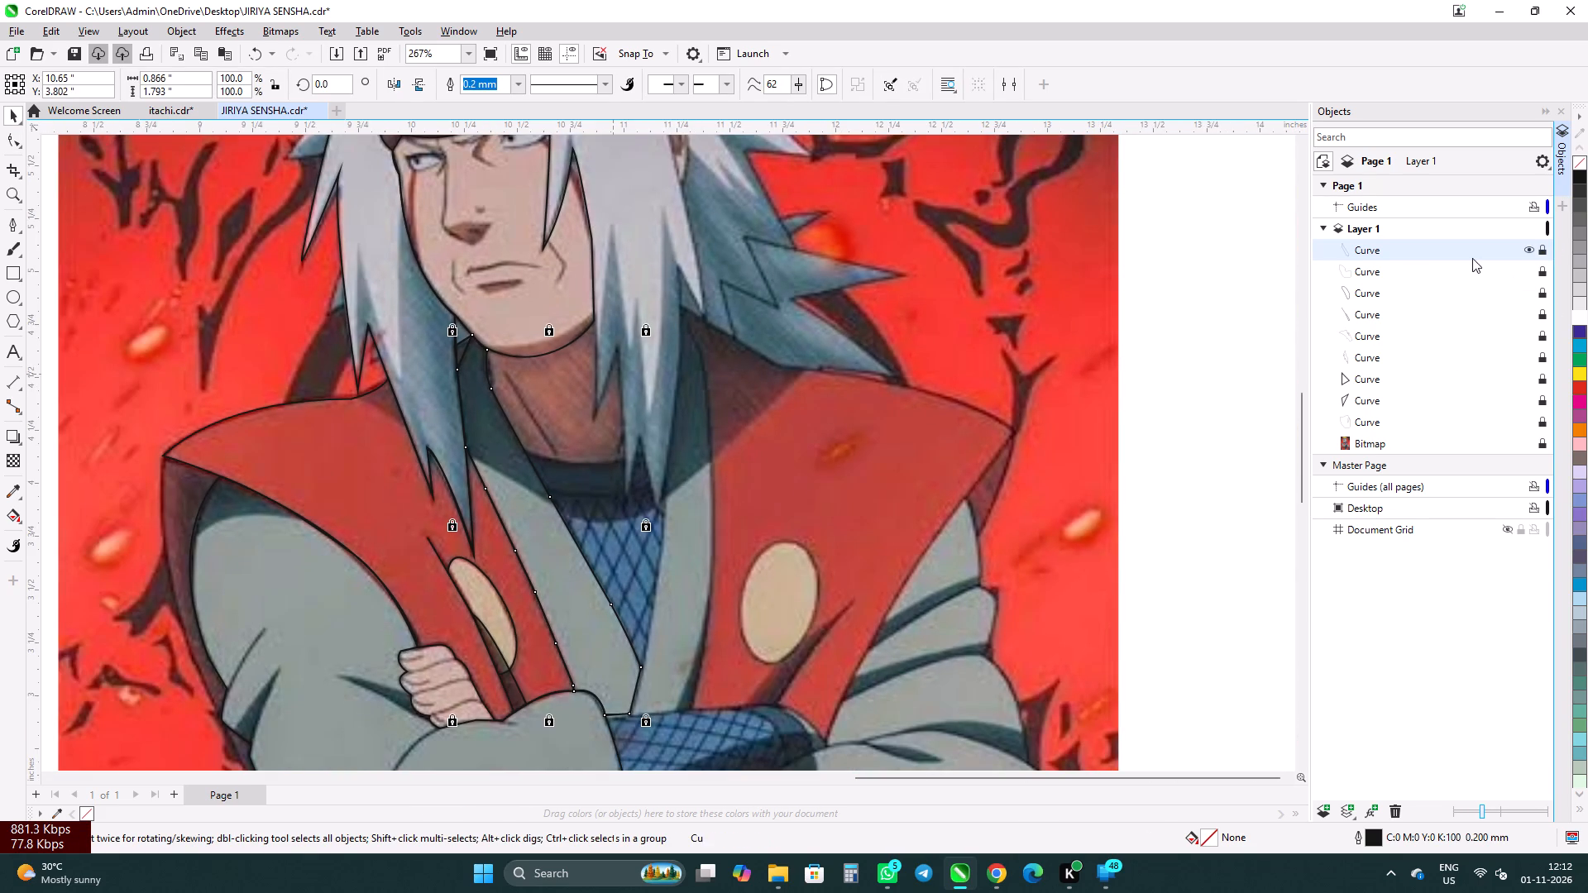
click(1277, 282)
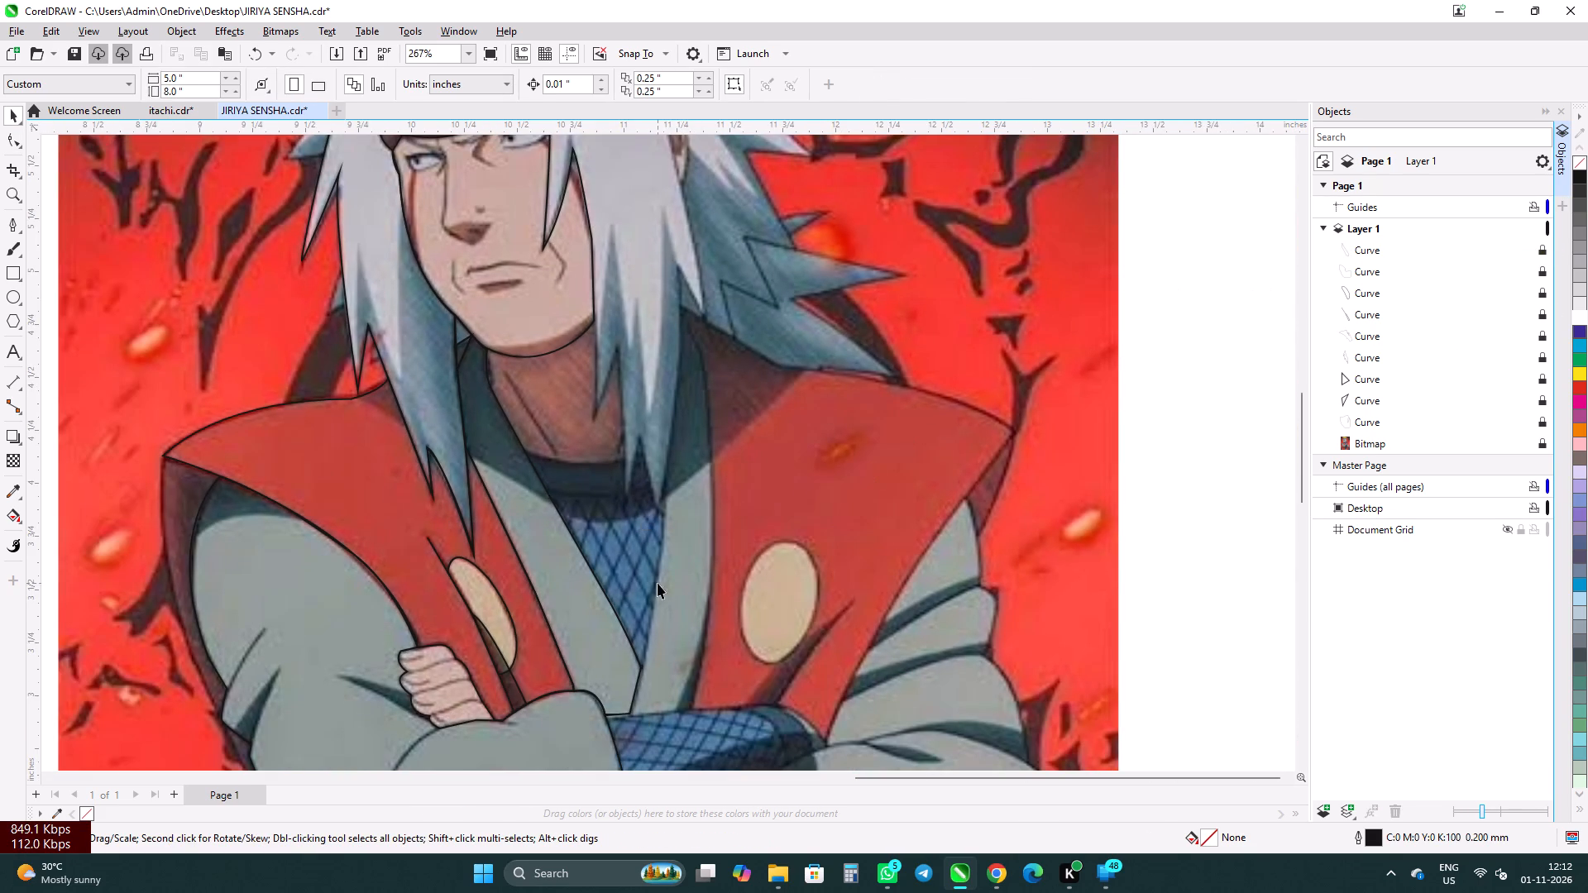
Unlock the lapel outline and move its bottom corner node about 0.008 inch down toward the blue mesh forearm.
scroll(631, 714, up, 12)
scroll(603, 580, down, 6)
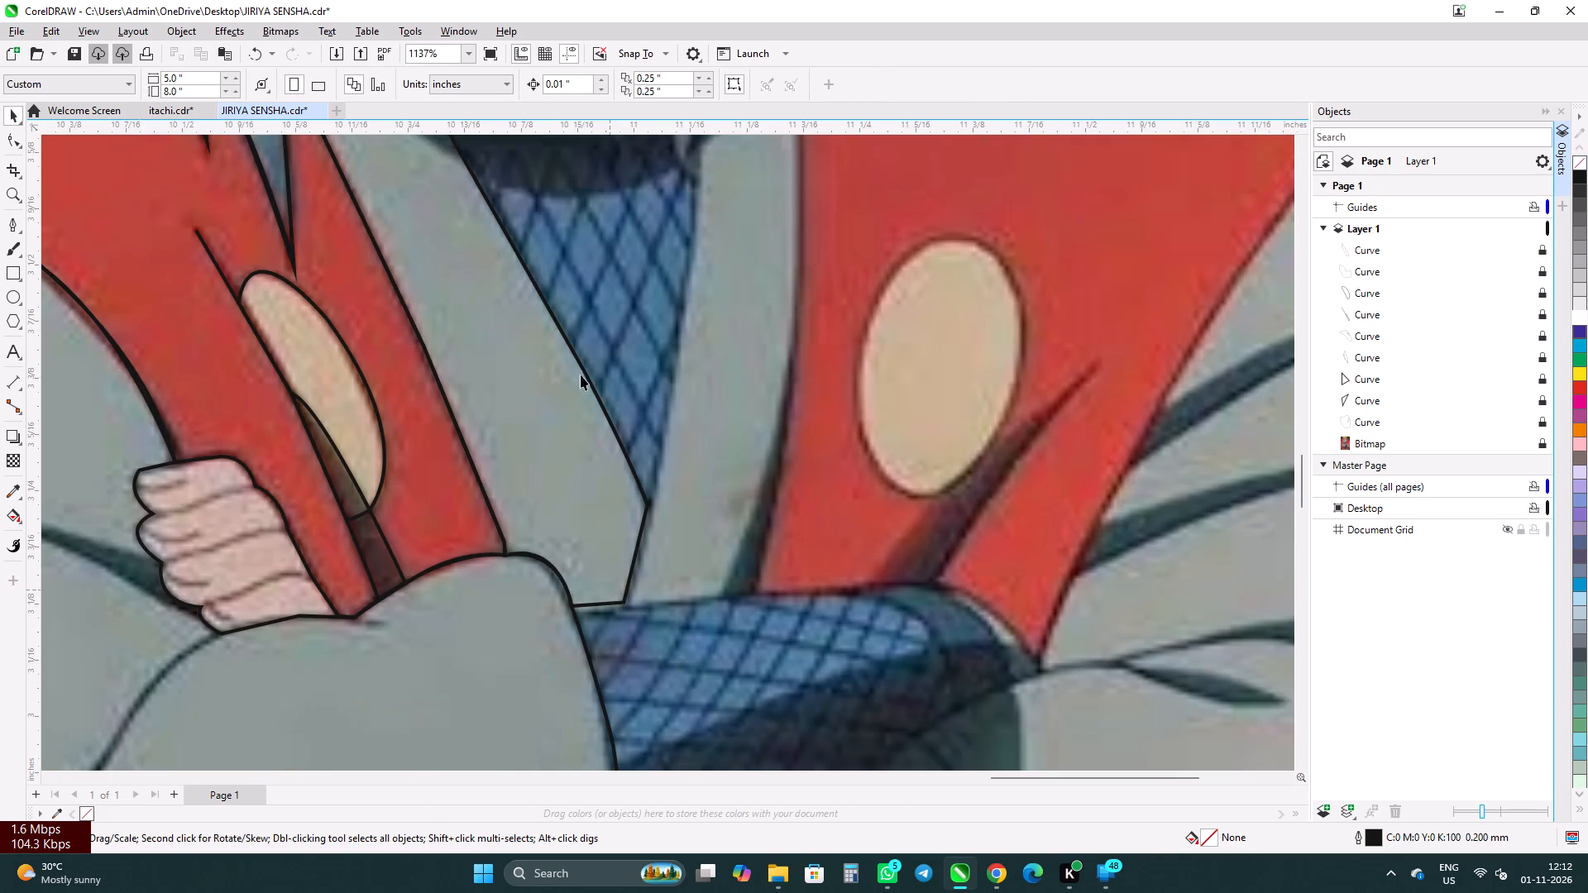
scroll(584, 719, up, 5)
scroll(531, 629, down, 3)
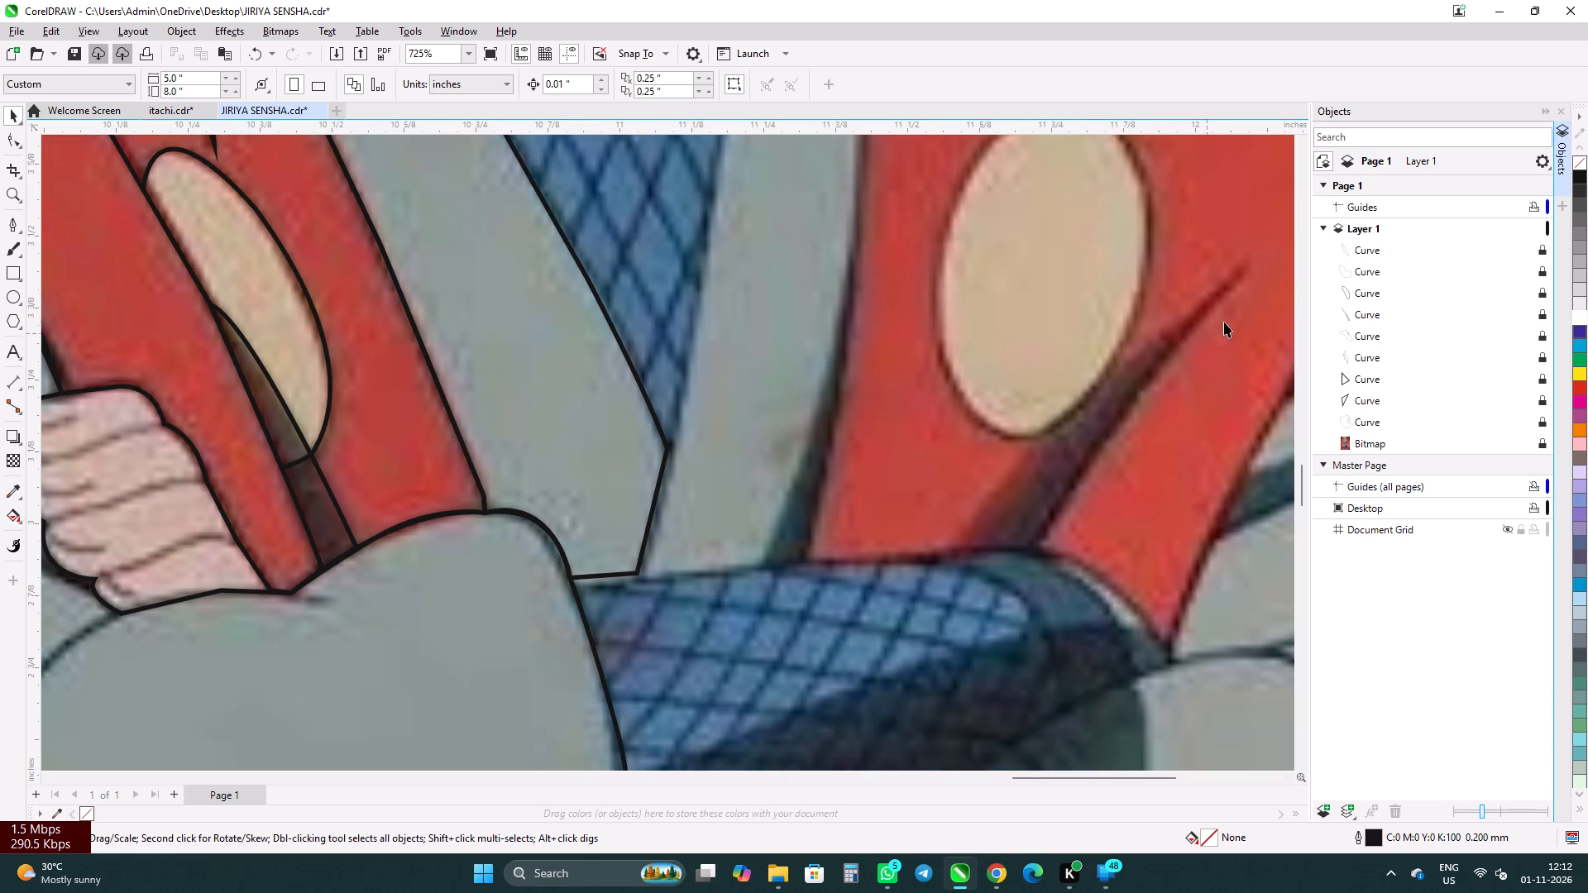
click(1543, 246)
scroll(557, 580, up, 4)
scroll(624, 608, up, 4)
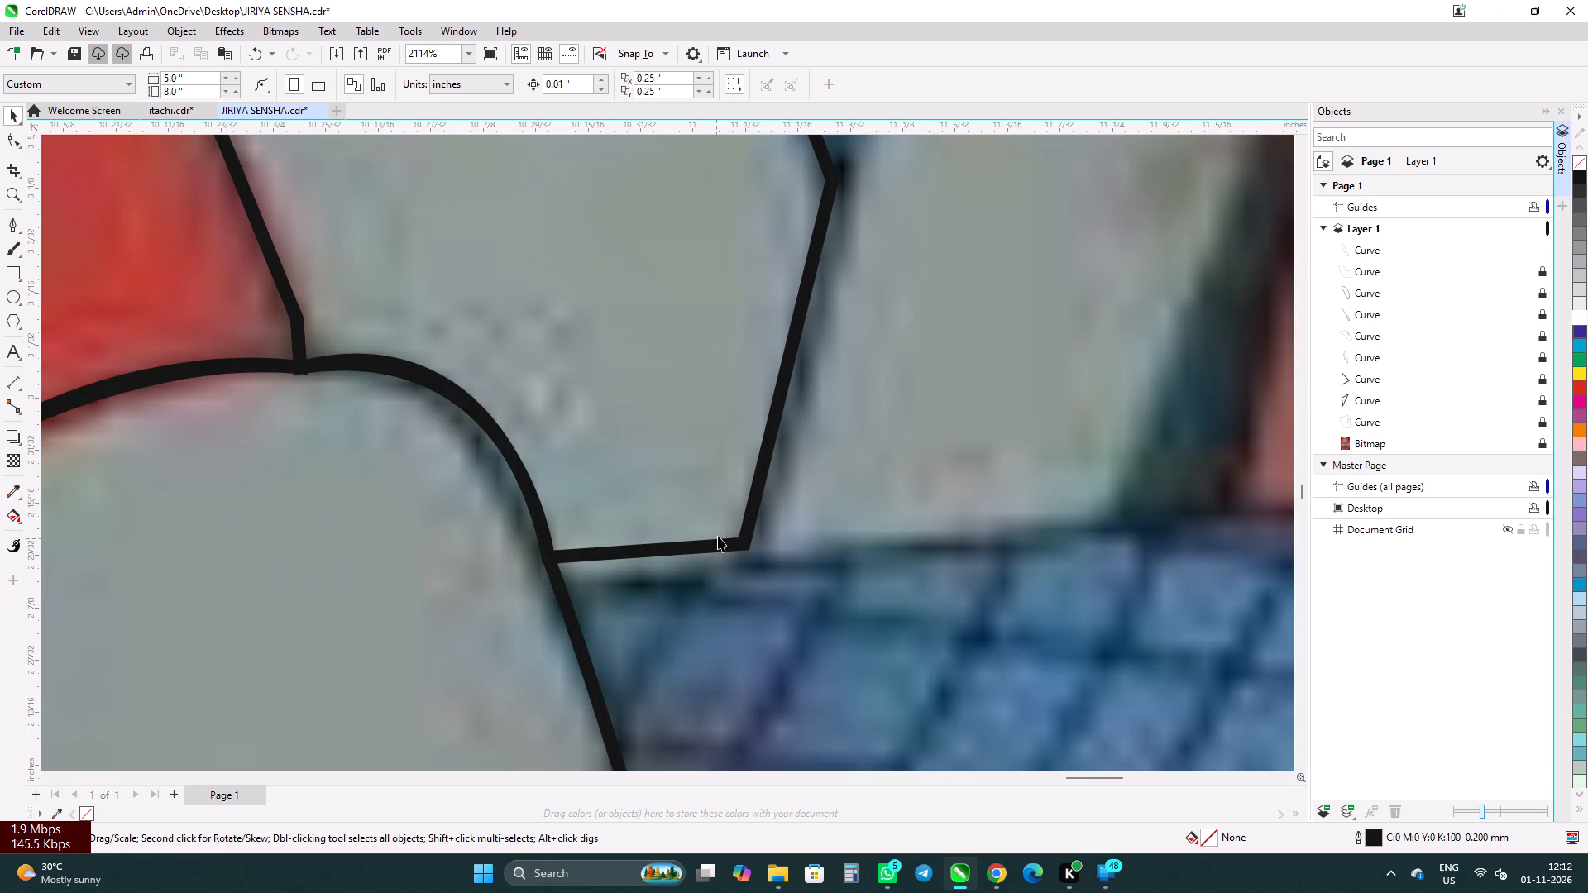
click(718, 536)
click(14, 136)
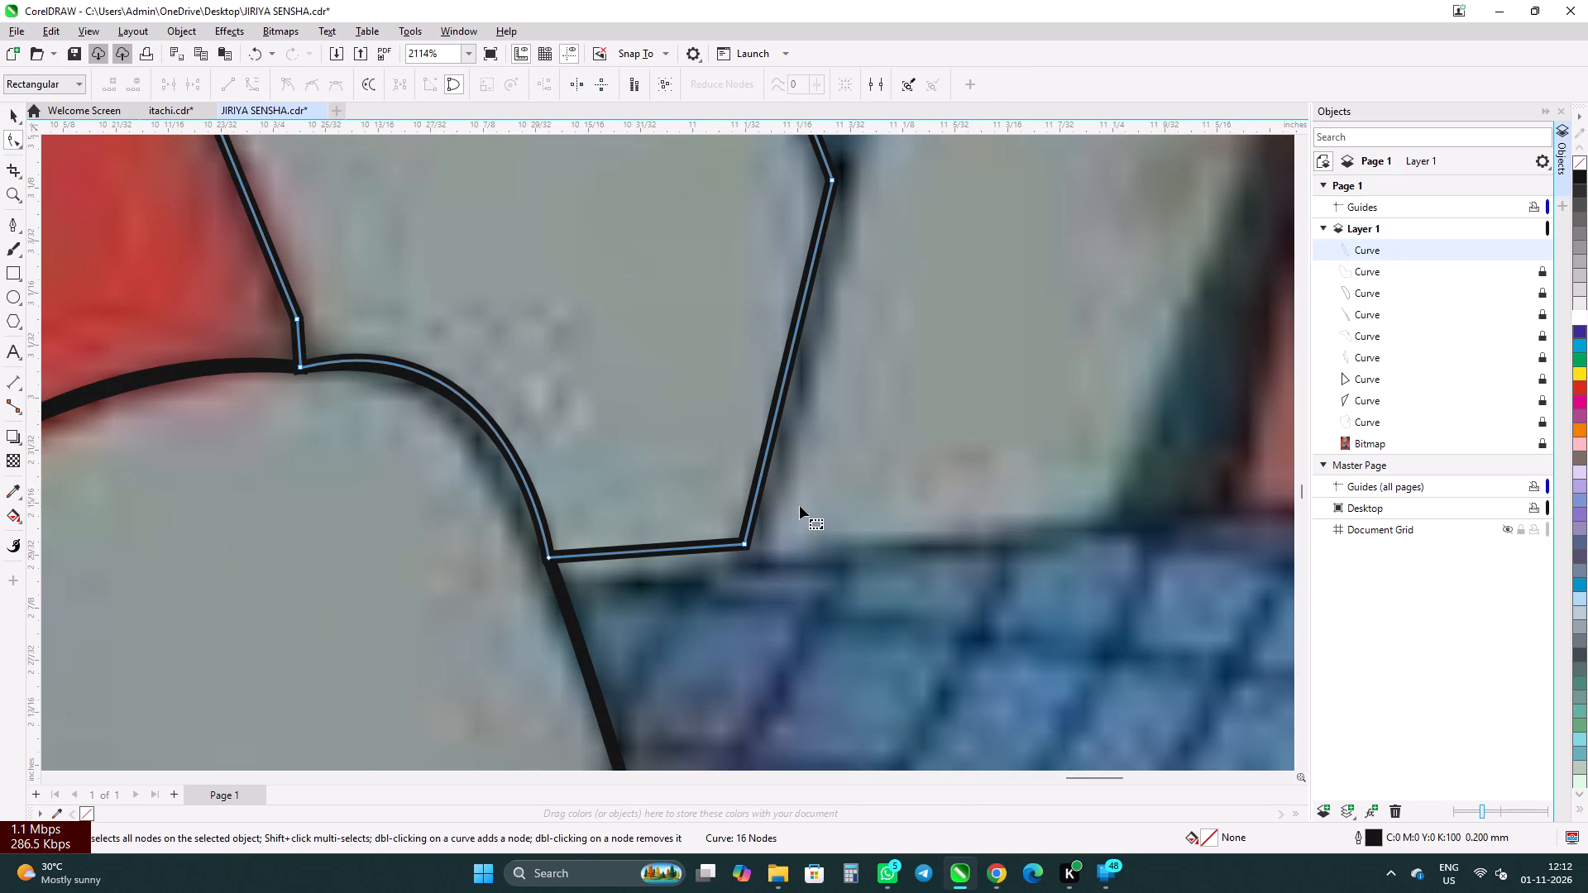
scroll(800, 516, up, 3)
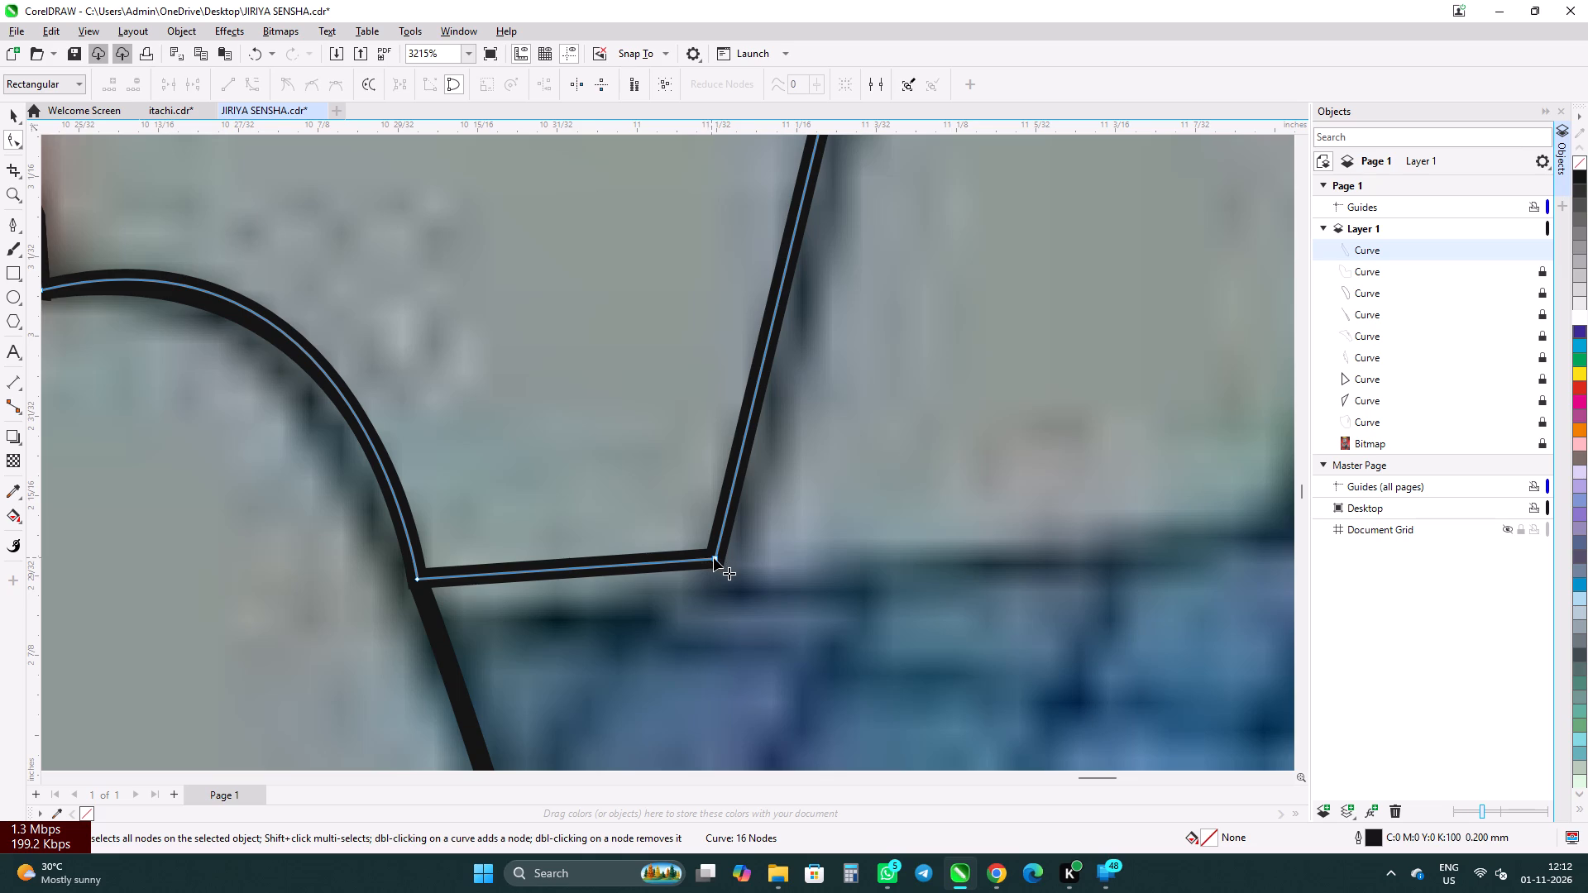
drag(714, 557, 713, 576)
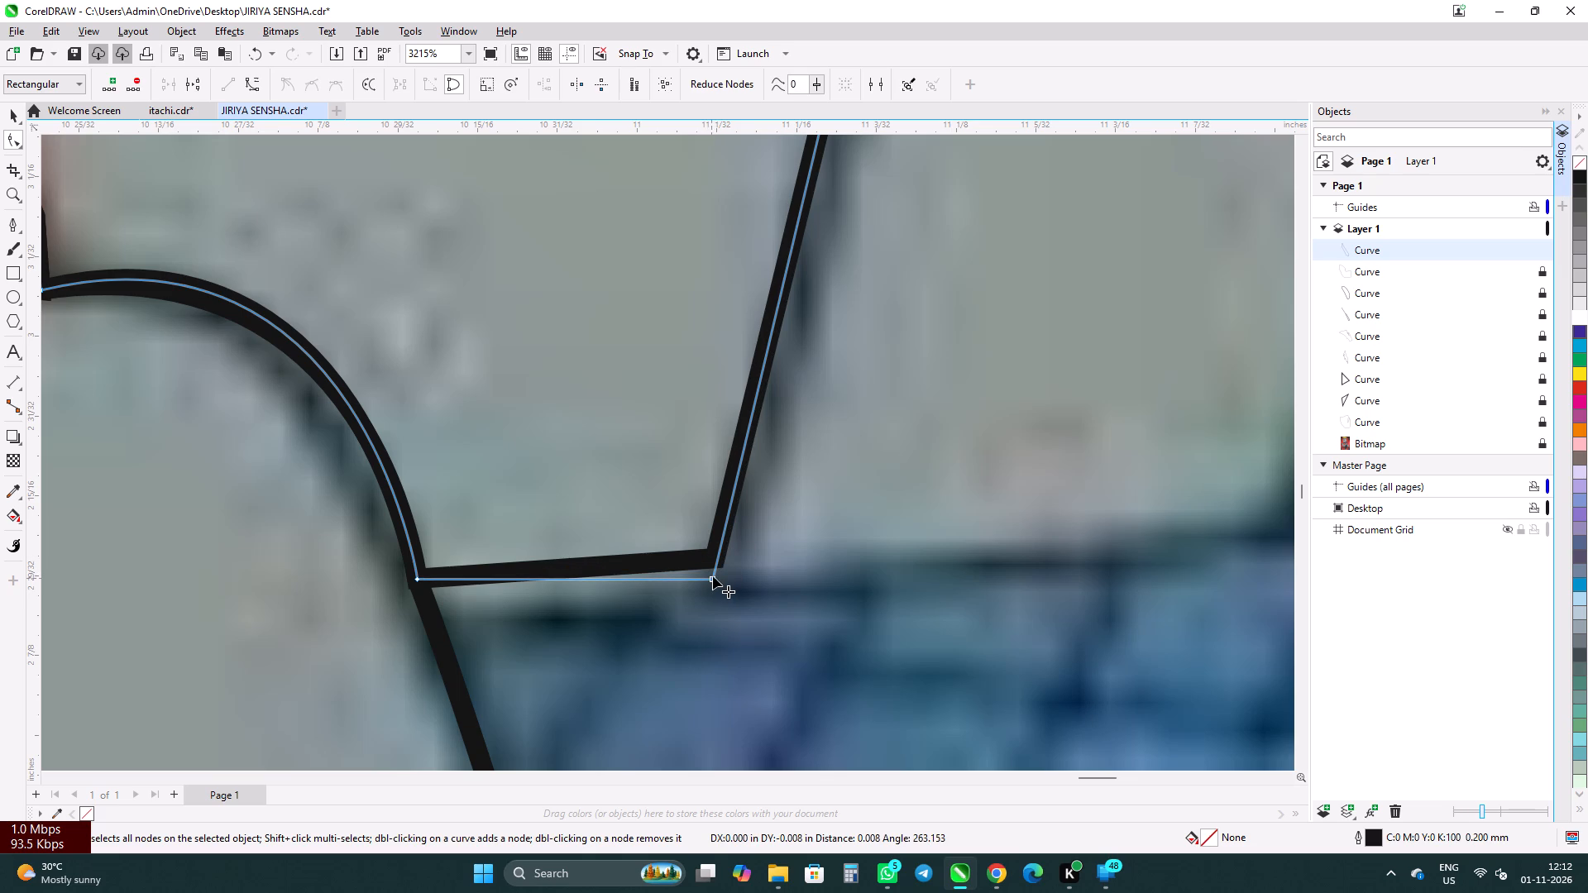
drag(713, 576, 714, 575)
Move the outline's bottom node at the sleeve slightly down along the sleeve's traced edge.
drag(421, 574, 421, 575)
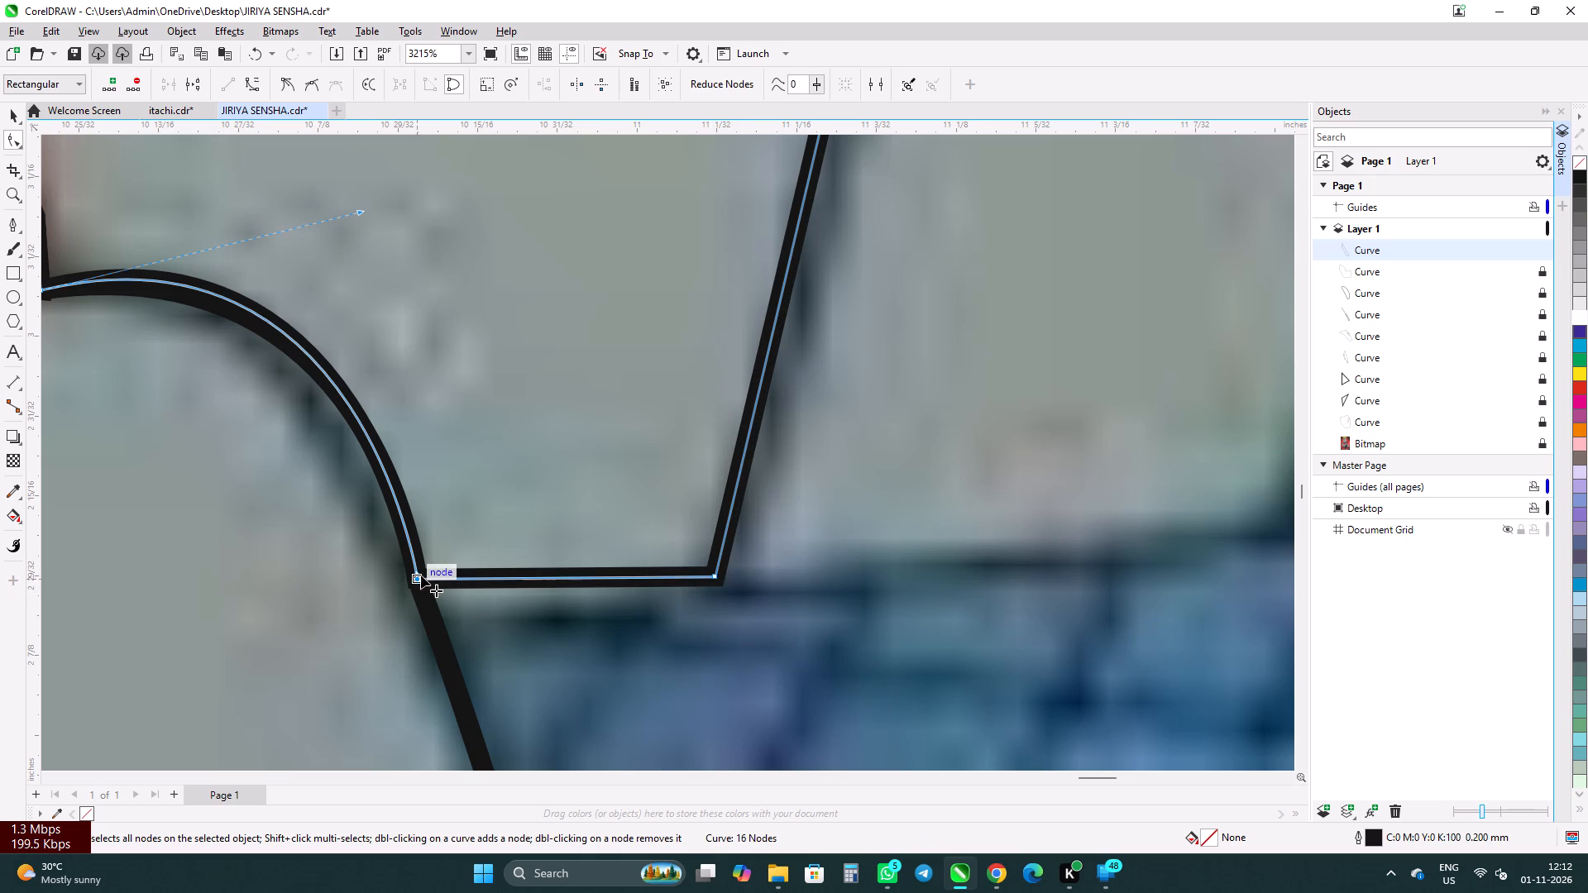
drag(421, 575, 428, 585)
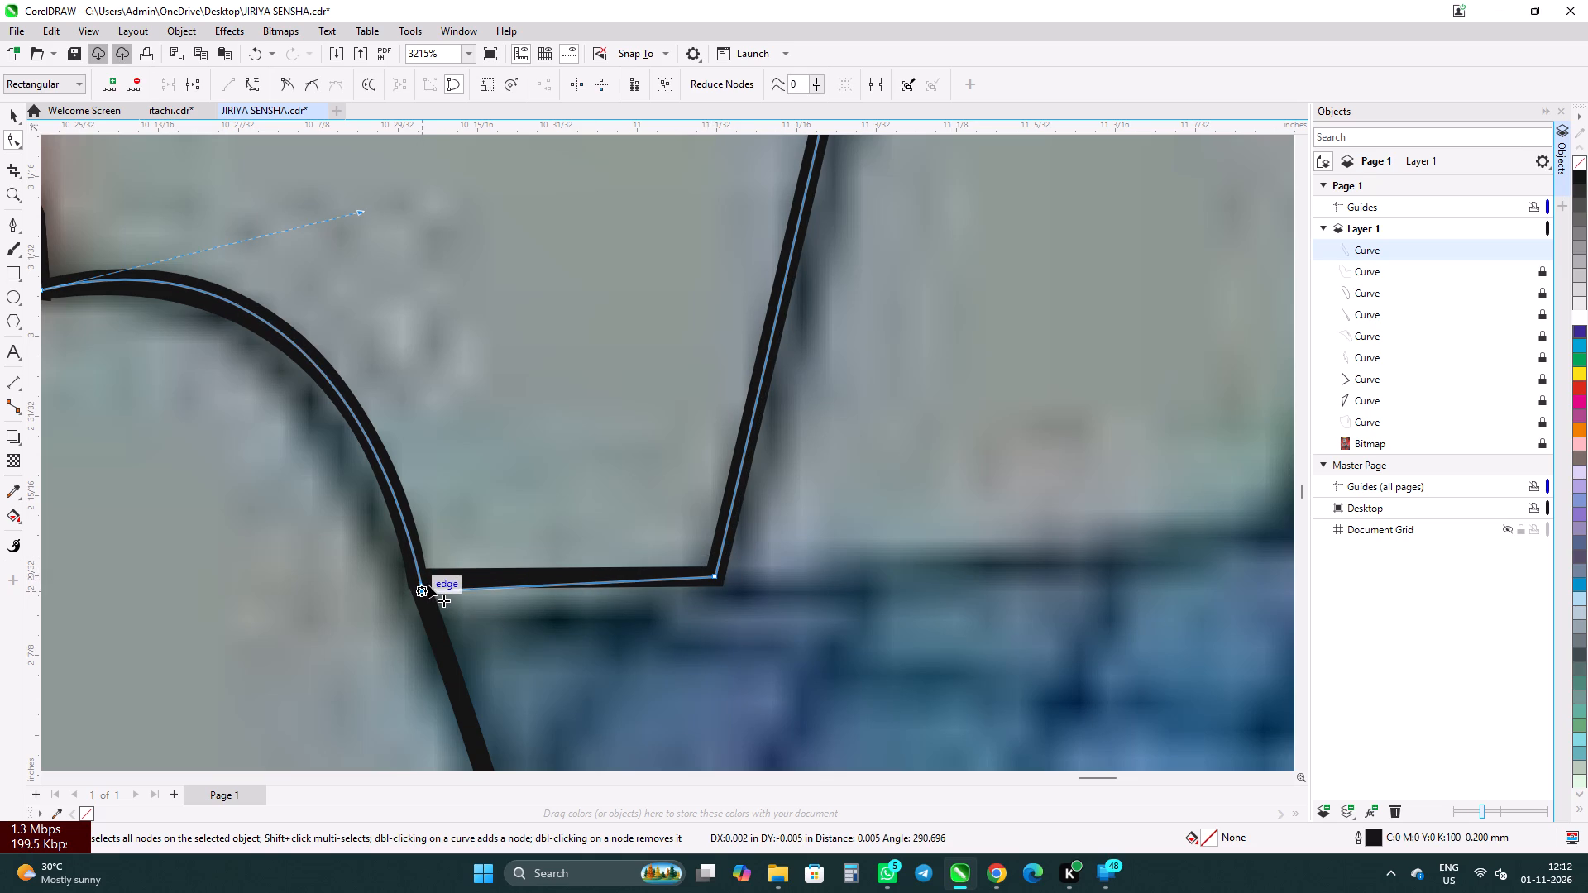
drag(428, 585, 432, 585)
Lock the adjusted lapel outline.
scroll(423, 580, down, 5)
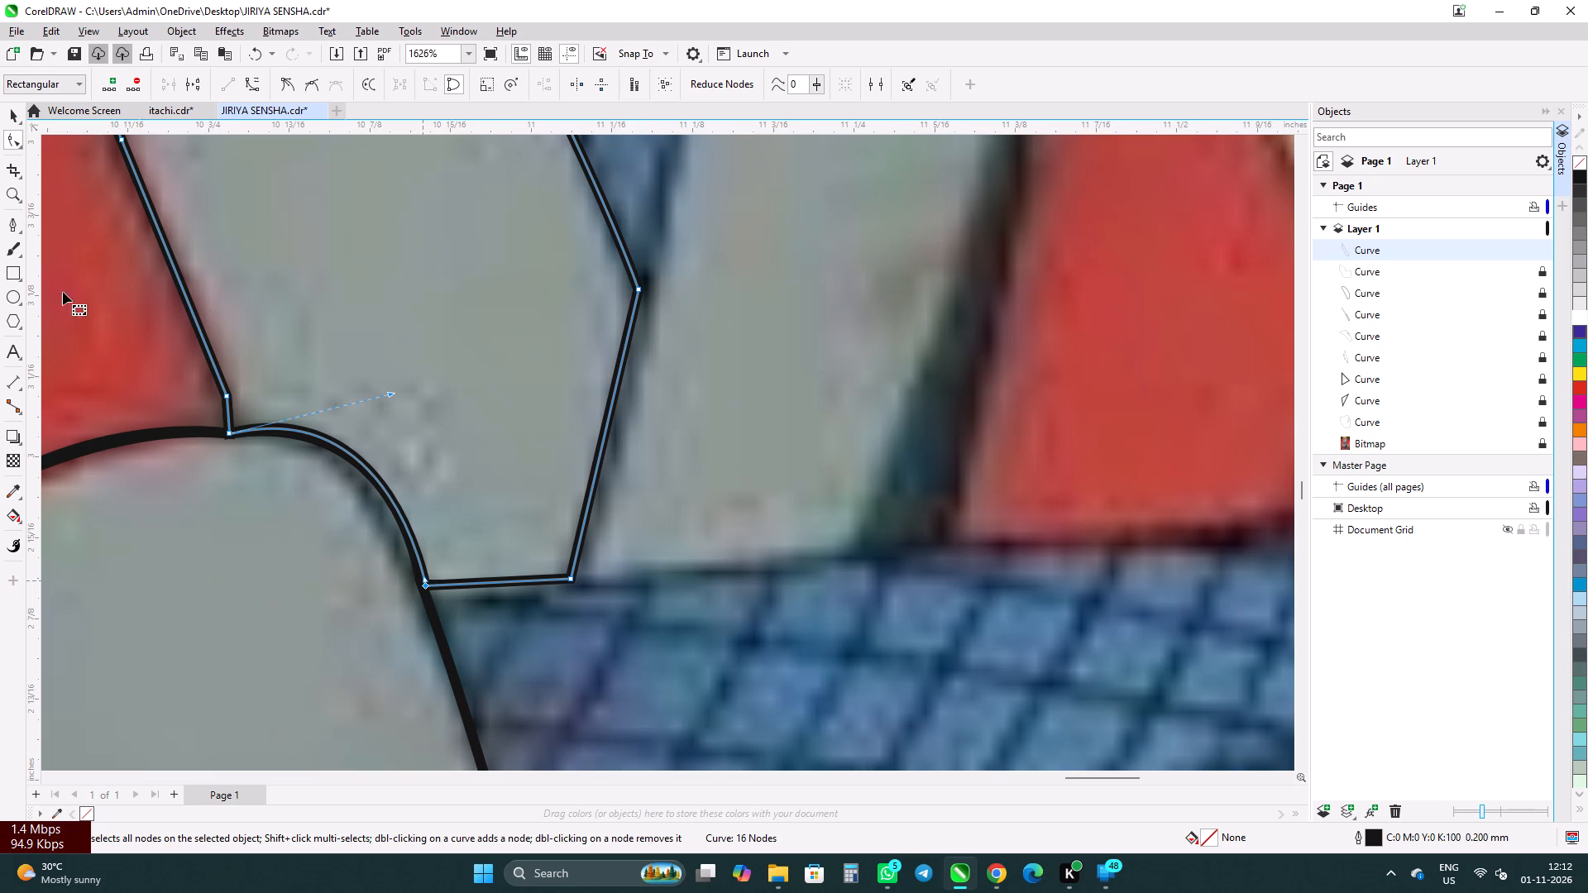
click(5, 115)
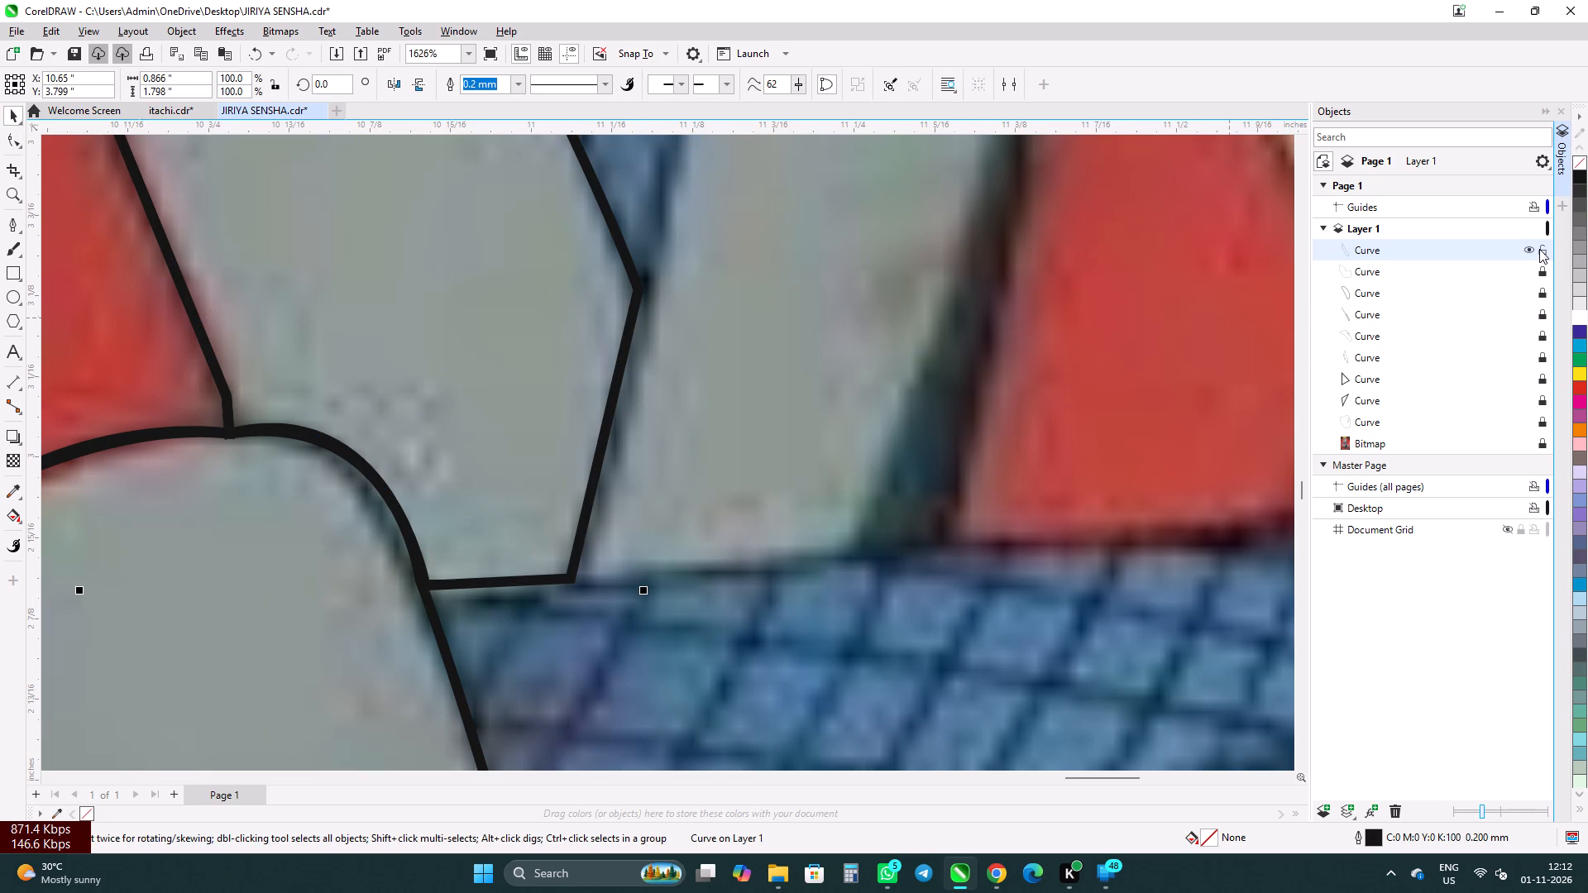
click(1539, 249)
scroll(983, 437, down, 6)
scroll(470, 406, down, 4)
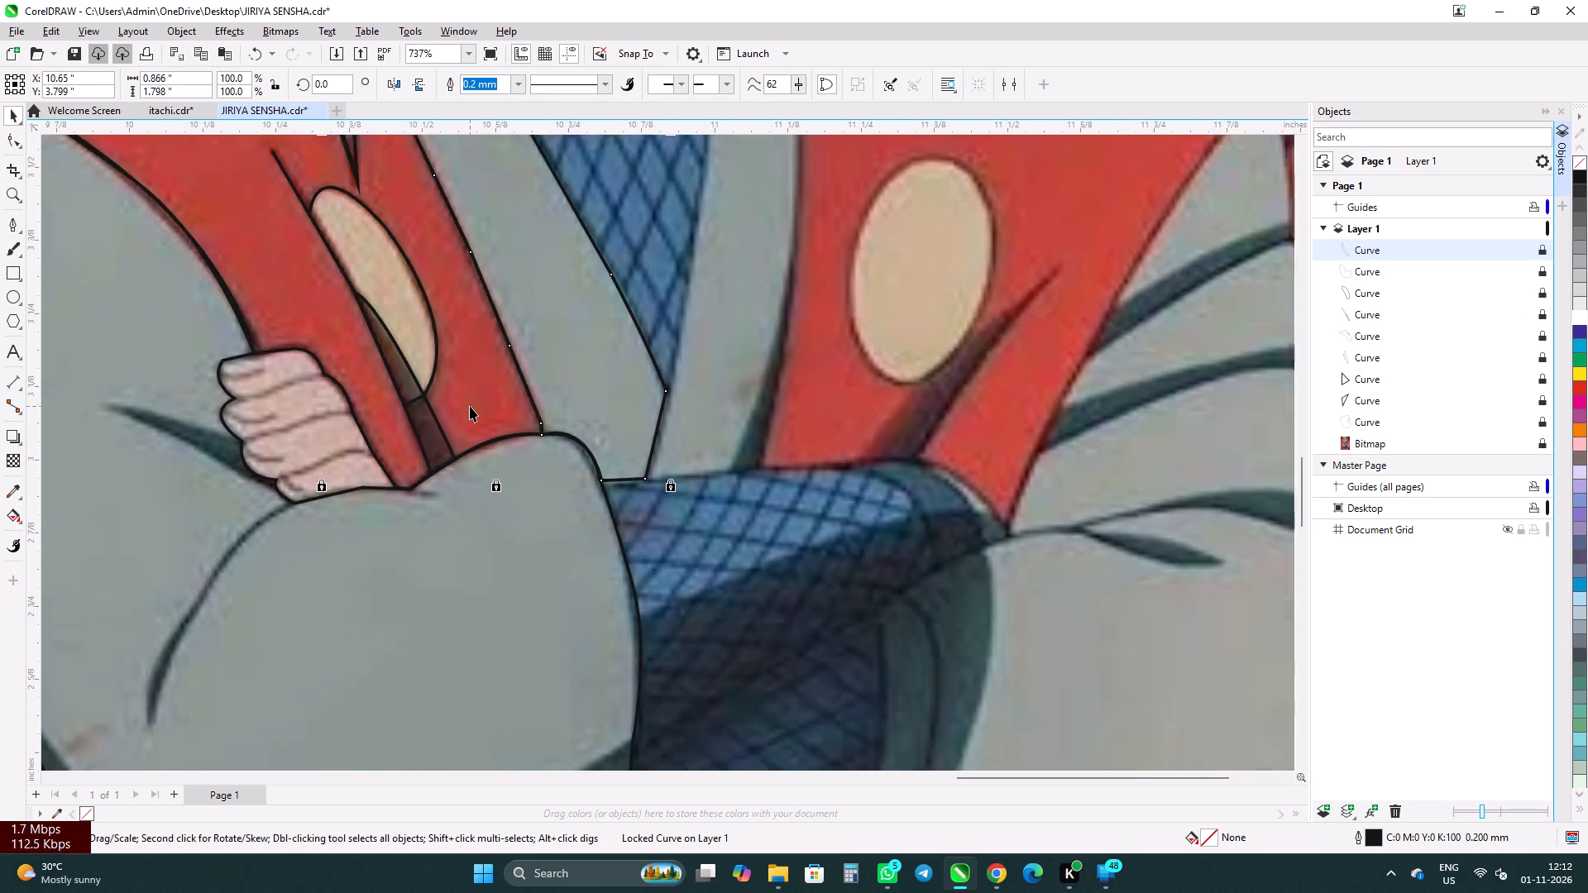
Start a Pen outline of the second grey lapel at the first lapel's bottom corner, running up to the blue mesh's lower tip.
scroll(470, 406, down, 9)
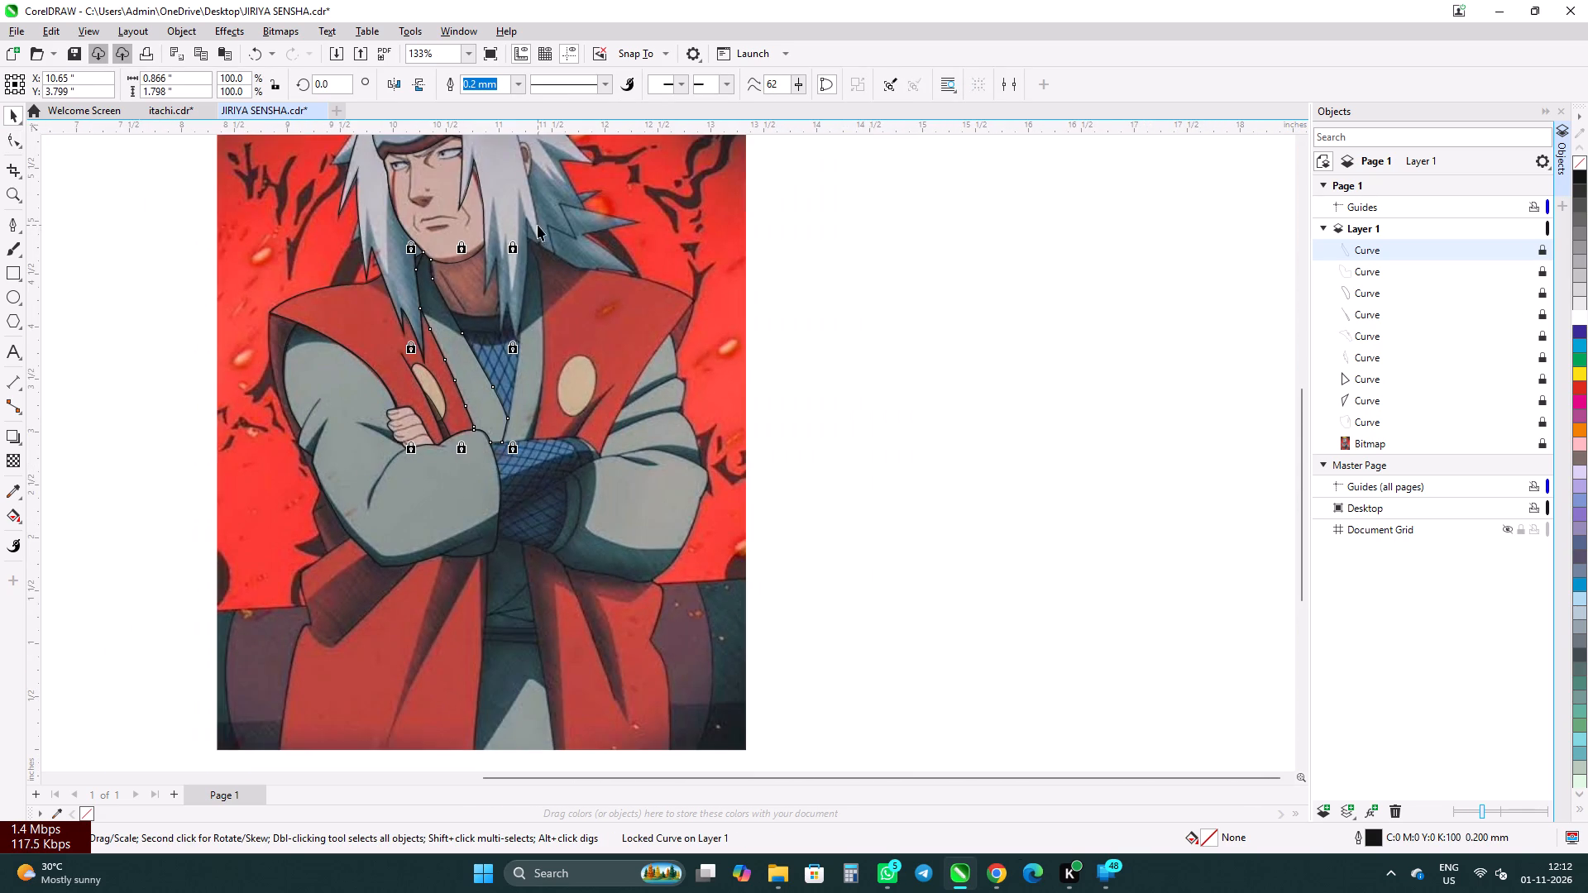
scroll(538, 225, up, 4)
click(1109, 300)
scroll(614, 303, up, 1)
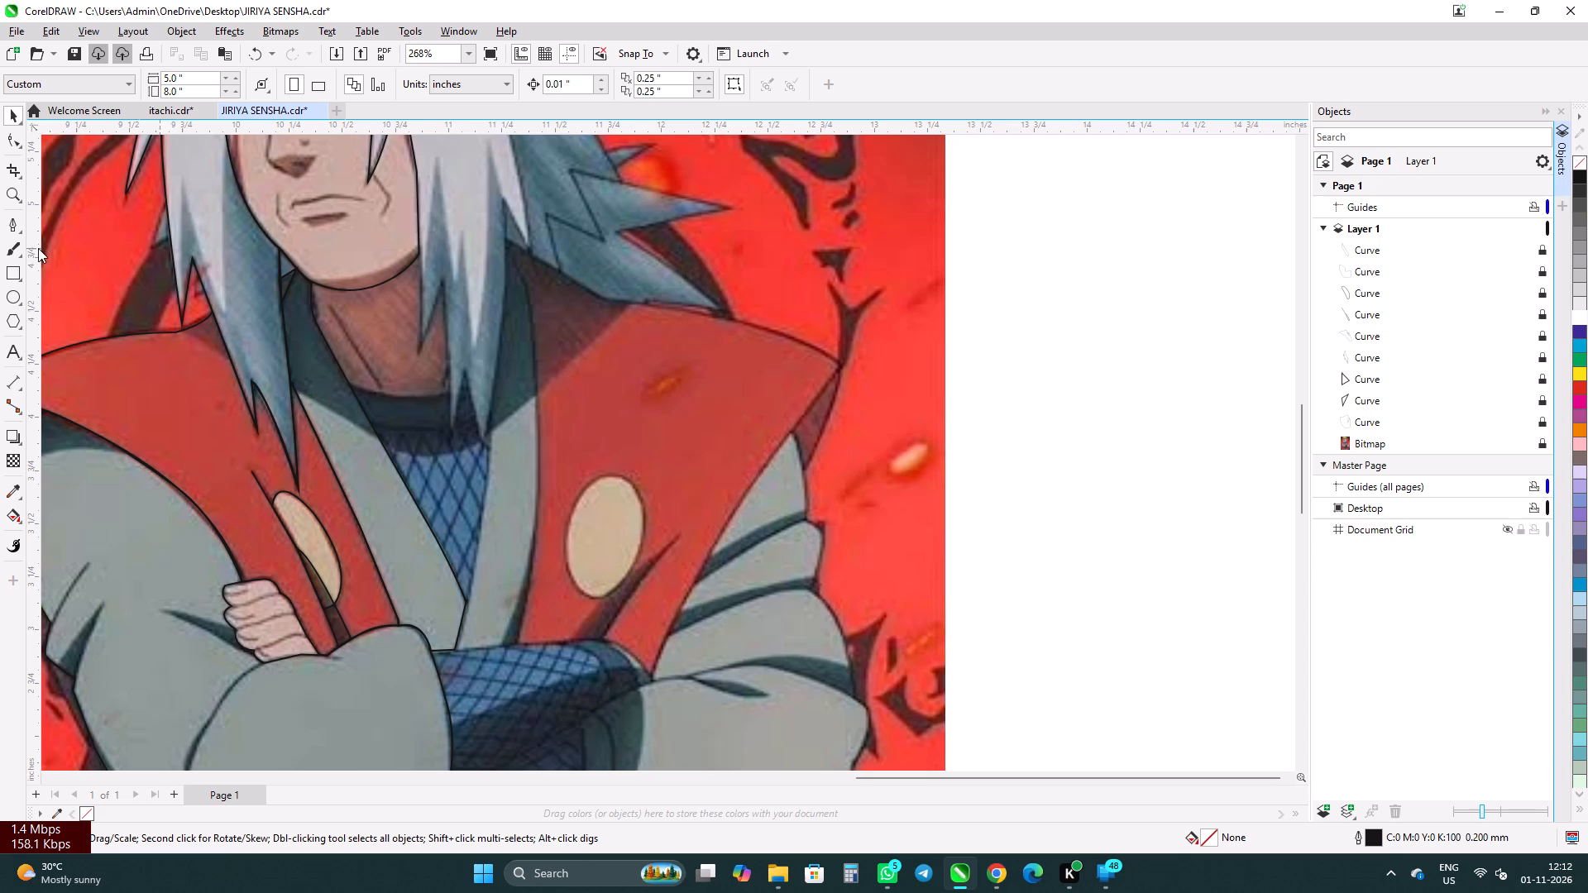
click(17, 225)
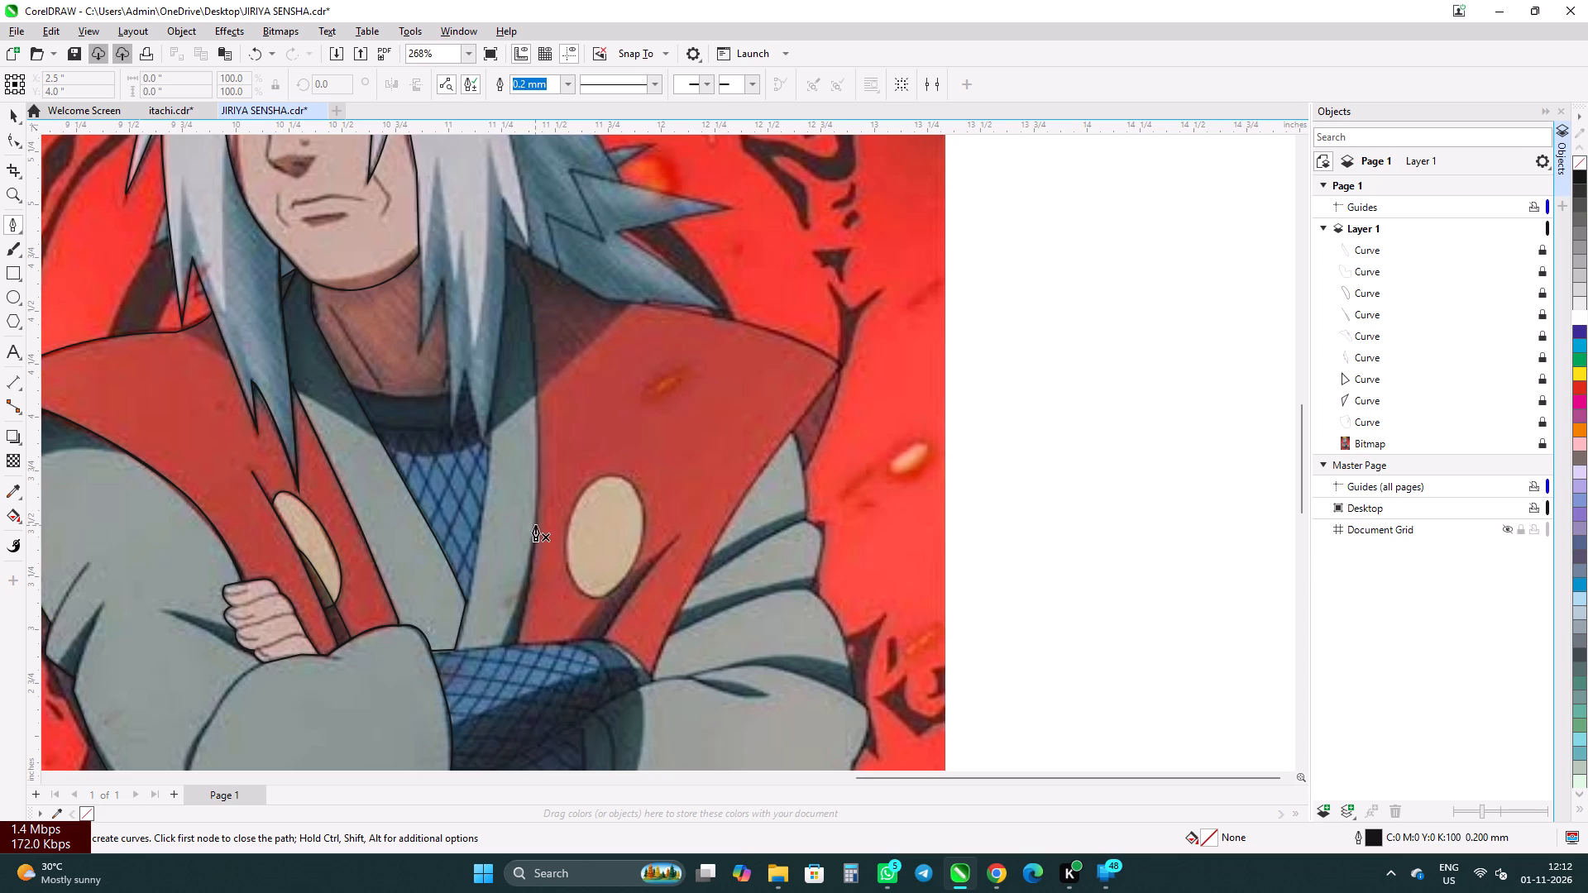
scroll(450, 638, up, 10)
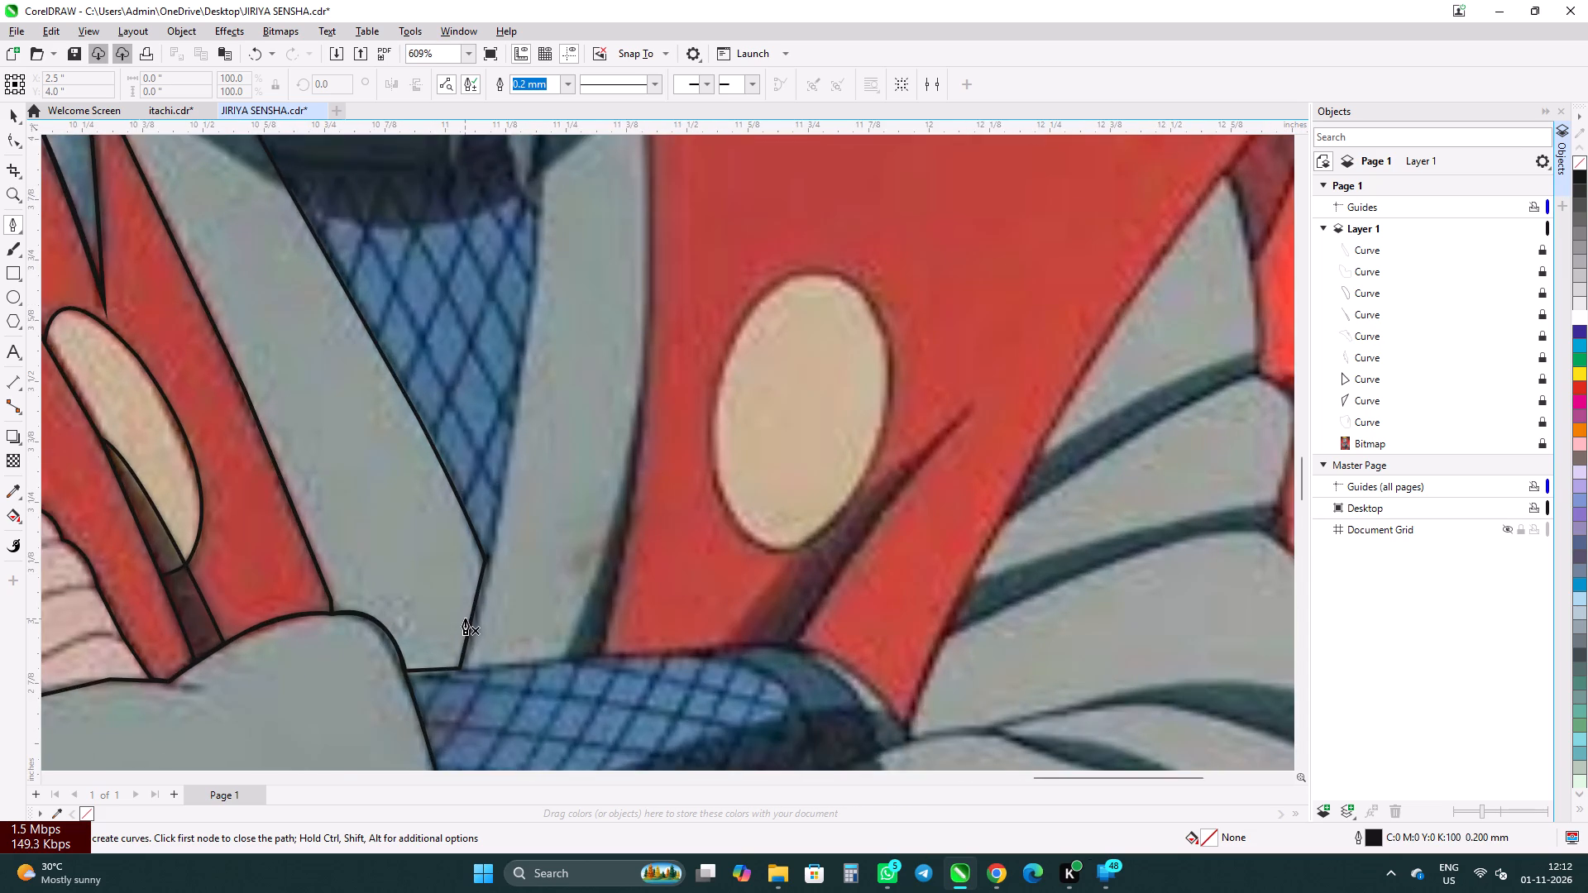
scroll(465, 618, up, 1)
click(454, 713)
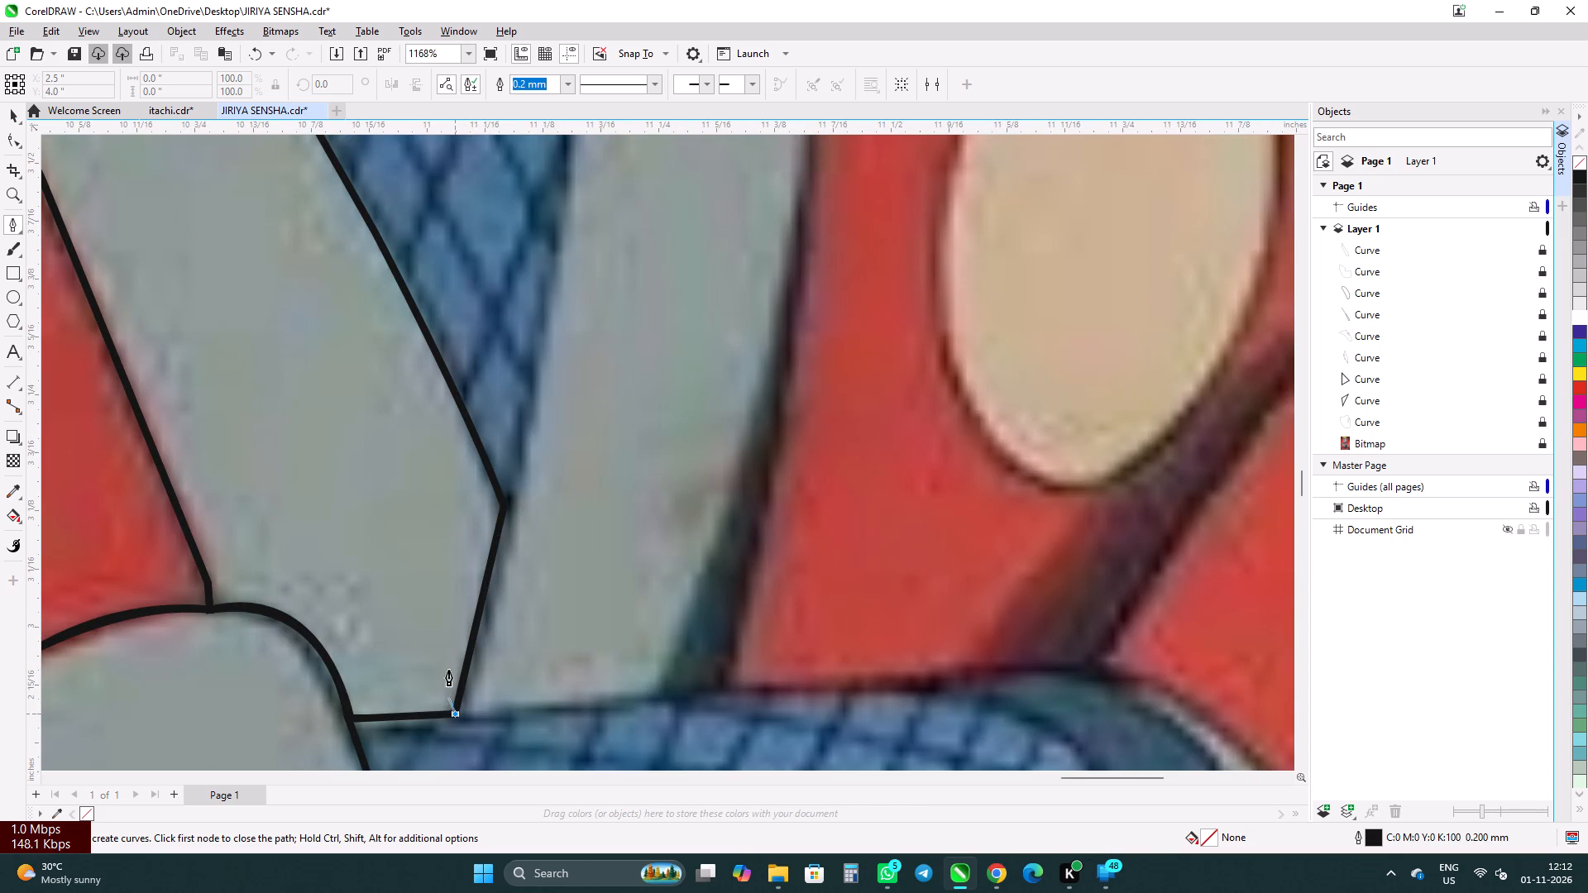
click(506, 502)
Continue the lapel outline with curved segments up the blue mesh's edge to the dark collar beside the hanging hair strand.
scroll(484, 556, down, 6)
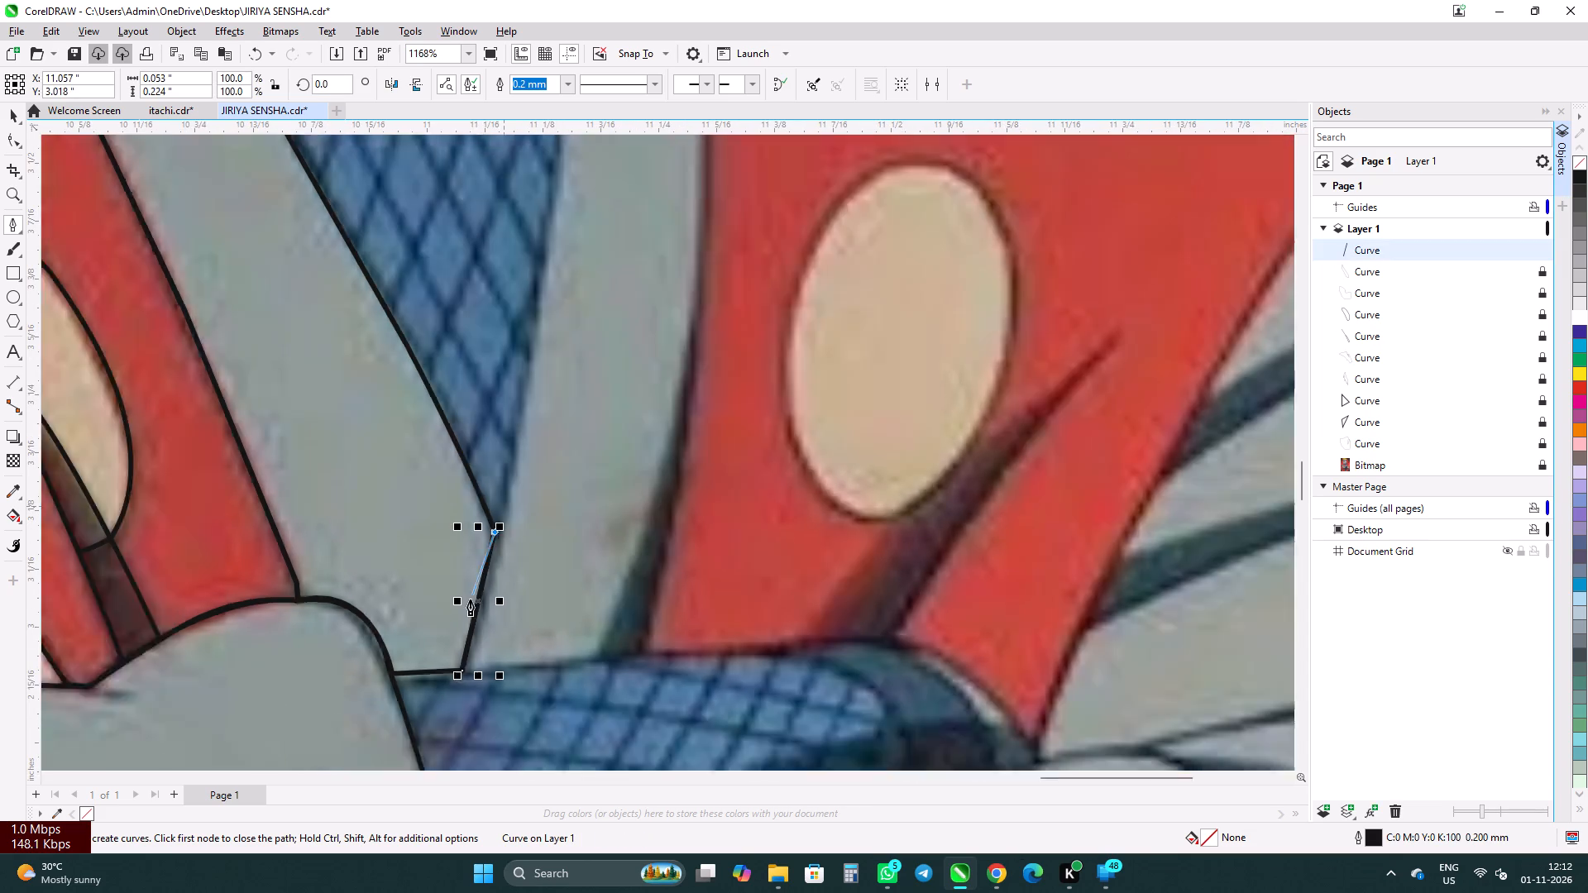
scroll(498, 407, up, 5)
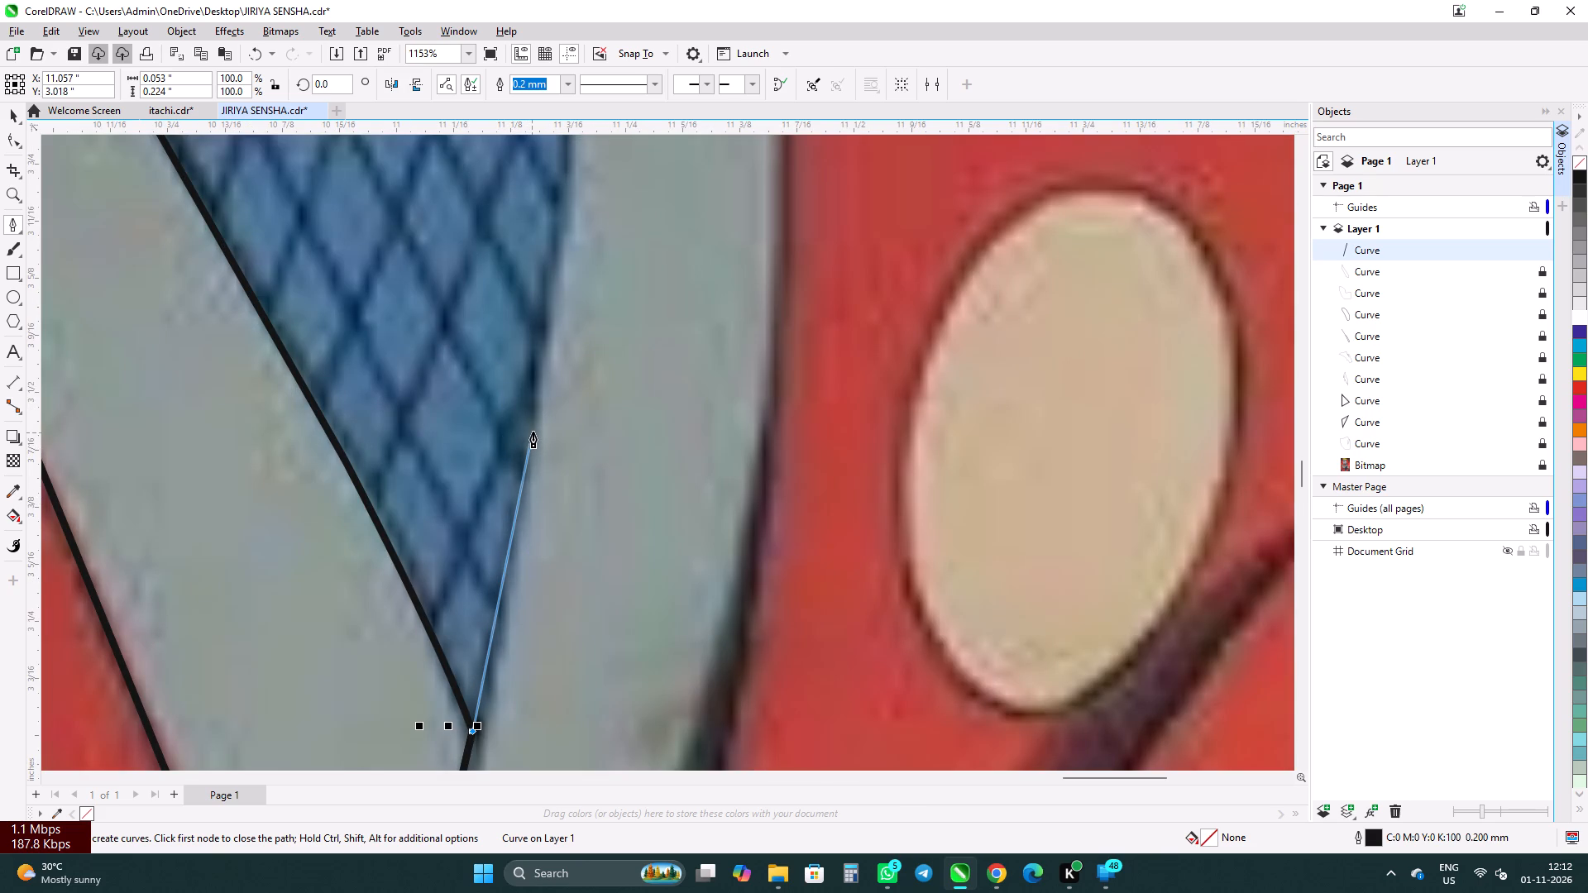
drag(533, 432, 560, 274)
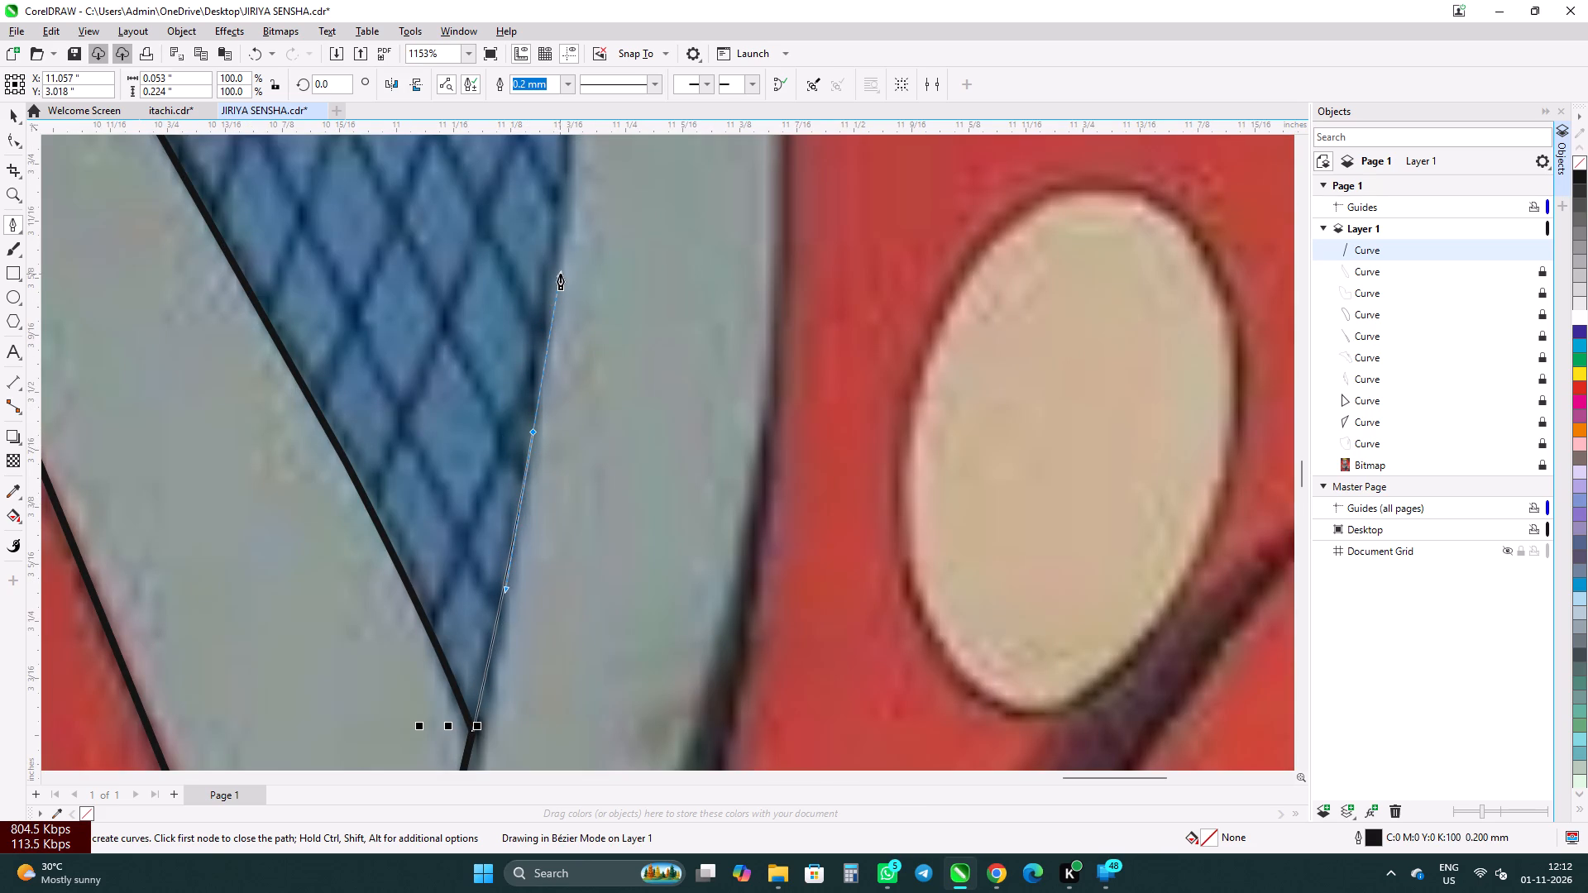
drag(560, 274, 560, 267)
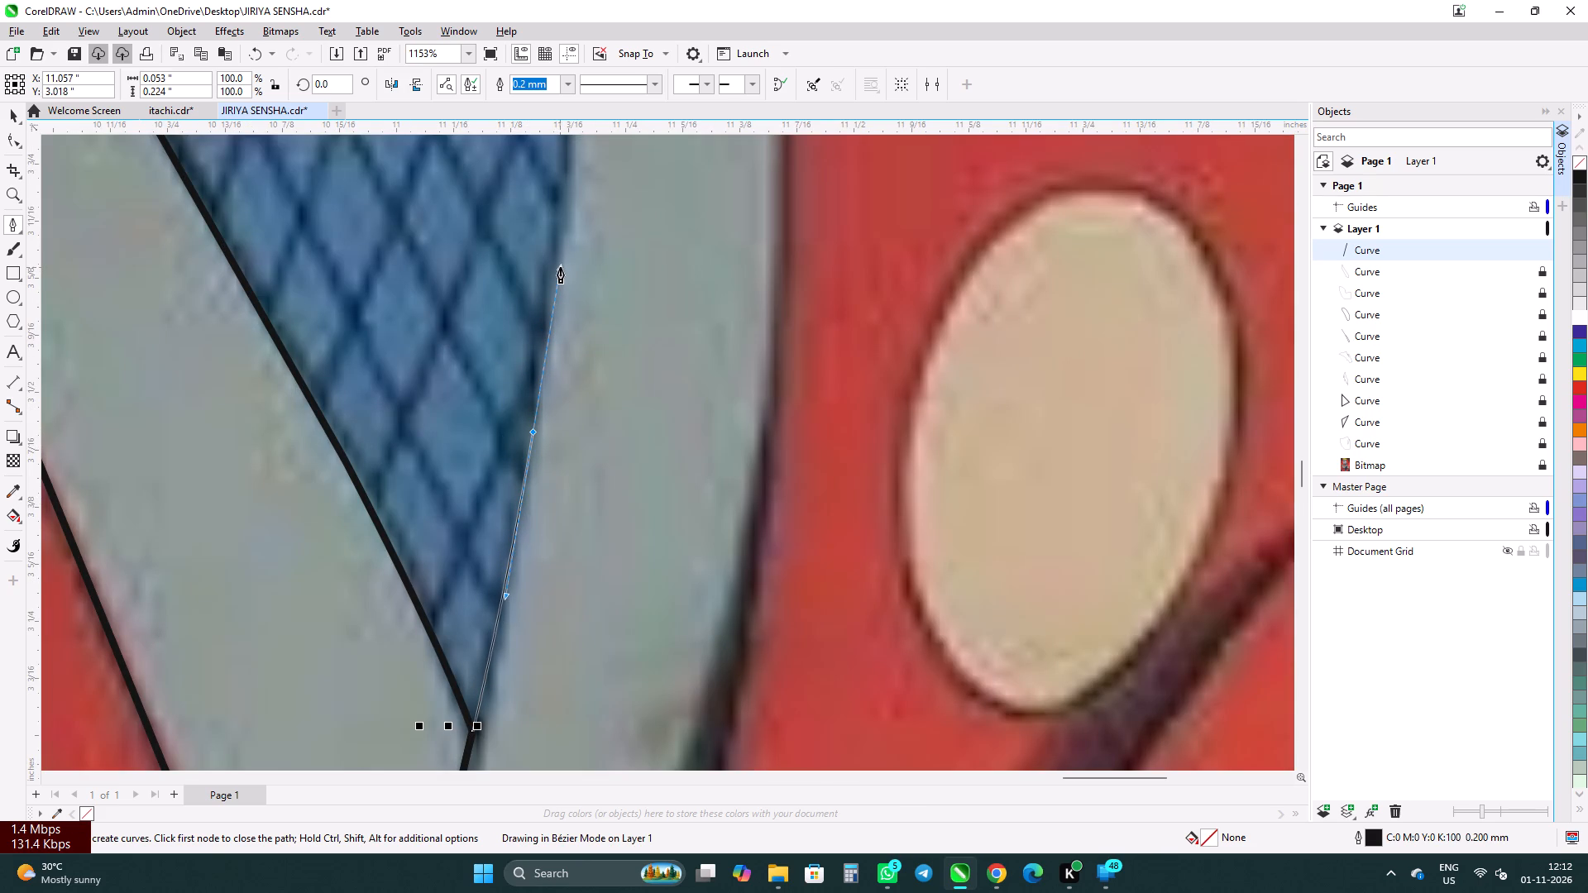
drag(560, 267, 555, 260)
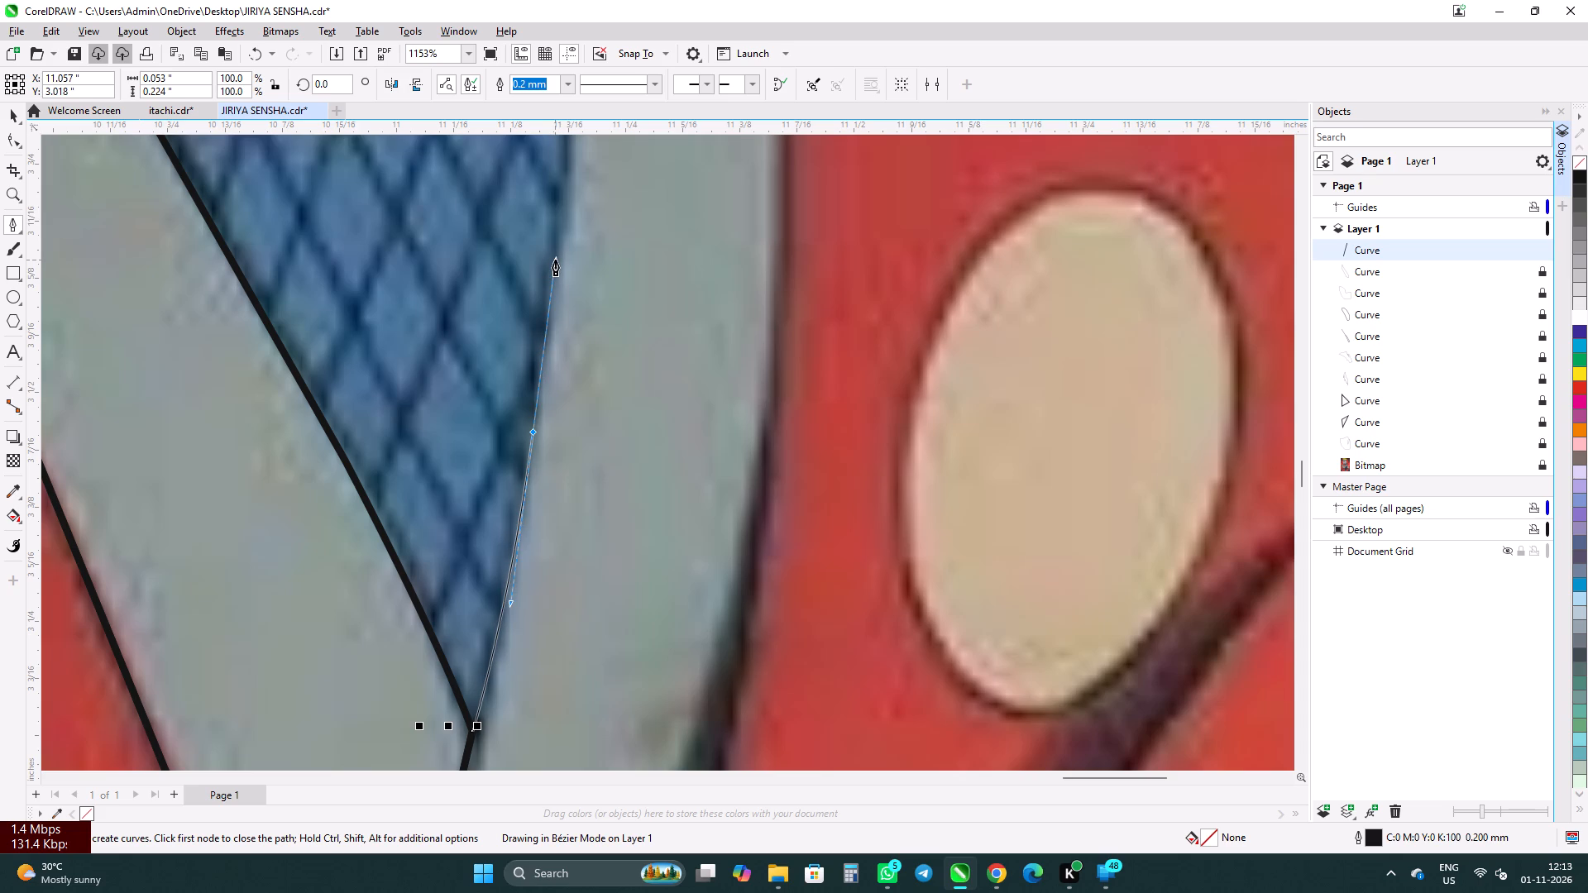
scroll(560, 277, down, 12)
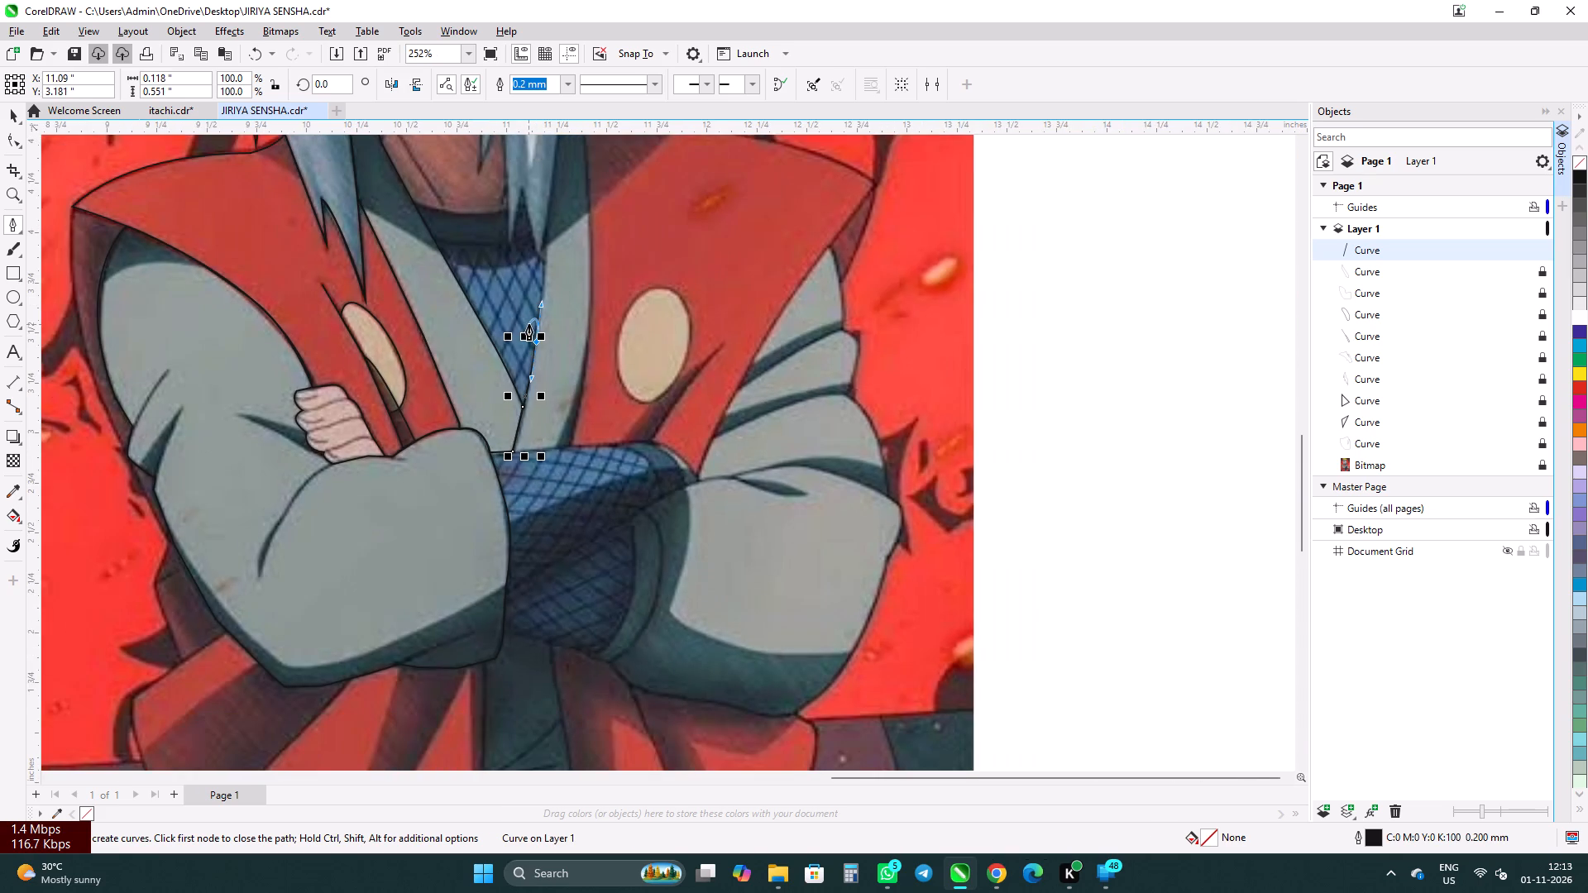
scroll(527, 328, down, 2)
scroll(537, 215, up, 10)
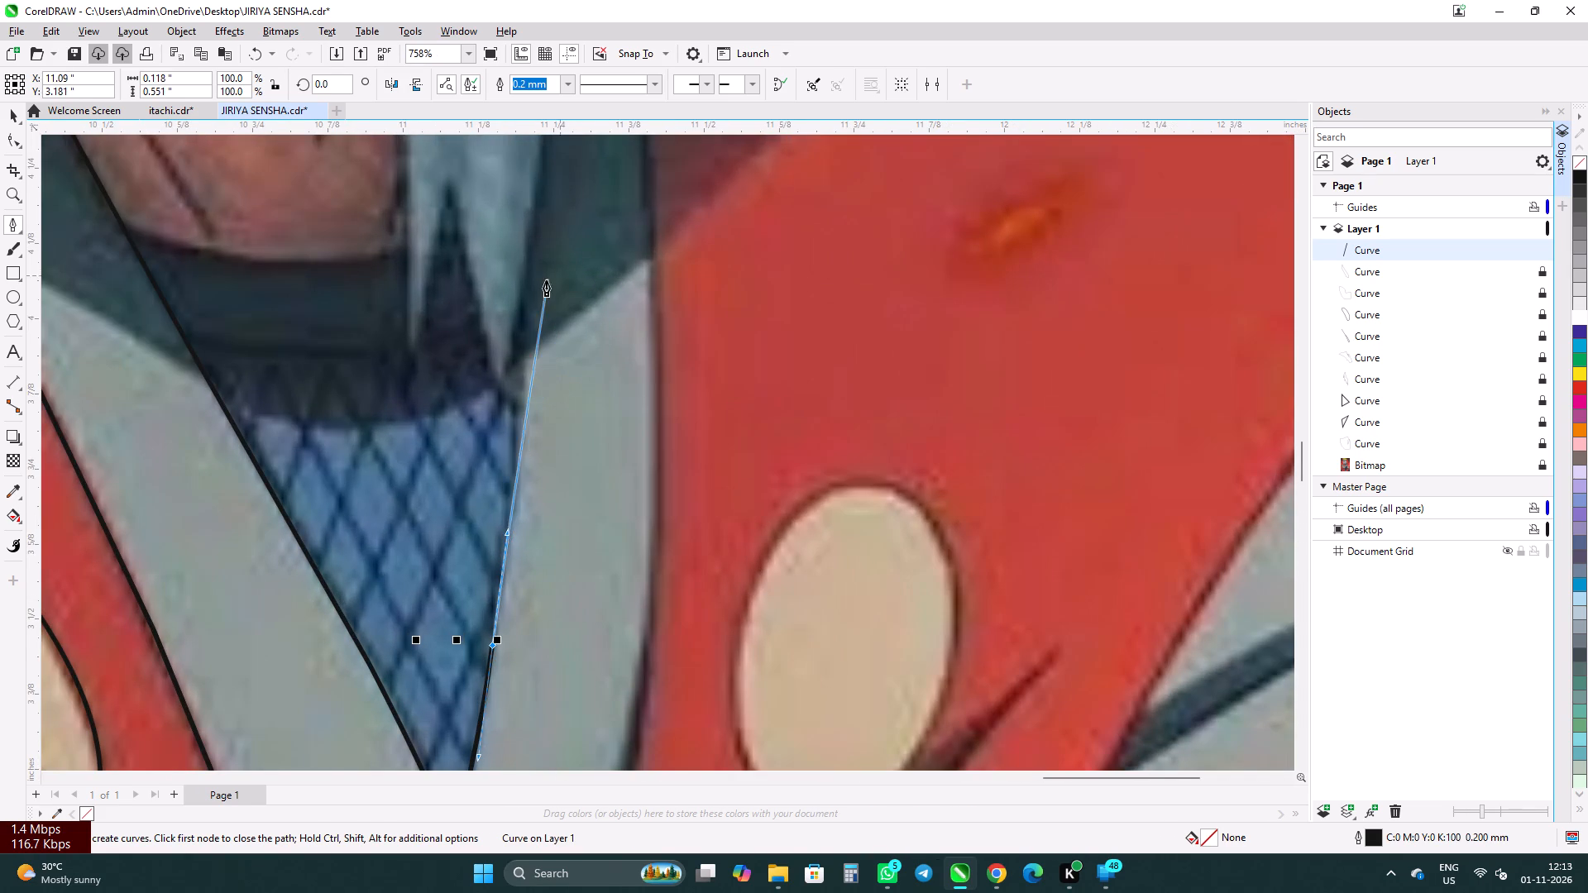
drag(523, 291, 516, 232)
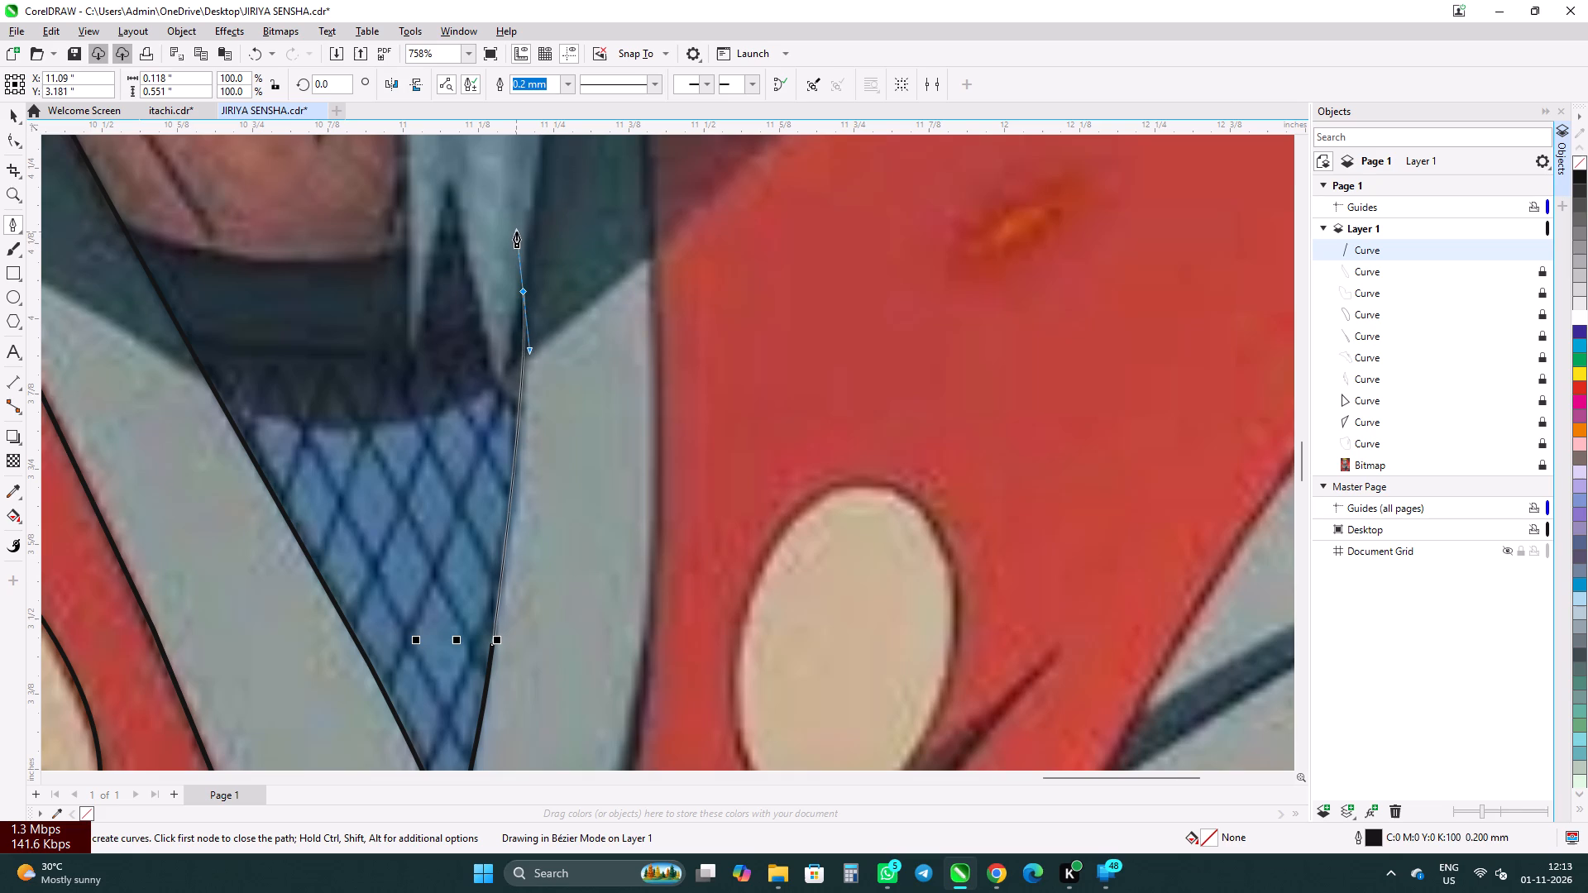
drag(516, 232, 515, 213)
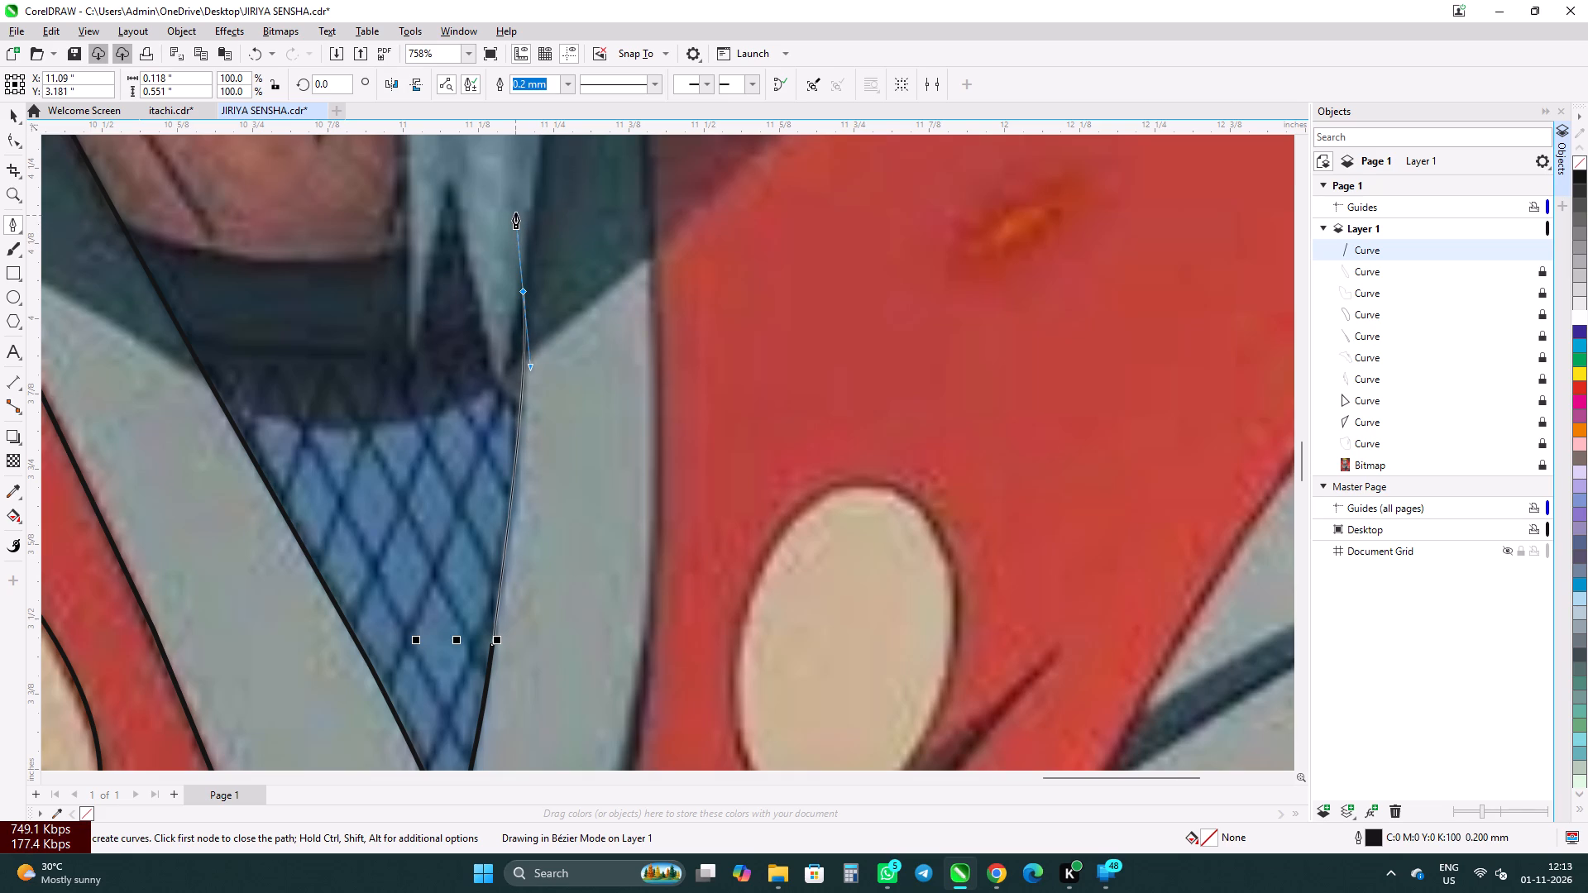
drag(515, 213, 519, 201)
Make the last node a corner and trace straight segments up along the hair strand's edge to the collar's top point.
scroll(691, 263, down, 6)
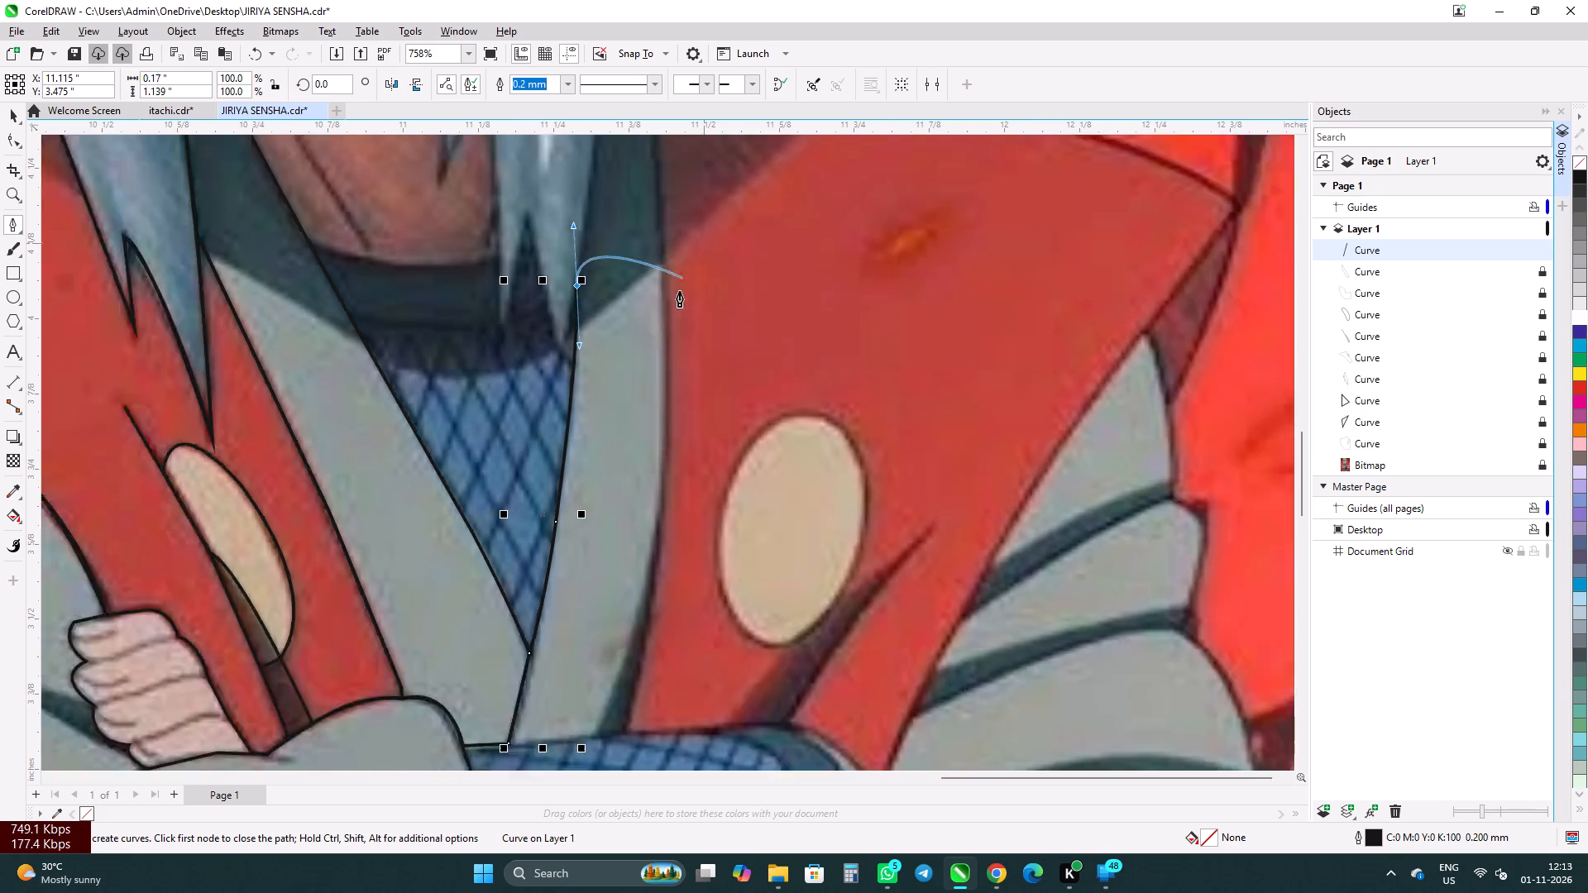
scroll(661, 225, down, 7)
scroll(619, 353, down, 5)
scroll(633, 240, up, 4)
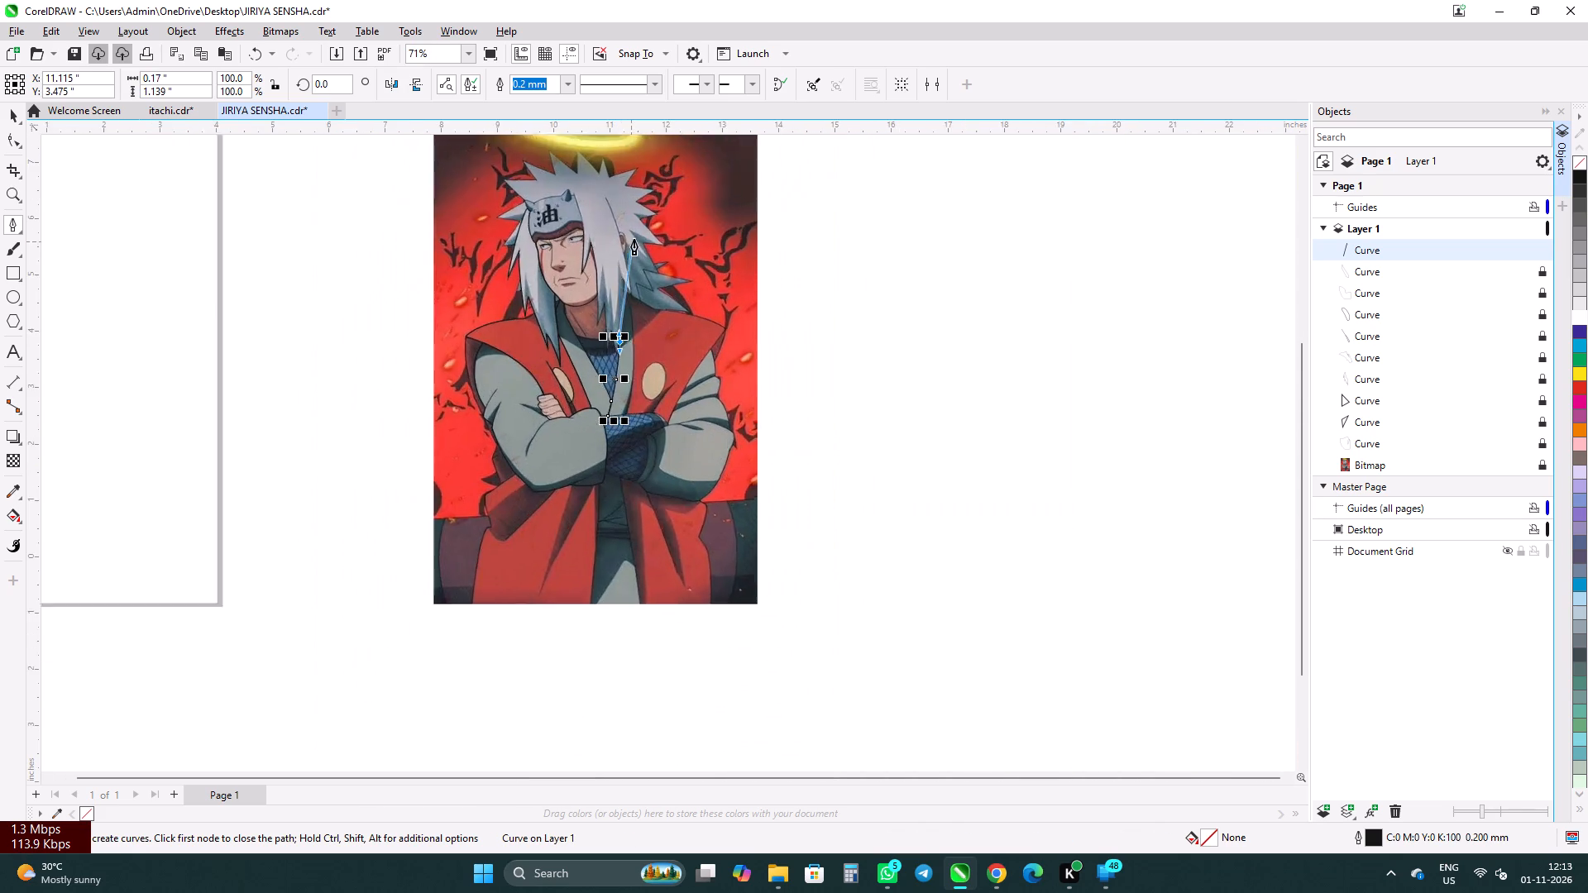
scroll(634, 239, up, 1)
scroll(646, 315, up, 10)
scroll(559, 435, up, 5)
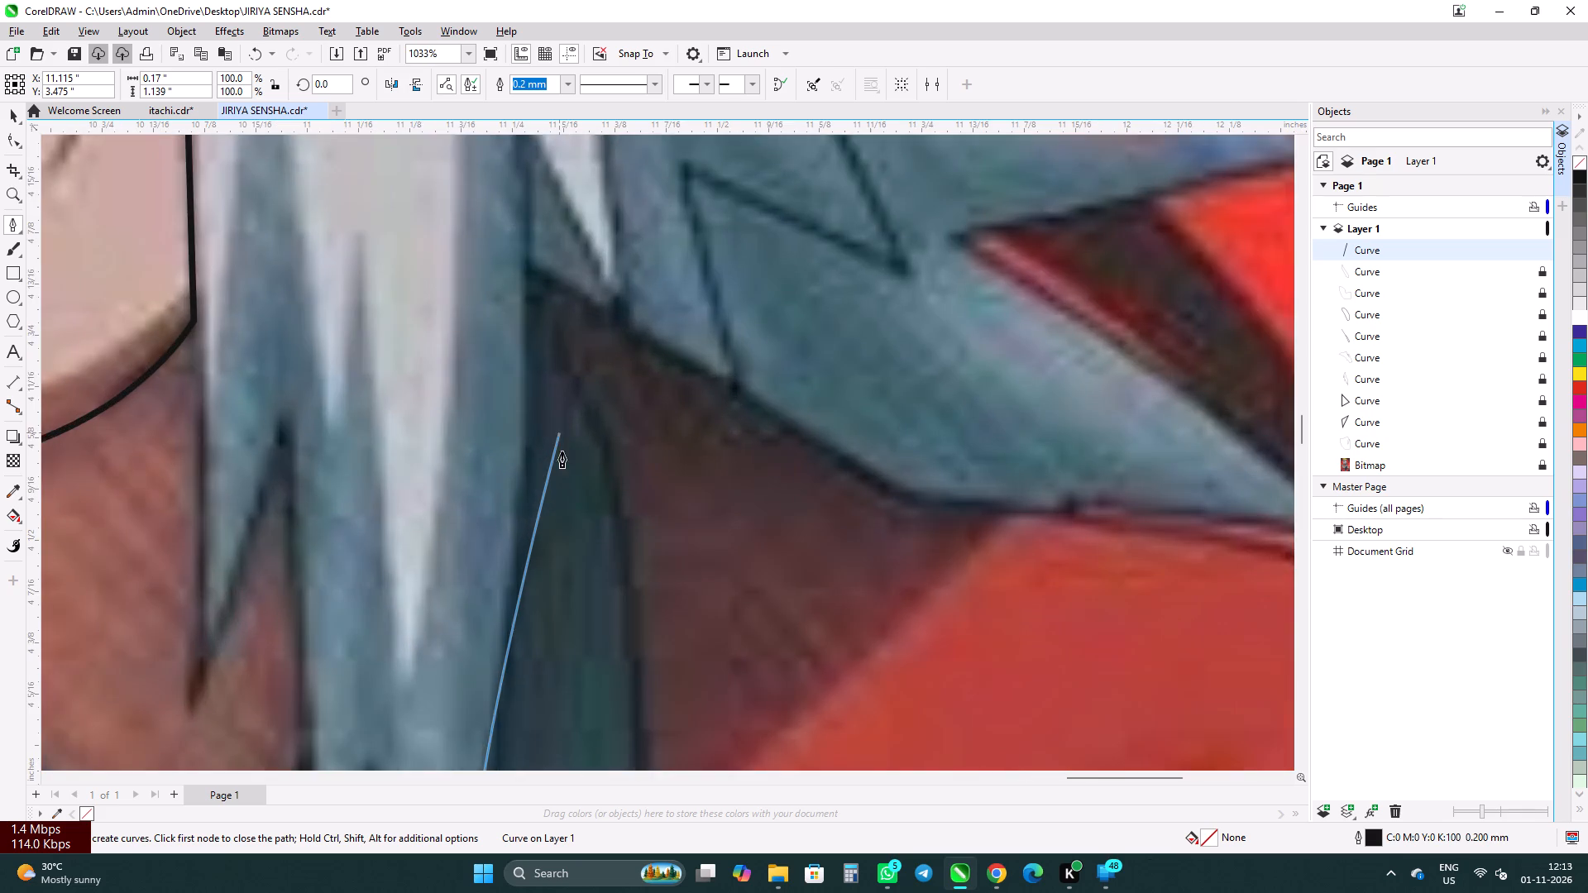
scroll(564, 437, down, 5)
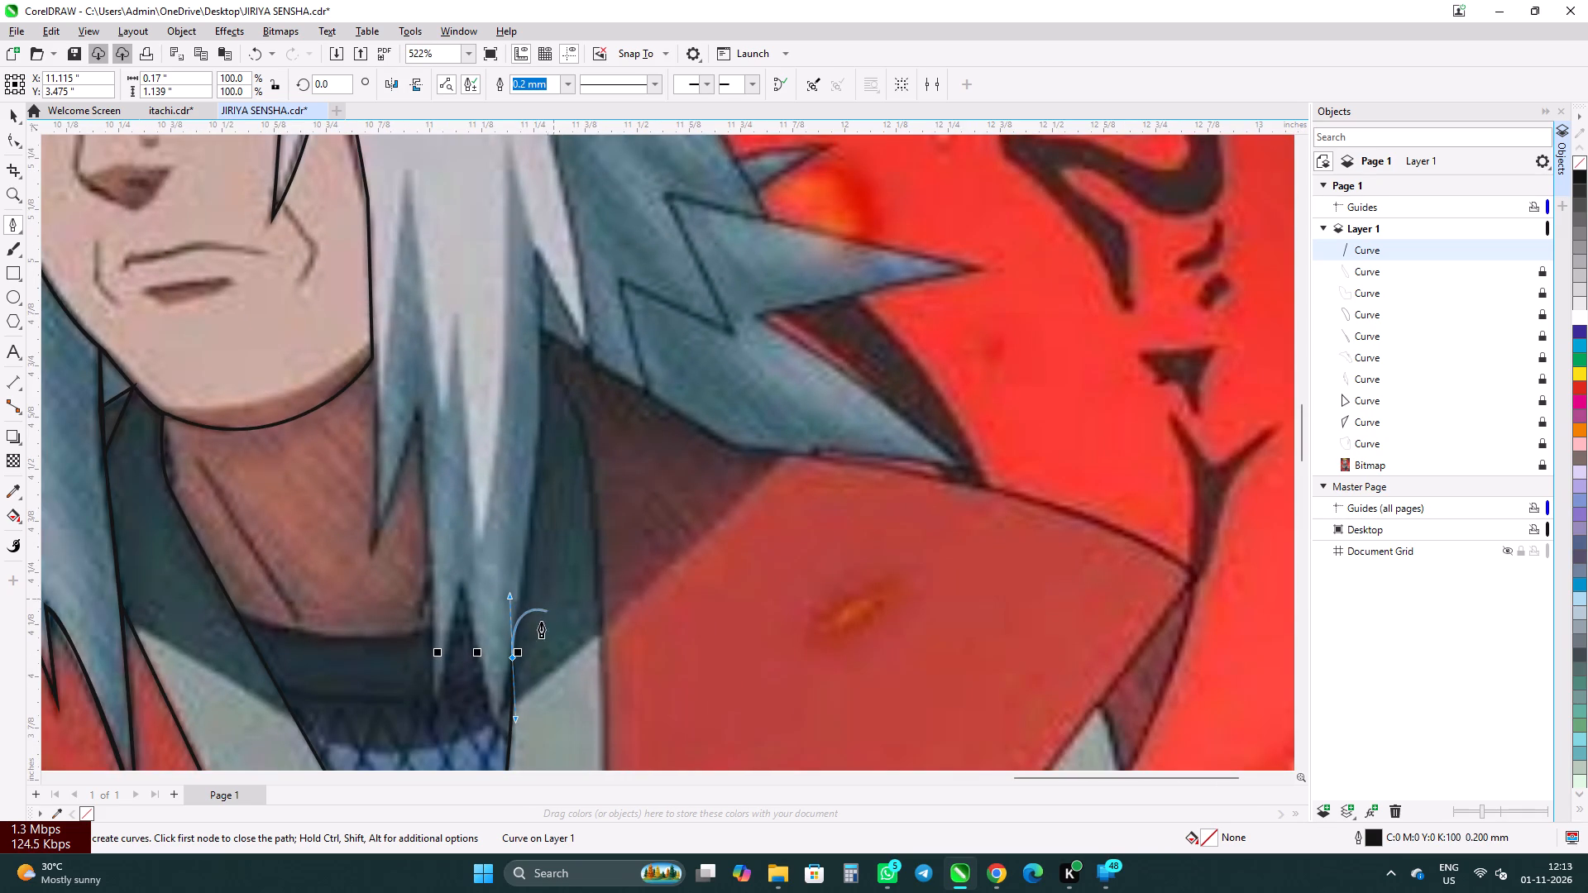
alt+click(512, 658)
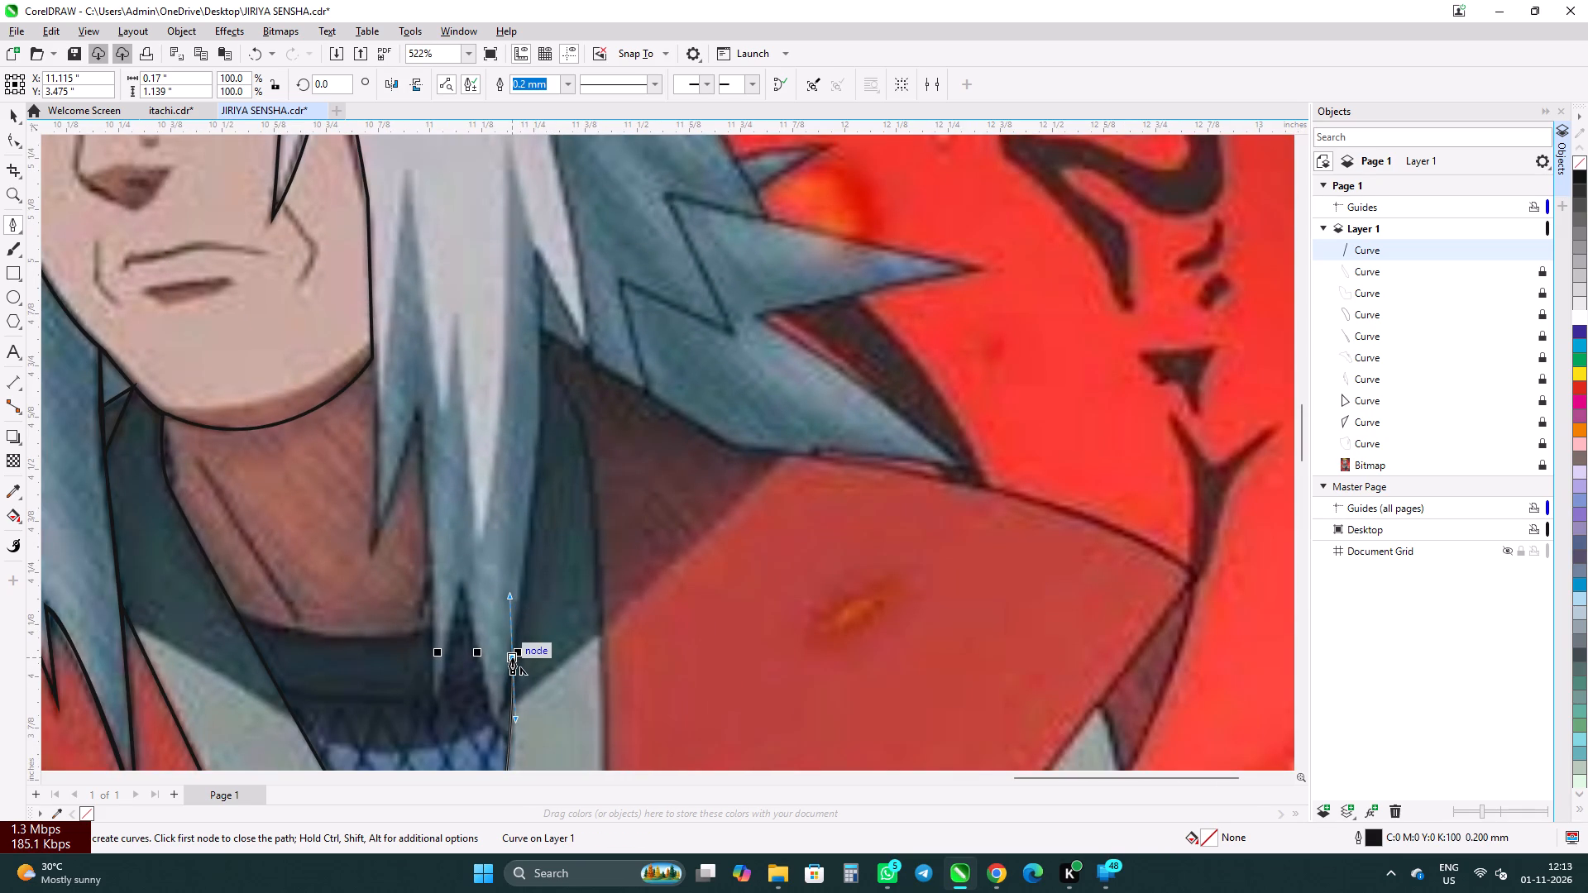
alt+click(512, 658)
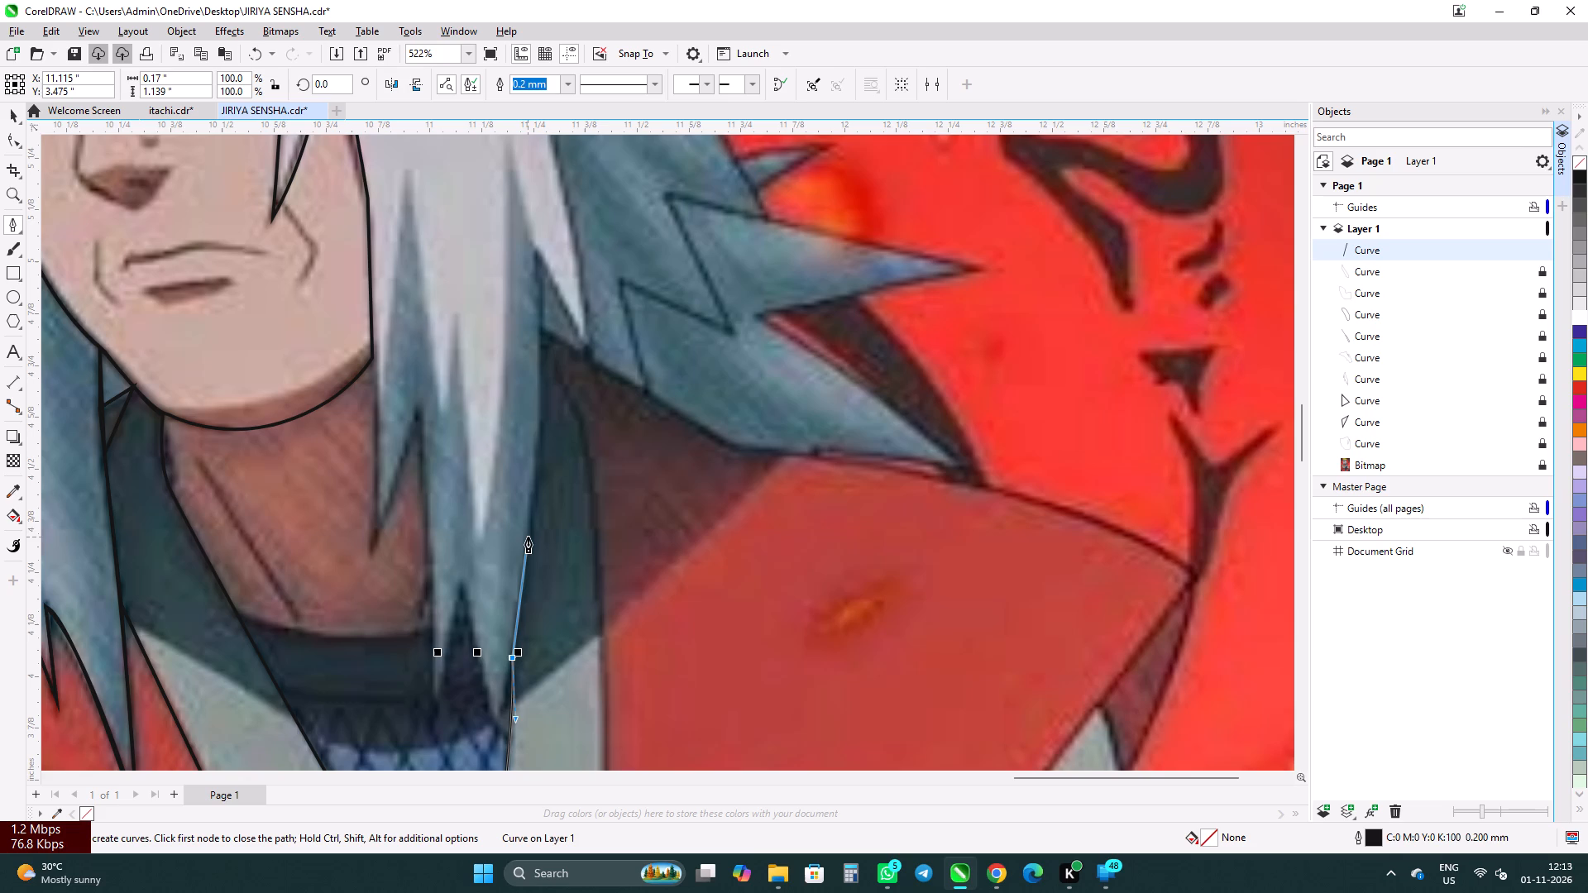
click(528, 536)
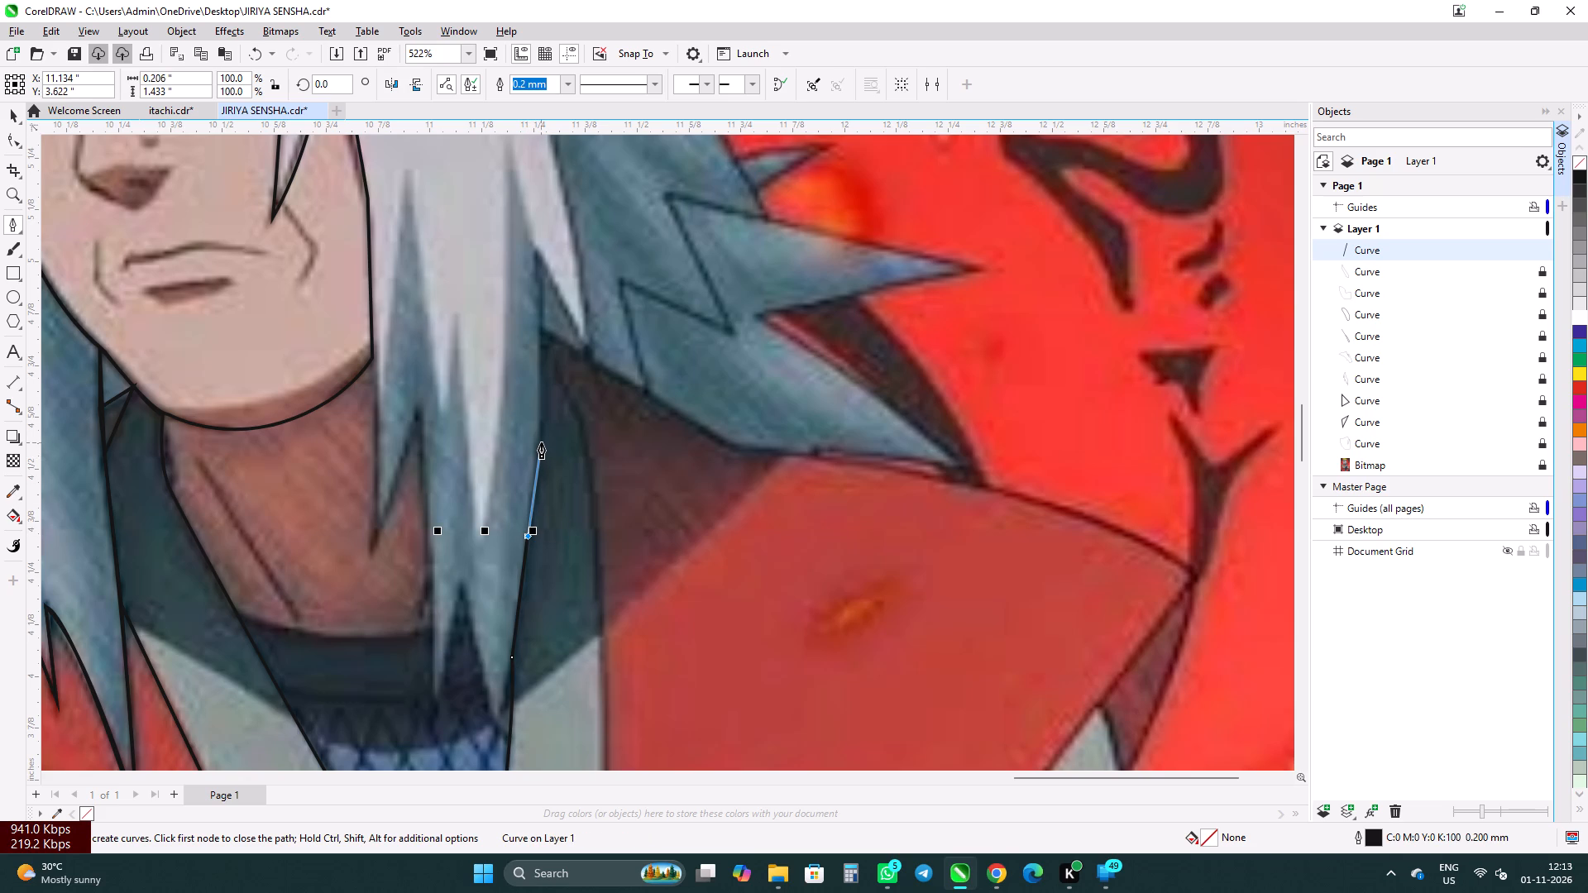
click(538, 441)
click(540, 327)
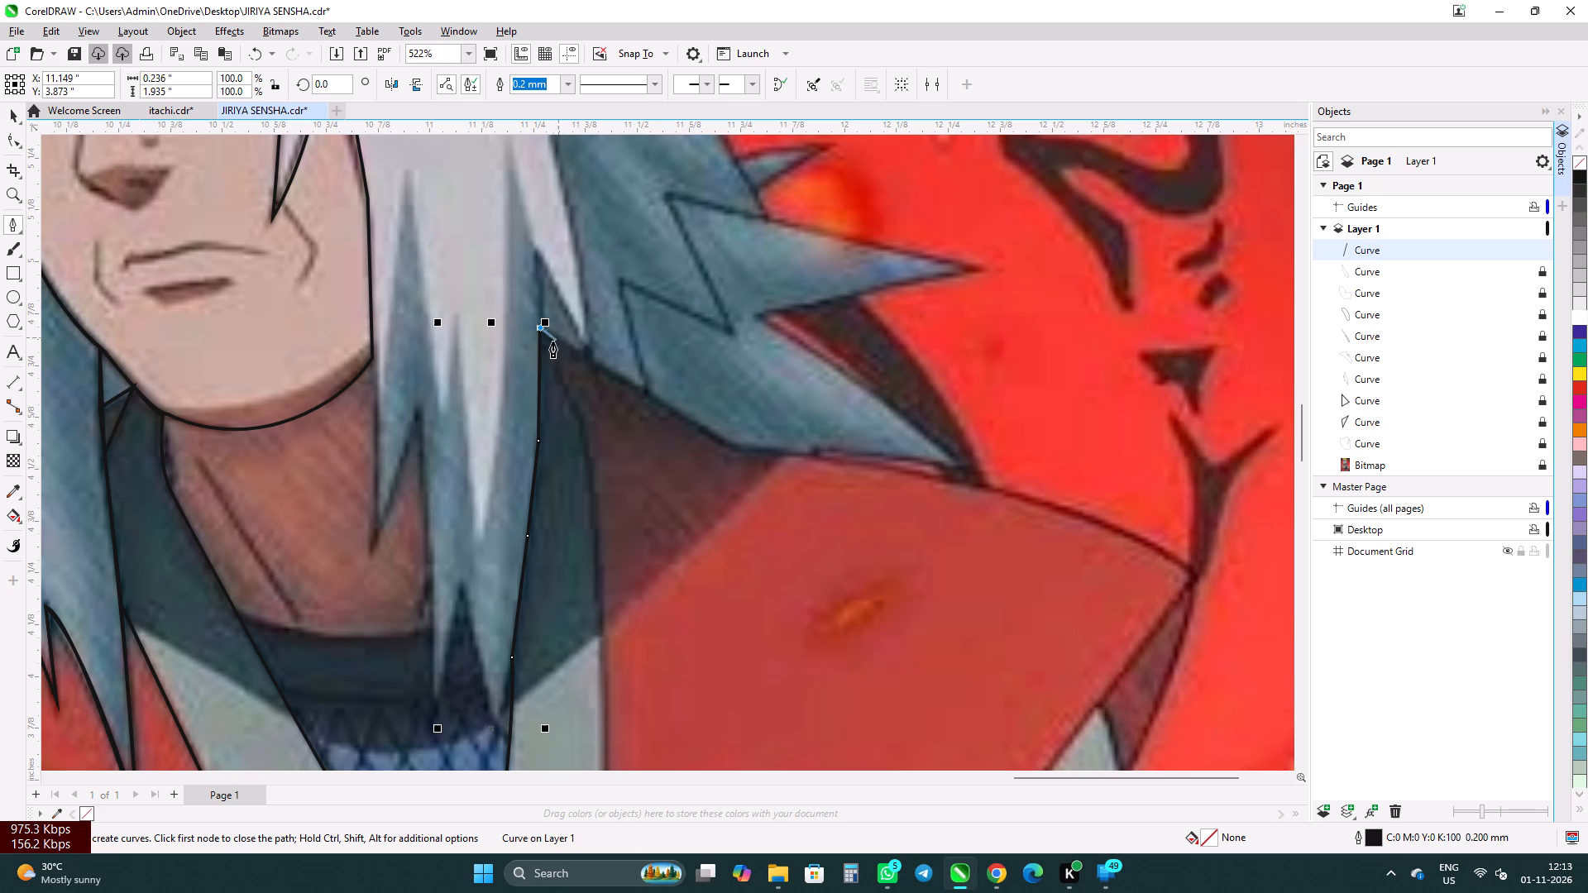
Trace the outline down the dark collar's outer edge and along the red vest to just above the beige oval, ending at a corner node.
click(551, 359)
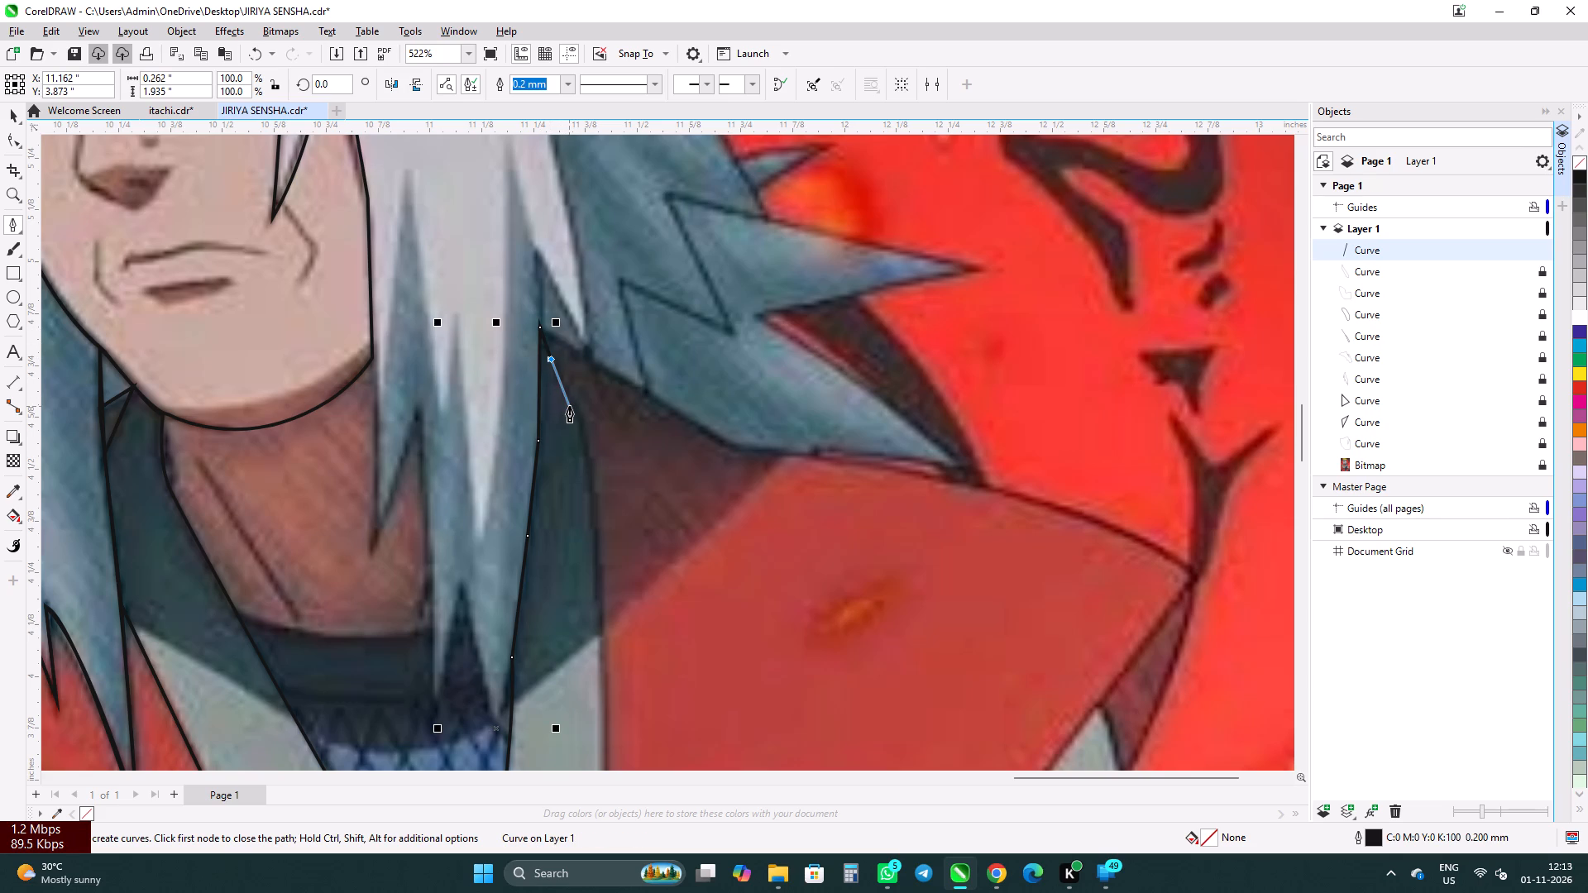
click(569, 406)
click(582, 426)
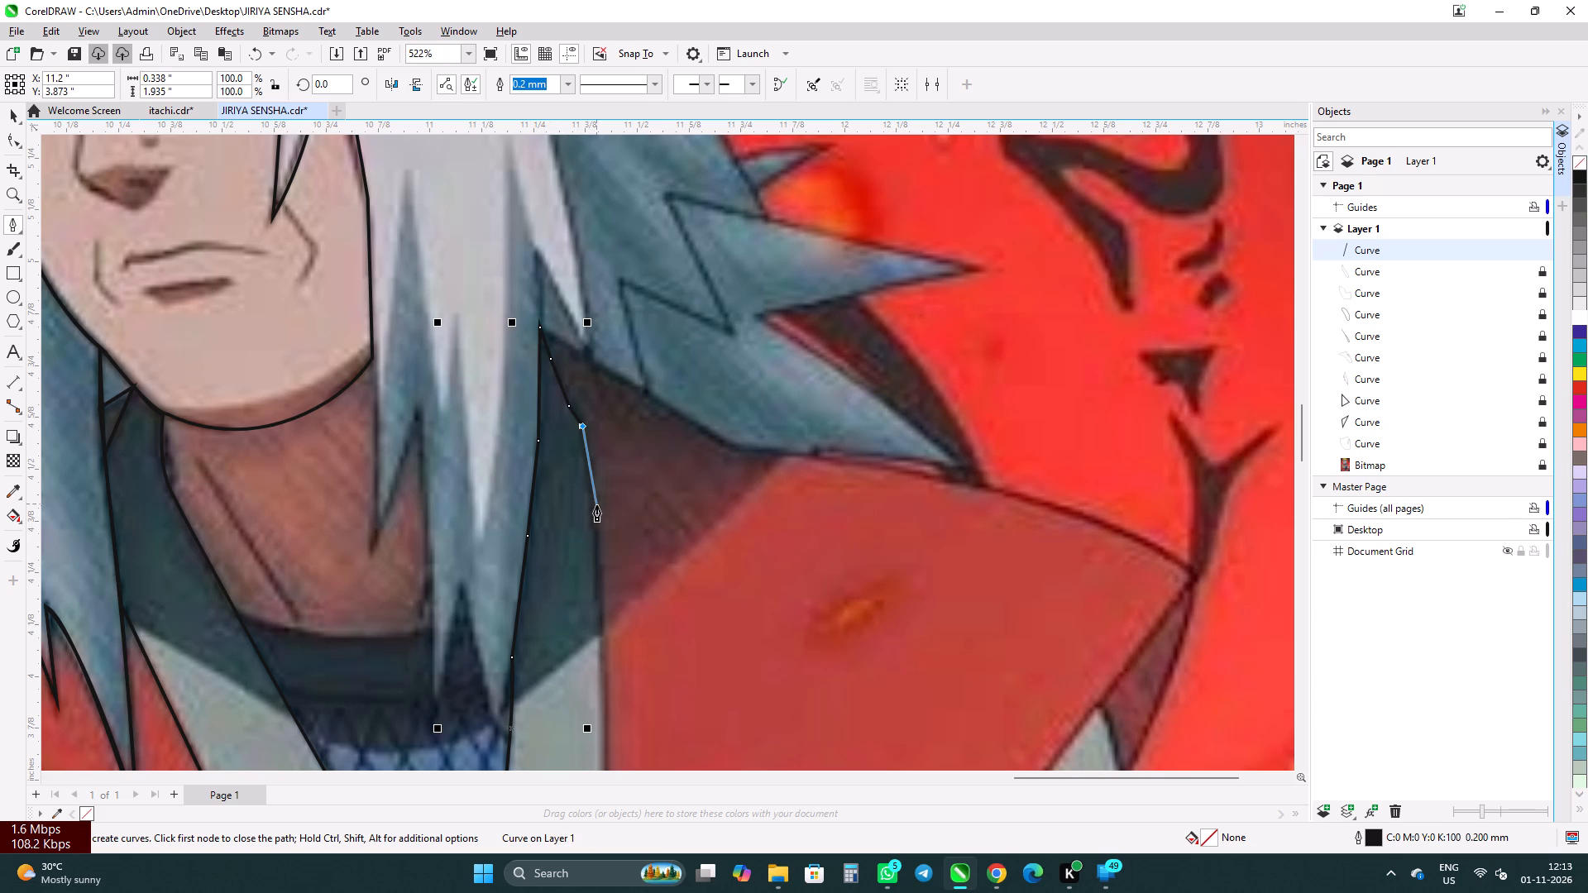
click(596, 513)
scroll(603, 603, down, 6)
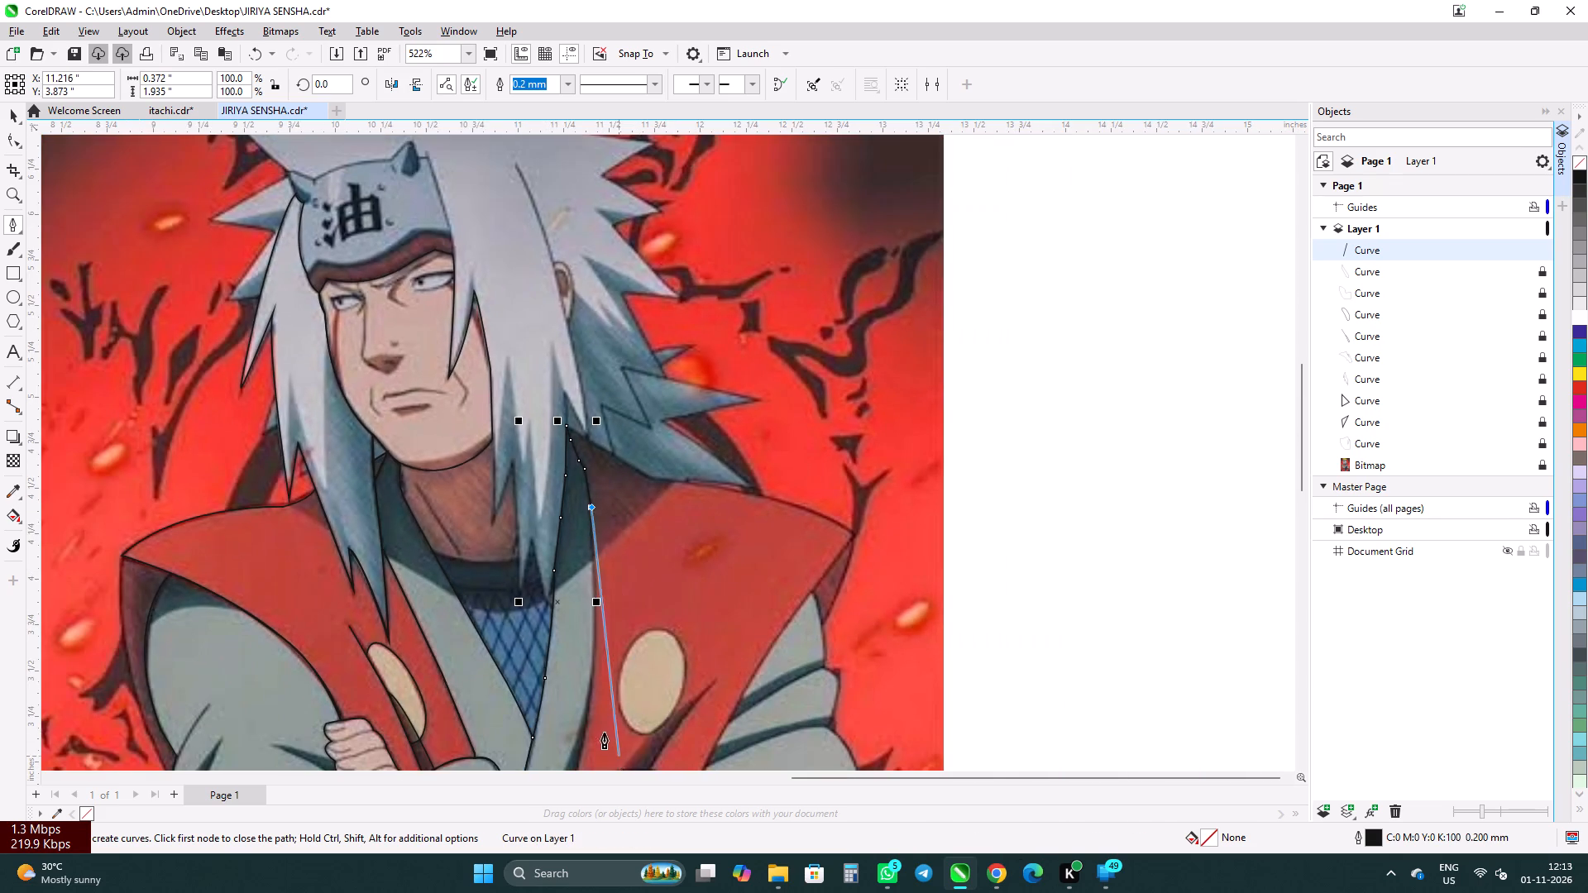
scroll(609, 677, up, 5)
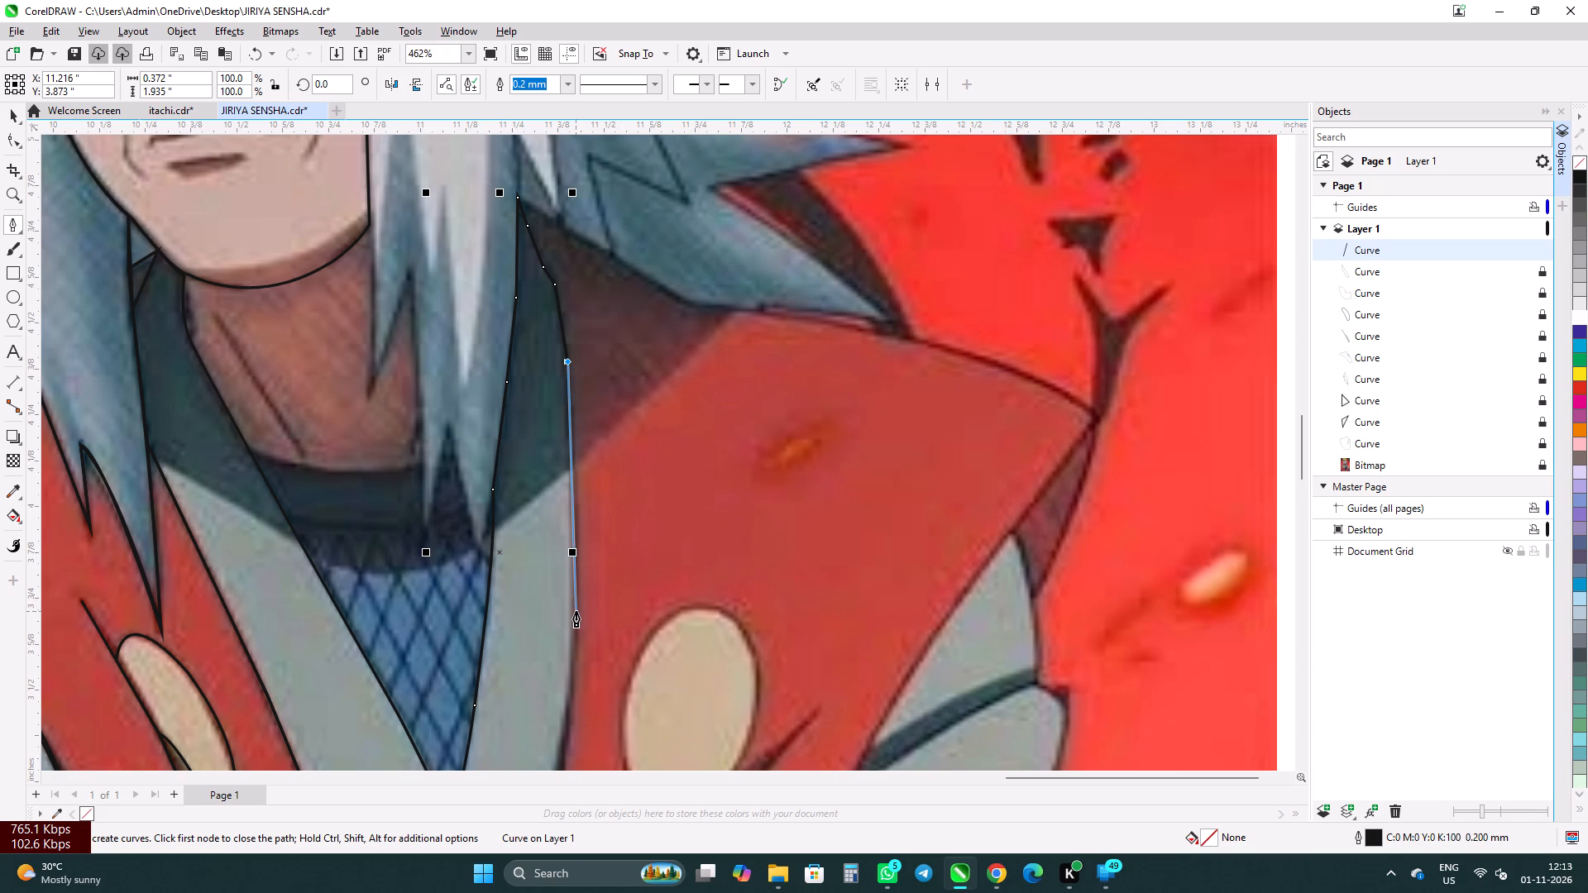
drag(572, 617, 571, 622)
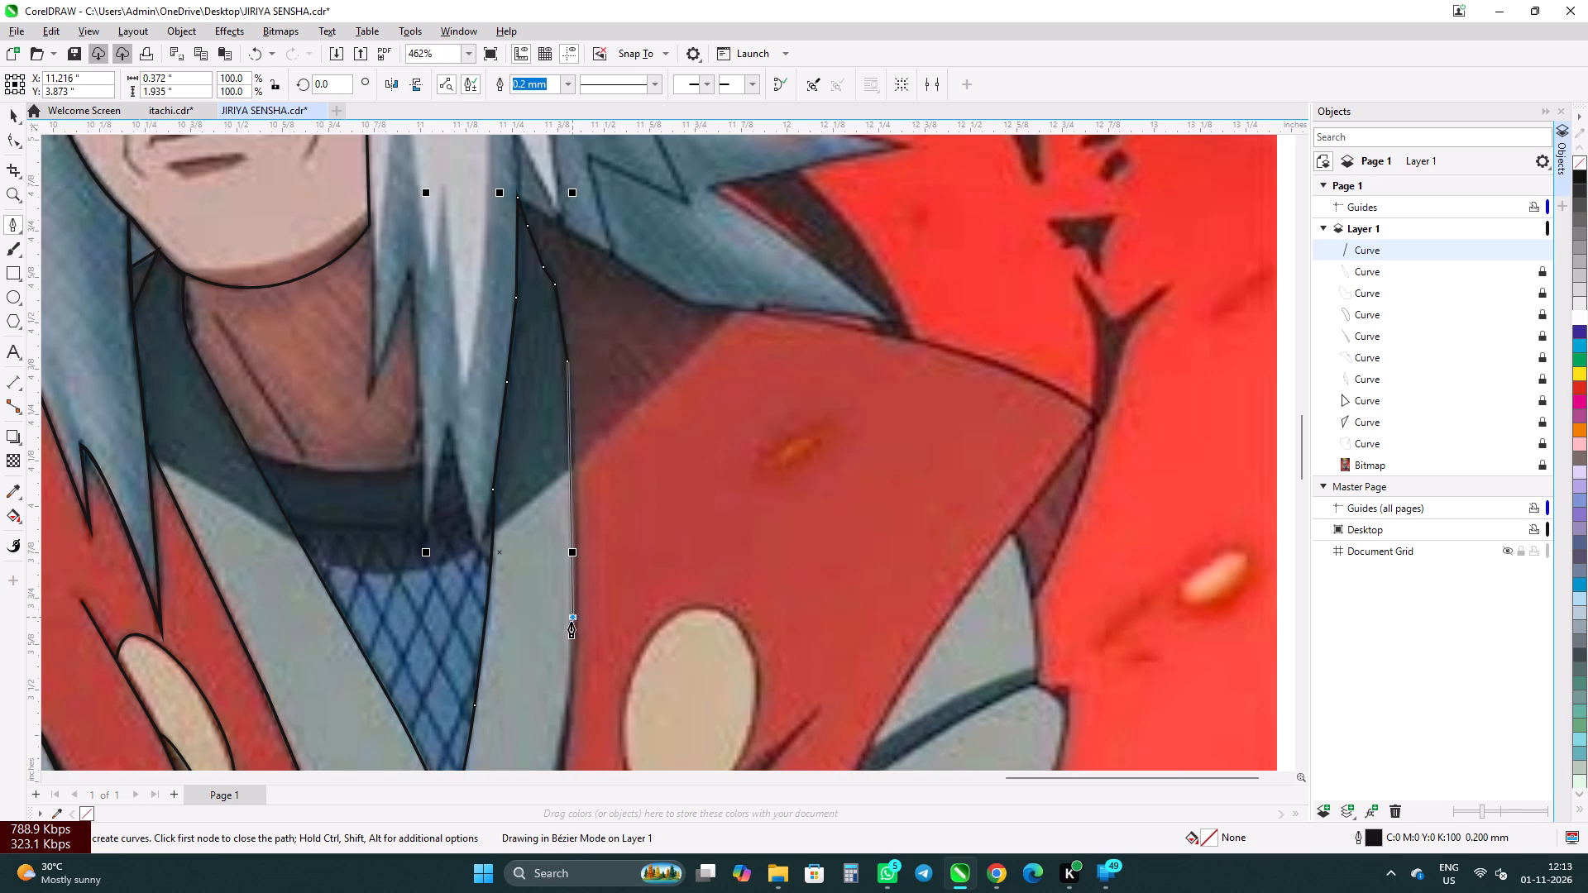
drag(571, 622, 566, 647)
alt+click(572, 618)
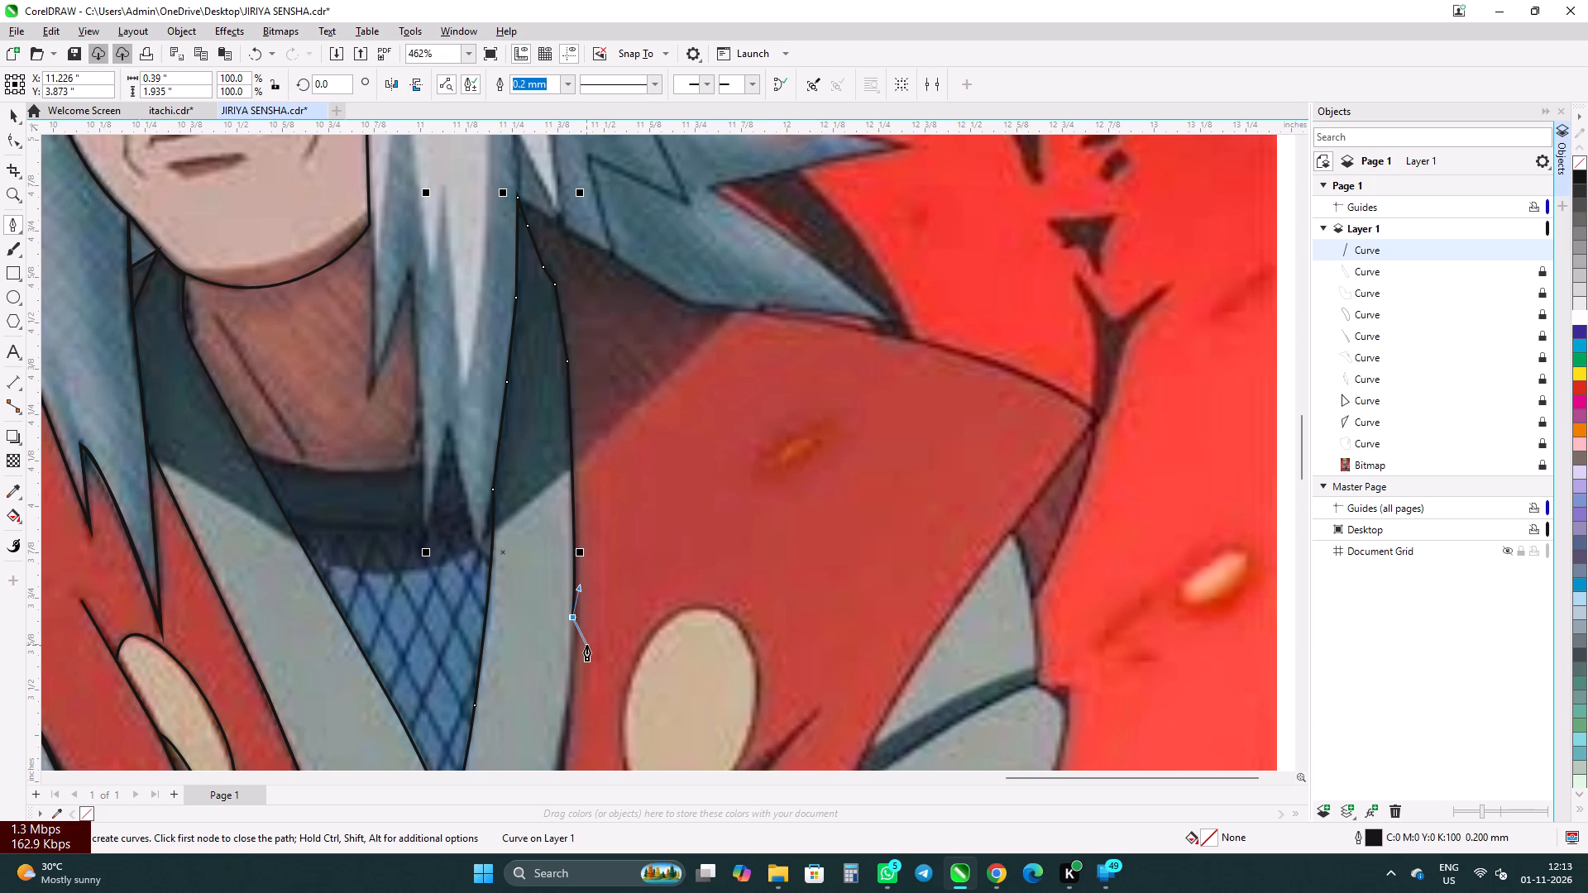
Trace the lapel's remaining outer edge down to the mesh forearm and close the outline at its start, about 0.39 by 1.94 inches overall.
scroll(667, 565, down, 6)
scroll(597, 630, up, 5)
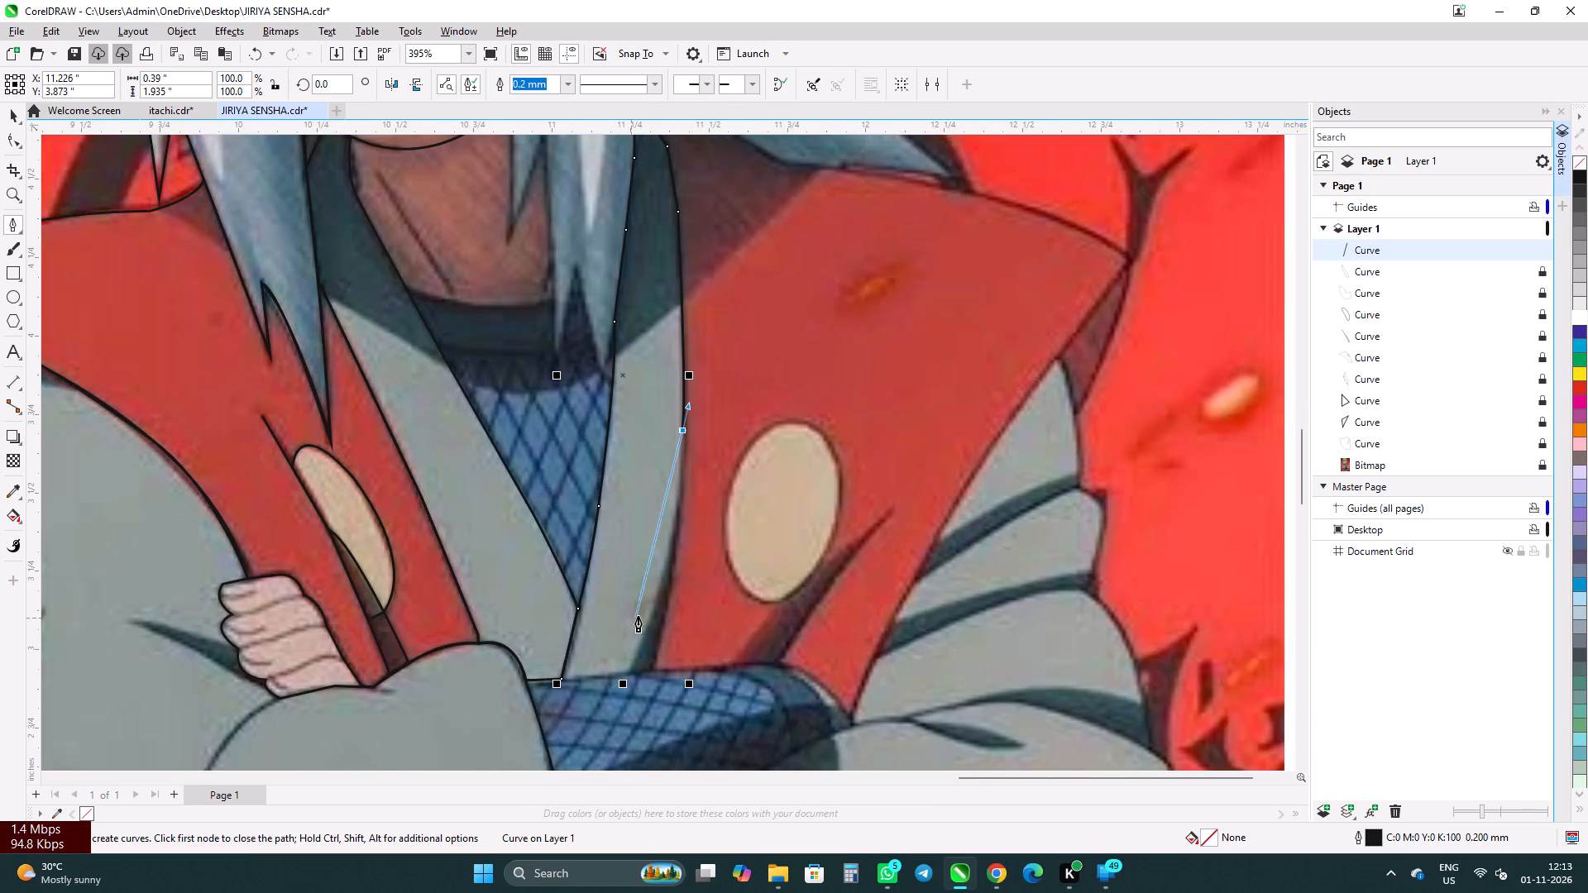
scroll(650, 597, up, 2)
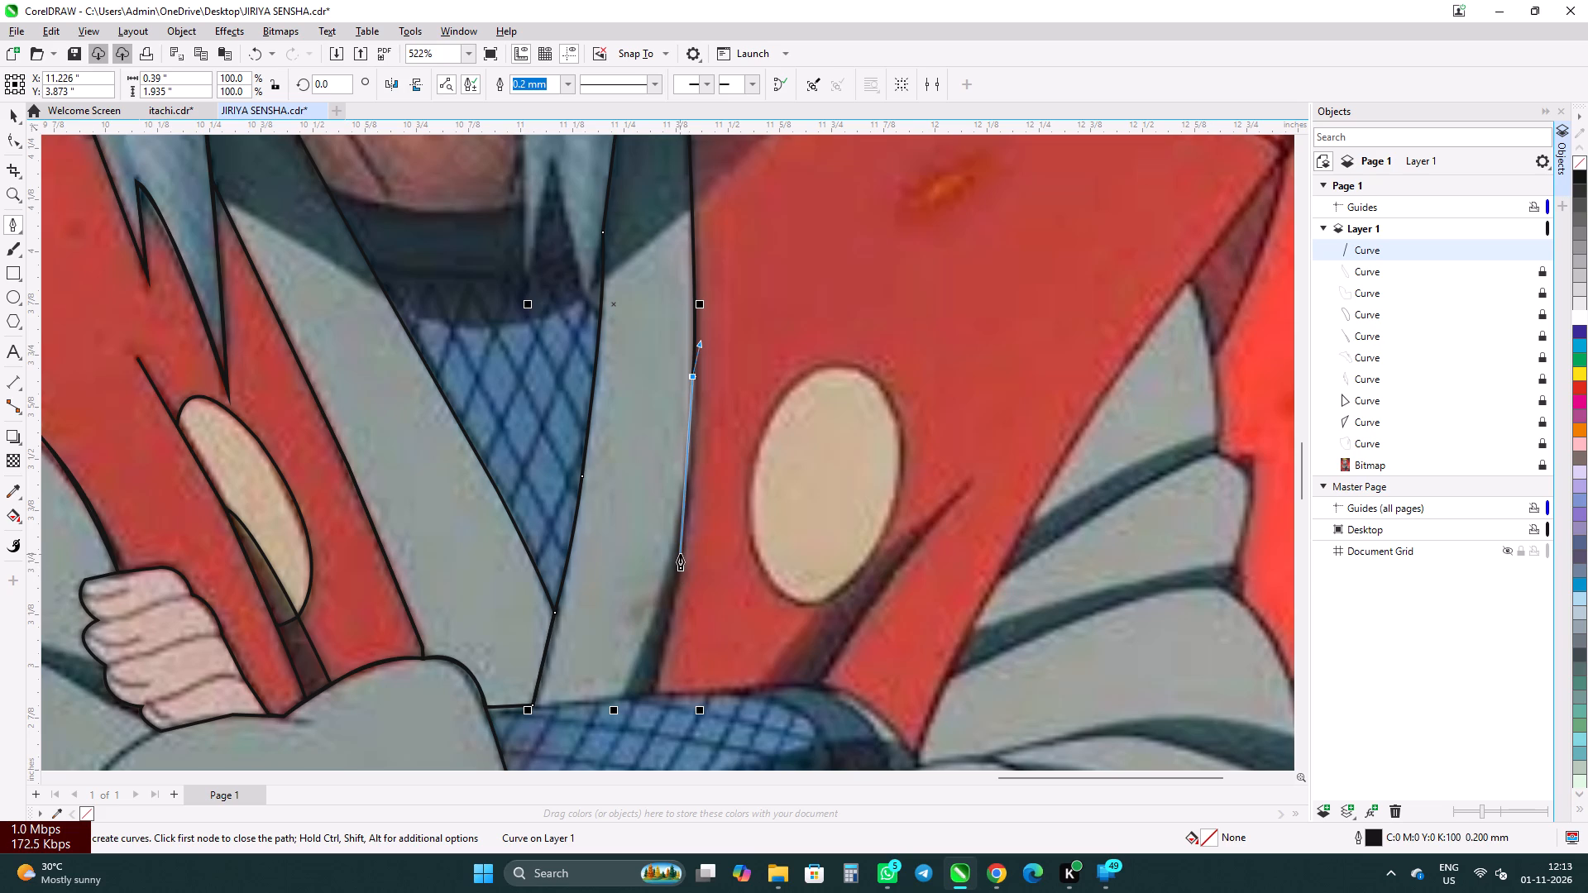
drag(682, 542, 660, 591)
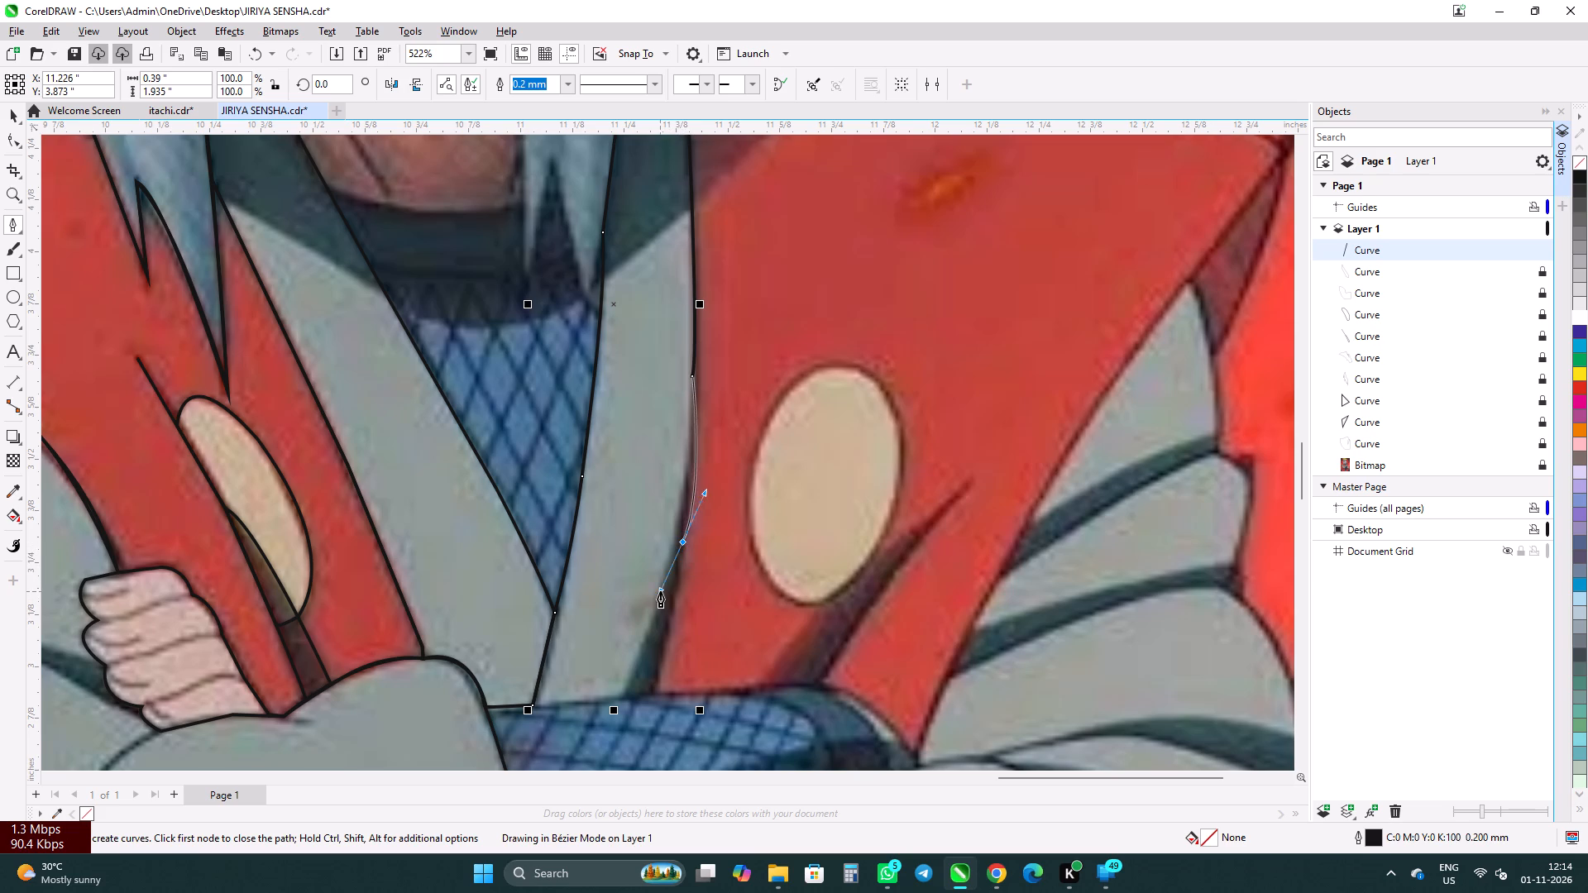
drag(660, 591, 678, 580)
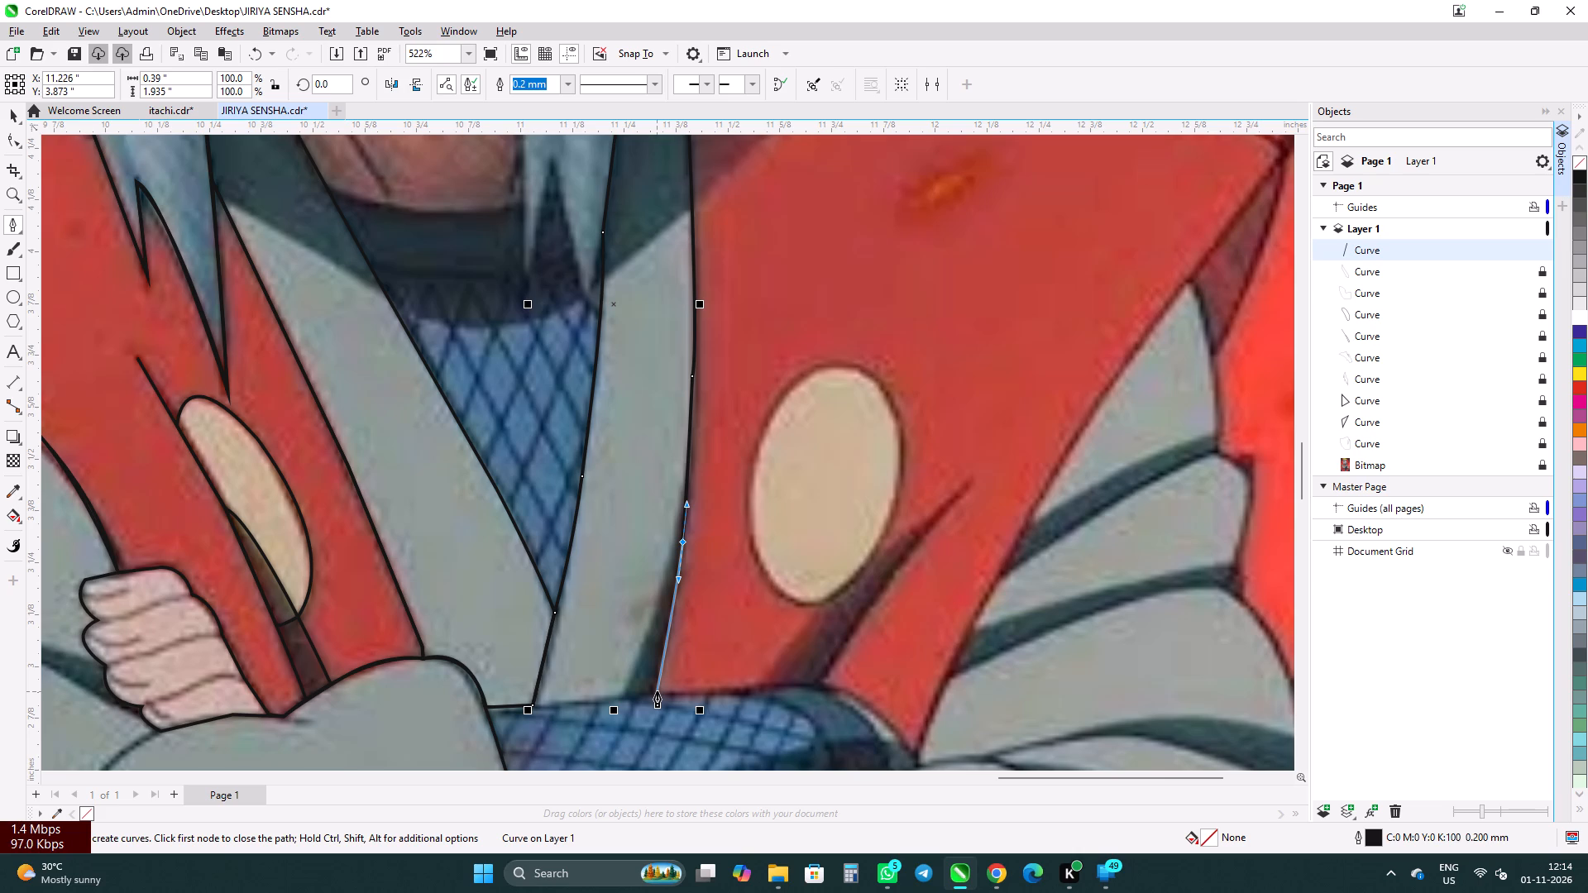
click(657, 691)
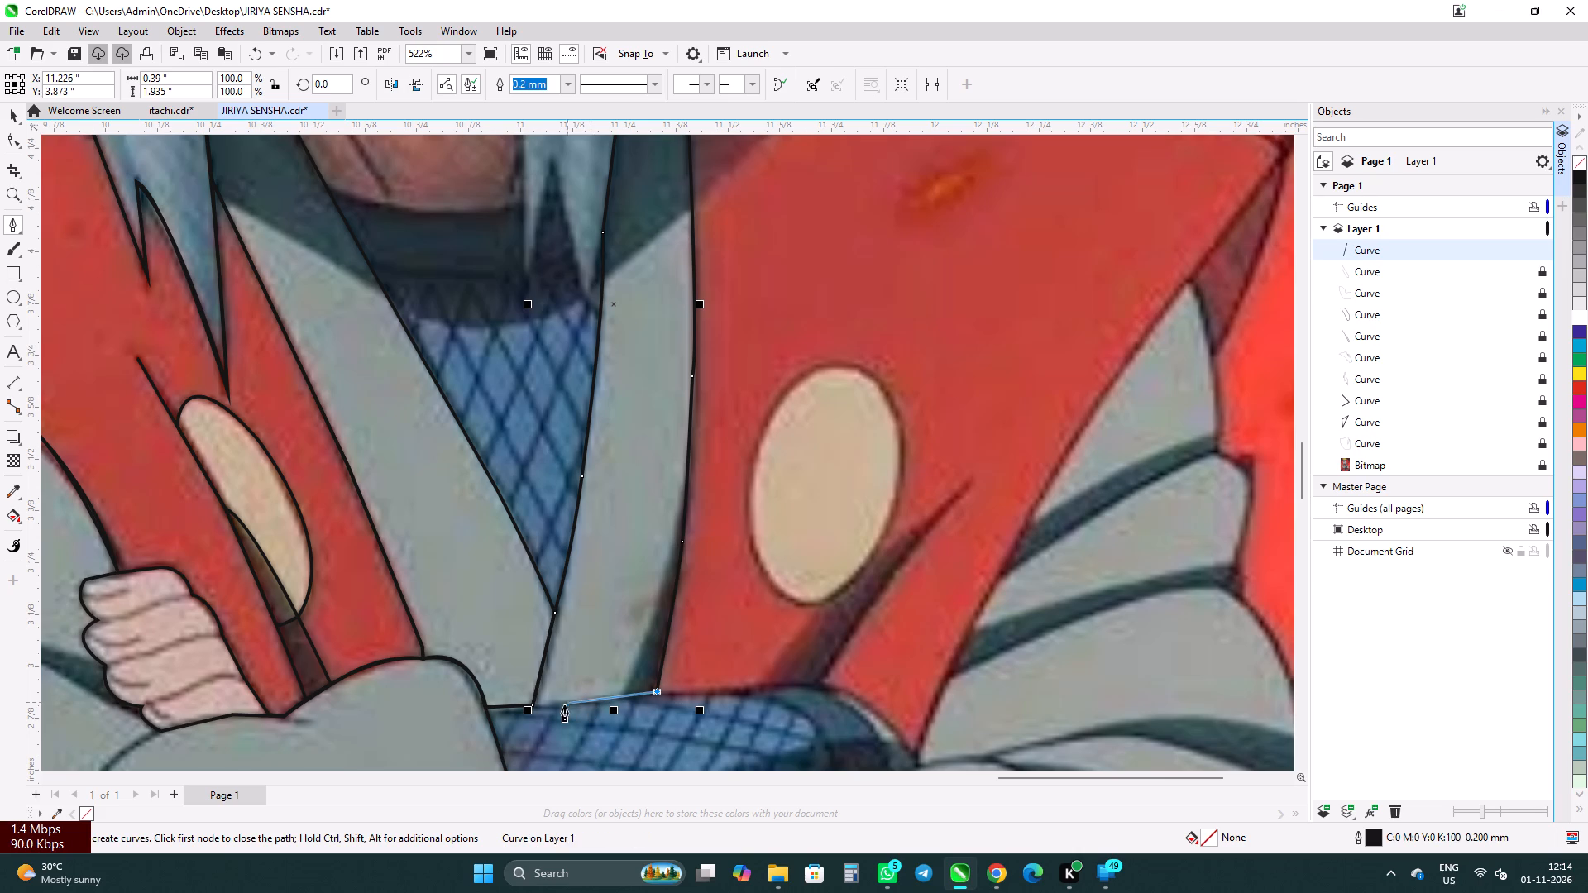
click(533, 705)
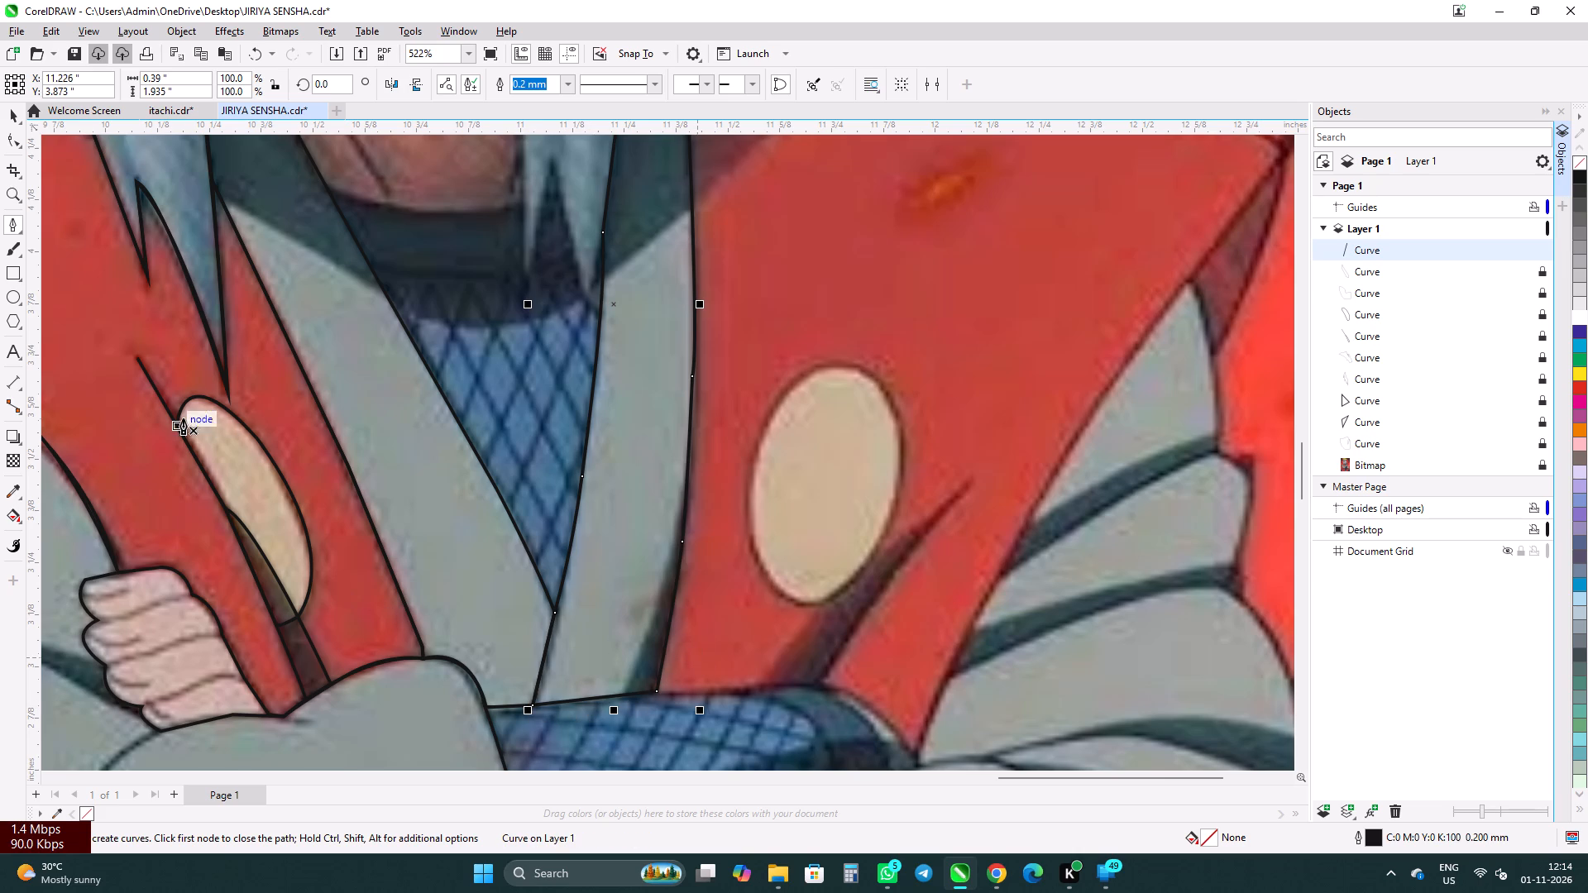
Lock the finished second lapel outline.
click(1541, 246)
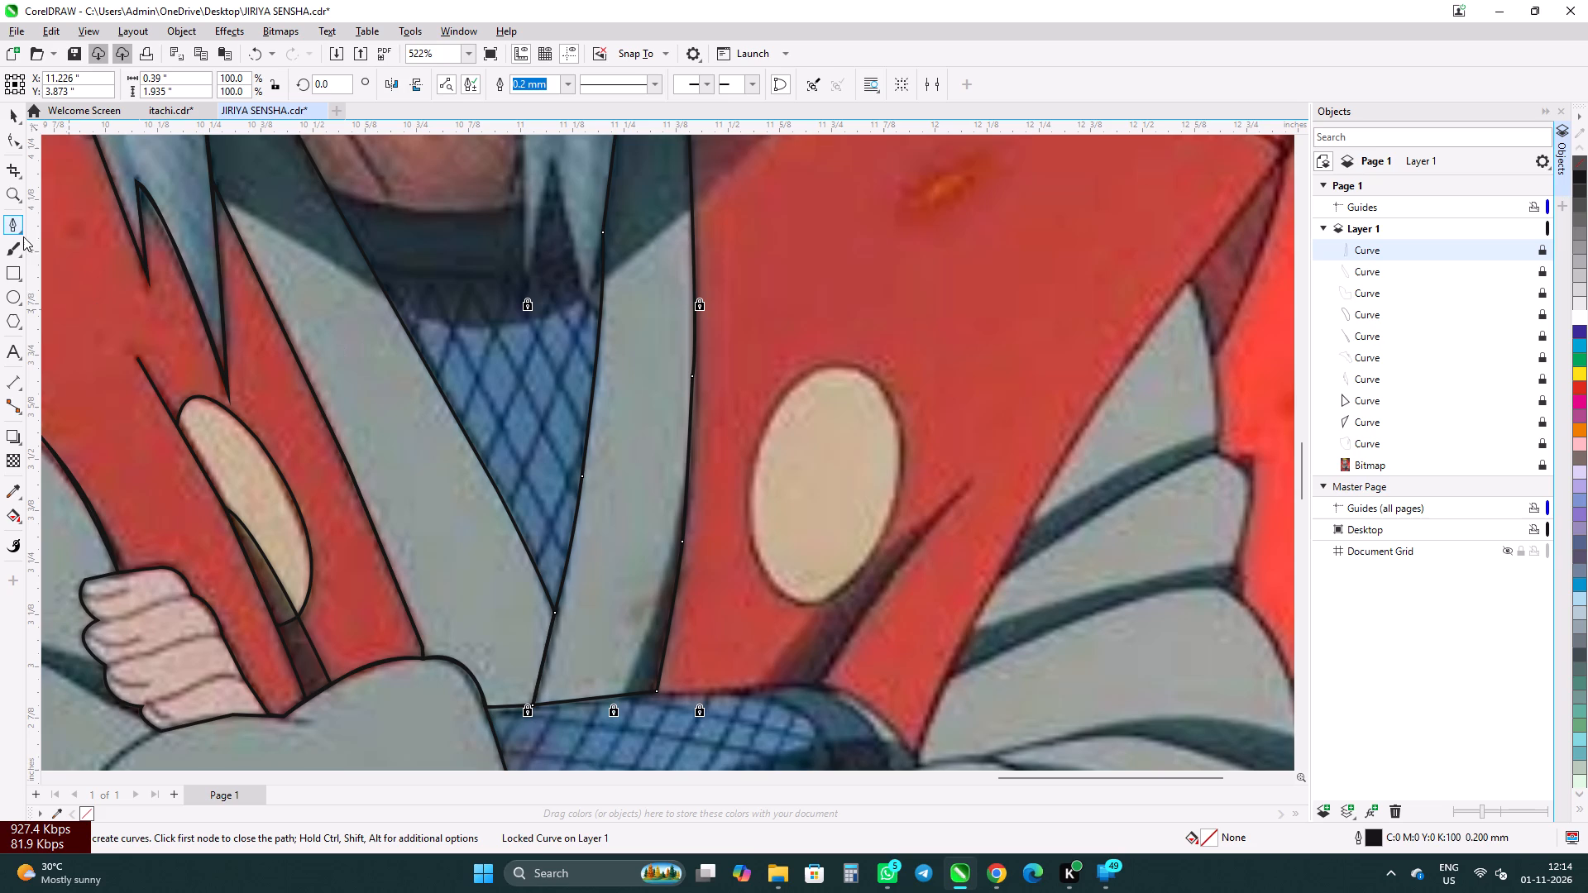
Trace the dark shadow sliver along the second lapel's lower outer edge above the mesh forearm as a closed shape, about 0.157 by 0.543 inches.
scroll(719, 520, up, 4)
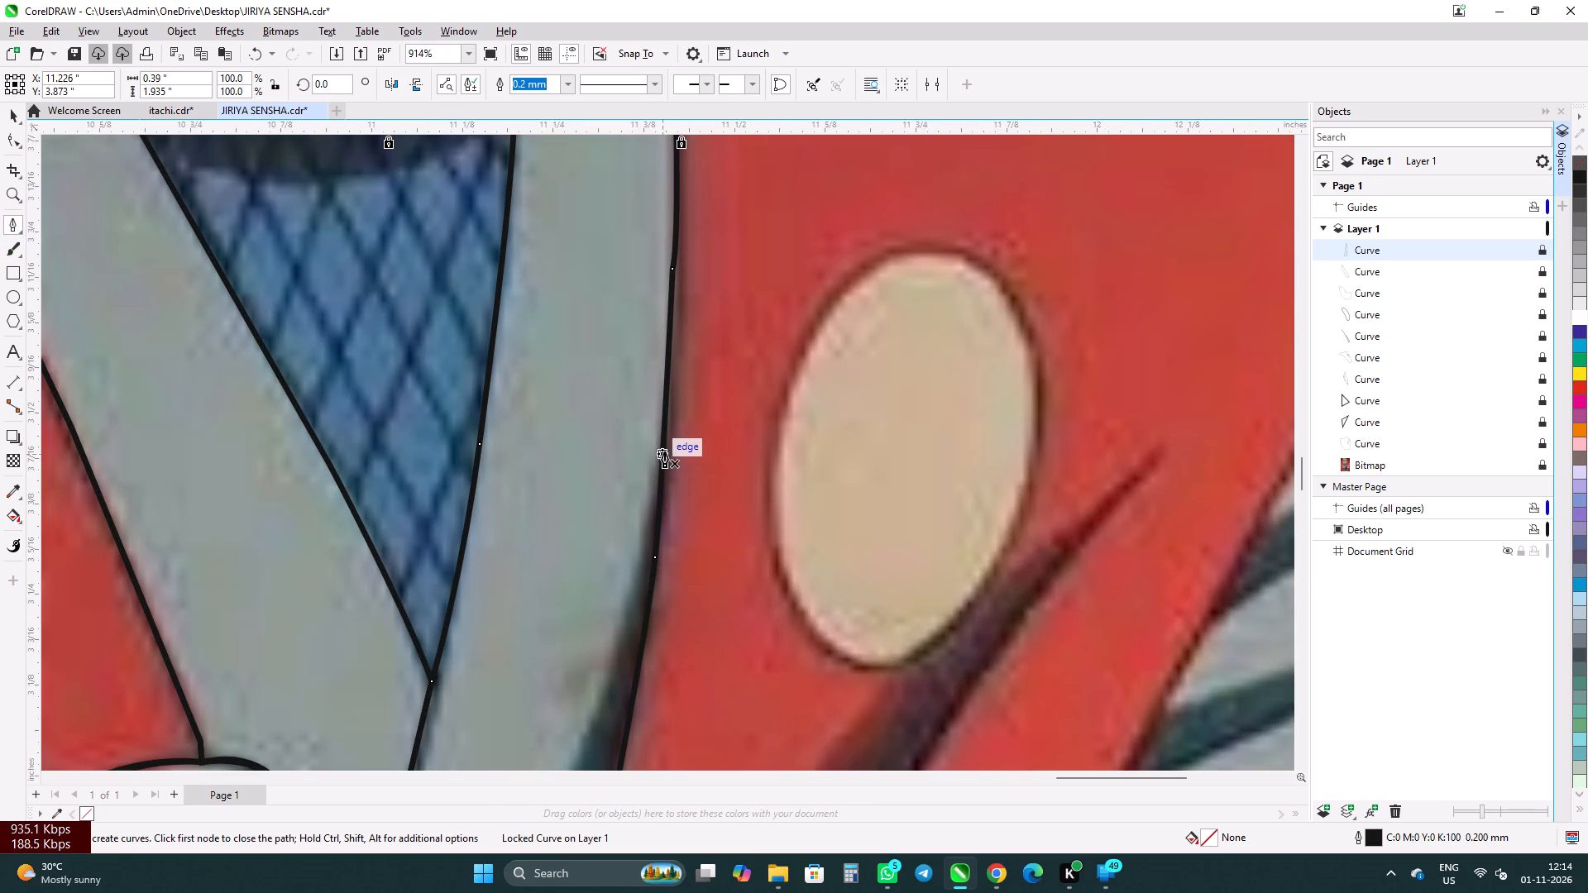
click(666, 432)
scroll(681, 475, down, 6)
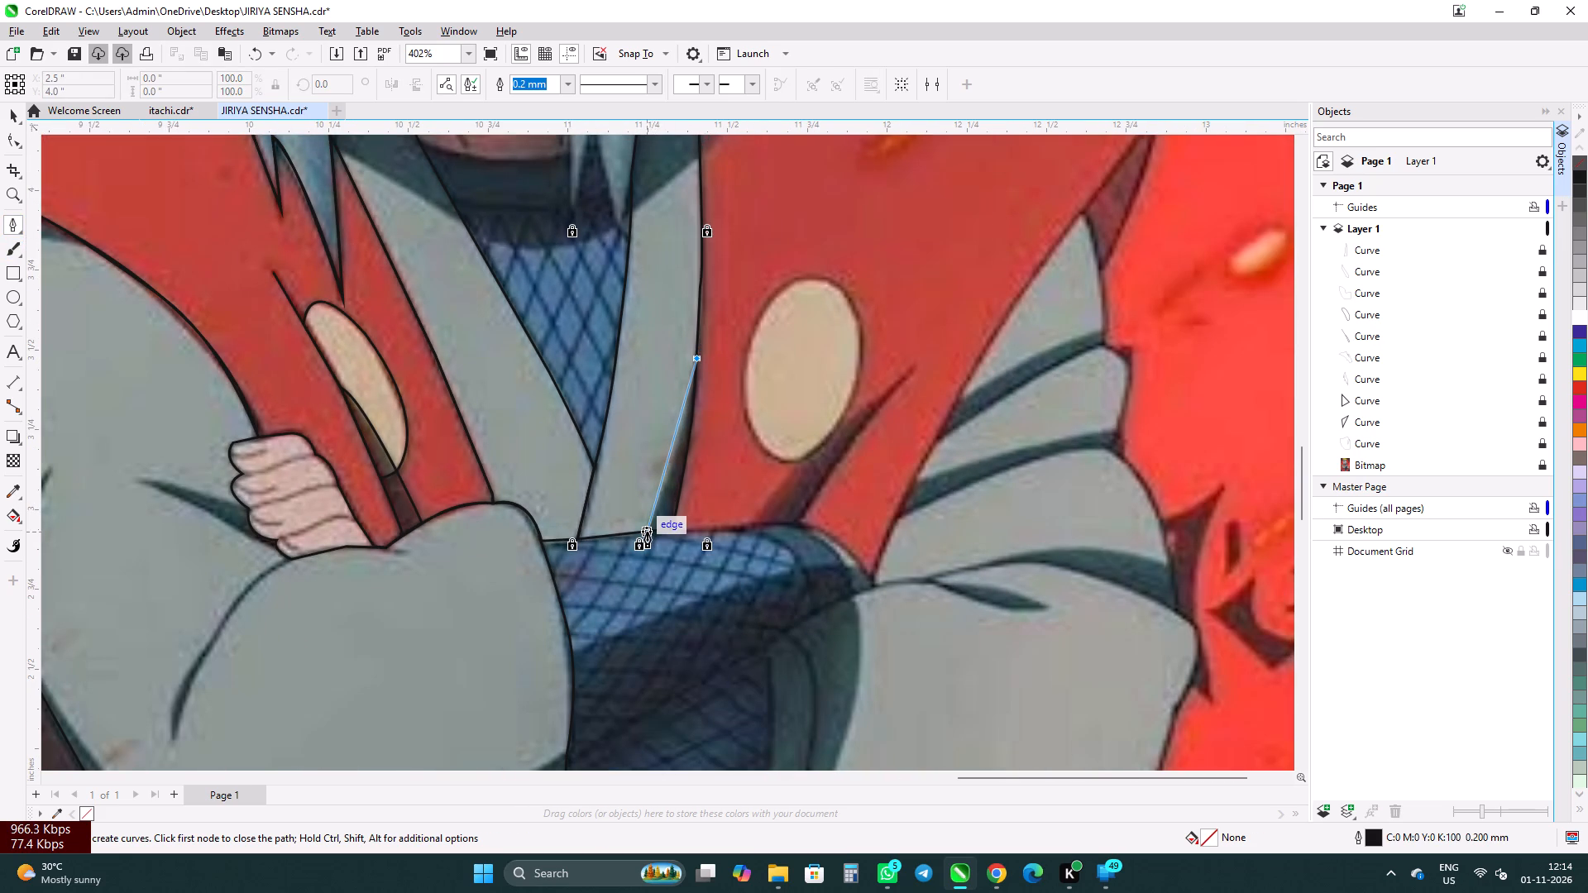
click(647, 532)
click(676, 528)
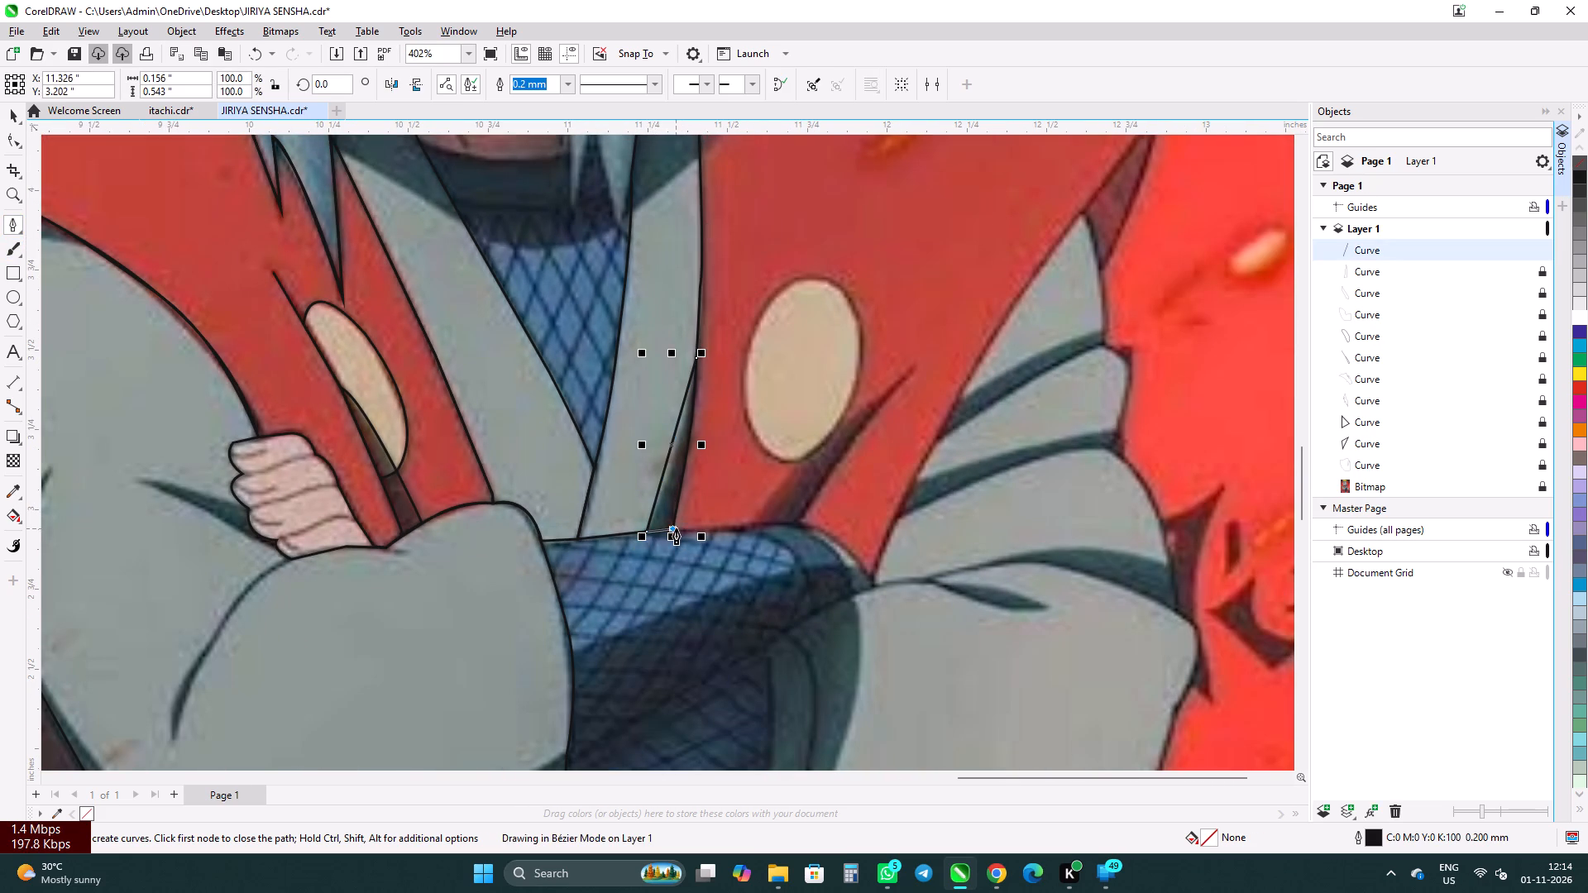
click(691, 443)
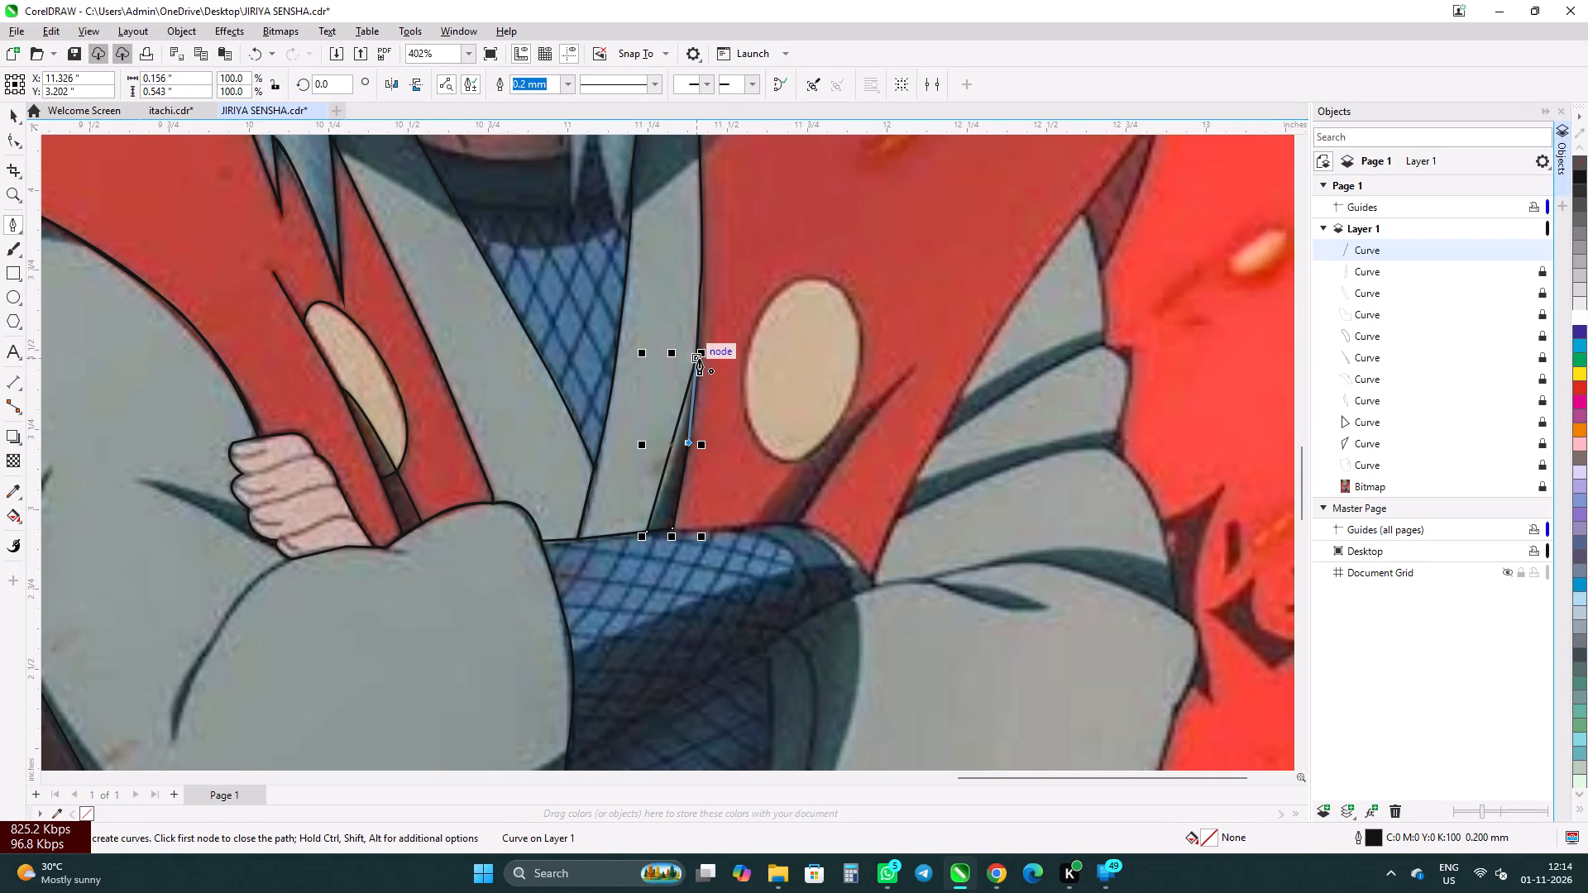
drag(699, 359, 680, 356)
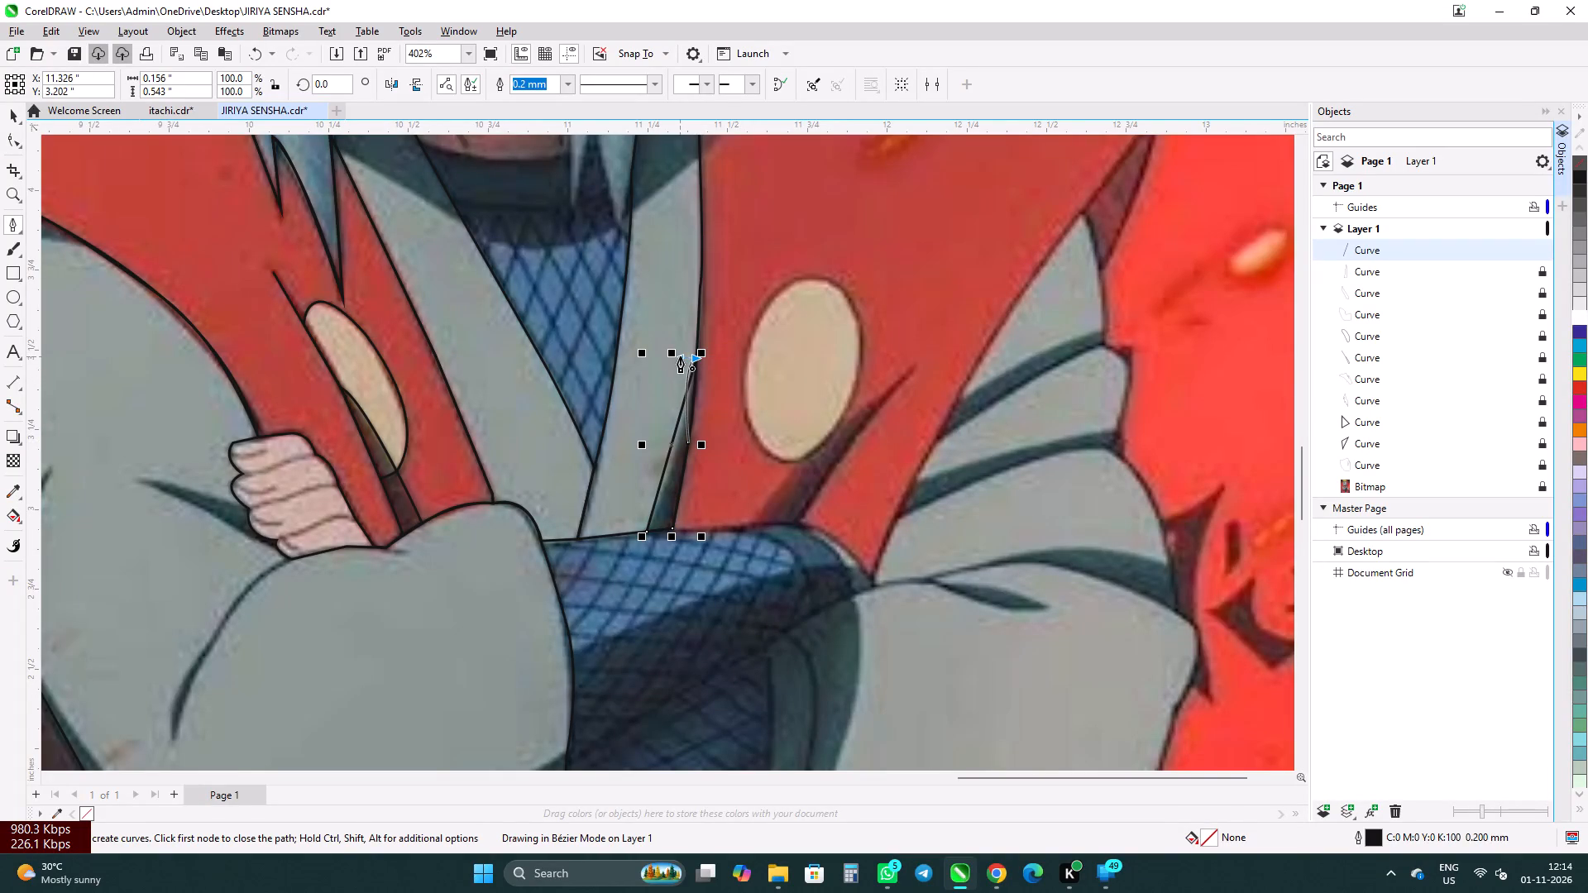
drag(680, 356, 701, 375)
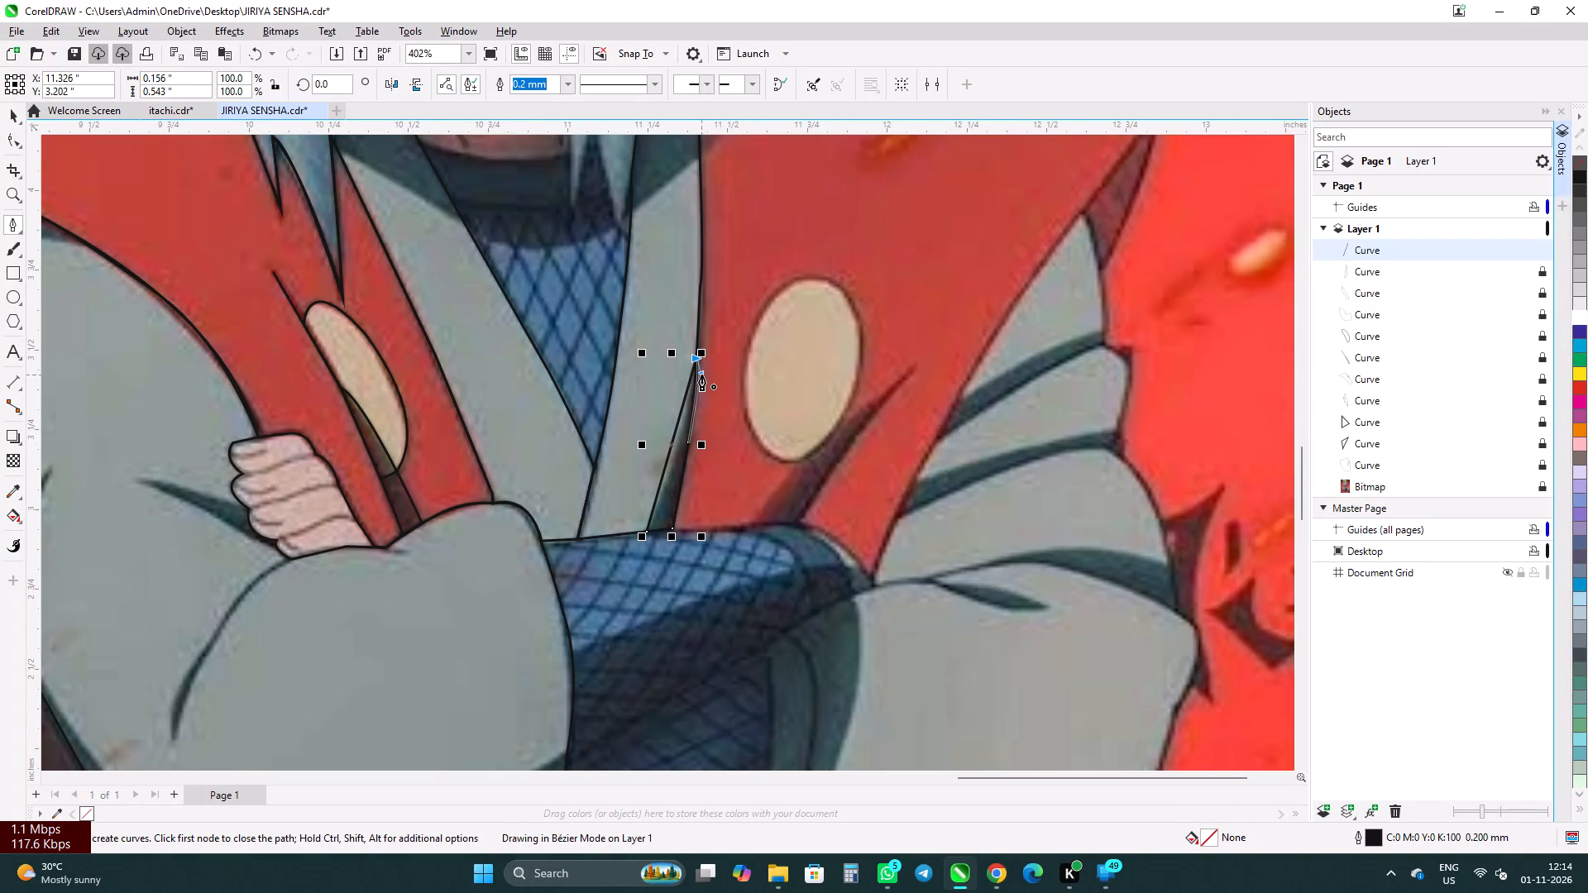
drag(701, 375, 700, 376)
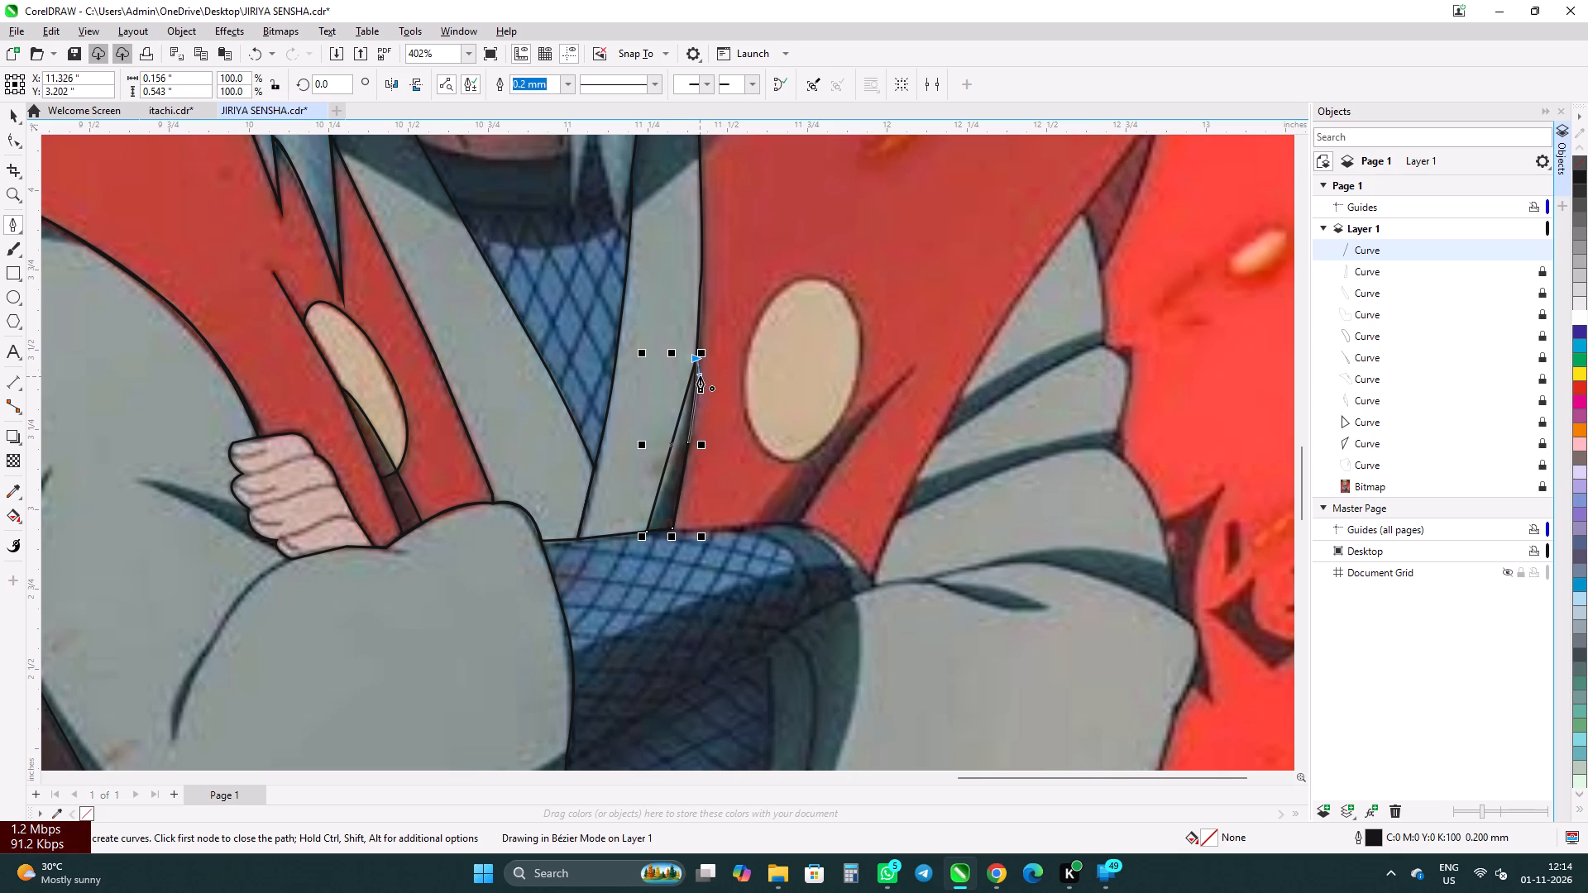
click(21, 112)
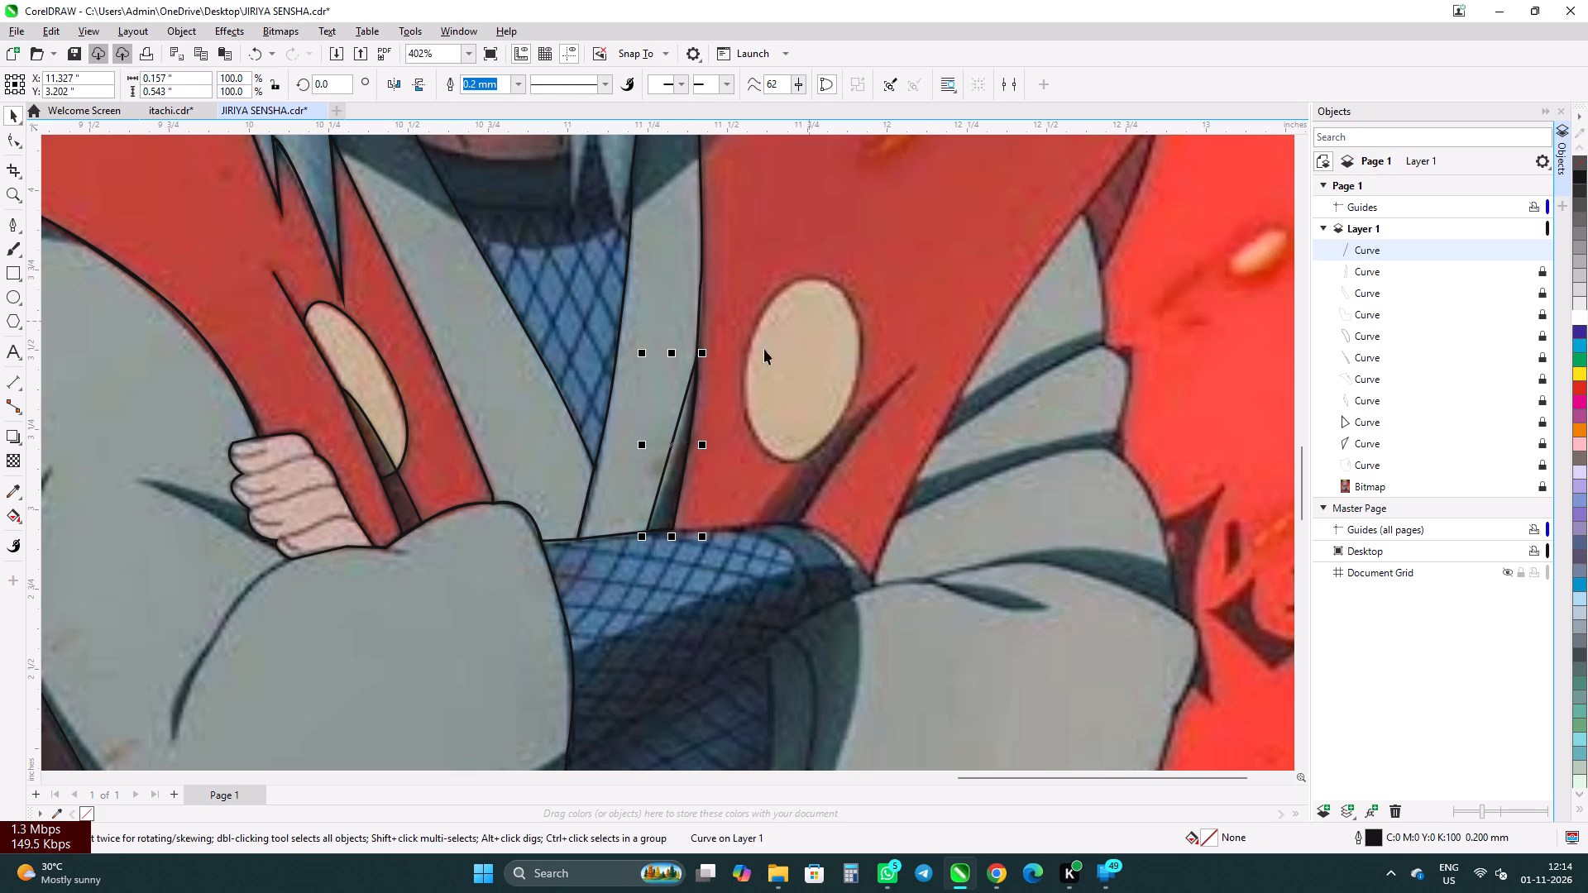
Deselect the shadow sliver's curve and lock it.
scroll(444, 378, down, 6)
click(848, 318)
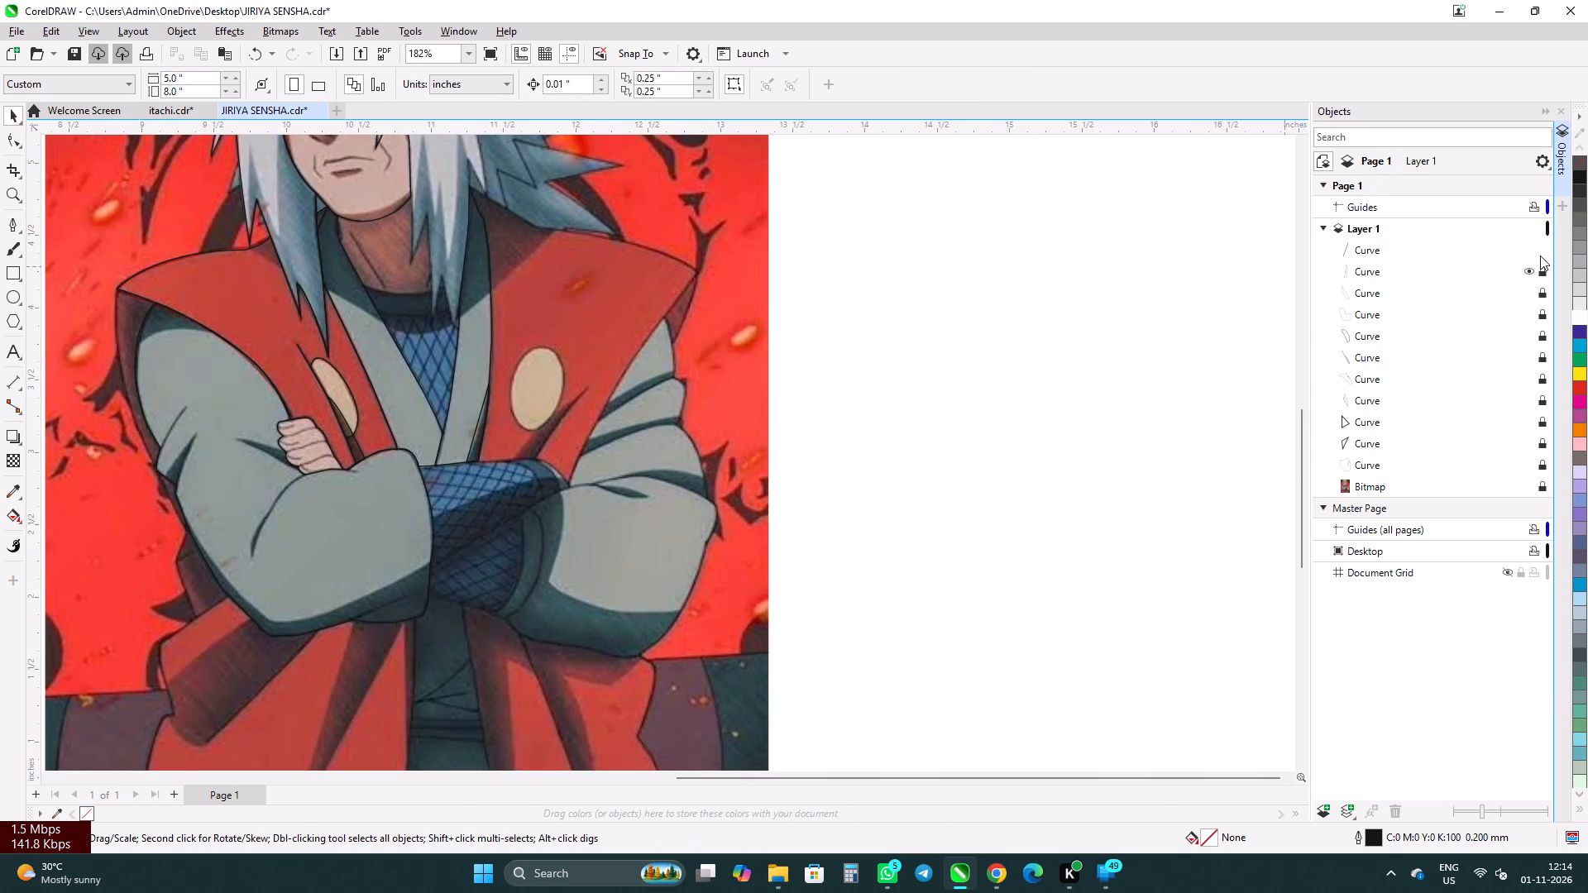
click(1547, 248)
click(904, 273)
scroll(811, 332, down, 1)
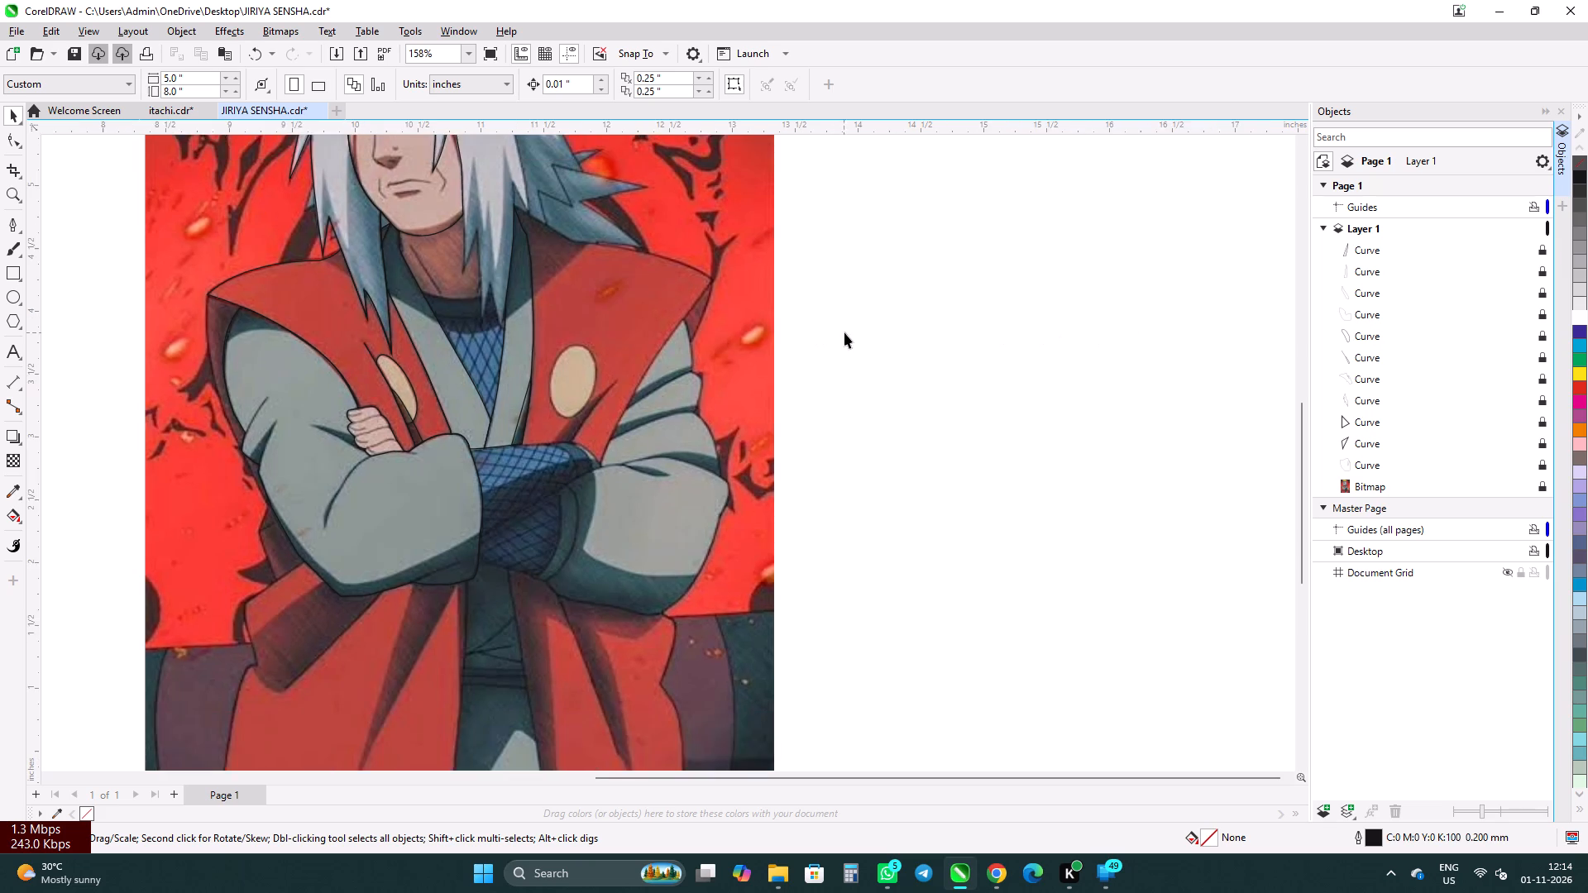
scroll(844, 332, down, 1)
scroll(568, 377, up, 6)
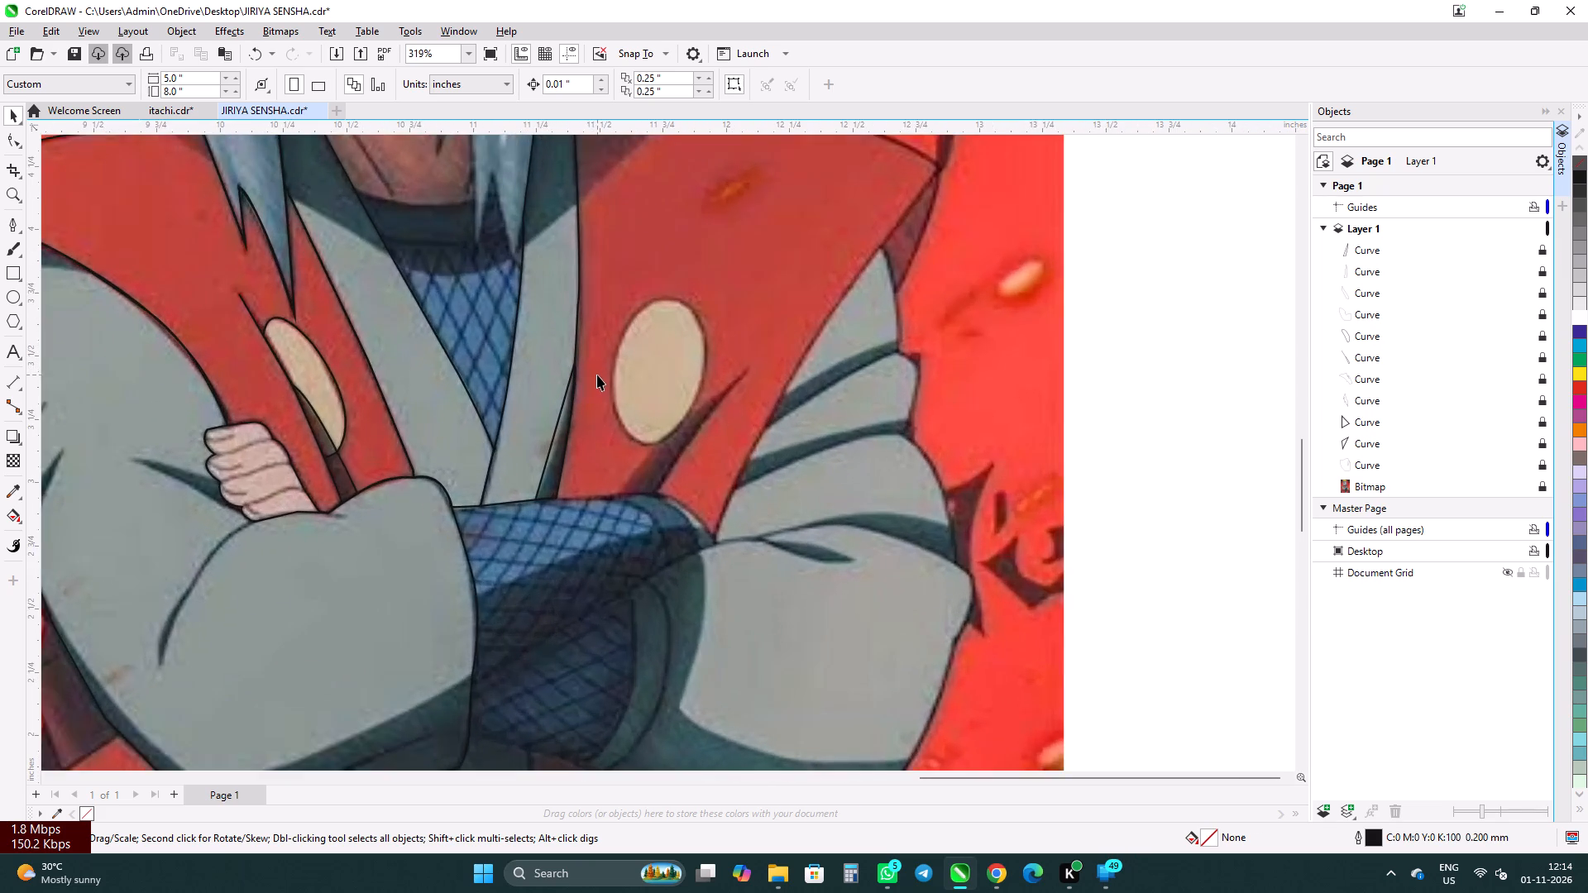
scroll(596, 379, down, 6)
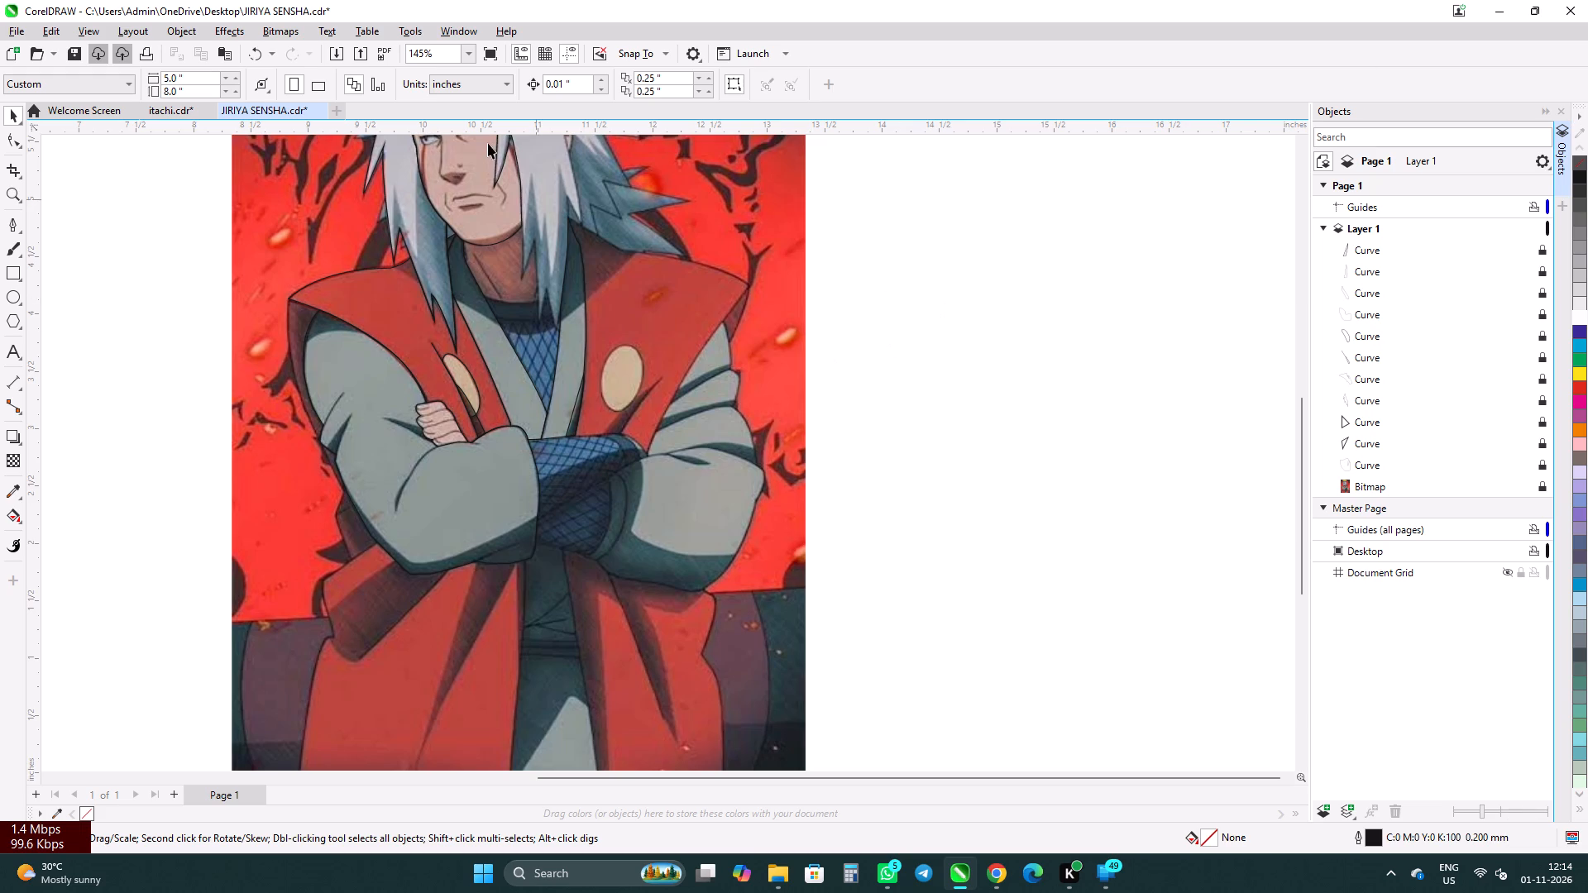
Start the red vest outline at the dark collar's top point with straight segments along the hair's lower edge, spanning about 0.46 by 0.29 inches.
click(5, 220)
scroll(596, 236, up, 4)
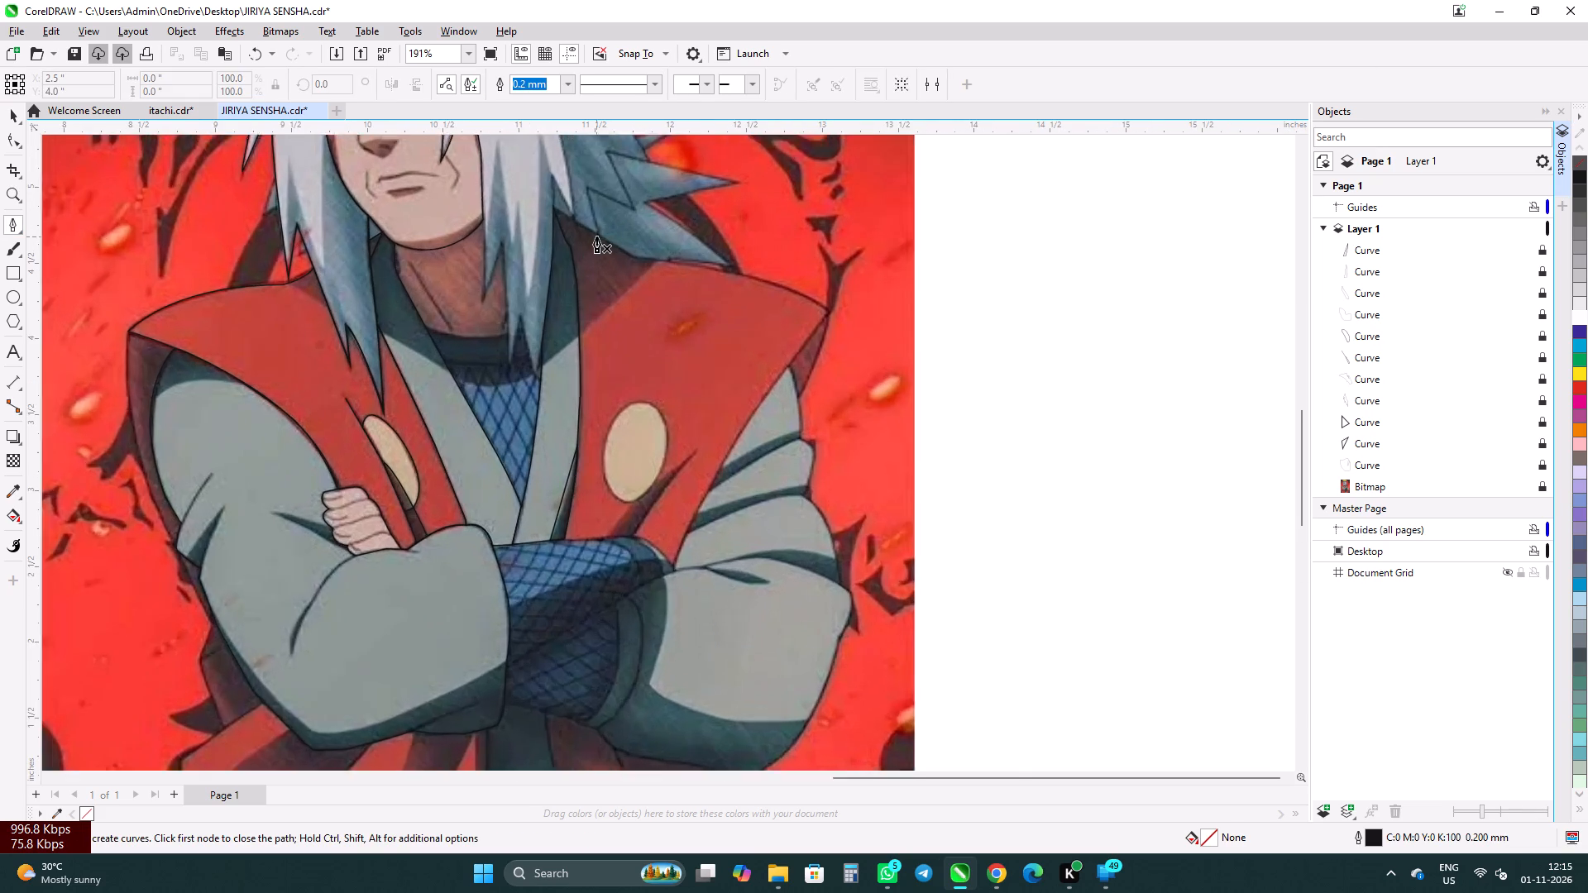
scroll(596, 236, up, 6)
scroll(536, 203, up, 4)
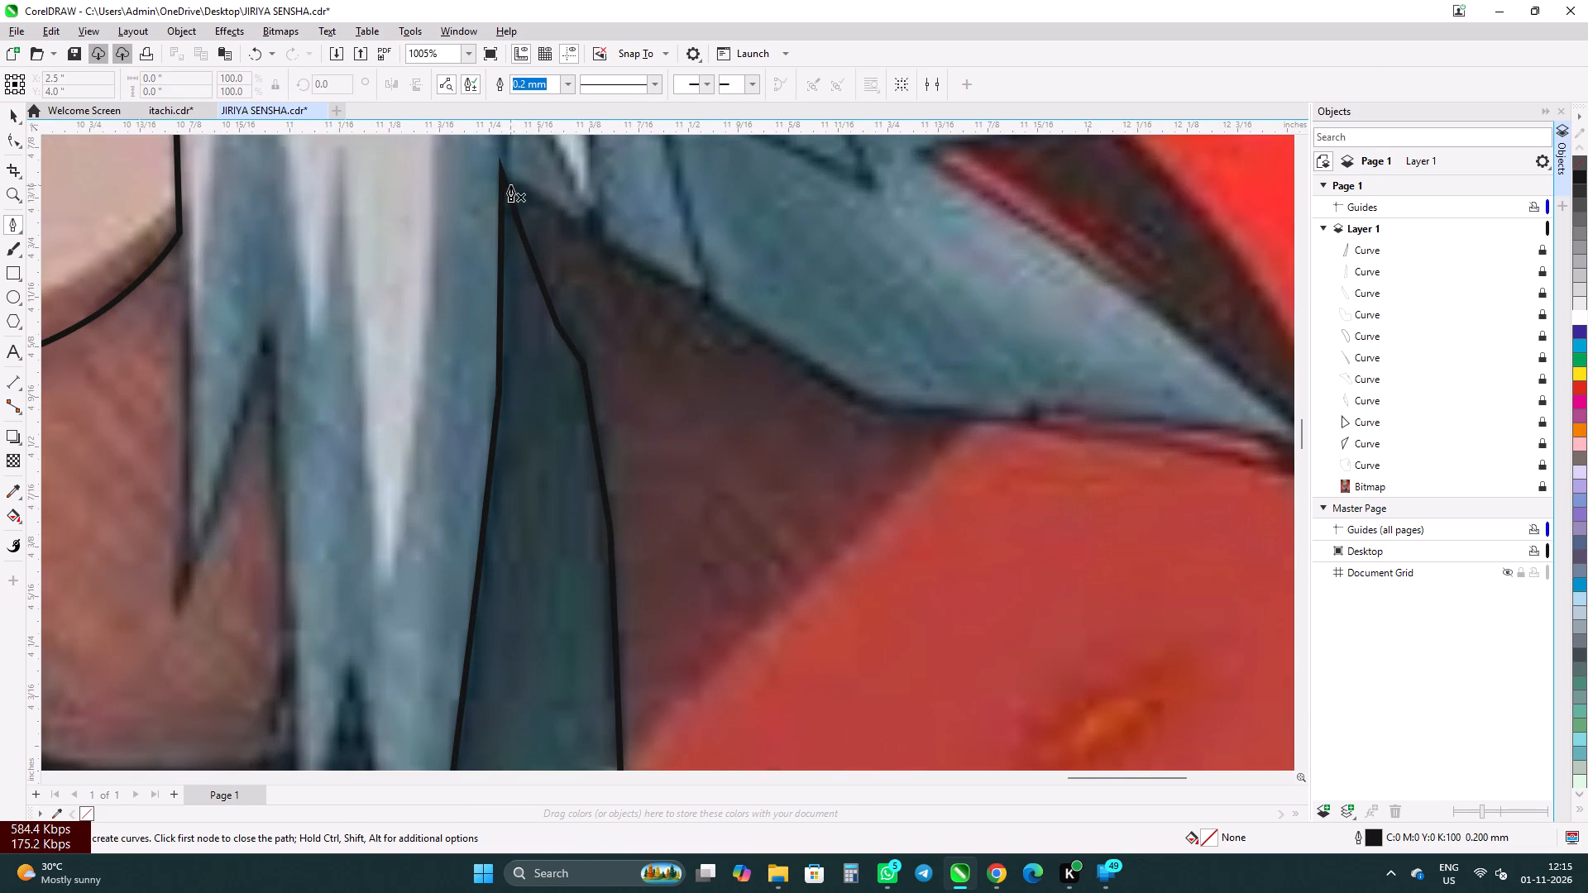
click(507, 179)
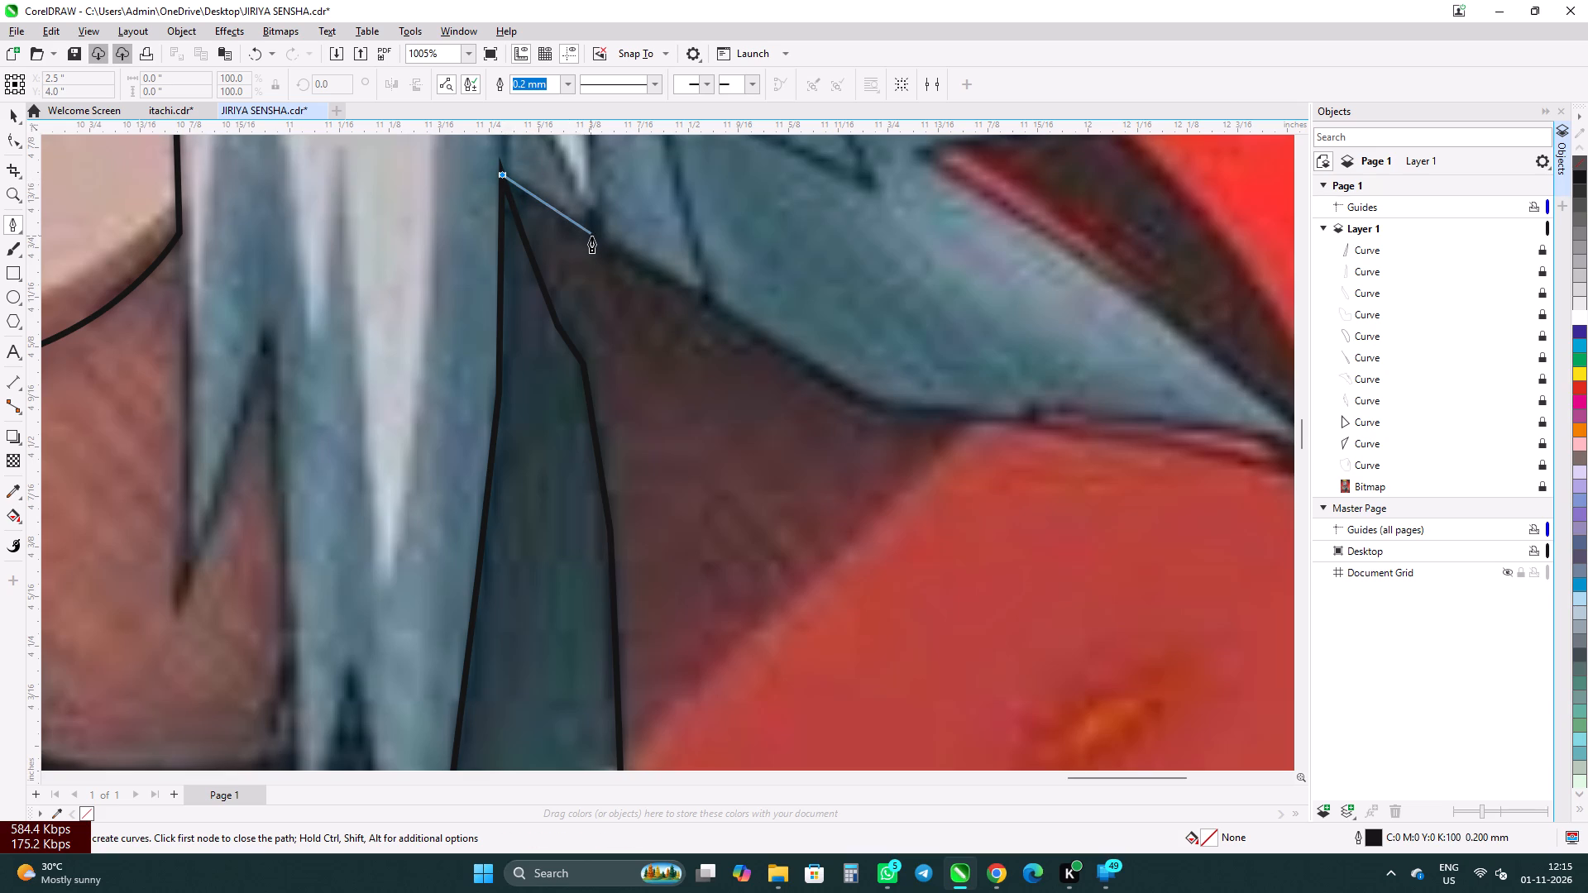
click(593, 239)
click(677, 288)
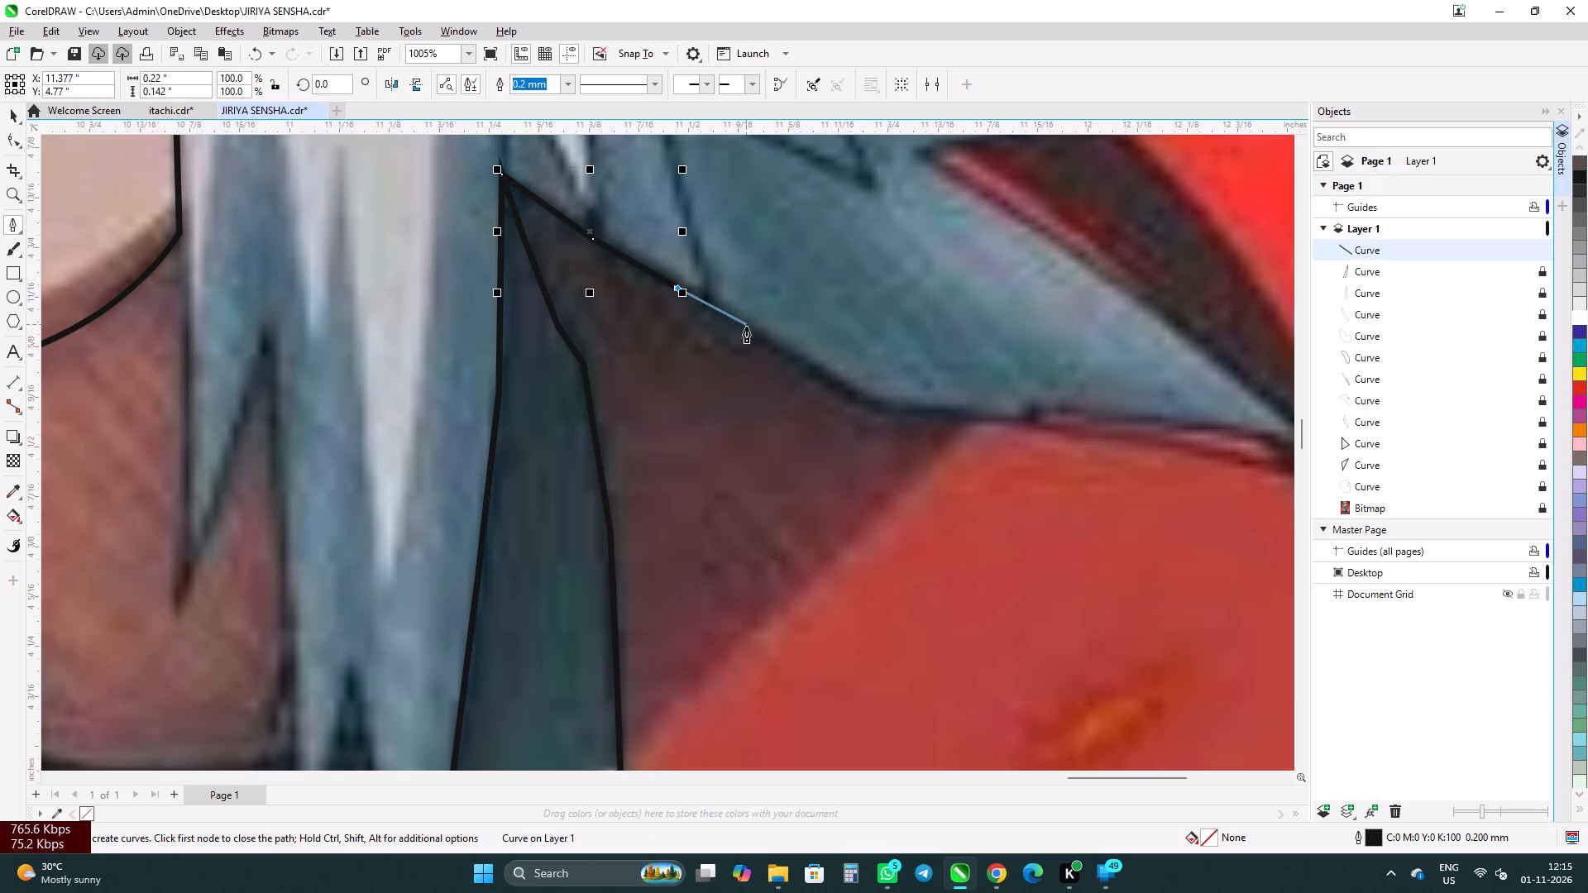
click(747, 329)
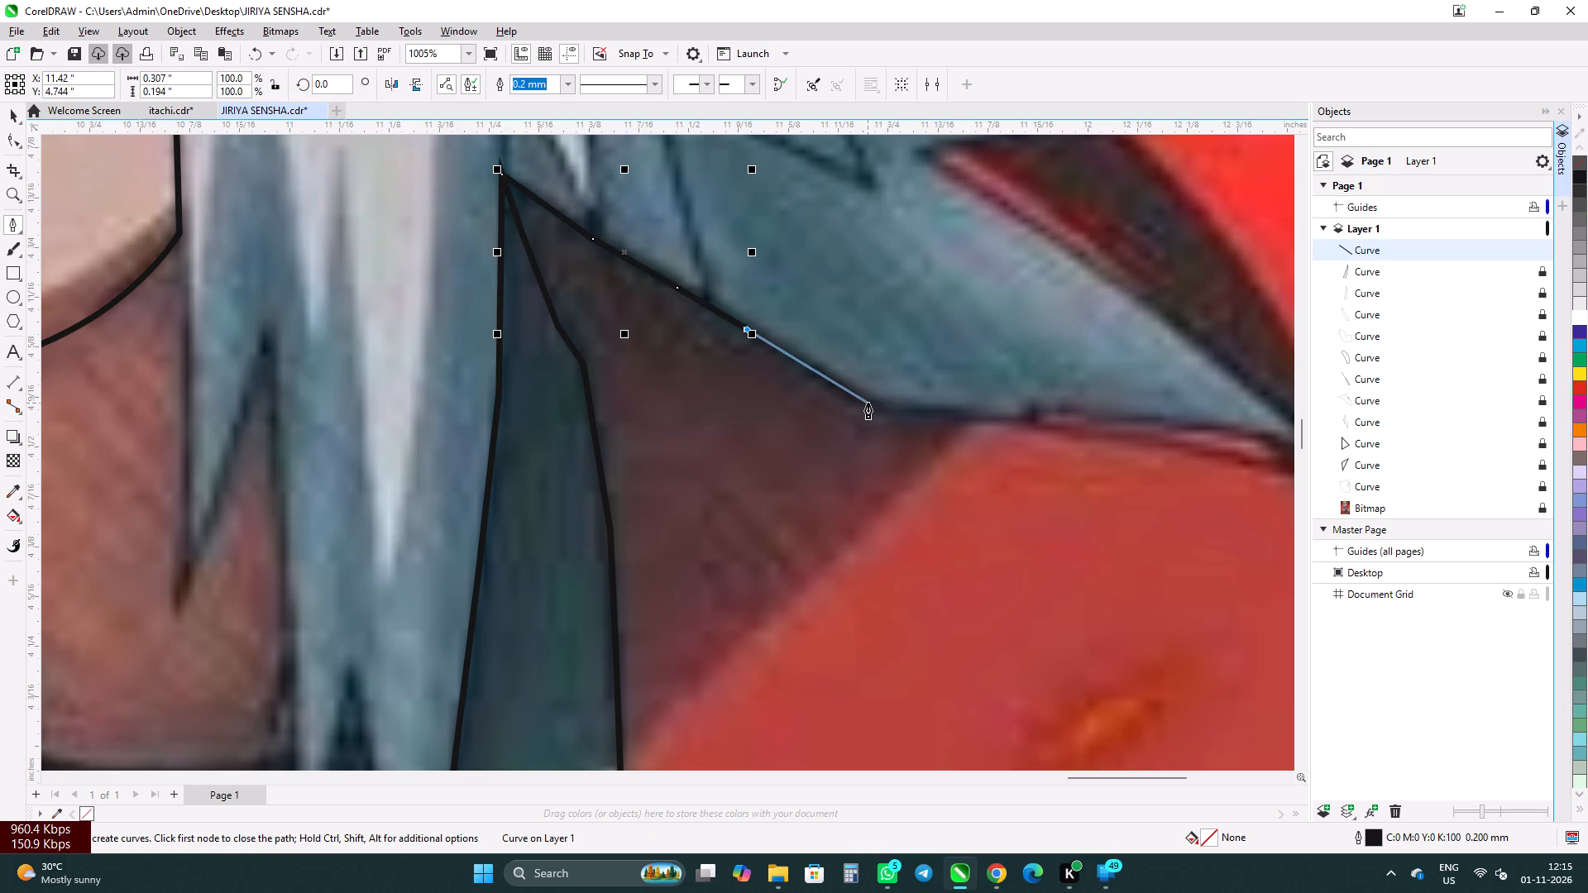
click(868, 403)
Continue the vest outline with curved segments along the shoulder's top edge to its outer tip, about 1.57 by 0.59 inches overall, ending at a corner node.
scroll(522, 365, down, 5)
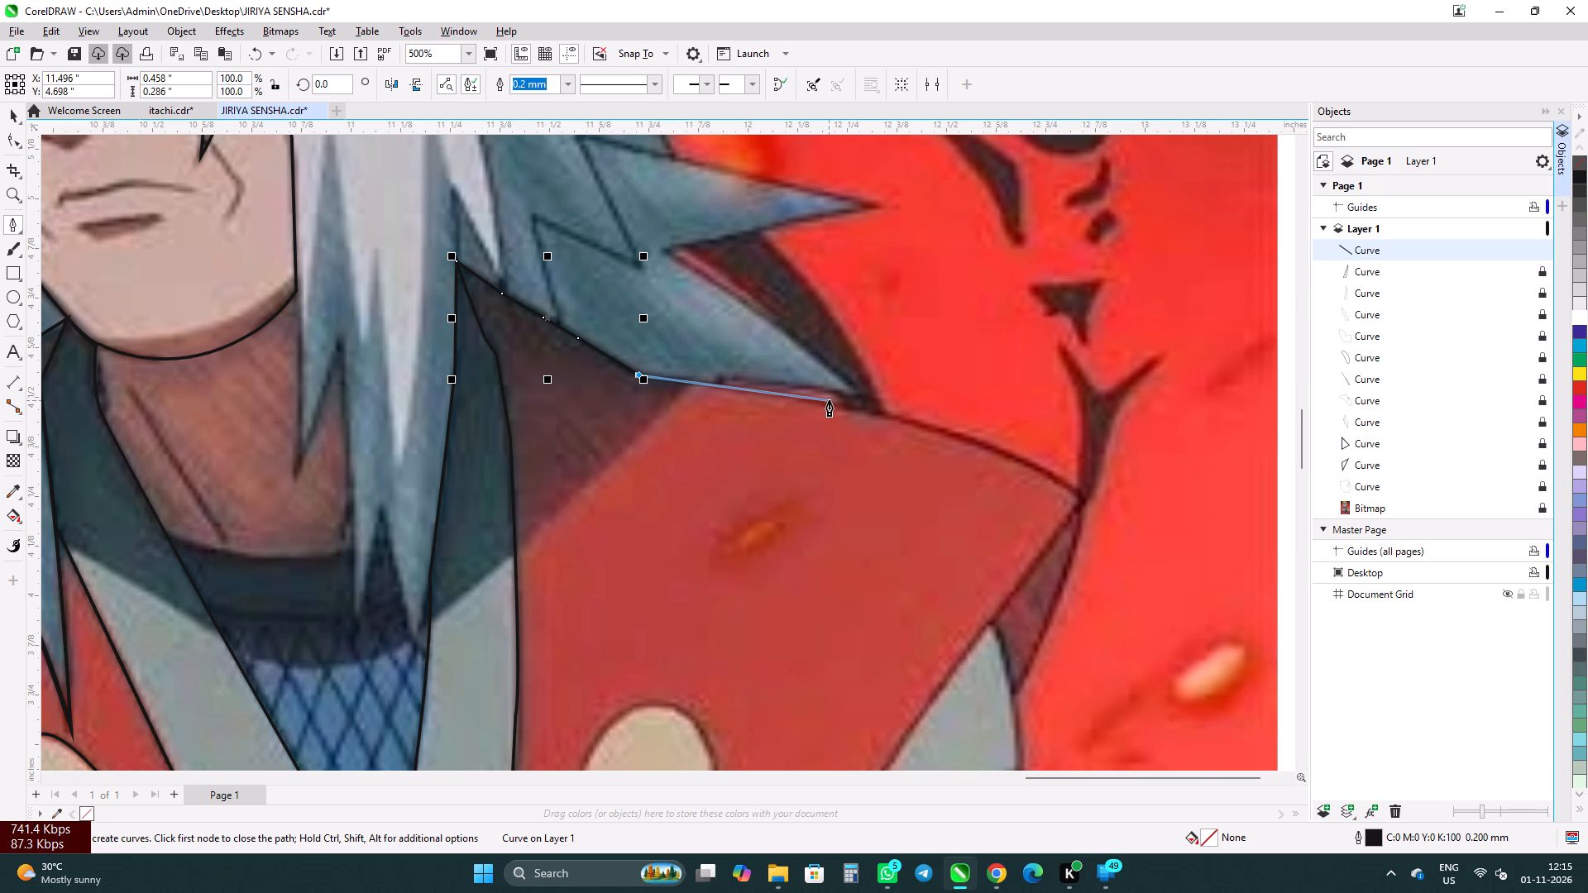
drag(829, 403, 895, 416)
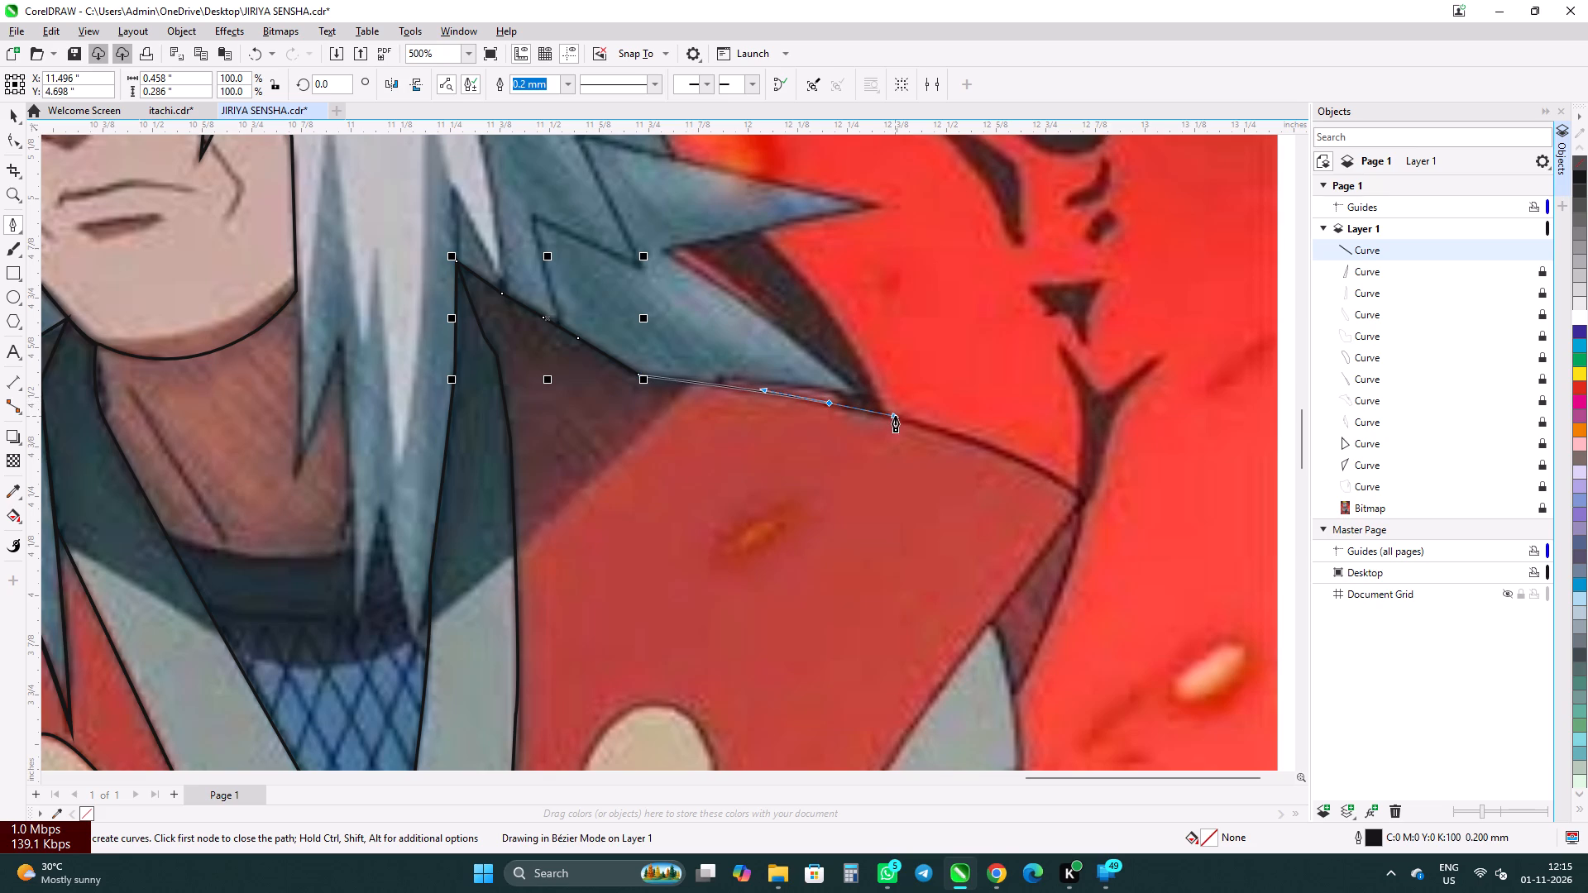
drag(895, 416, 896, 418)
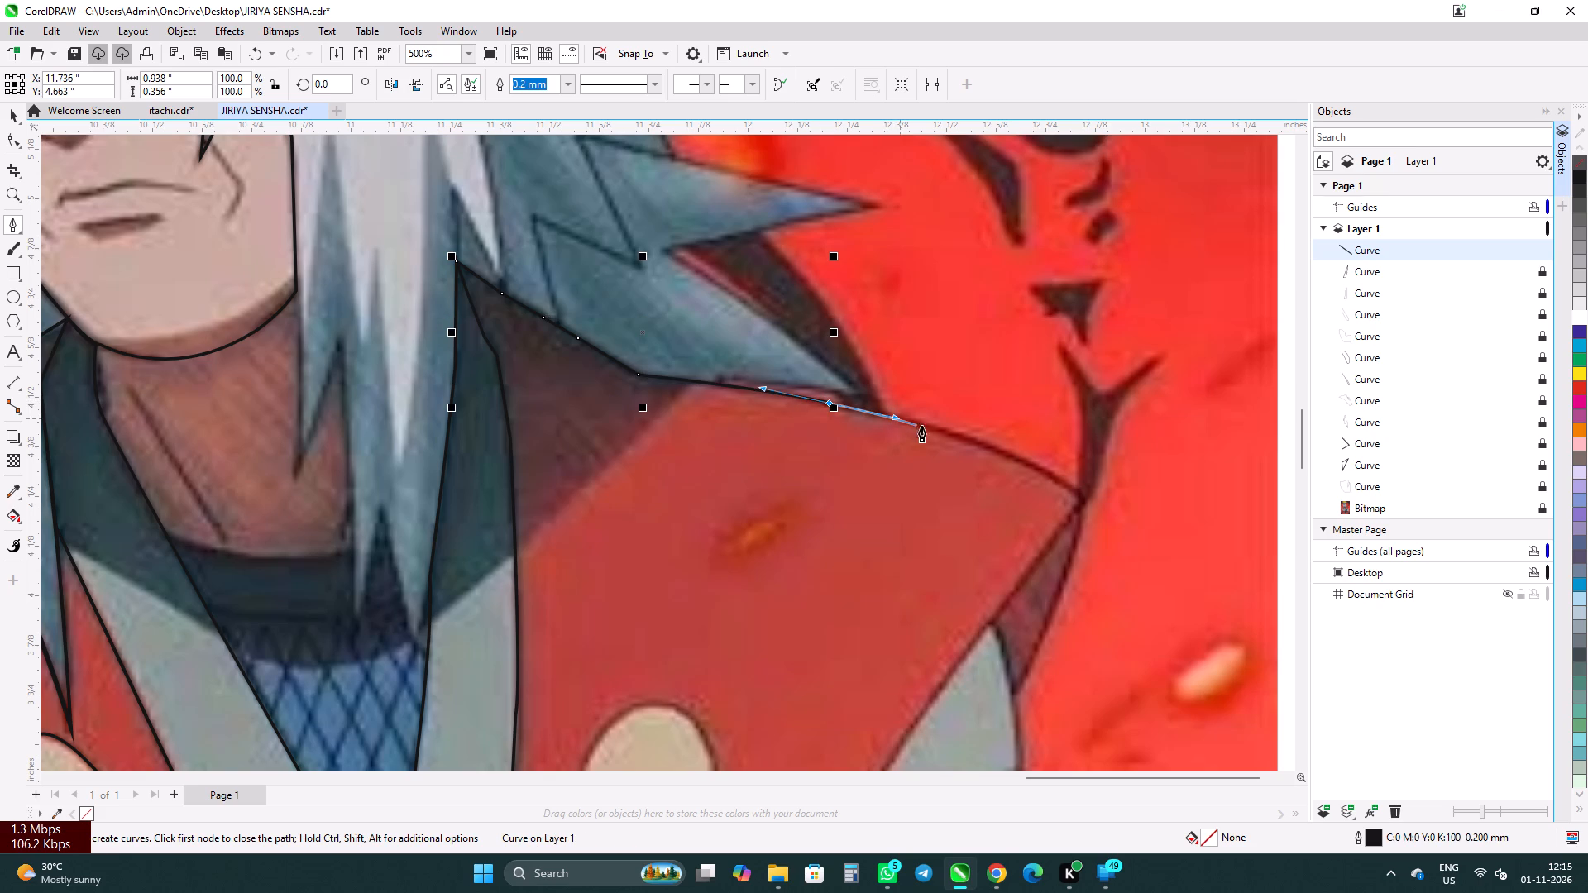
click(936, 430)
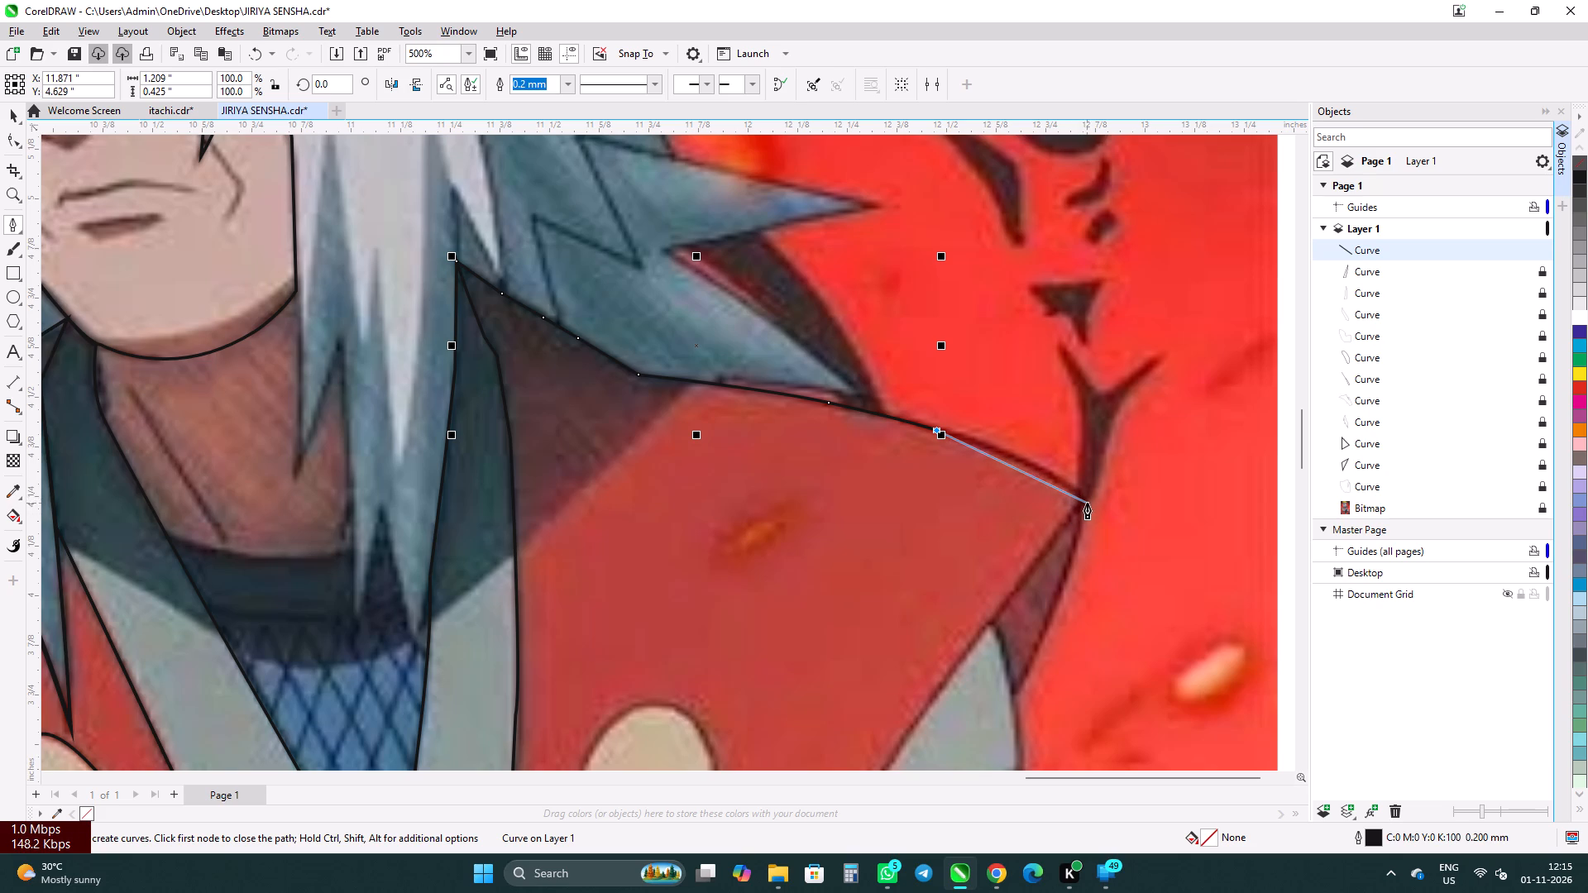
drag(1081, 496, 1085, 509)
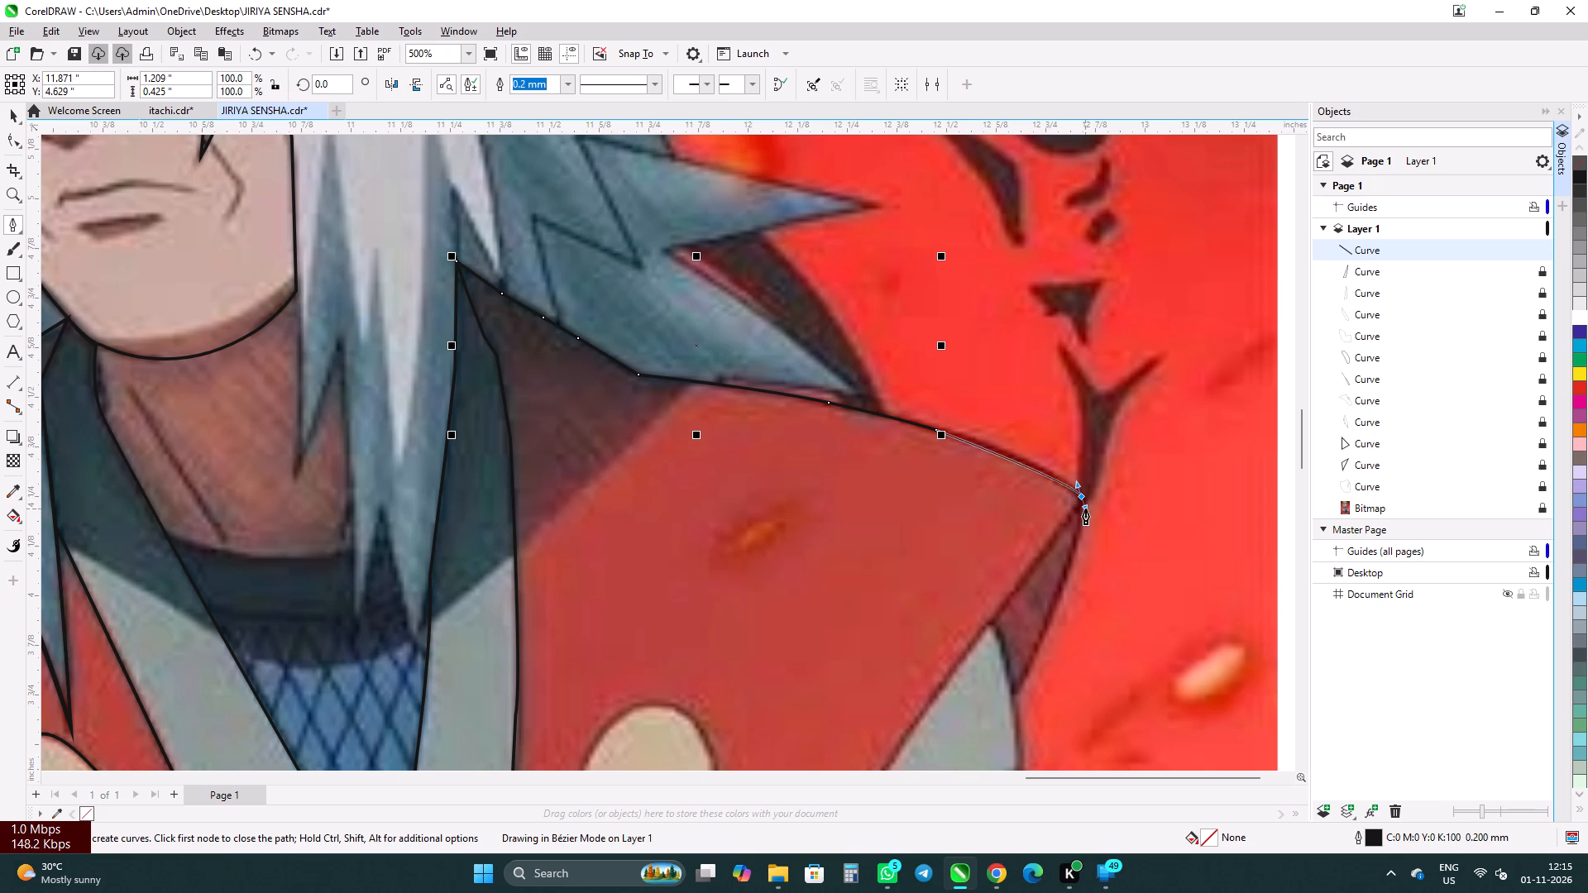
drag(1085, 509, 1122, 537)
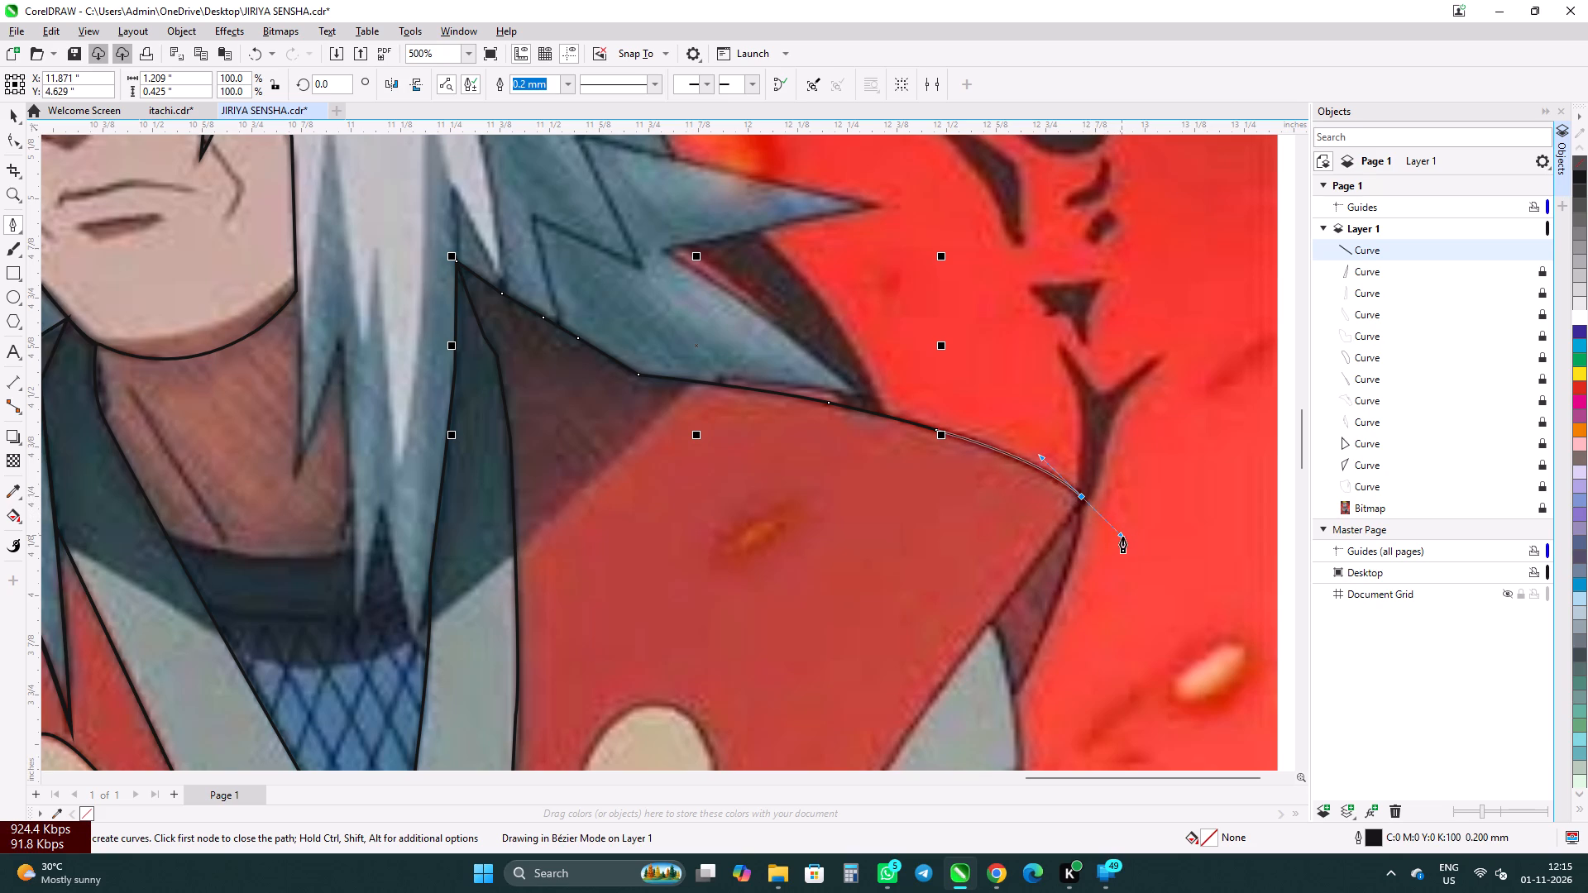
drag(1122, 537, 1123, 537)
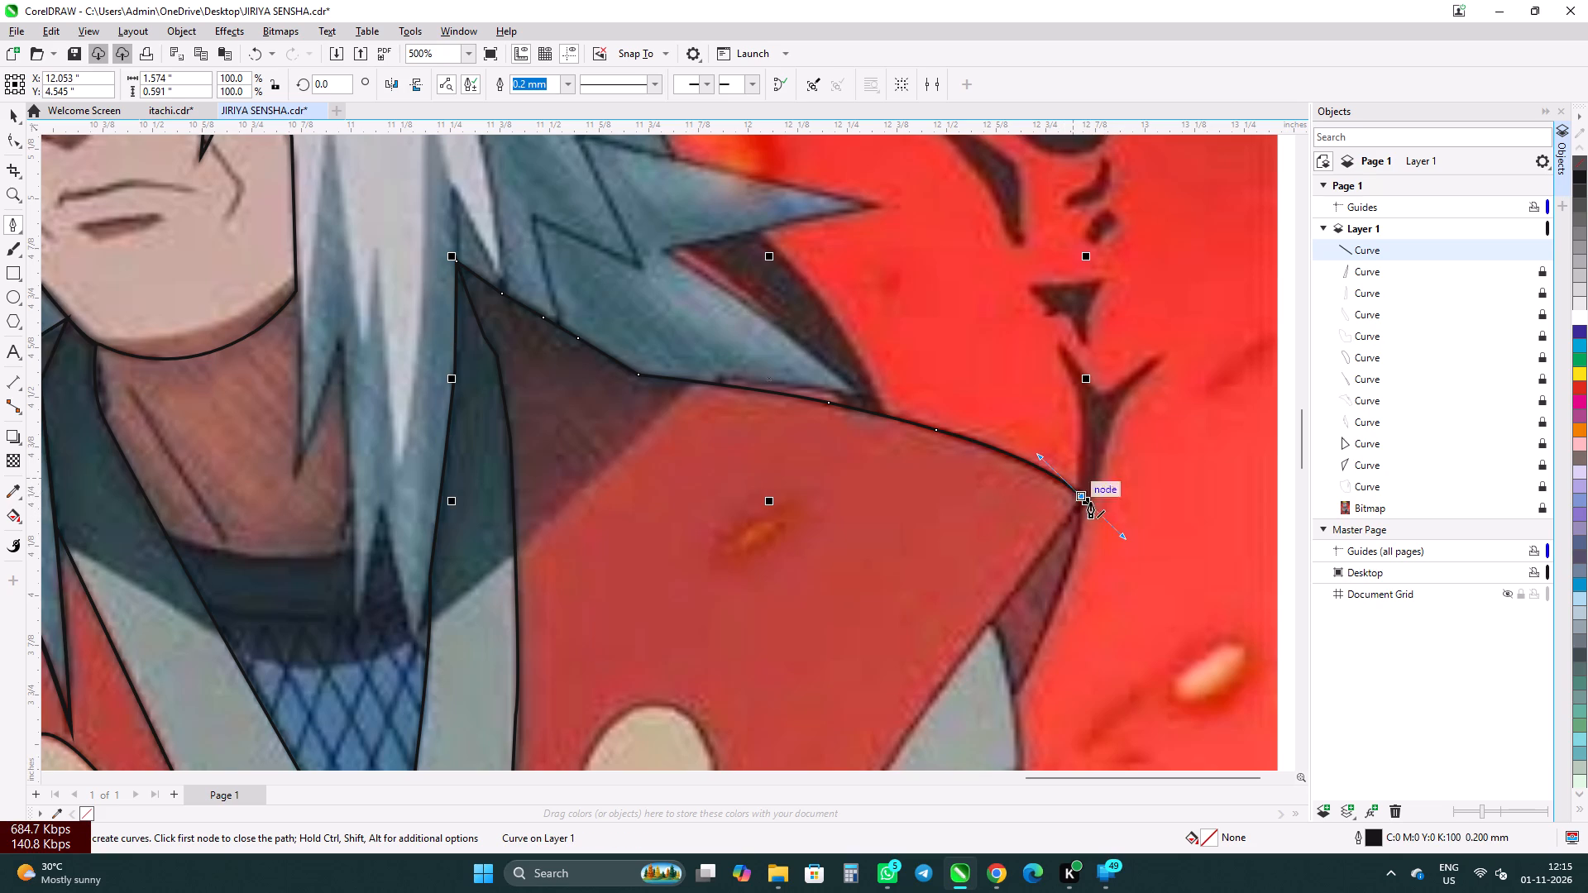
alt+click(1081, 499)
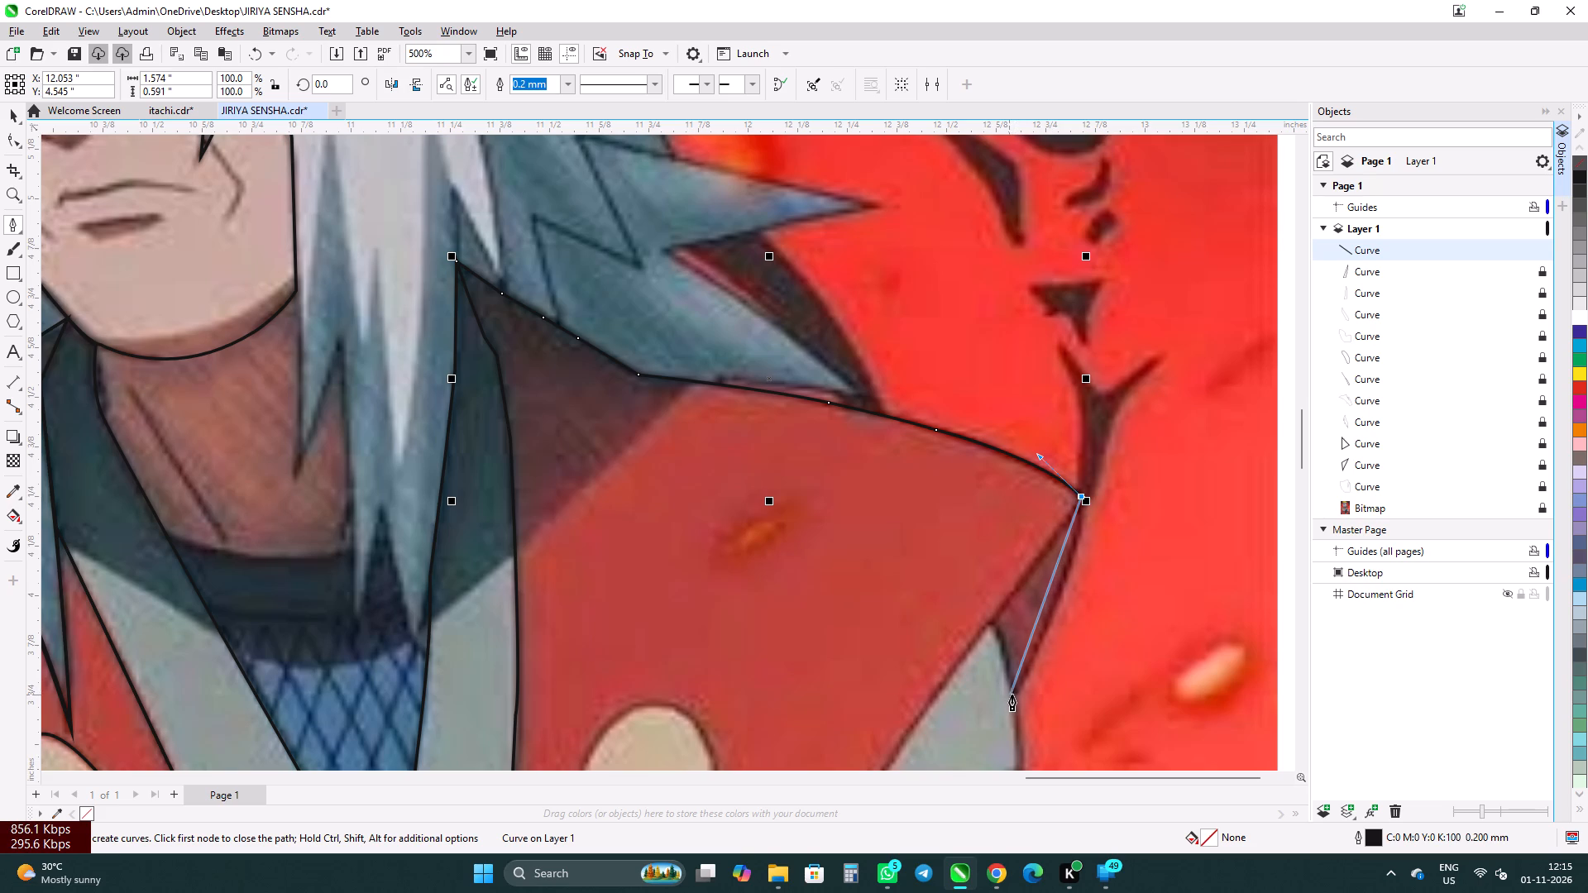
Trace the vest's dark underside down to the grey sleeve and back up to the sleeve's top point, making both end nodes corners.
drag(1015, 693, 989, 715)
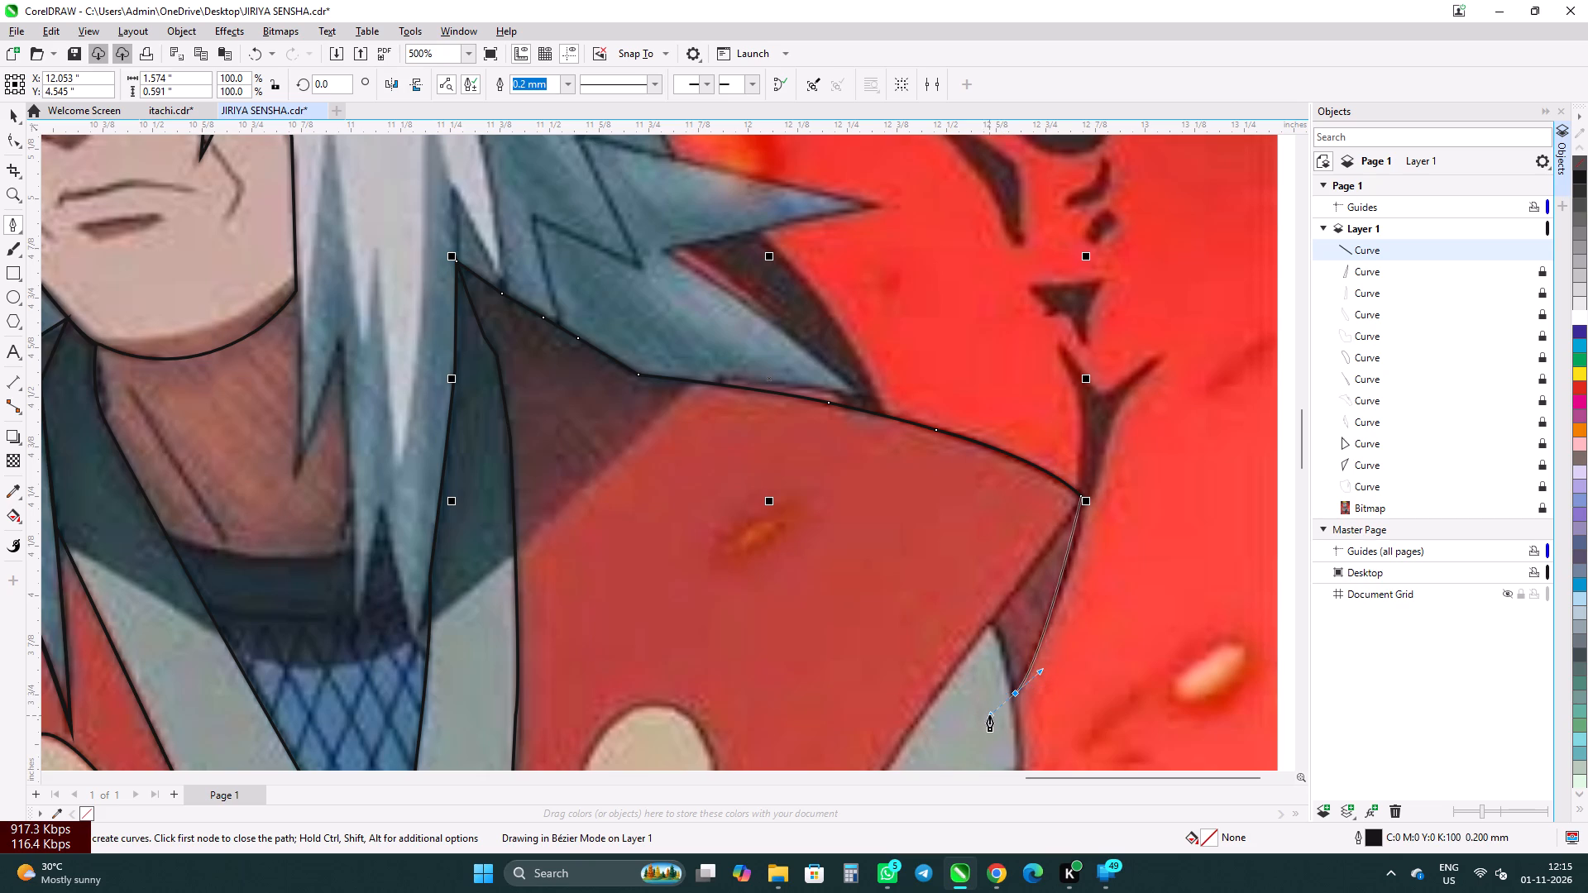
drag(989, 715, 964, 738)
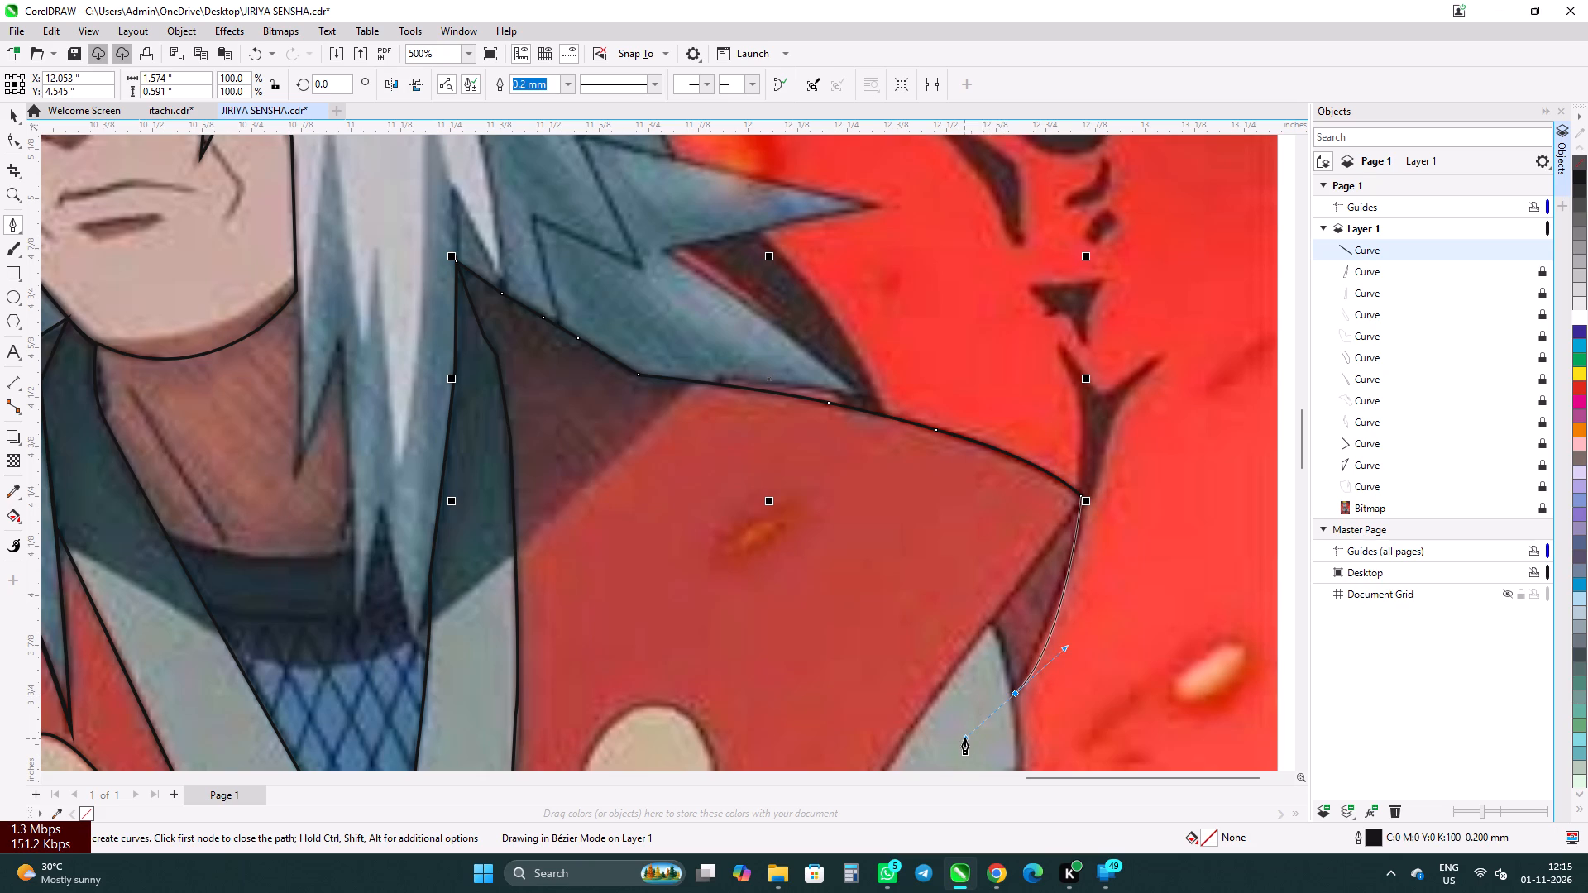
drag(964, 738, 973, 749)
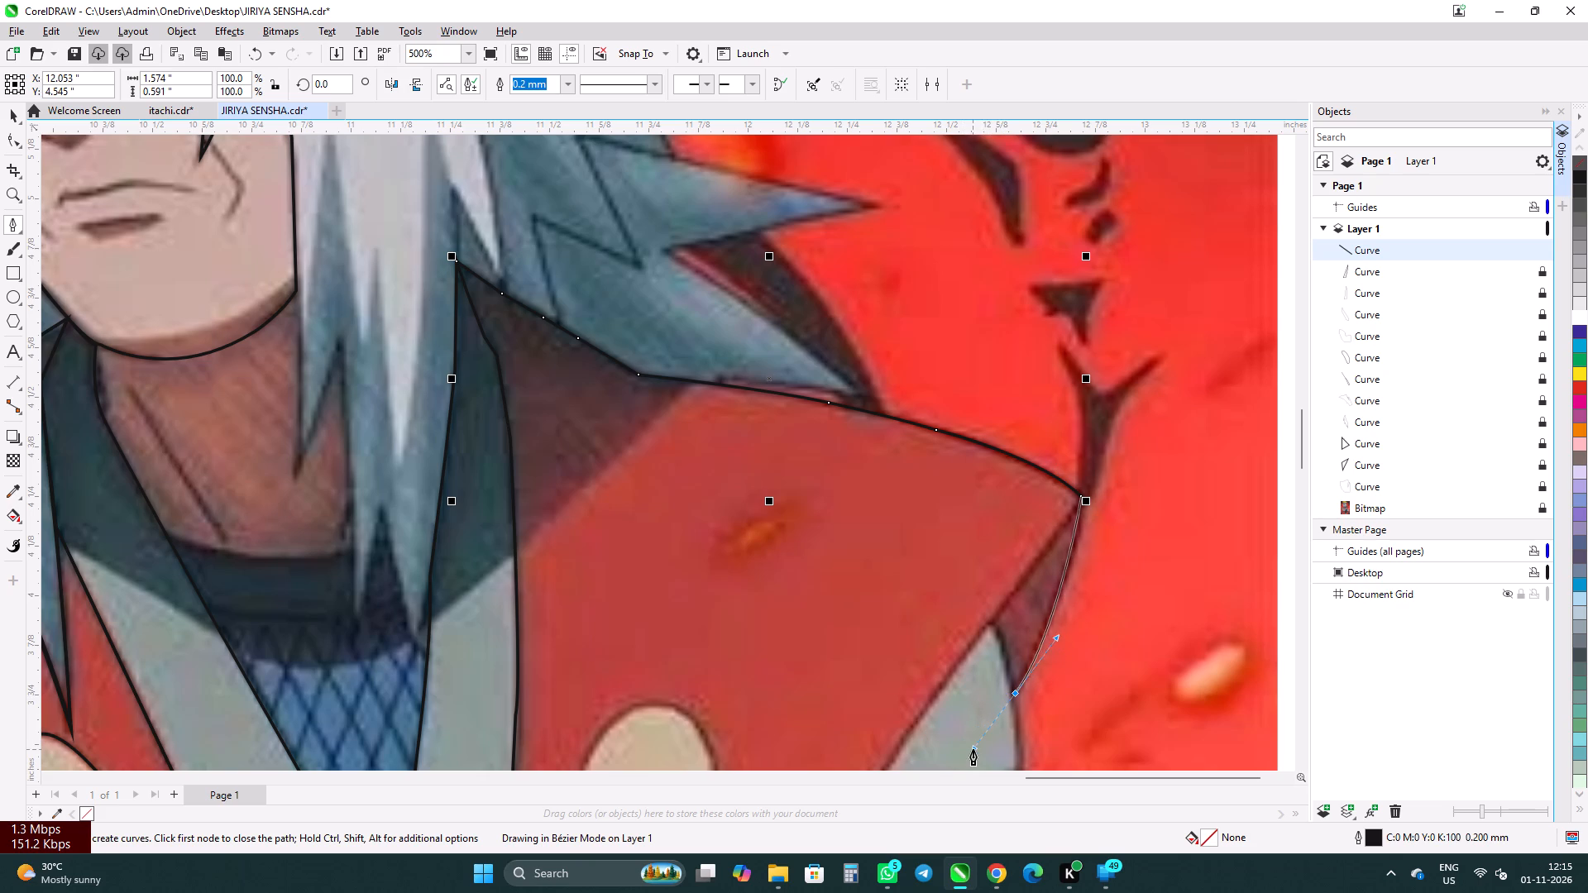
drag(973, 749, 968, 751)
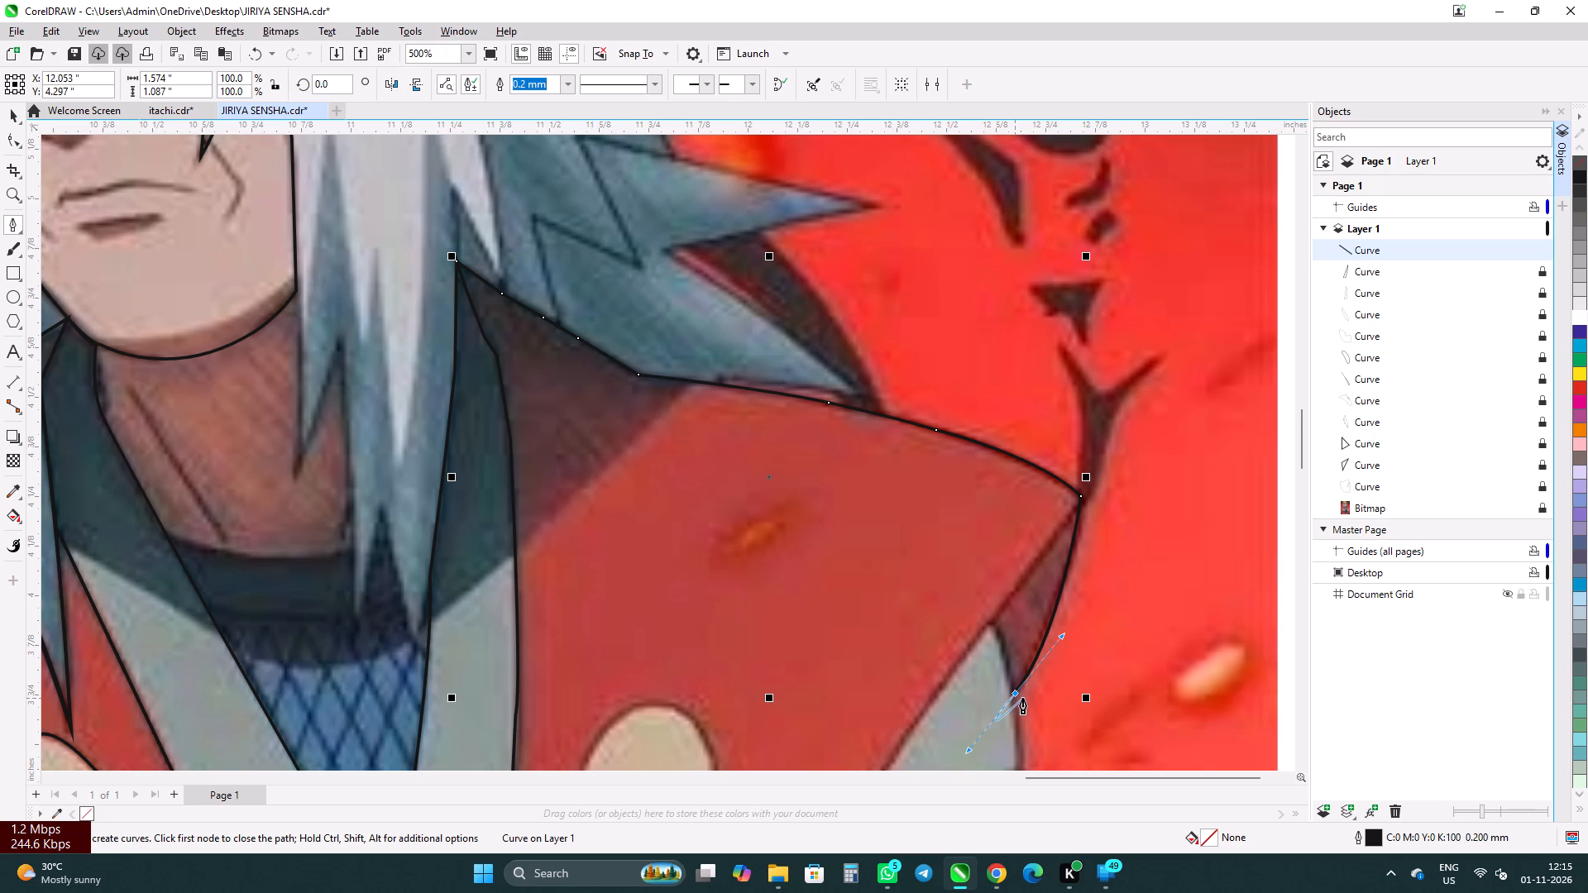
alt+click(1018, 695)
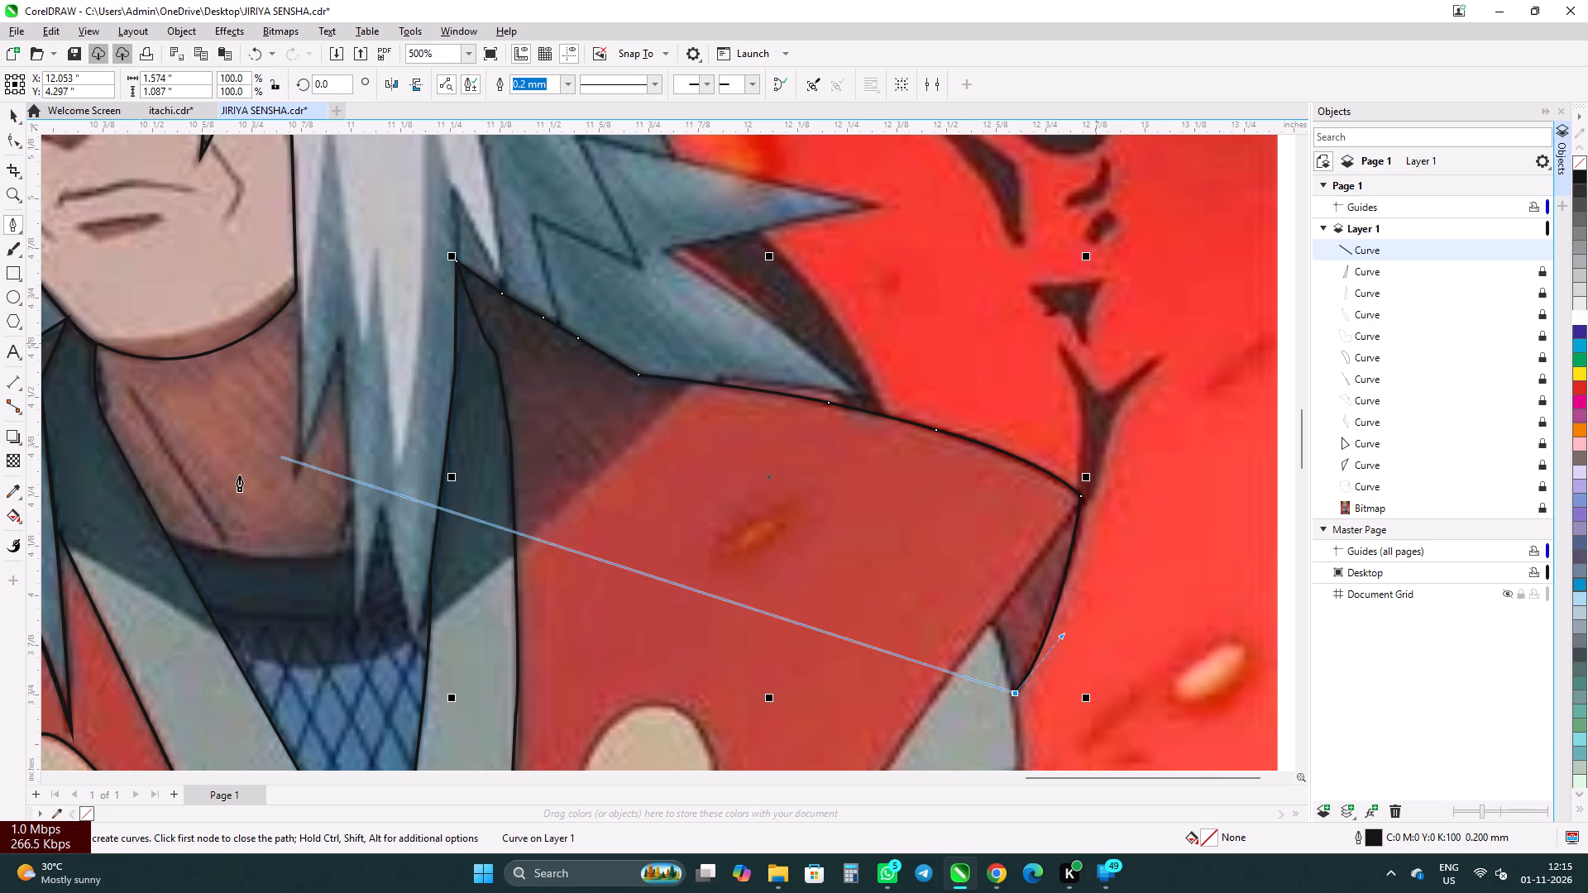
drag(991, 620, 976, 615)
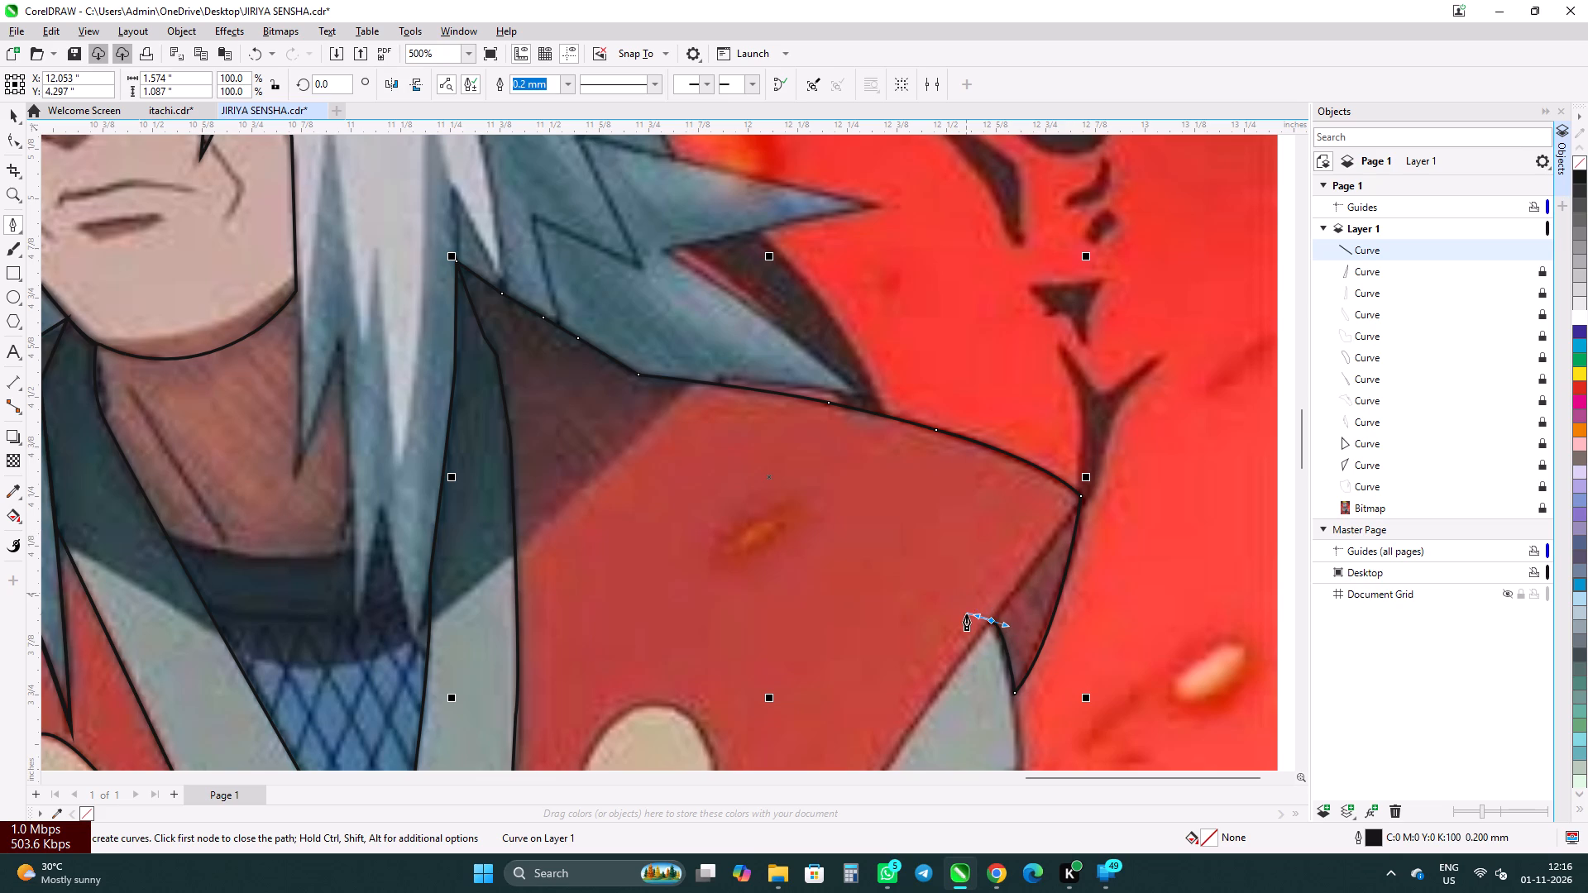
alt+click(991, 622)
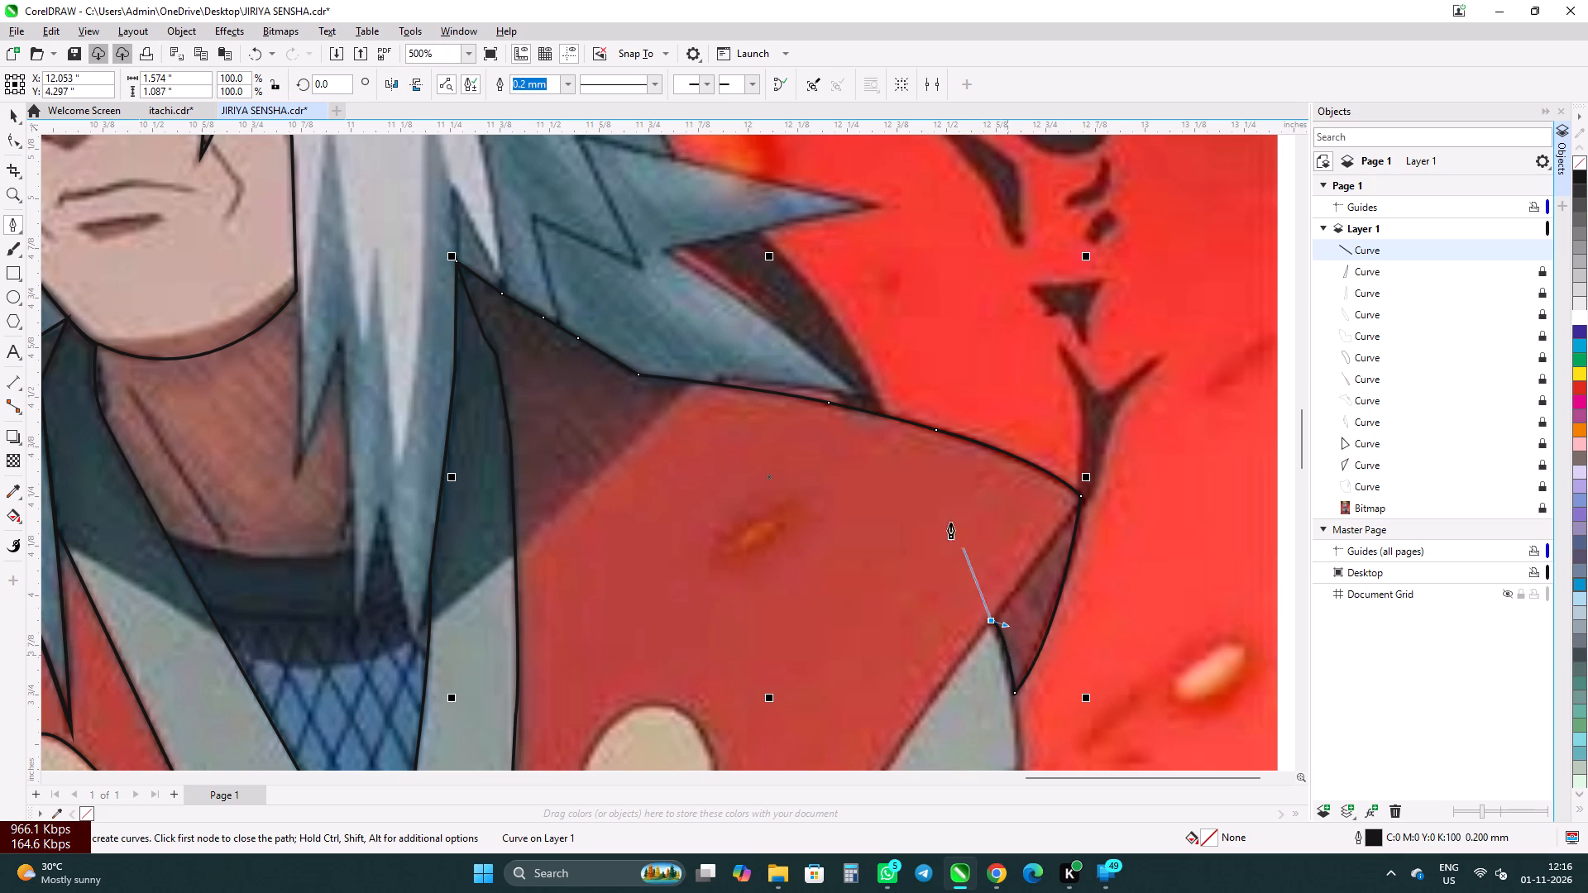
scroll(939, 504, down, 6)
scroll(896, 418, down, 1)
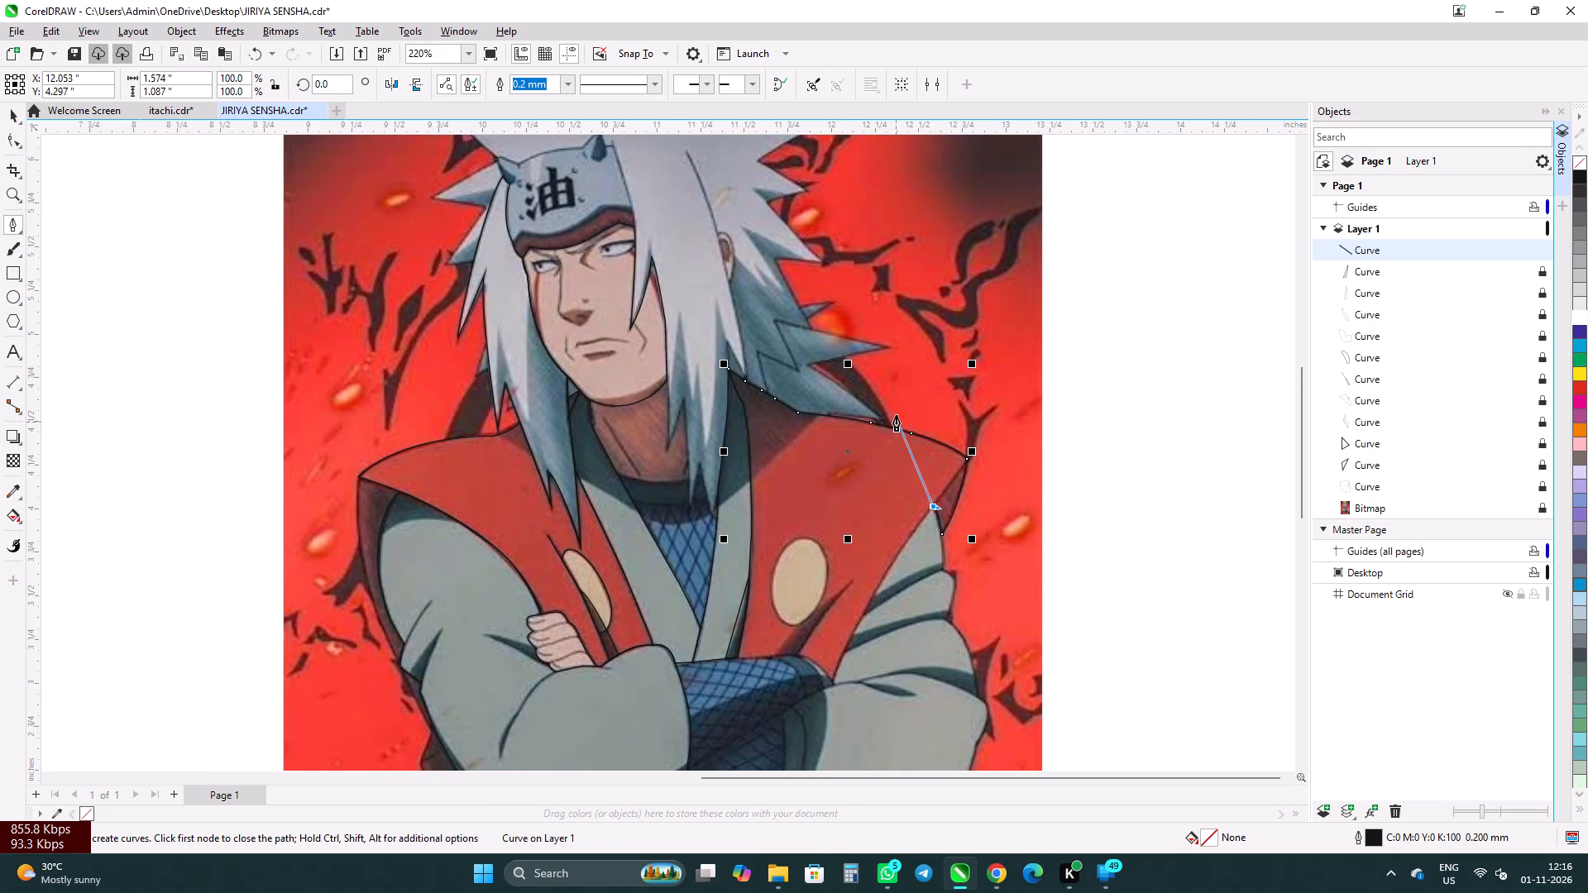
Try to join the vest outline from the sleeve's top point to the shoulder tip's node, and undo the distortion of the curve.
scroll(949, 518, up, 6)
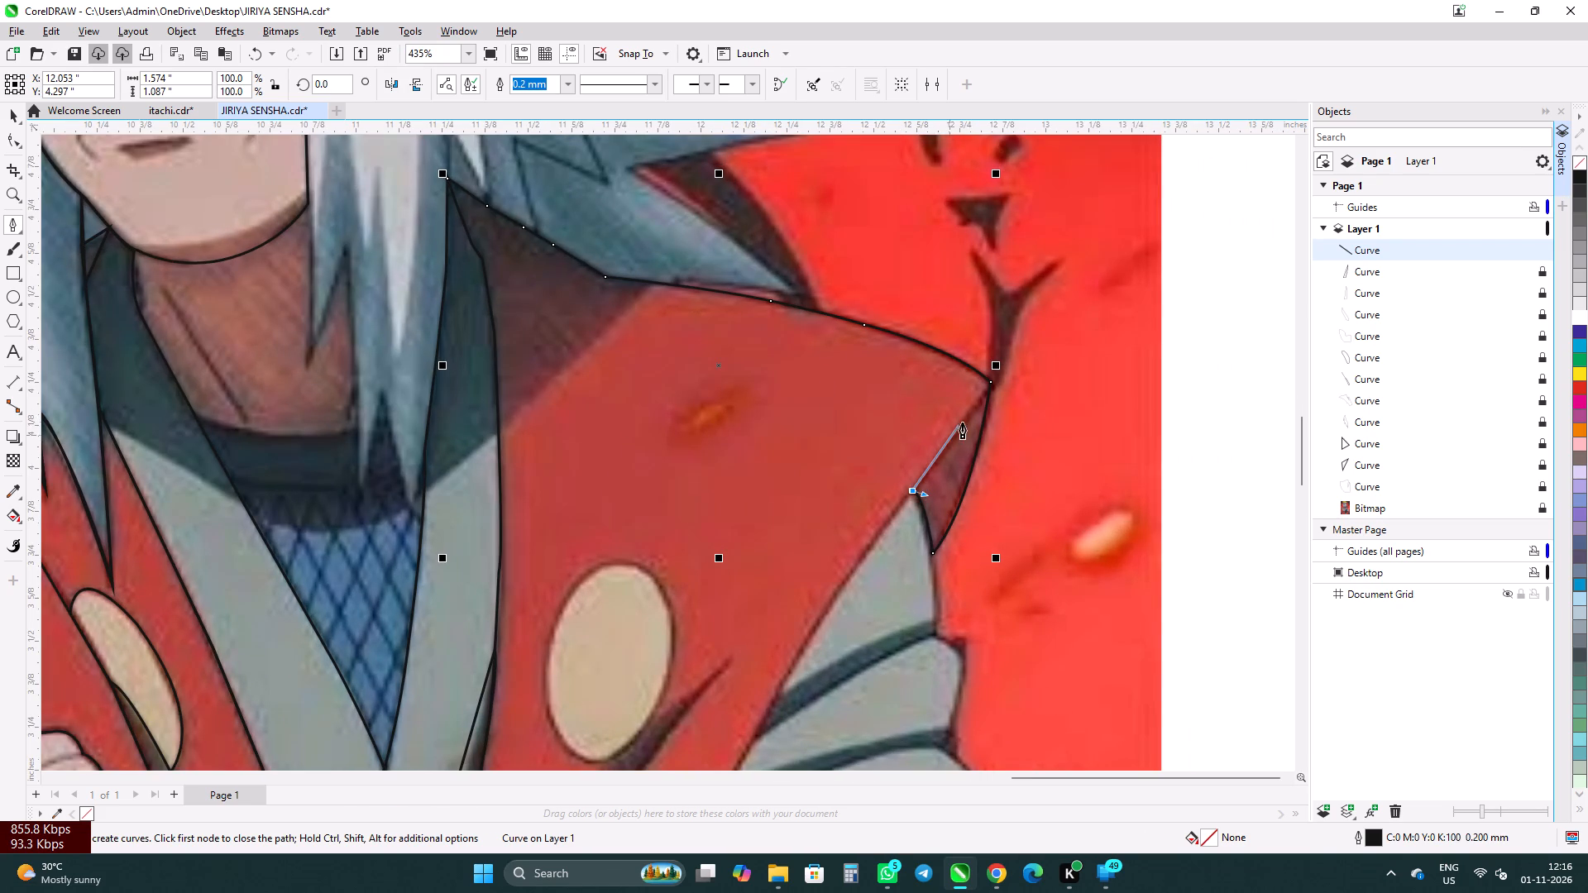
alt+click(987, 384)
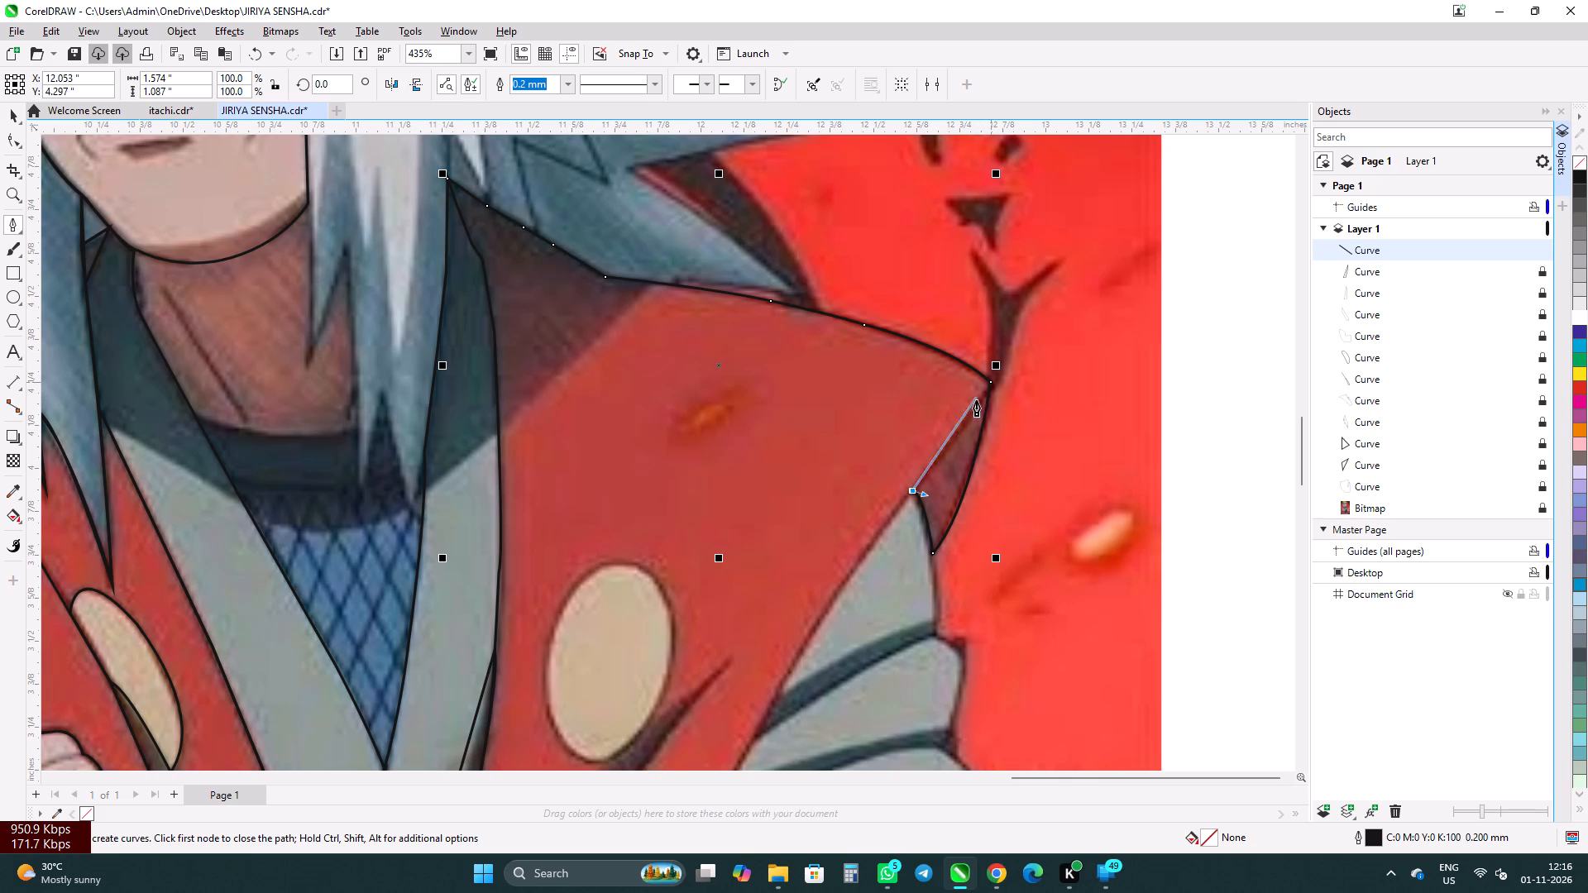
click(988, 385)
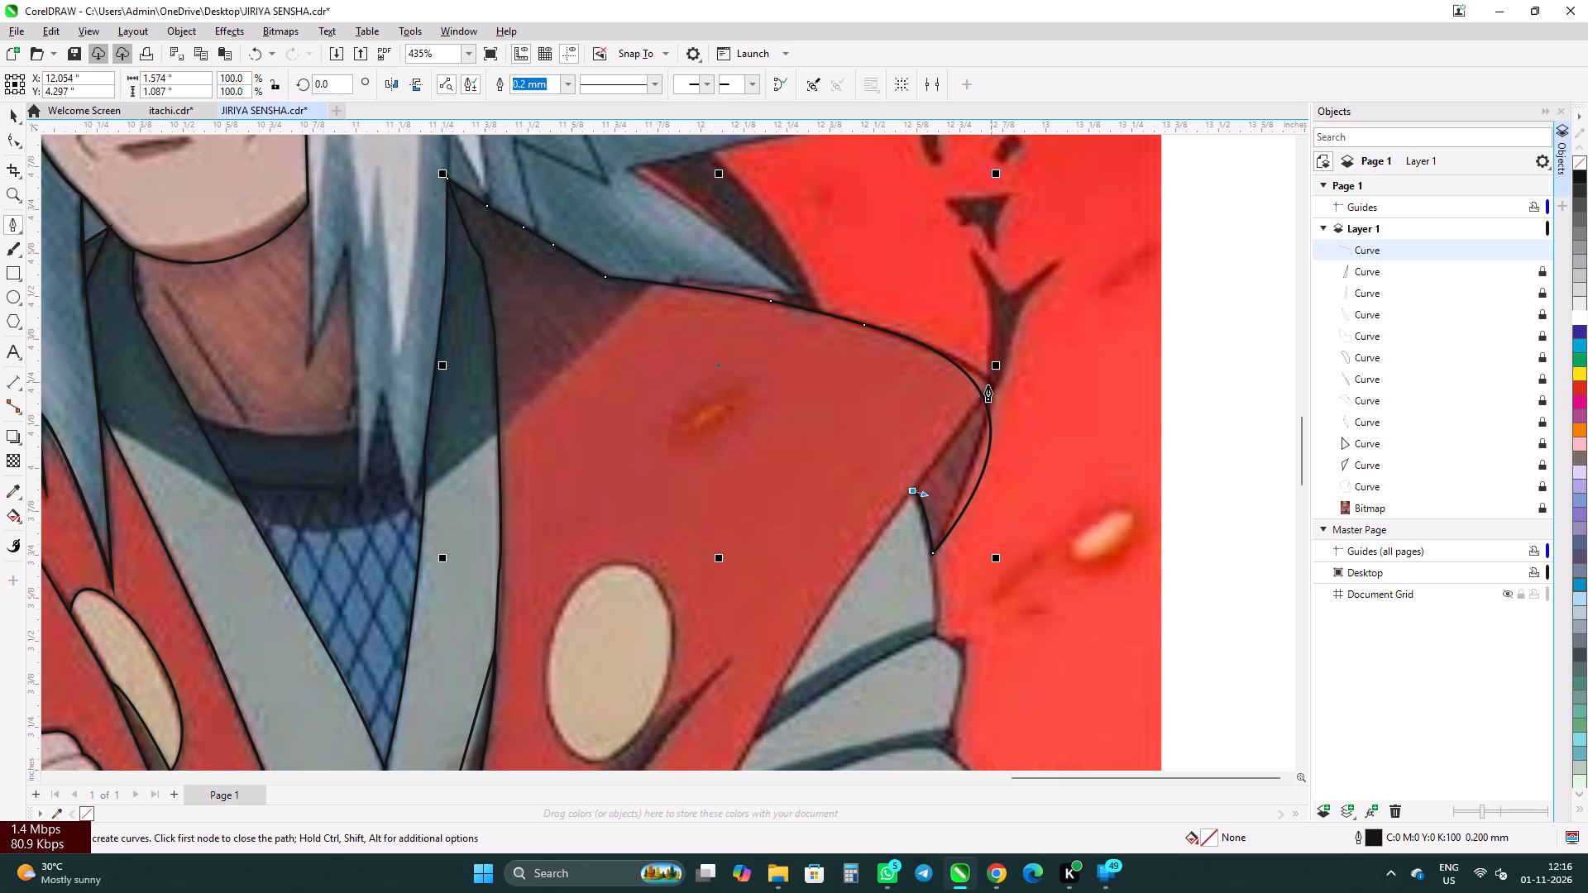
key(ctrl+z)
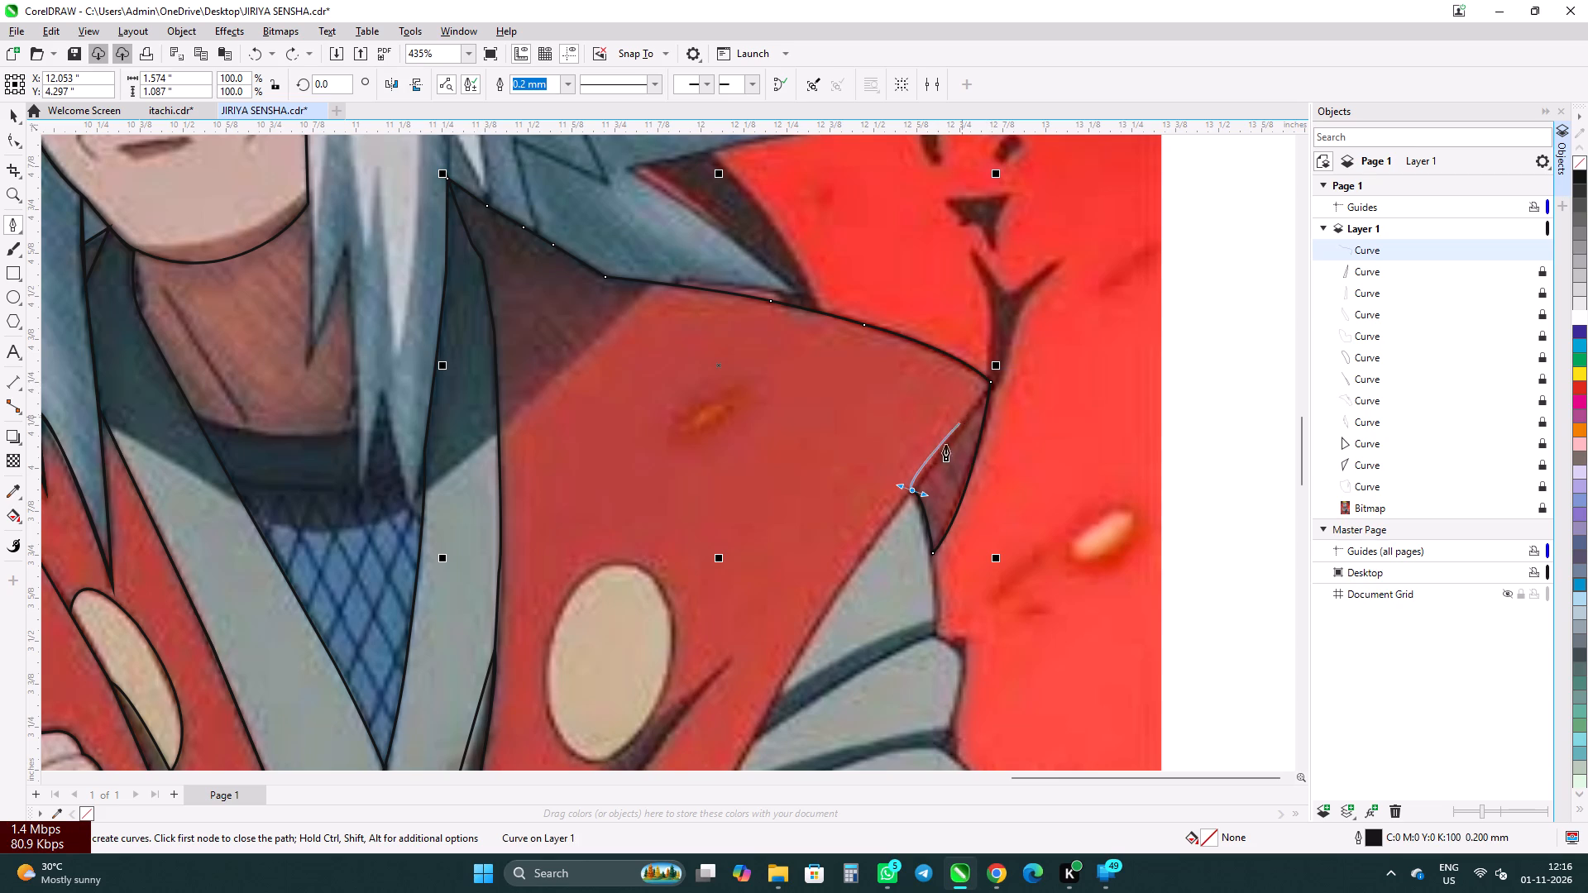
Draw a straight segment from the sleeve's top point to just short of the vest's shoulder tip, and end the curve there.
alt+click(911, 490)
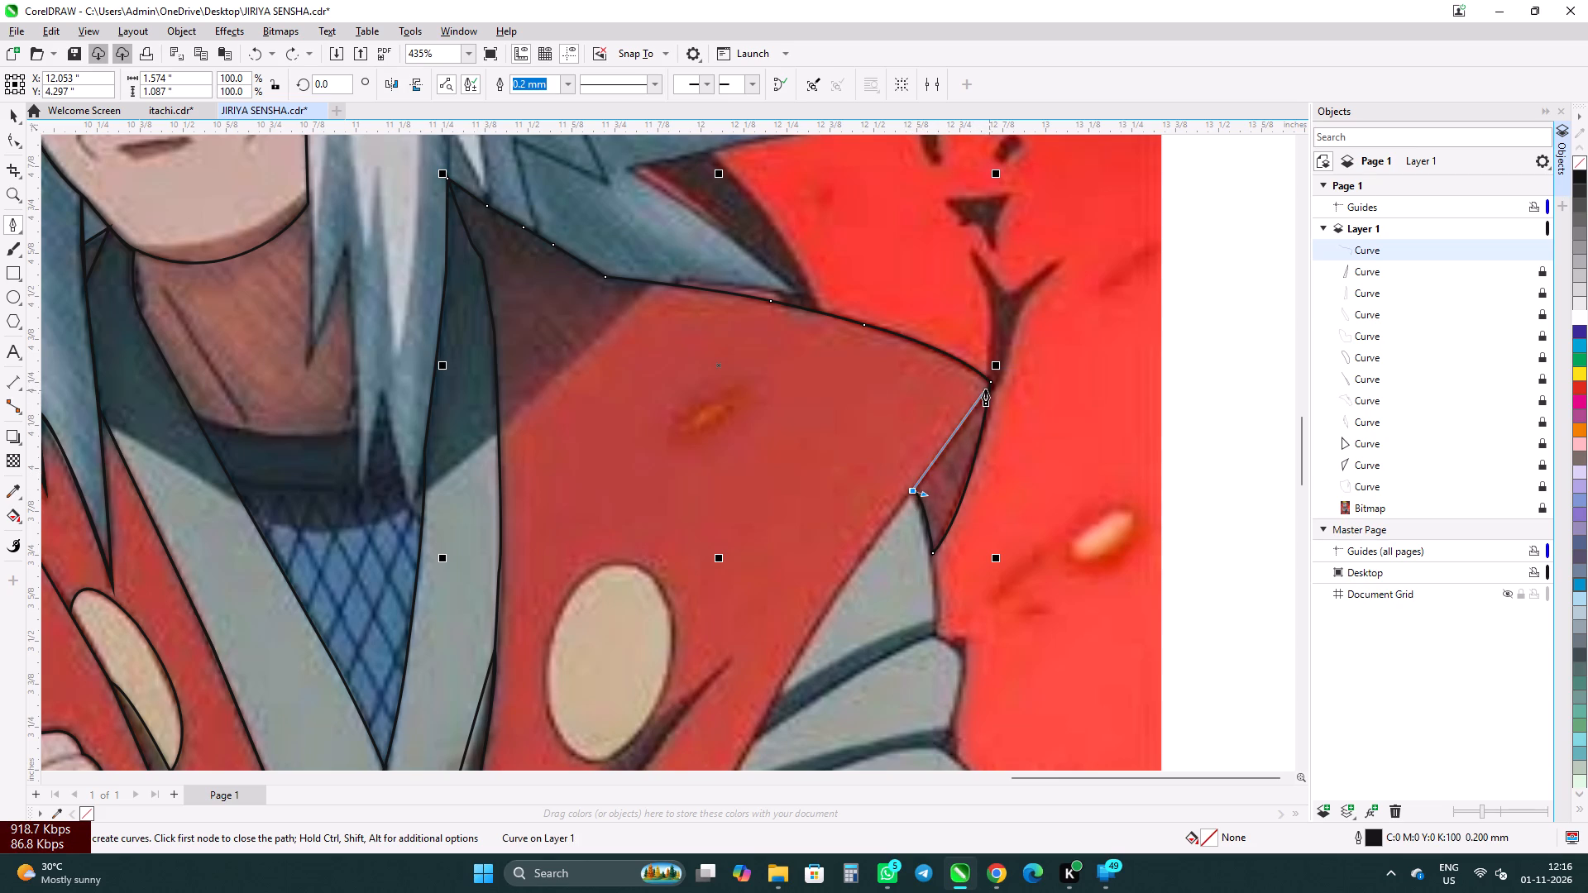
click(983, 389)
scroll(984, 390, up, 6)
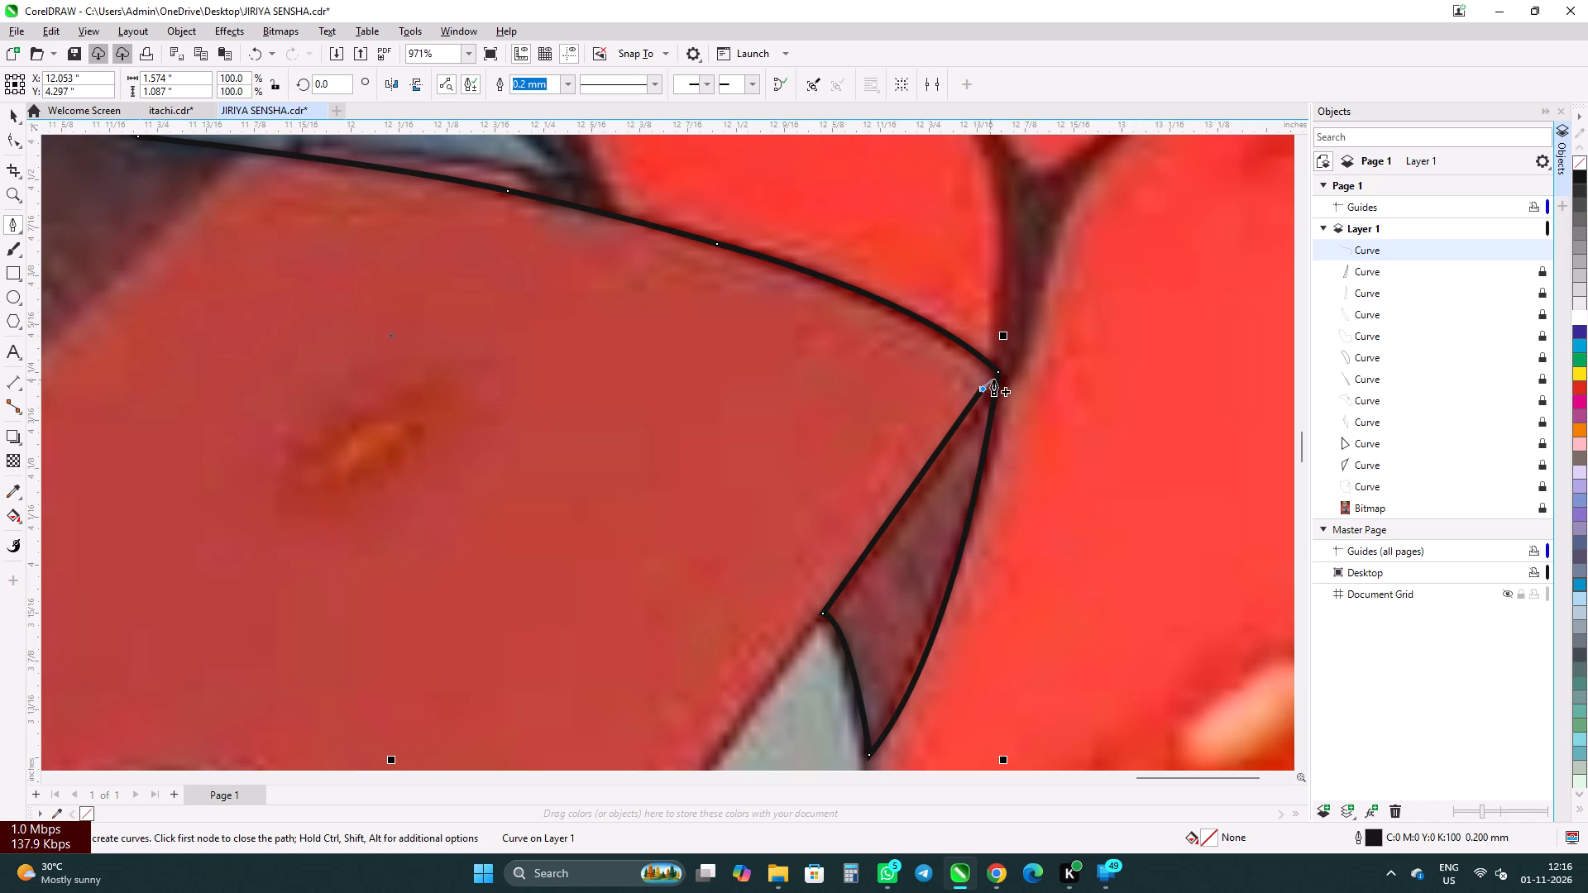
click(997, 372)
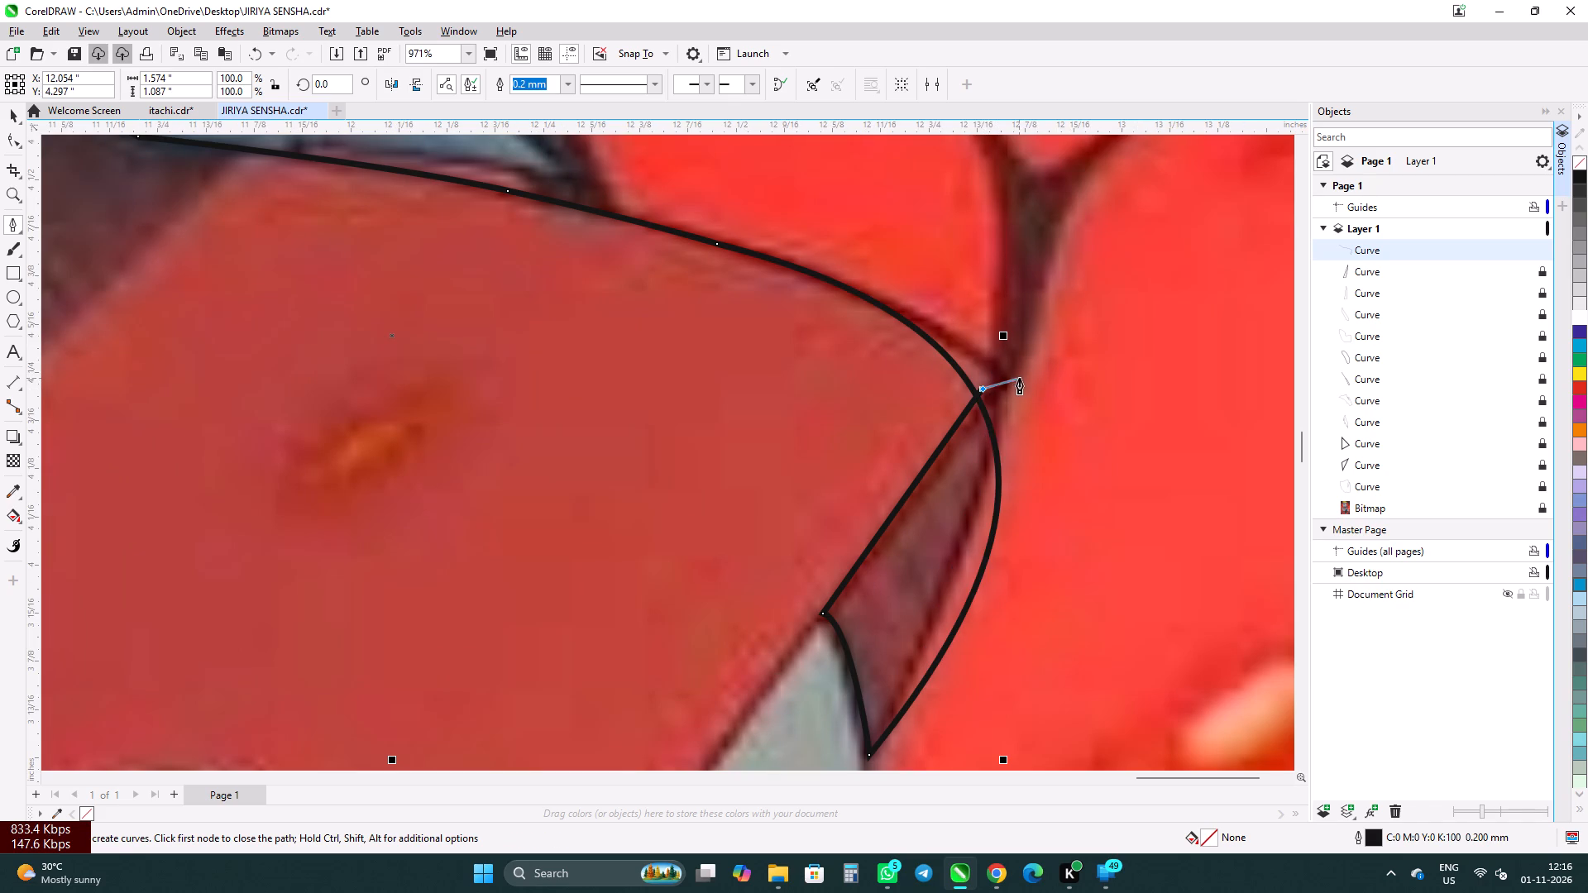
key(ctrl+z)
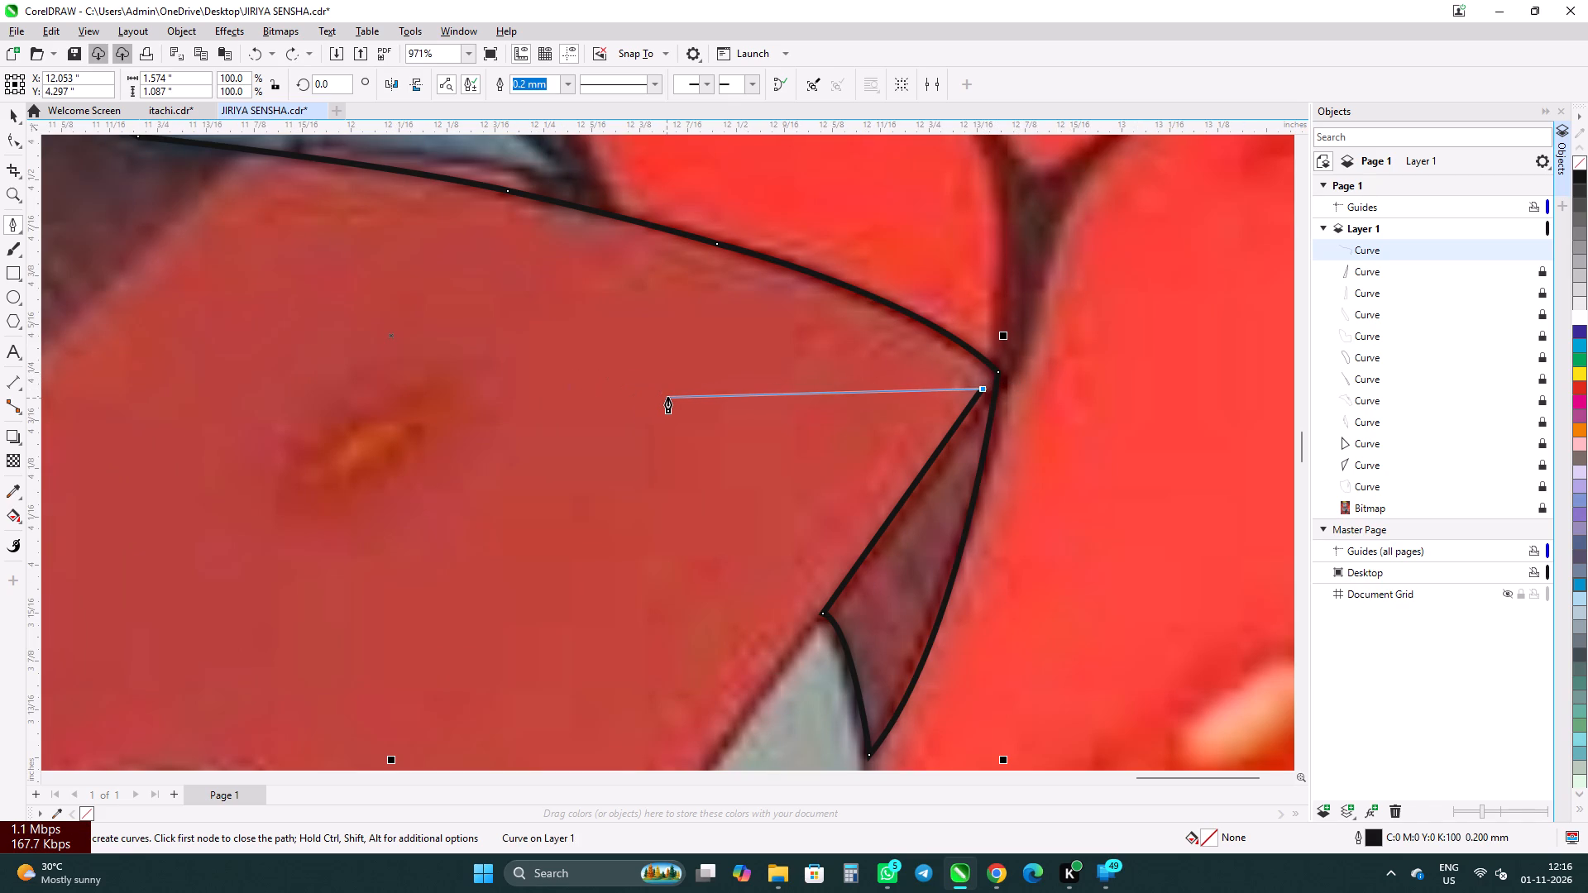
key(Escape)
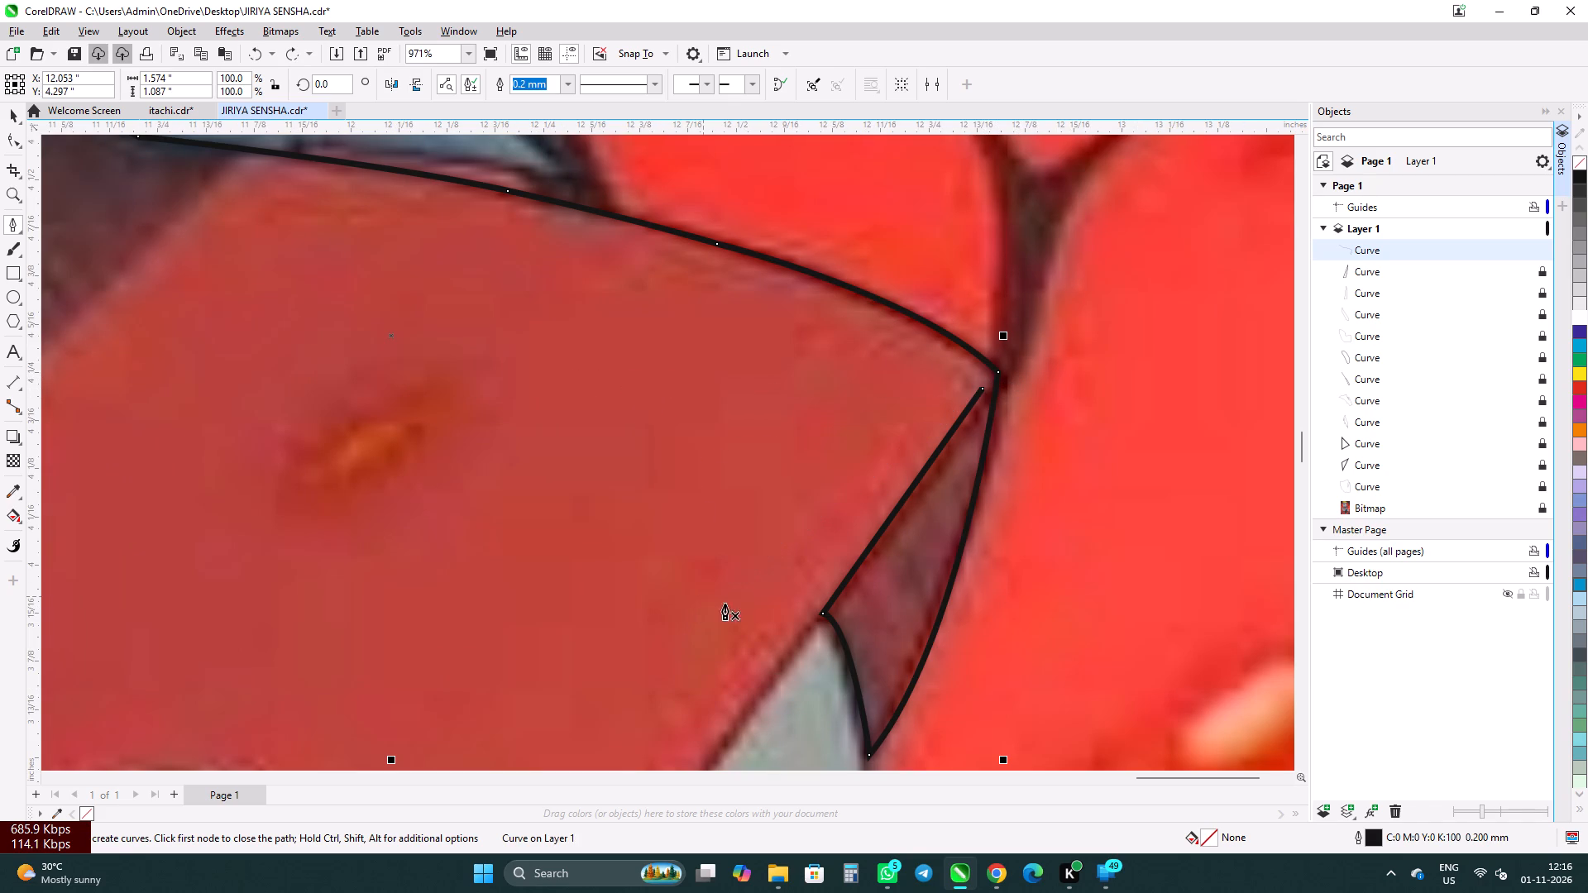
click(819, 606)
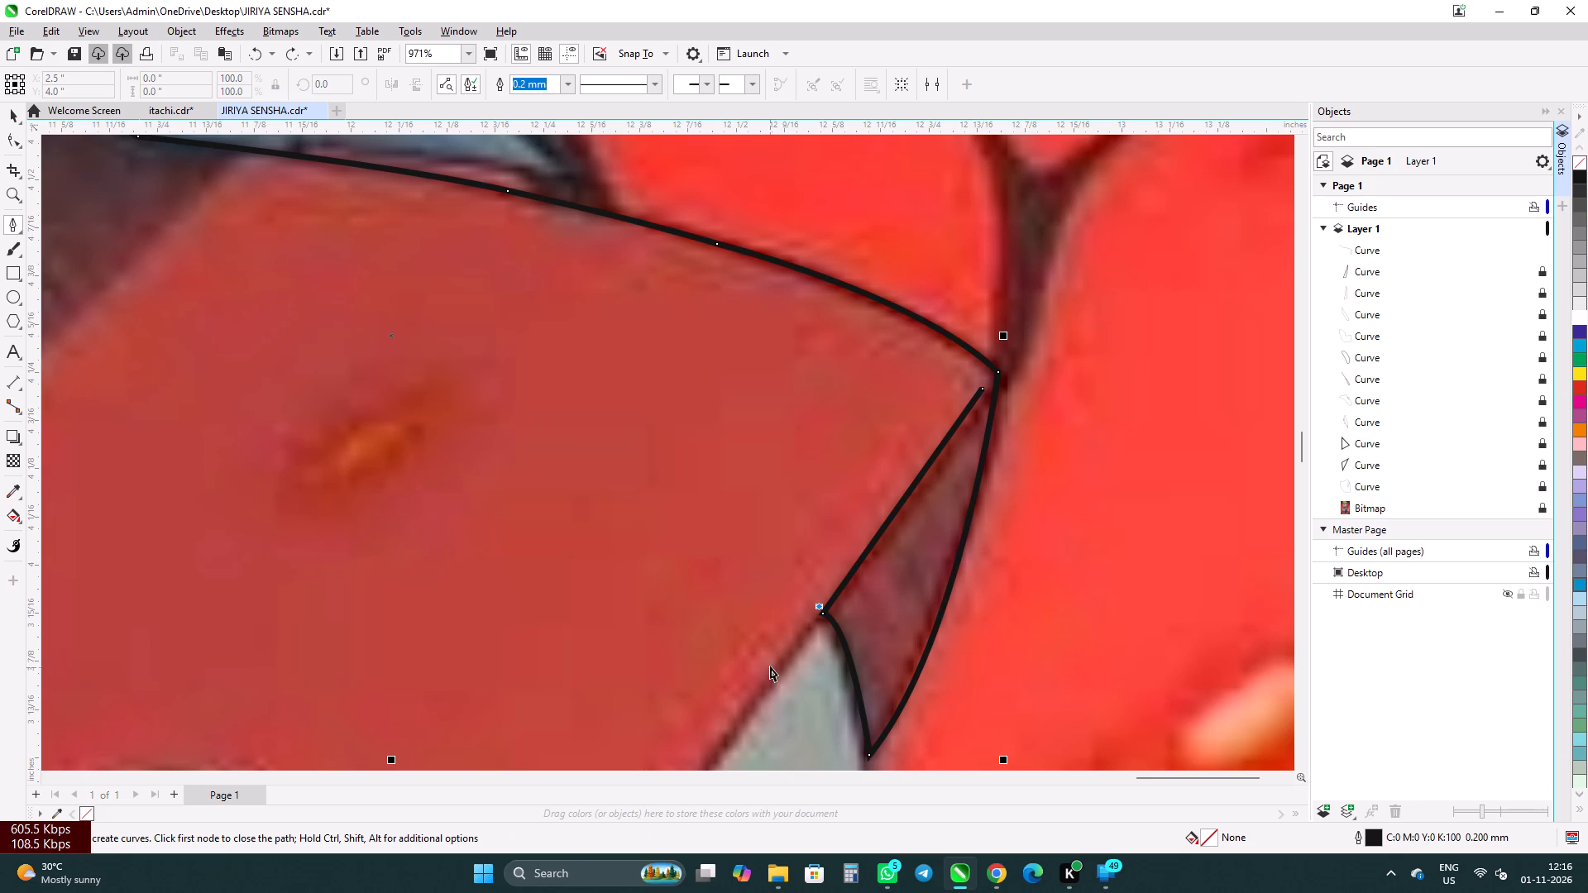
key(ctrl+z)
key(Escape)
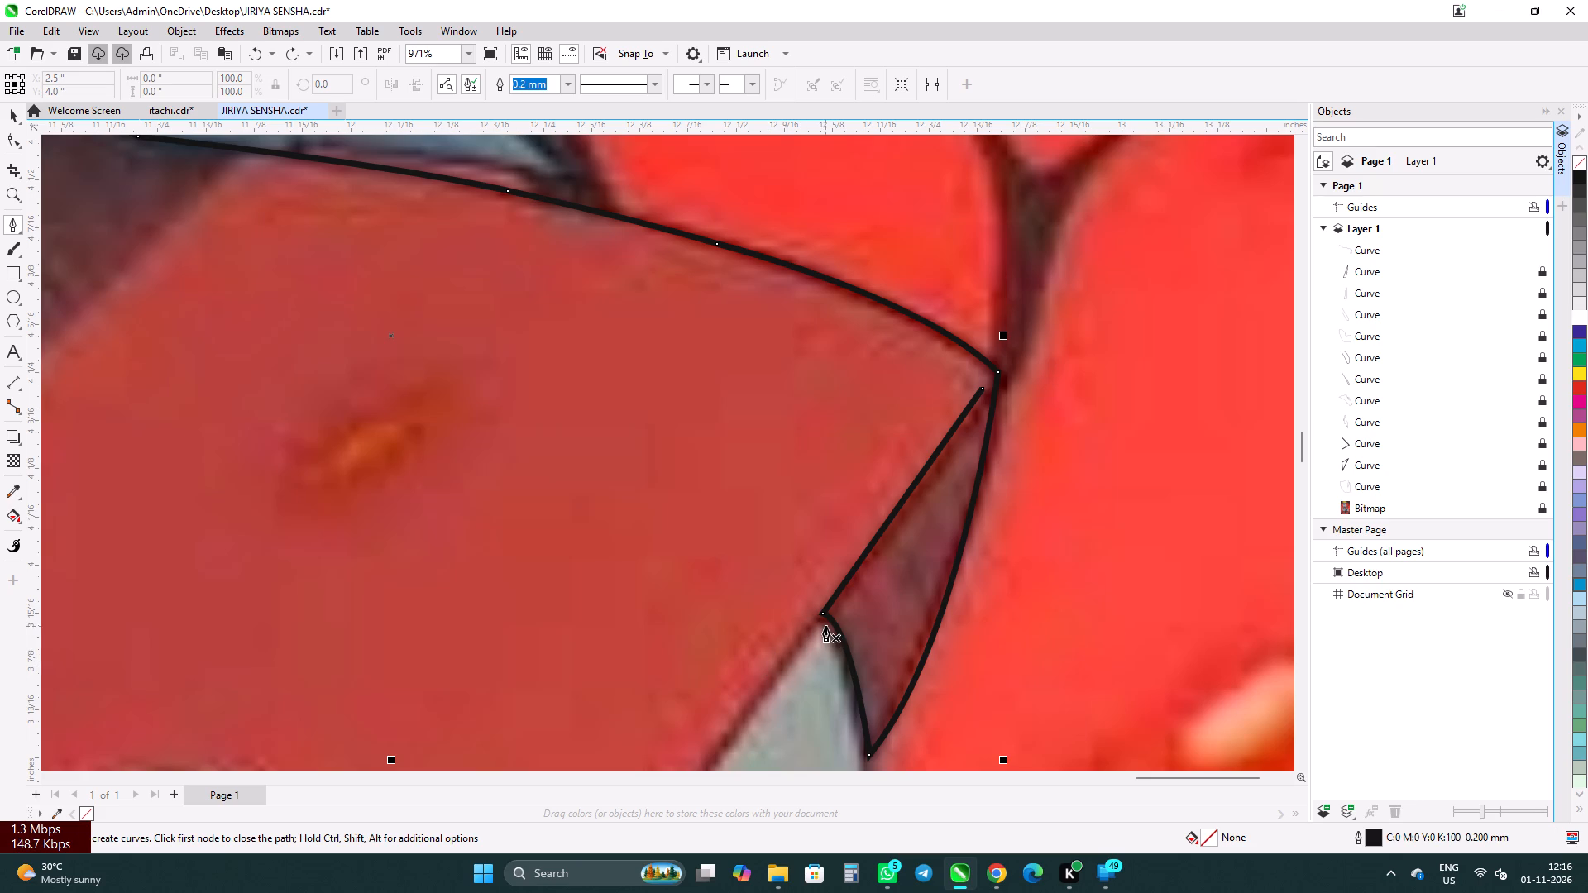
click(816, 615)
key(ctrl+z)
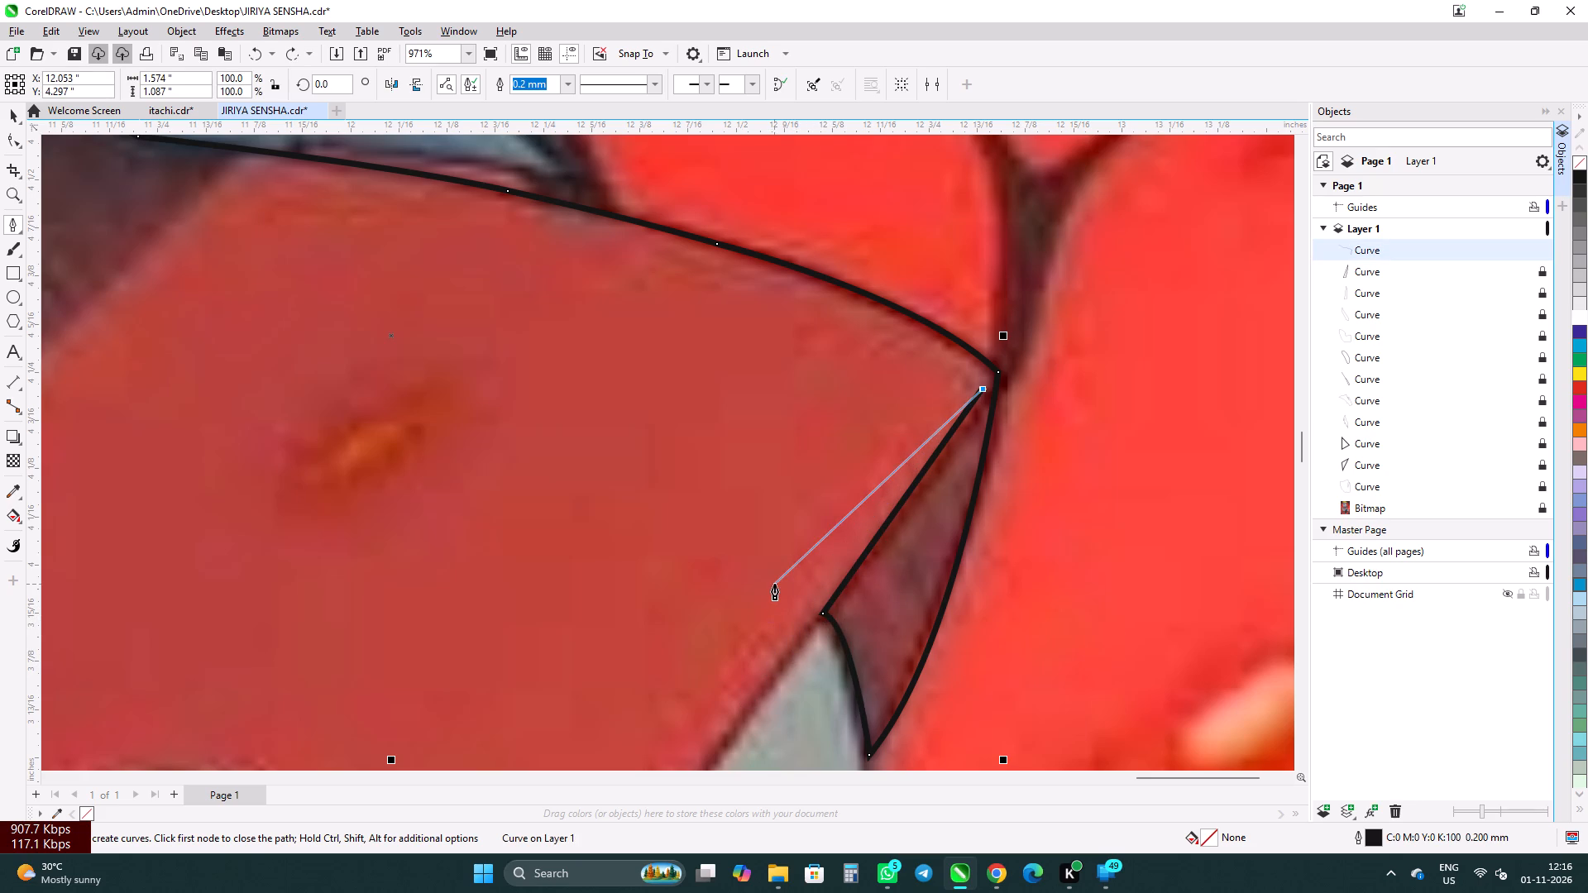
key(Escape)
Start a new curve at the sleeve's top point, curving along the sleeve to the vest's lowest point, about 0.64 by 1.15 inches, ending at a corner.
click(814, 622)
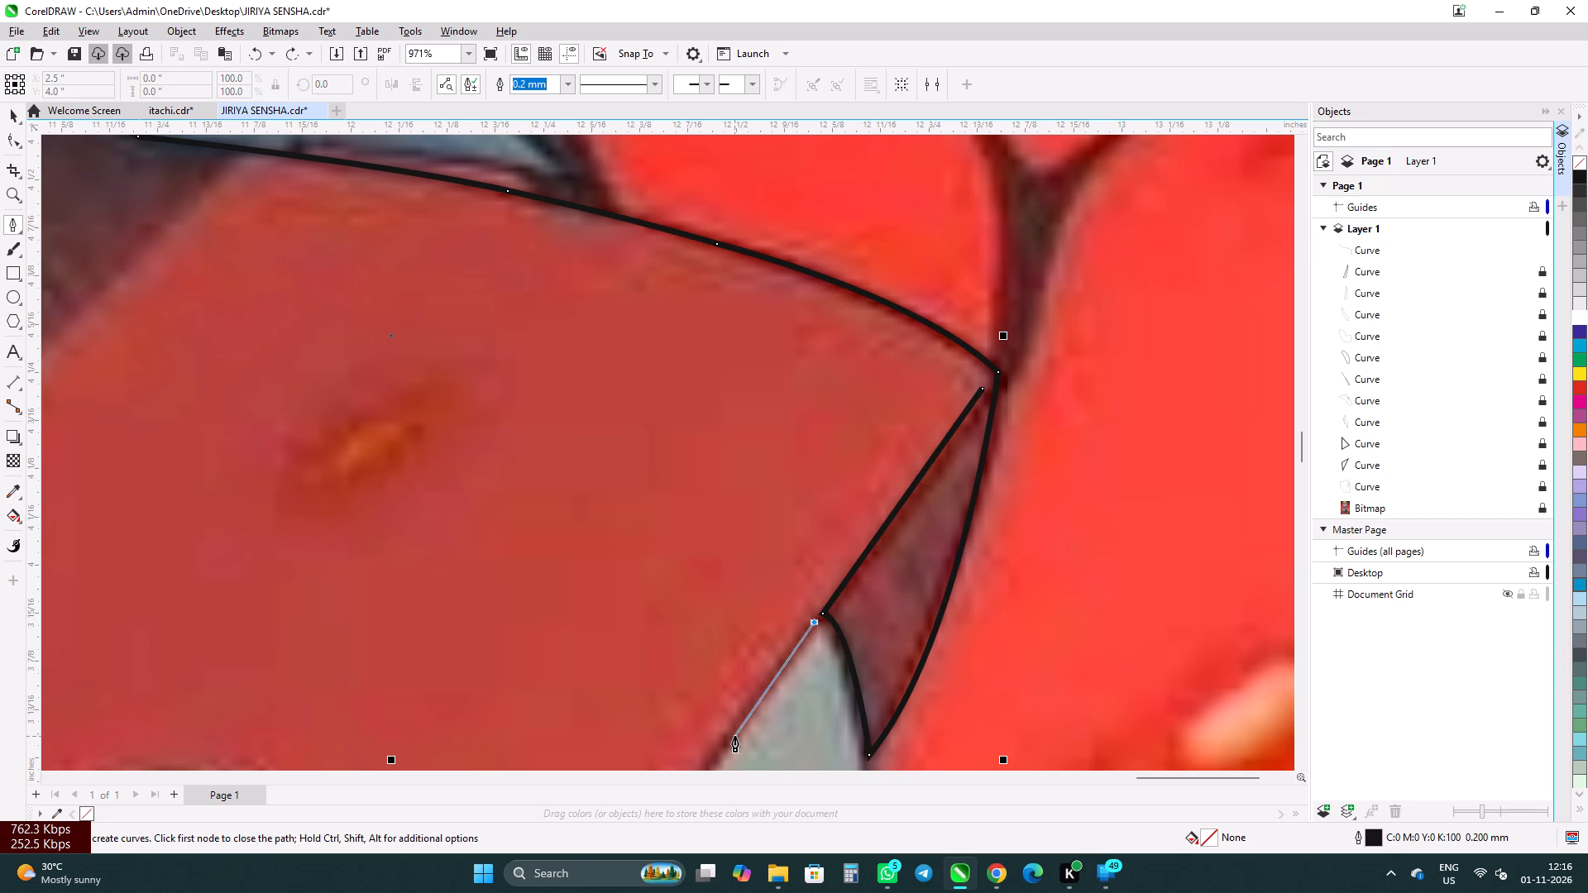
scroll(736, 736, down, 7)
scroll(885, 494, down, 10)
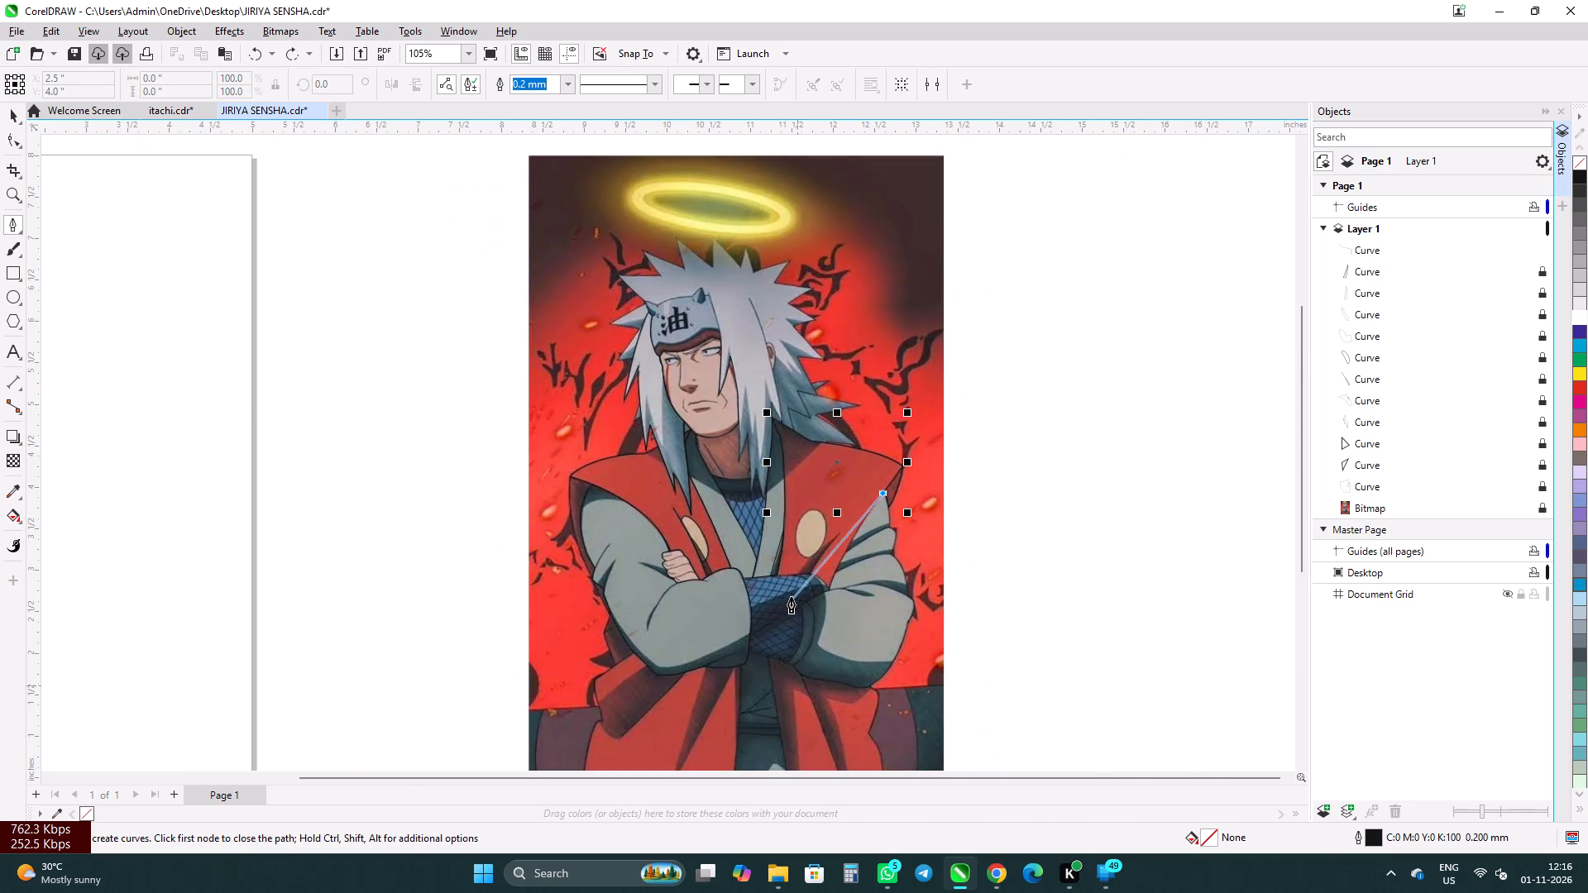
scroll(802, 590, up, 9)
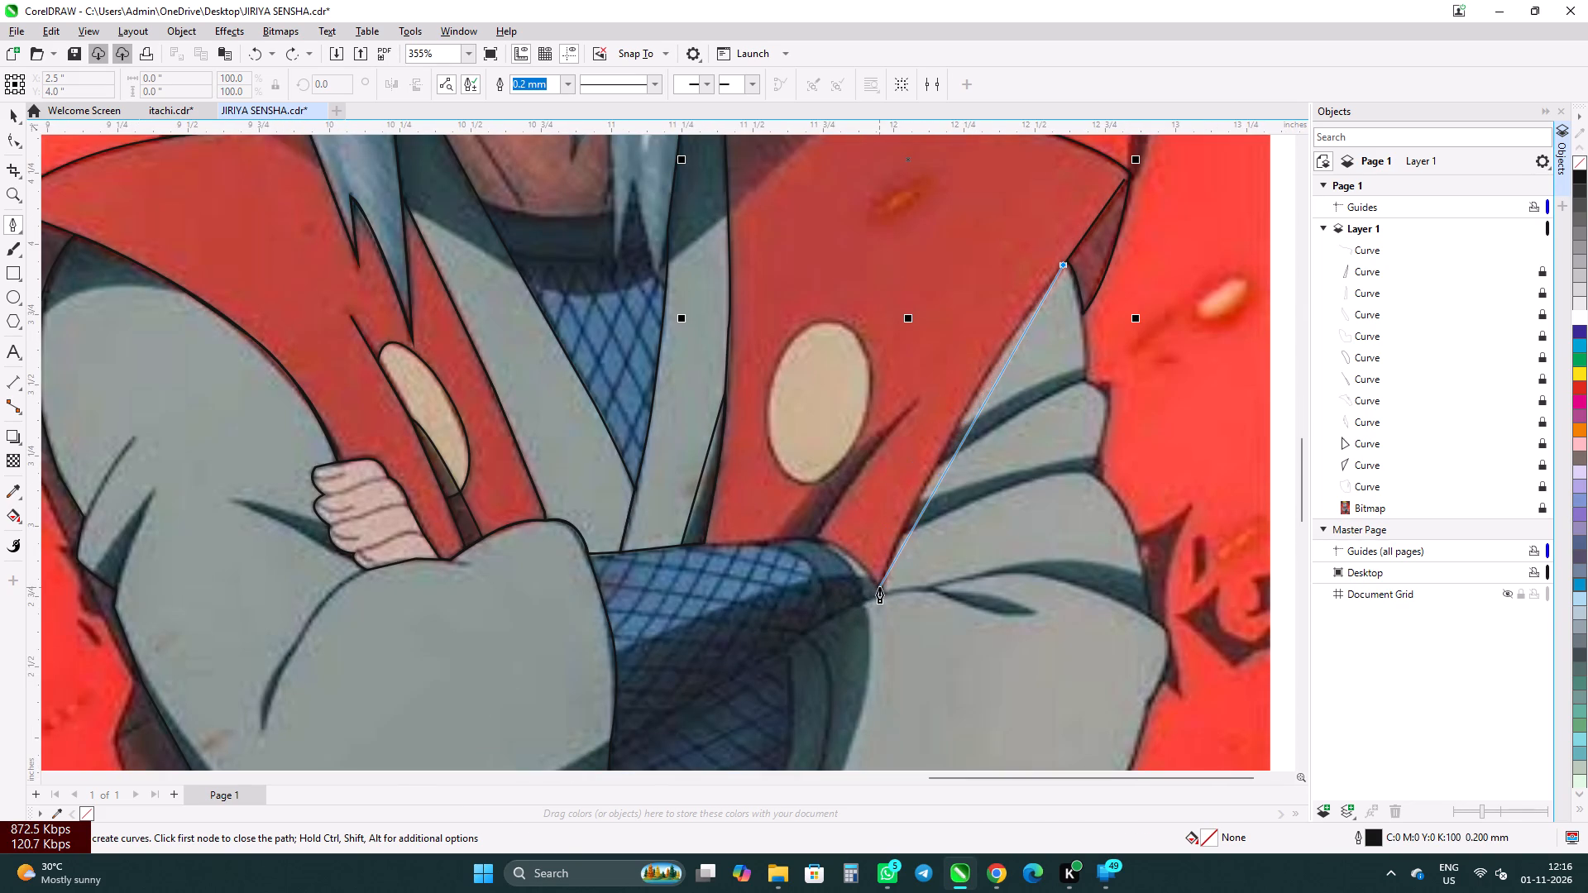
drag(882, 589, 877, 760)
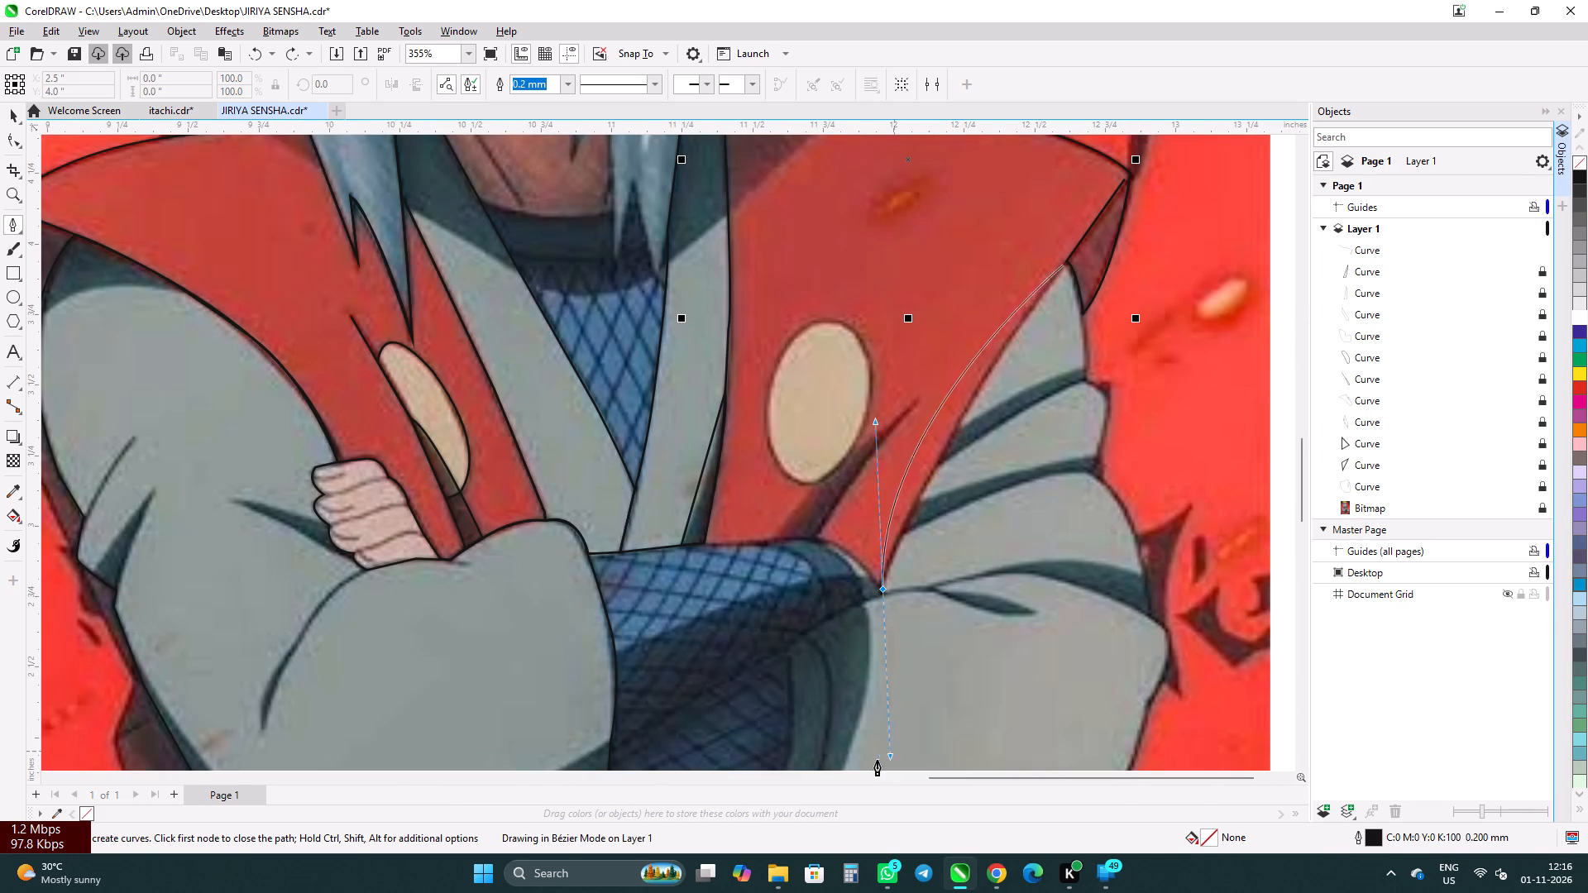
drag(877, 760, 830, 760)
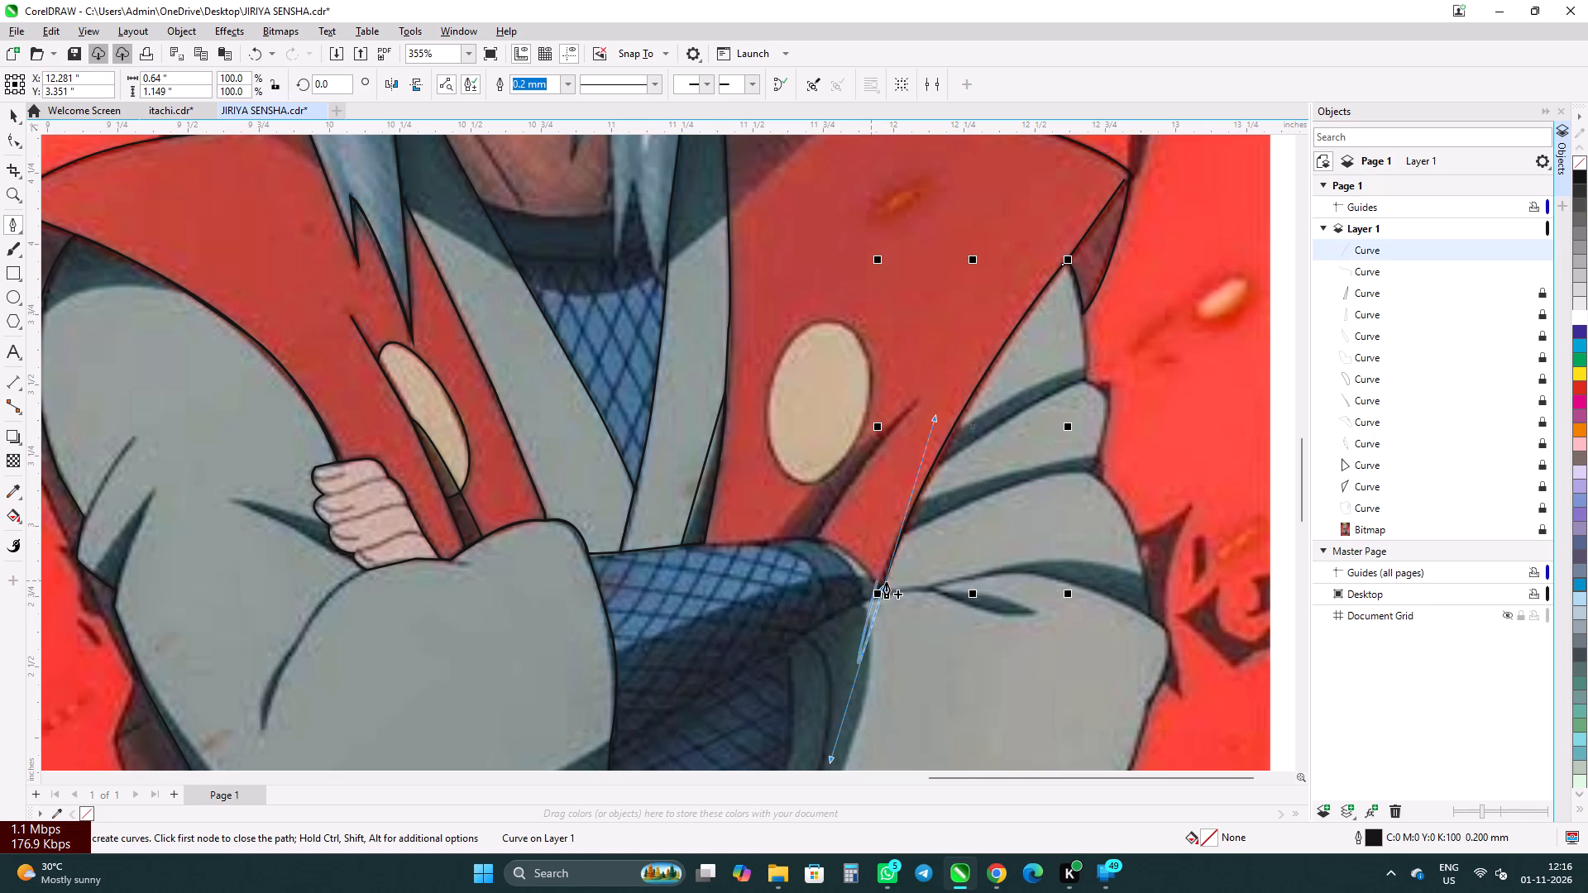
alt+click(885, 589)
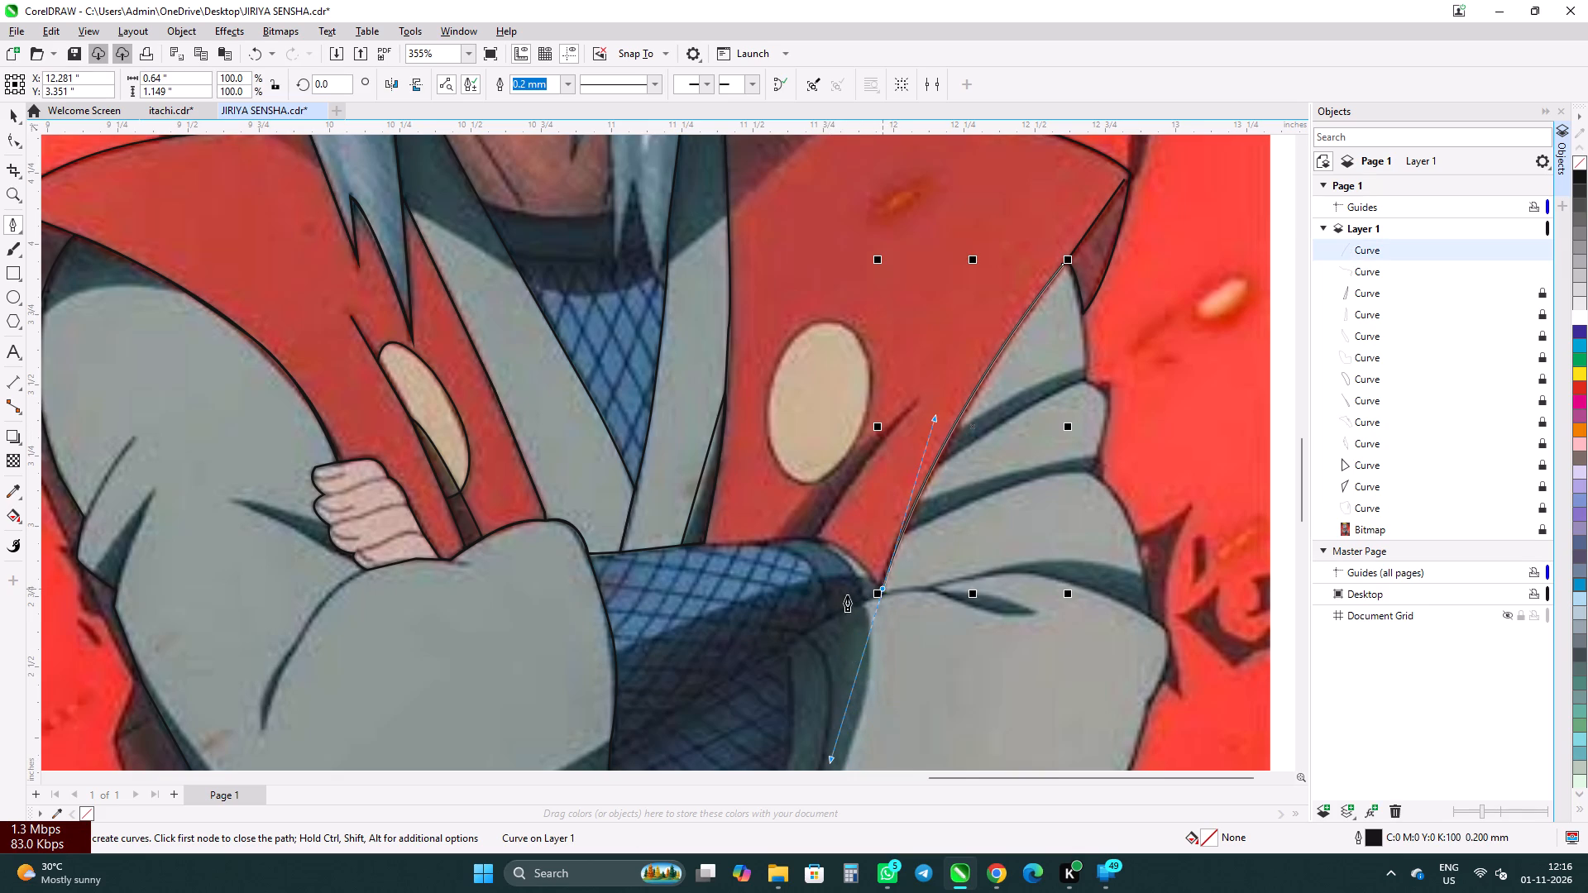
alt+click(882, 592)
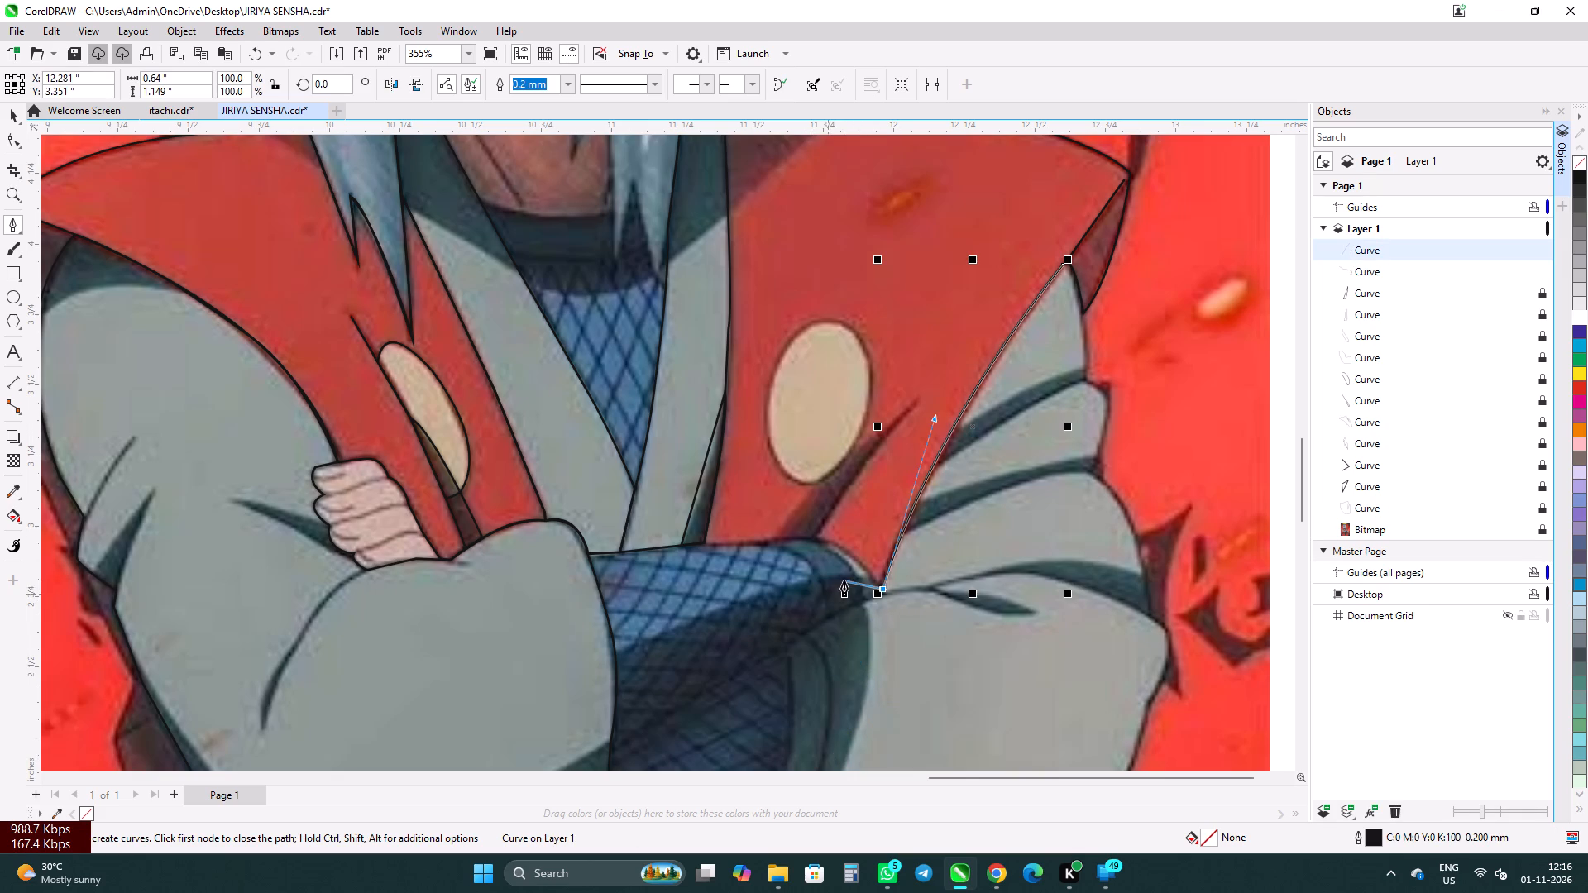
Trace the vest's lower edge over the mesh-covered forearm to the lapel shadow's bottom corner, bringing the curve to about 1.27 by 1.15 inches.
scroll(844, 580, up, 10)
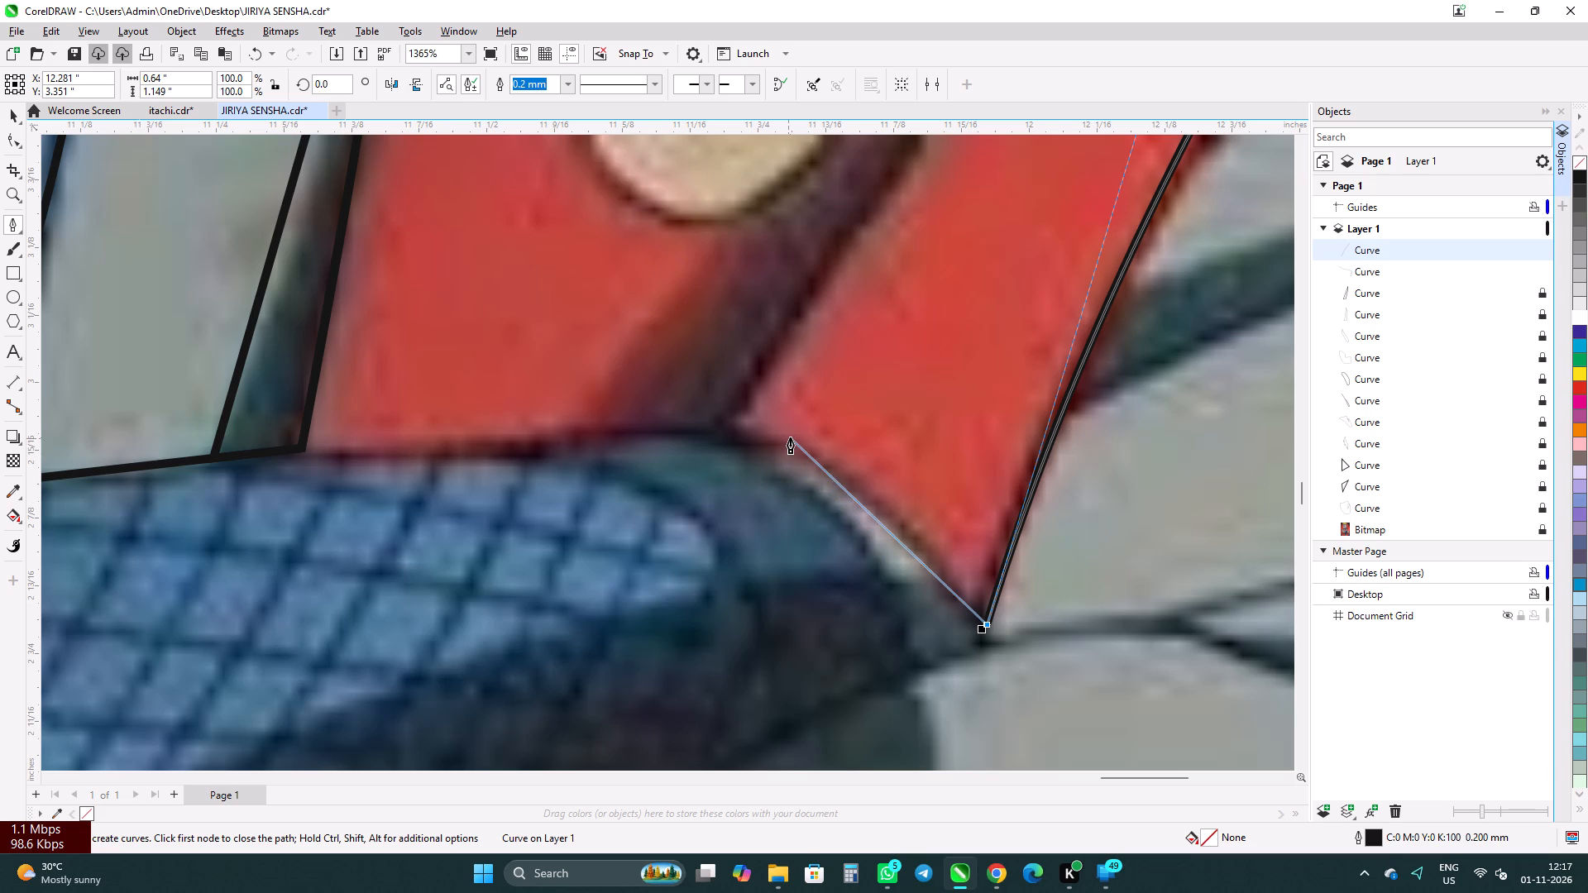
drag(790, 437, 699, 418)
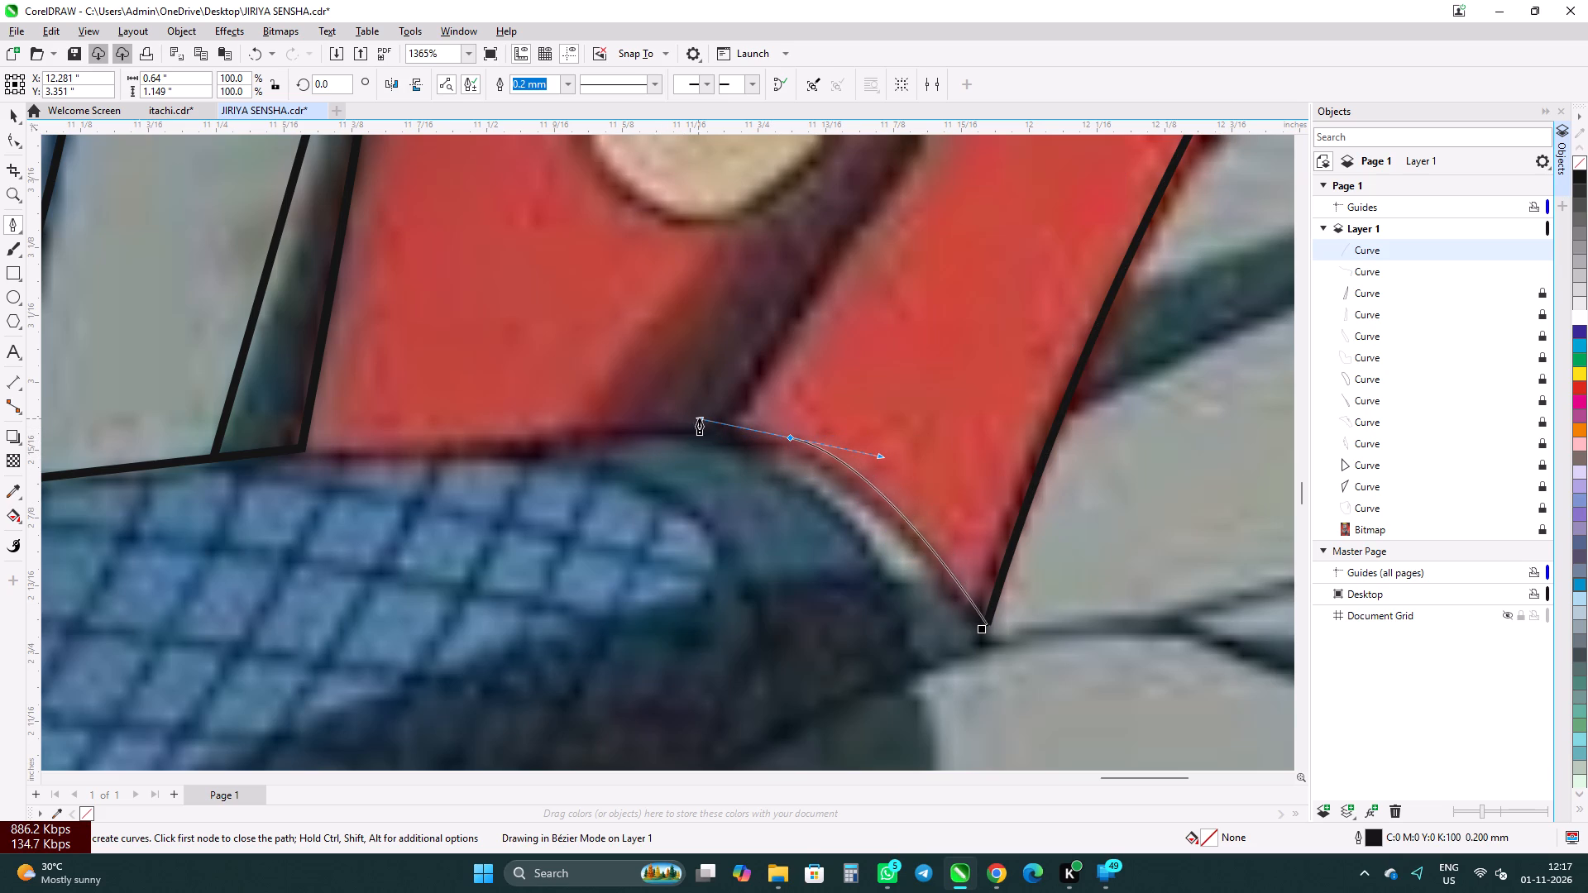
drag(699, 418, 700, 404)
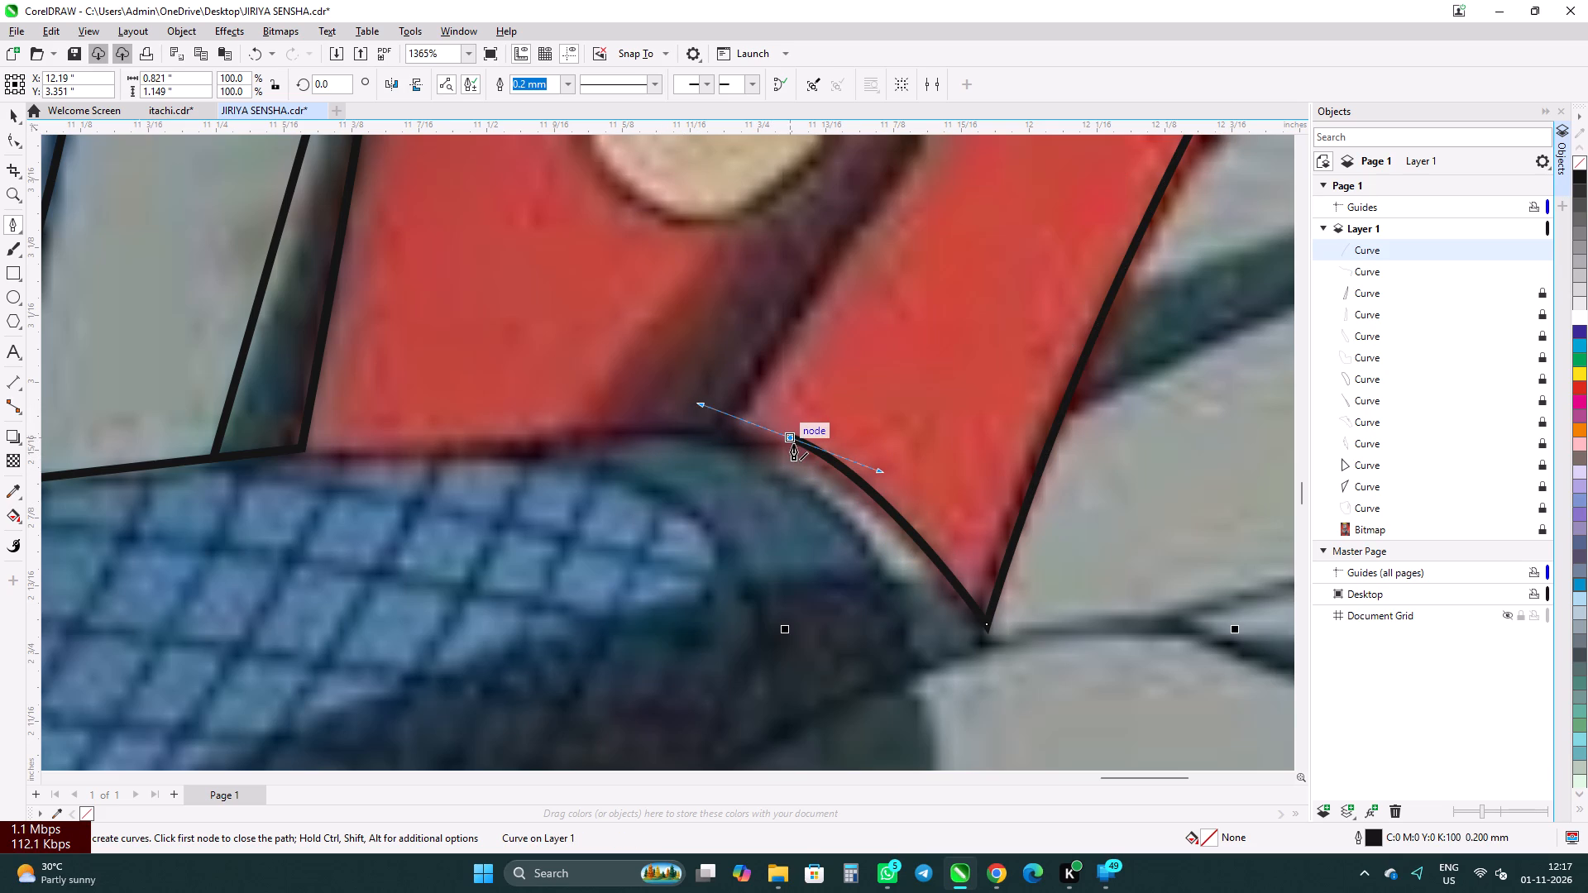
alt+click(793, 444)
alt+click(791, 442)
alt+click(789, 439)
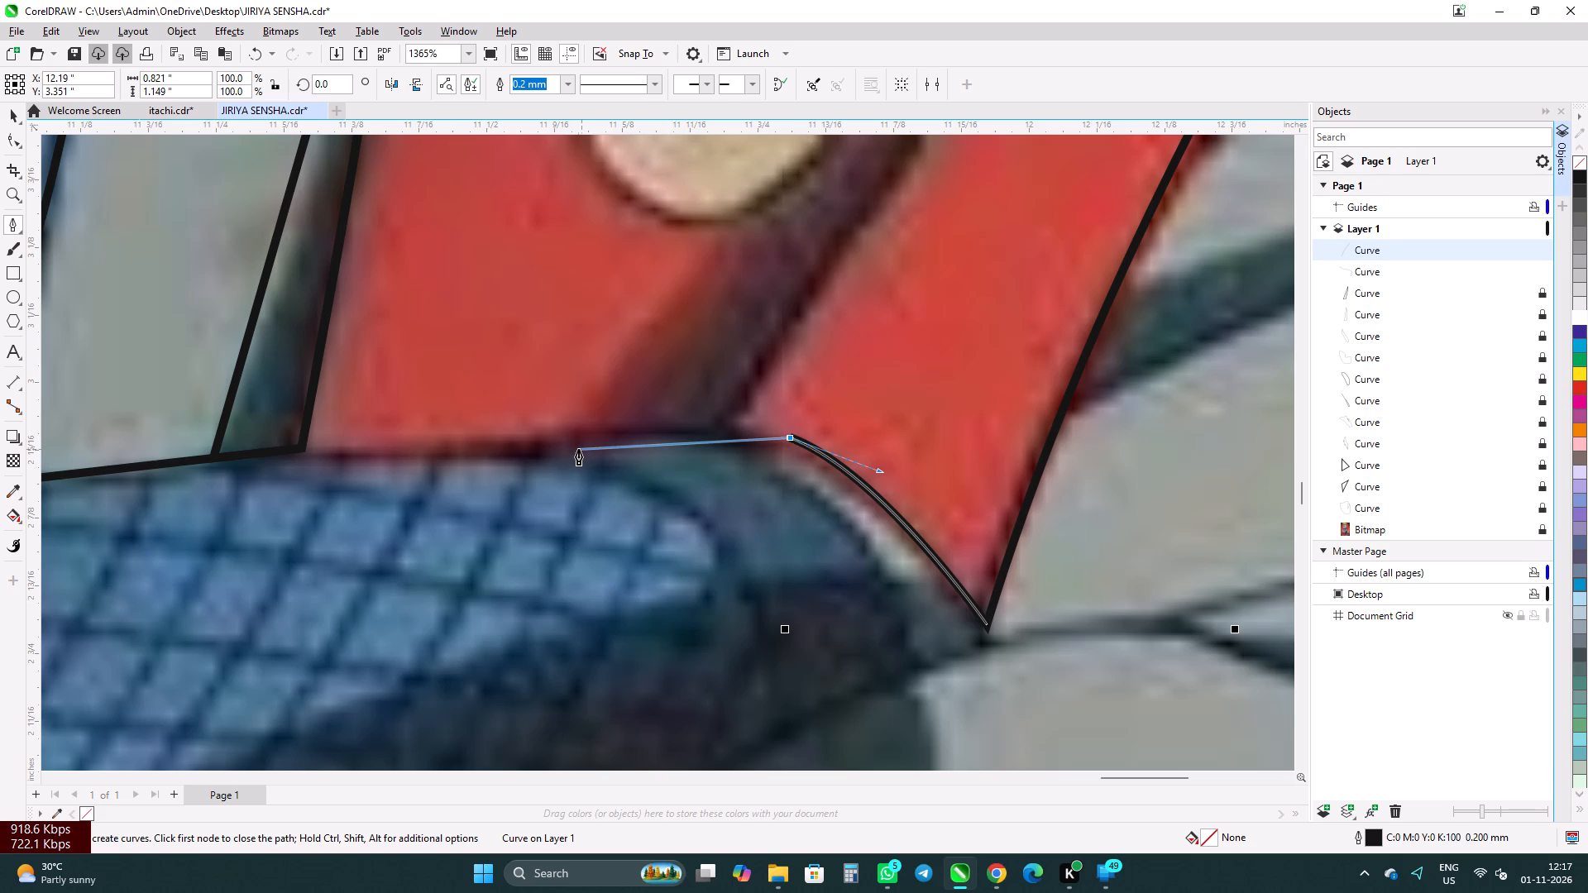
drag(578, 449, 462, 488)
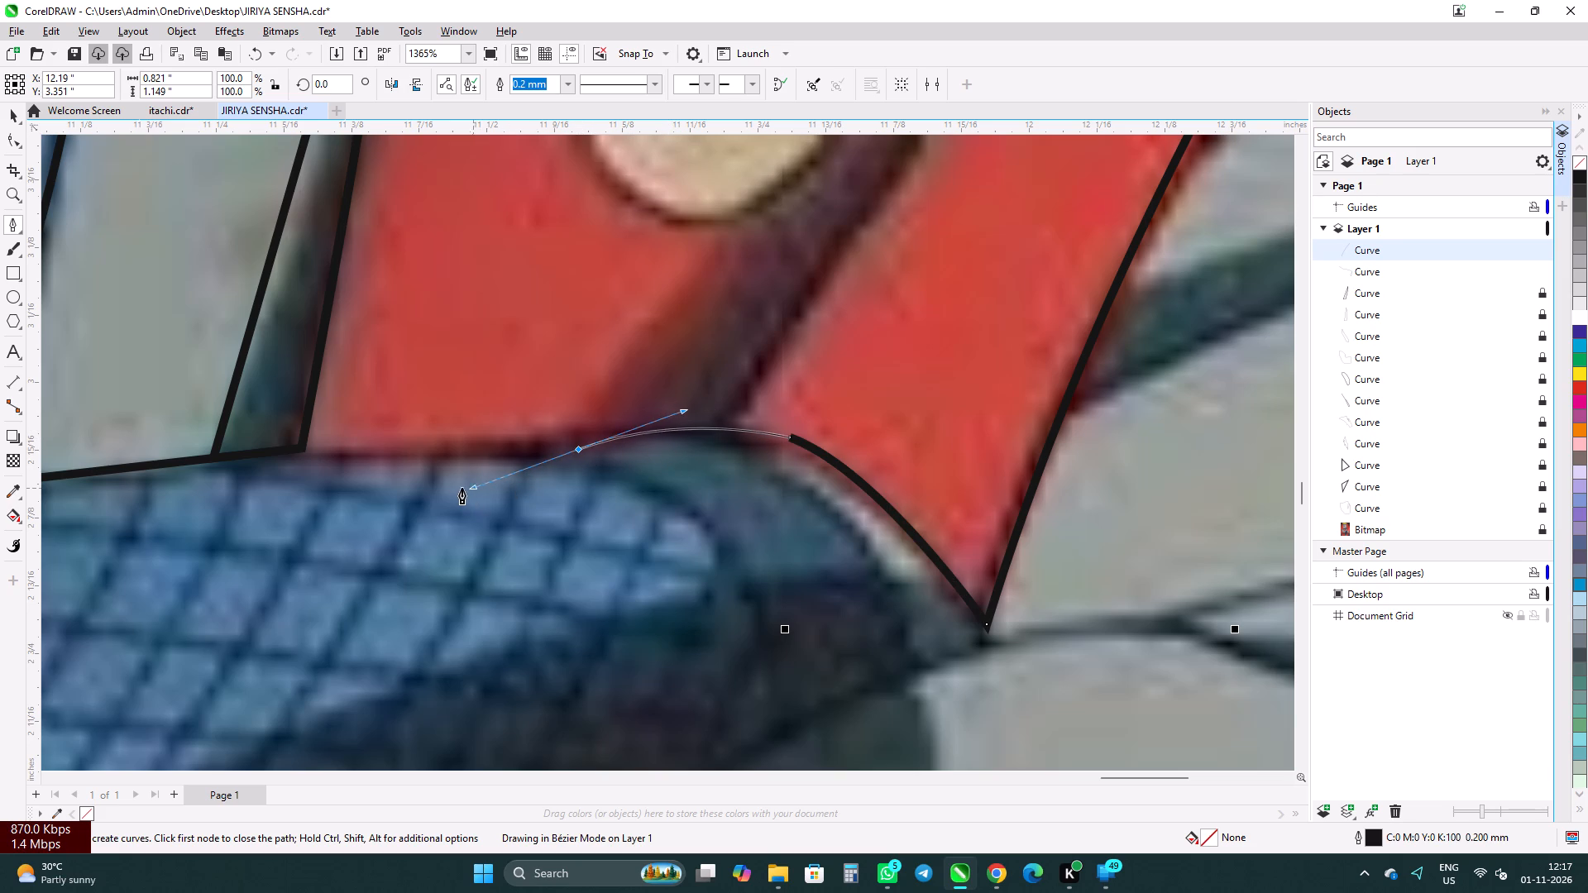
drag(462, 488, 454, 488)
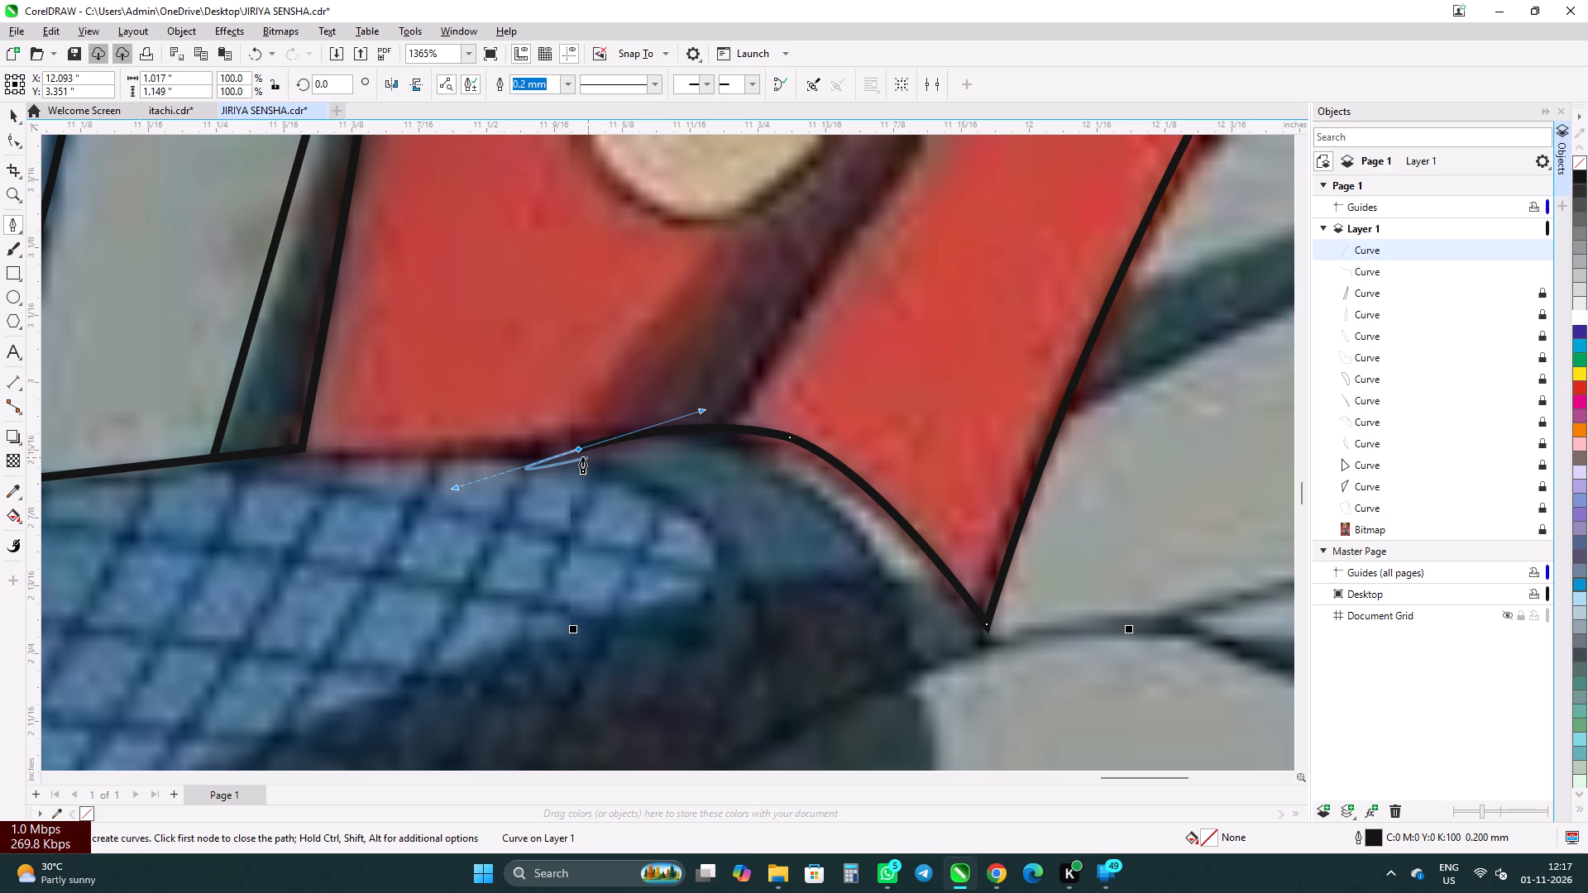
alt+click(575, 454)
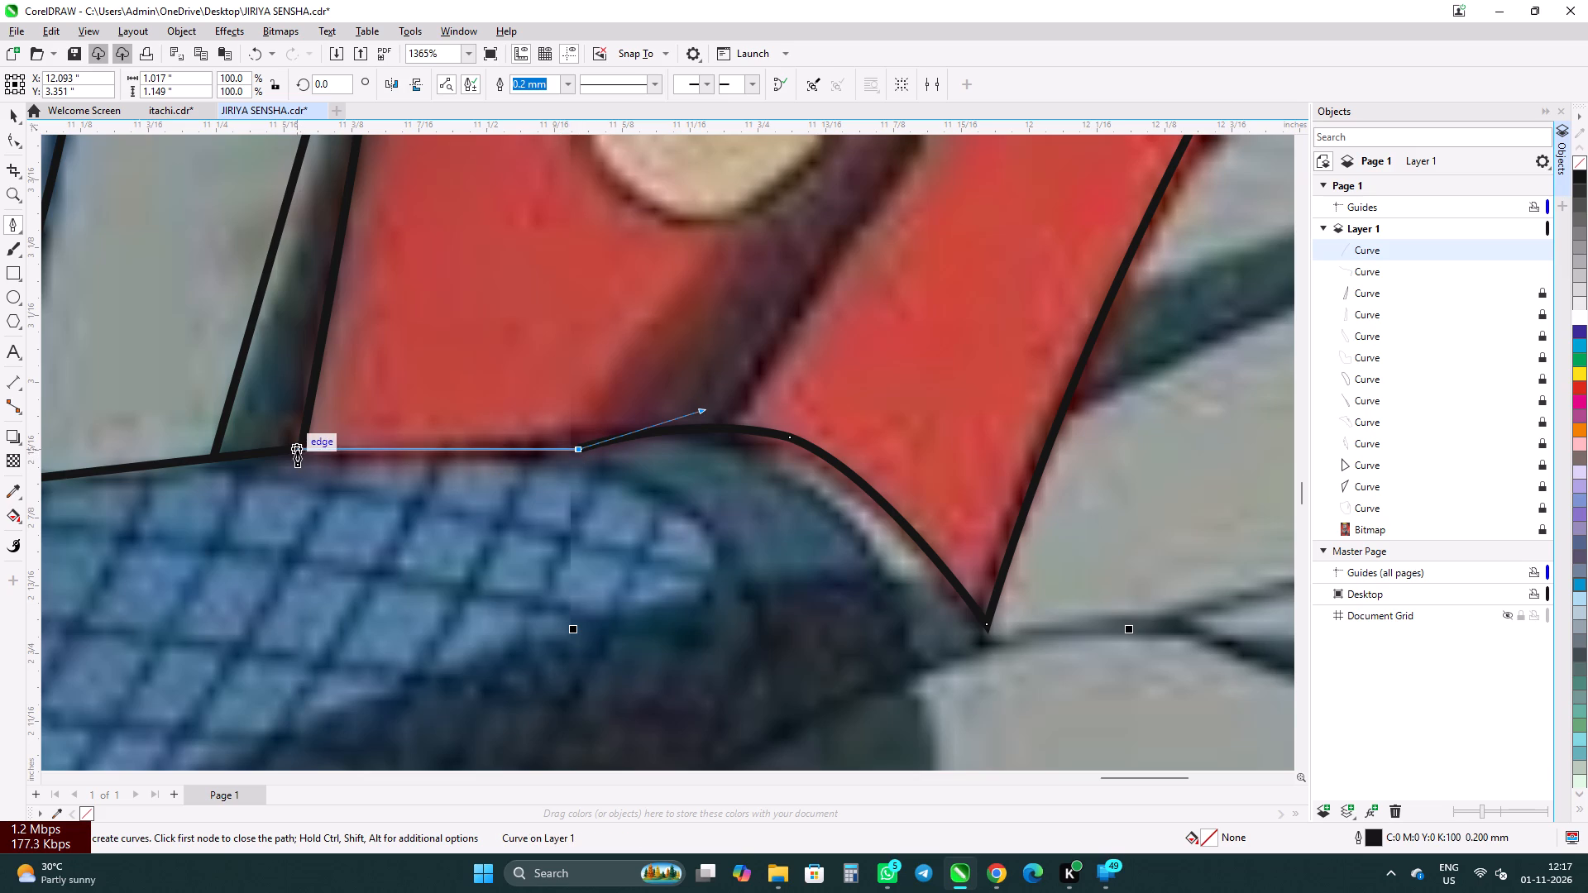
click(301, 449)
Continue the vest curve up the shadow sliver's edge to its top tip on the grey lapel, making that end node a corner.
scroll(302, 528, down, 7)
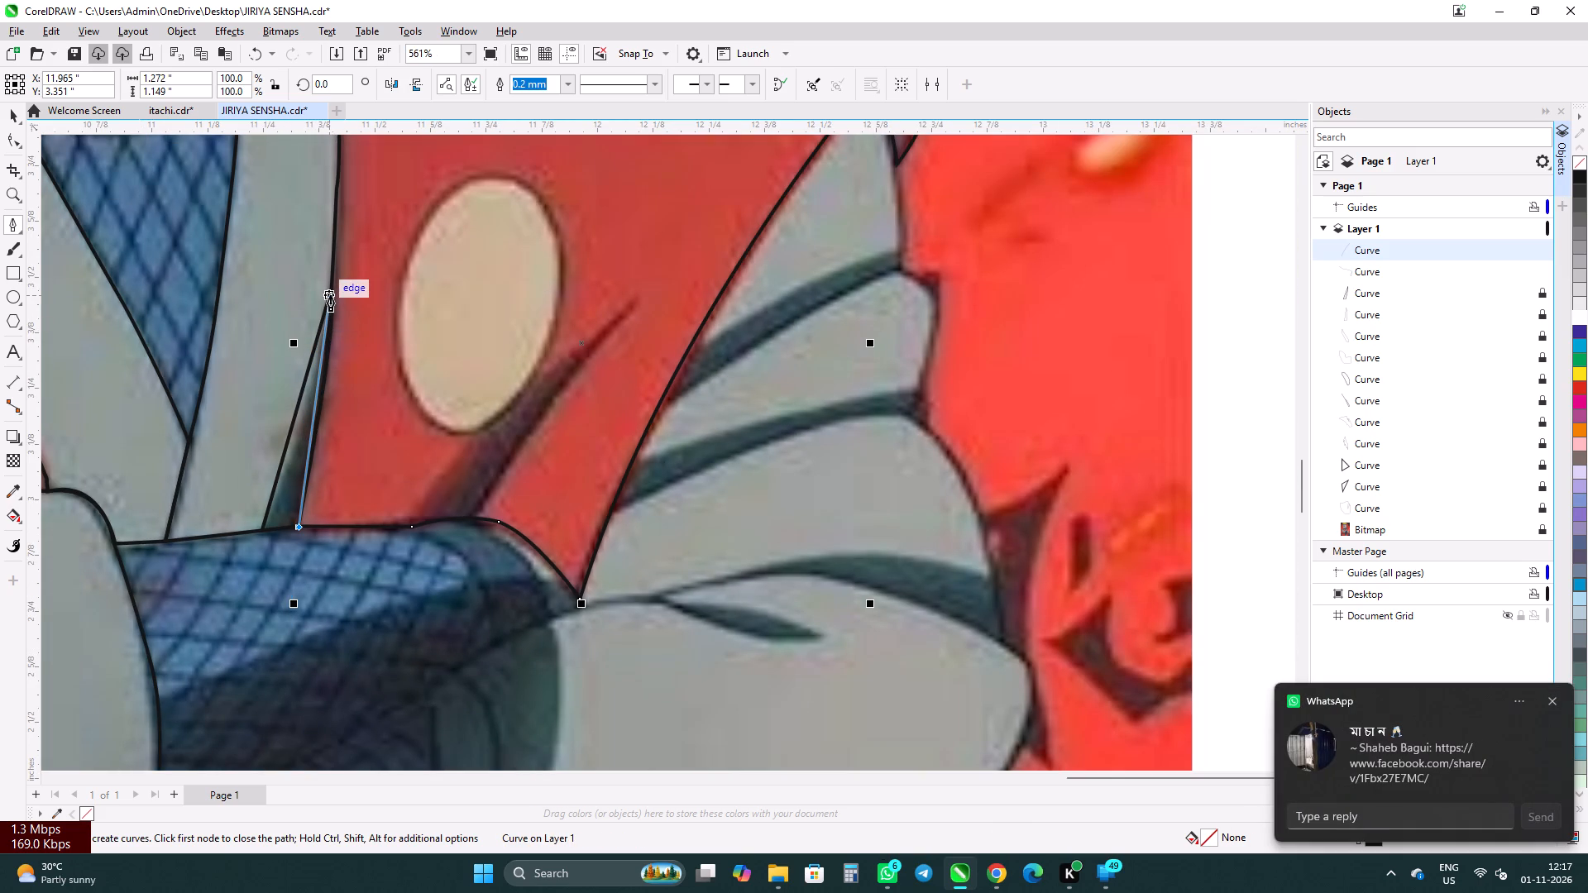
drag(330, 295, 316, 298)
scroll(320, 298, down, 4)
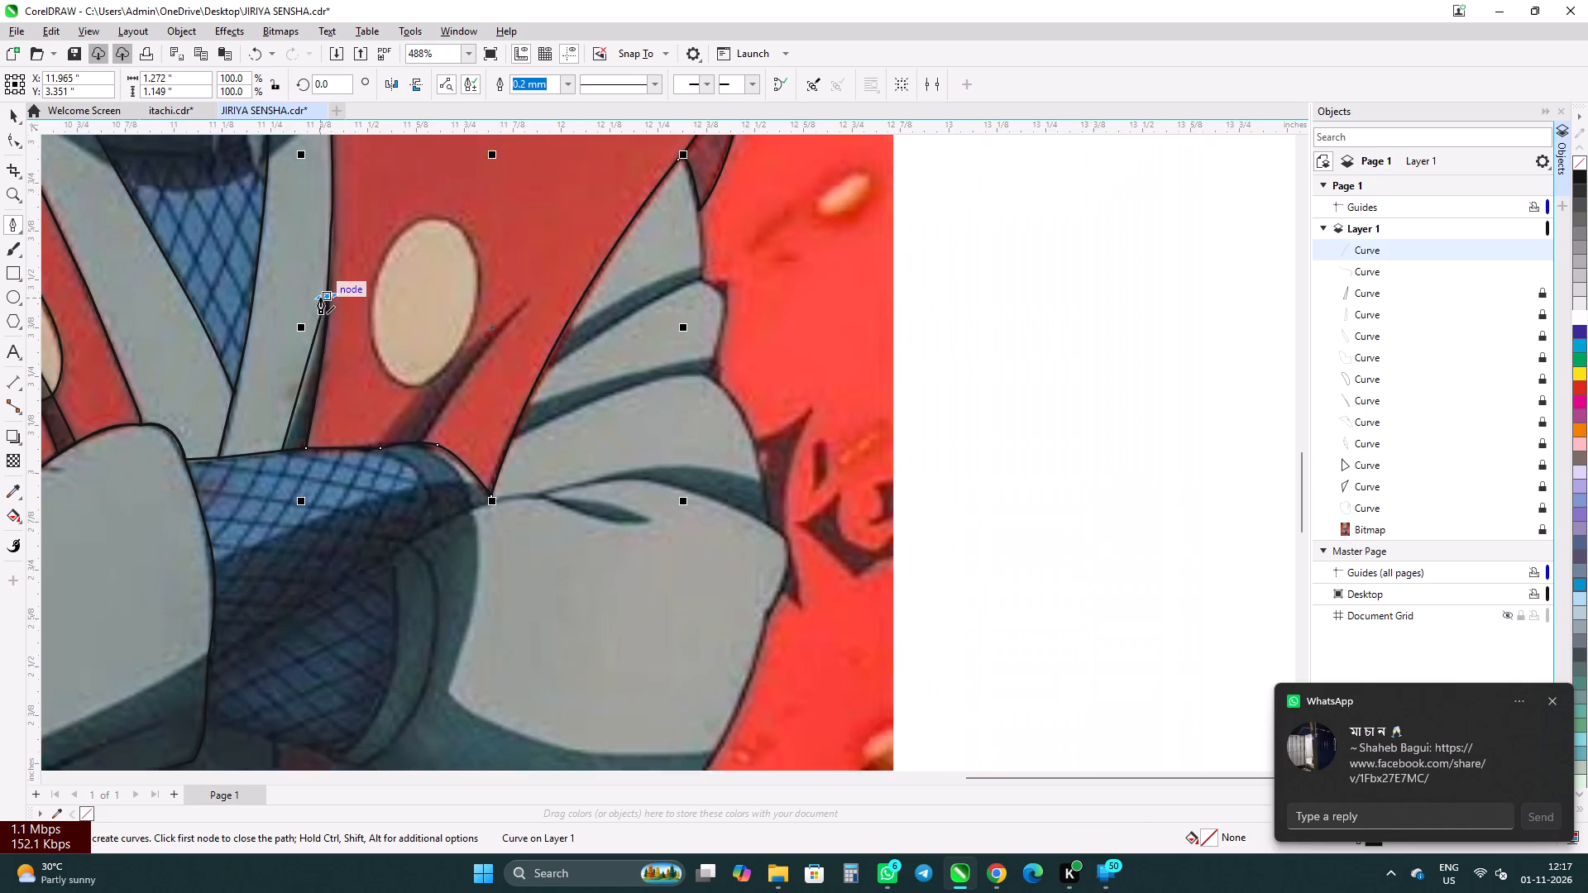
scroll(323, 296, down, 6)
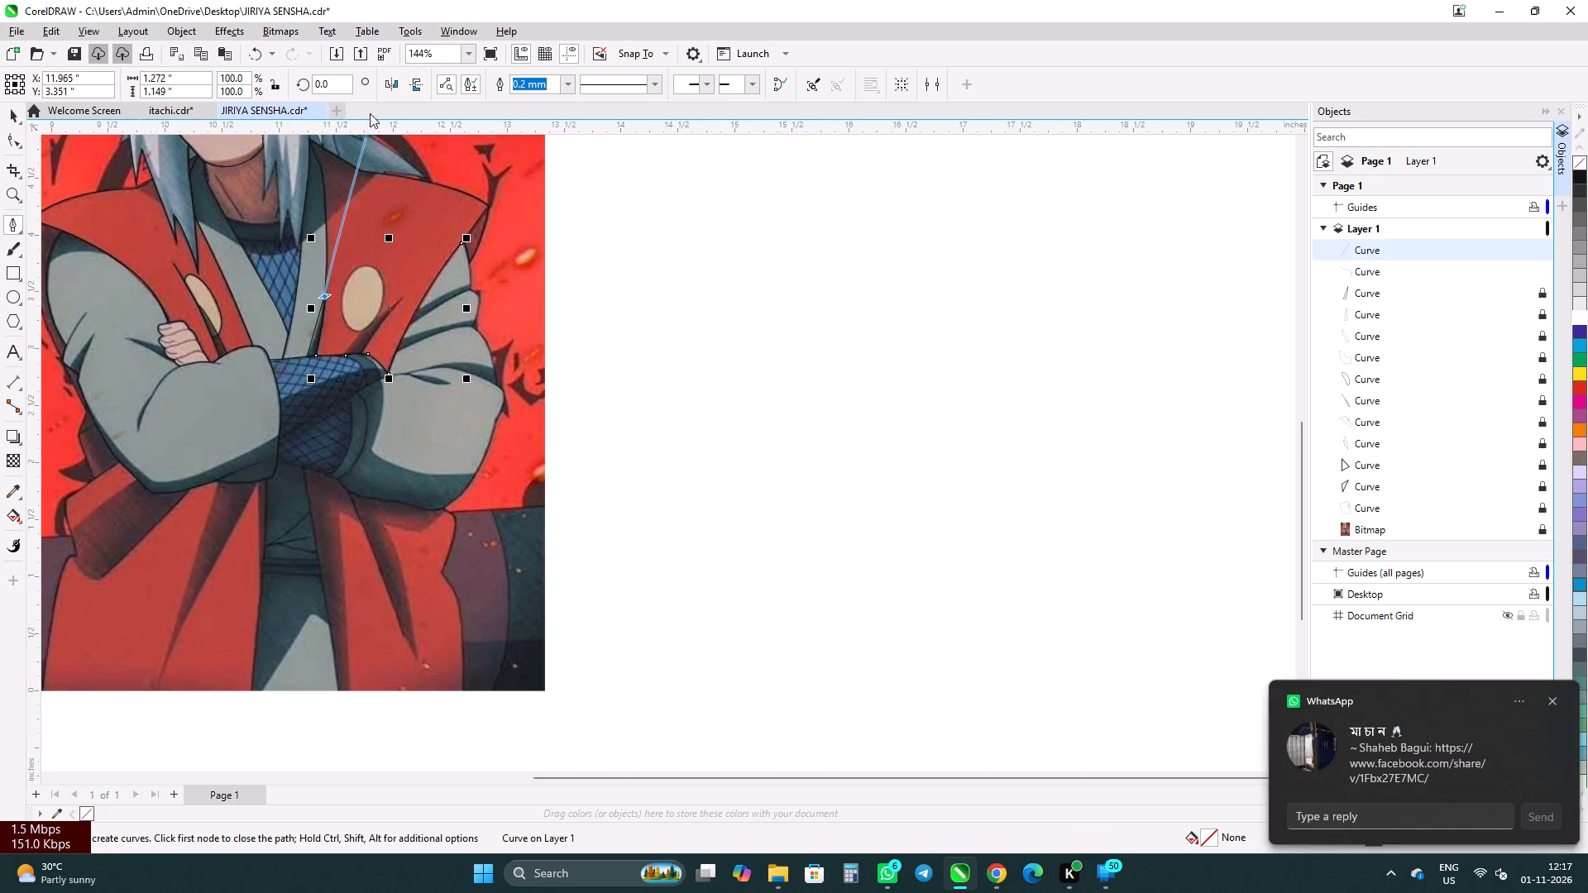
scroll(323, 203, down, 6)
scroll(325, 194, up, 4)
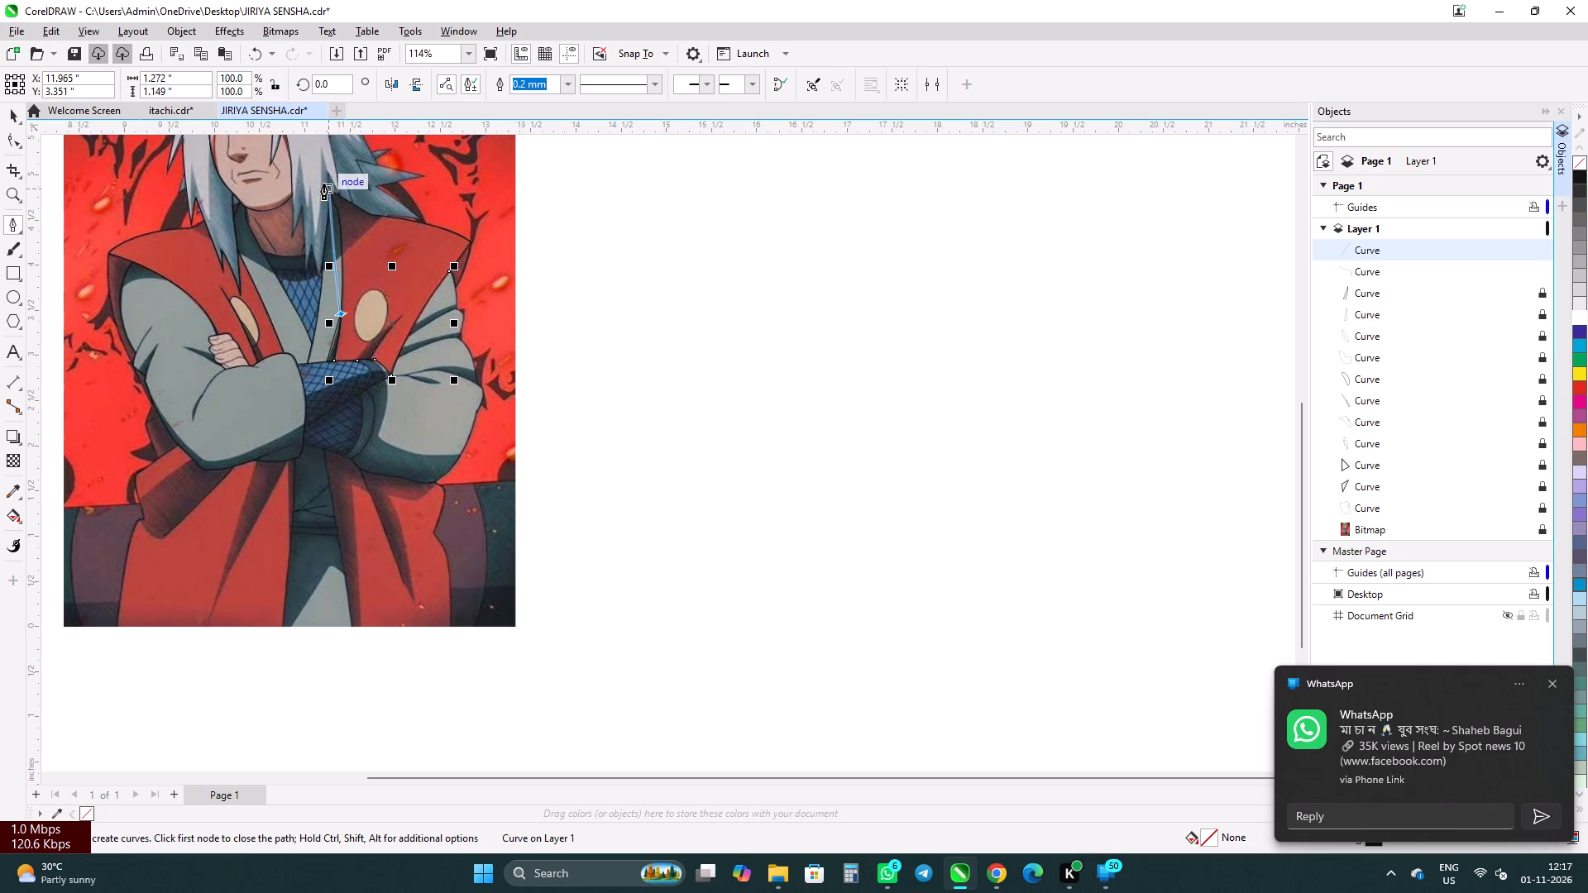
scroll(323, 184, down, 1)
scroll(330, 251, up, 11)
alt+click(345, 439)
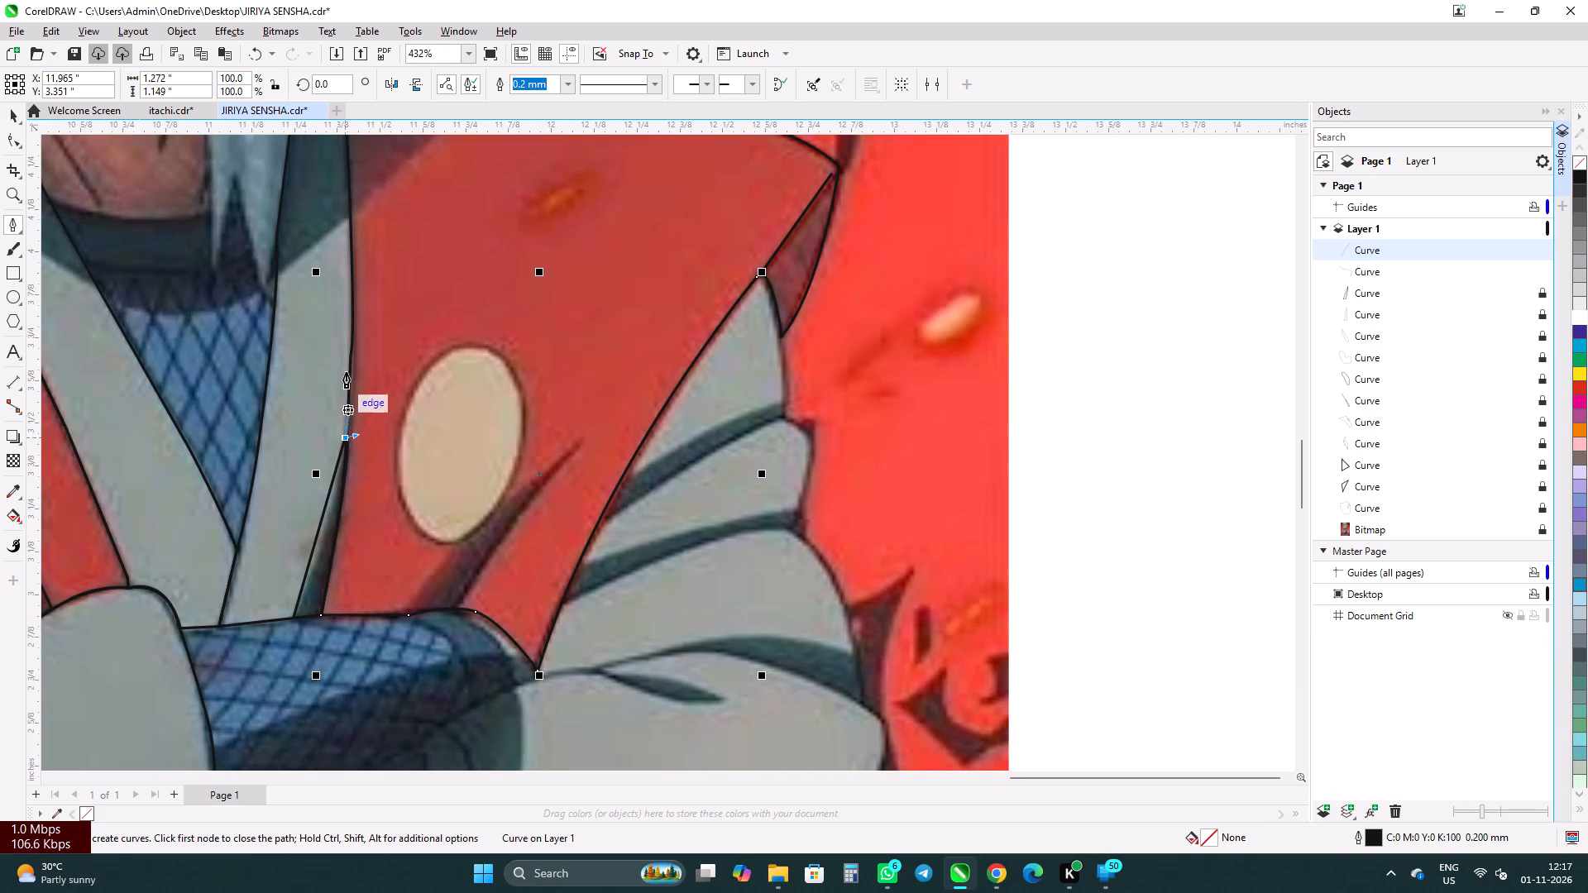
Trace the vest curve up the grey lapel's edge to its top point under the hair, about 1.33 by 2.06 inches, and end it there.
click(352, 348)
click(352, 186)
scroll(370, 274, down, 7)
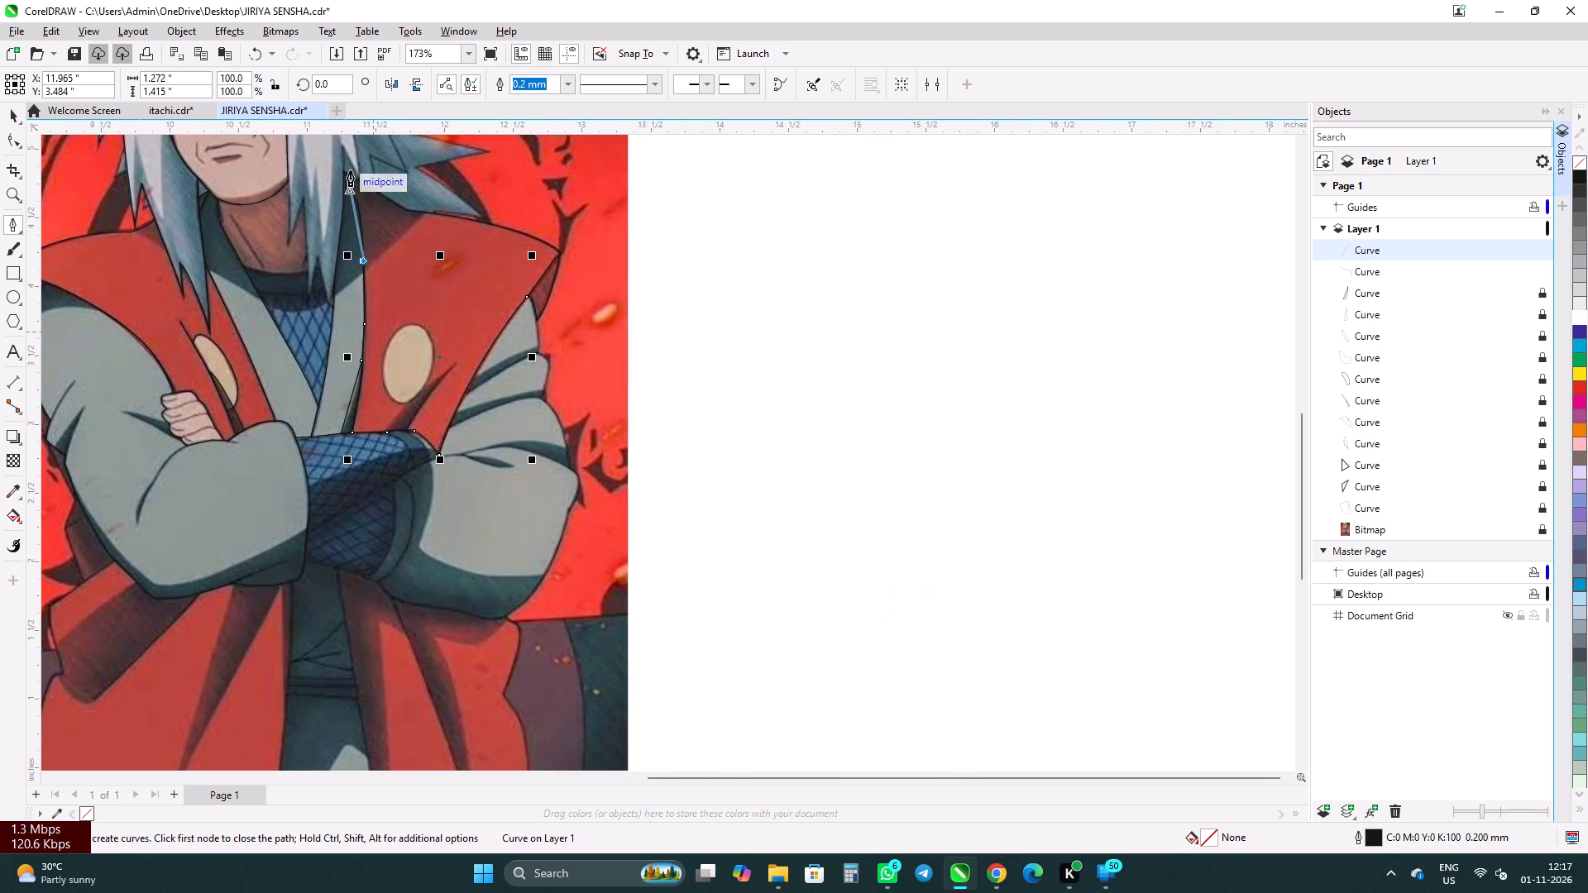
scroll(350, 167, up, 10)
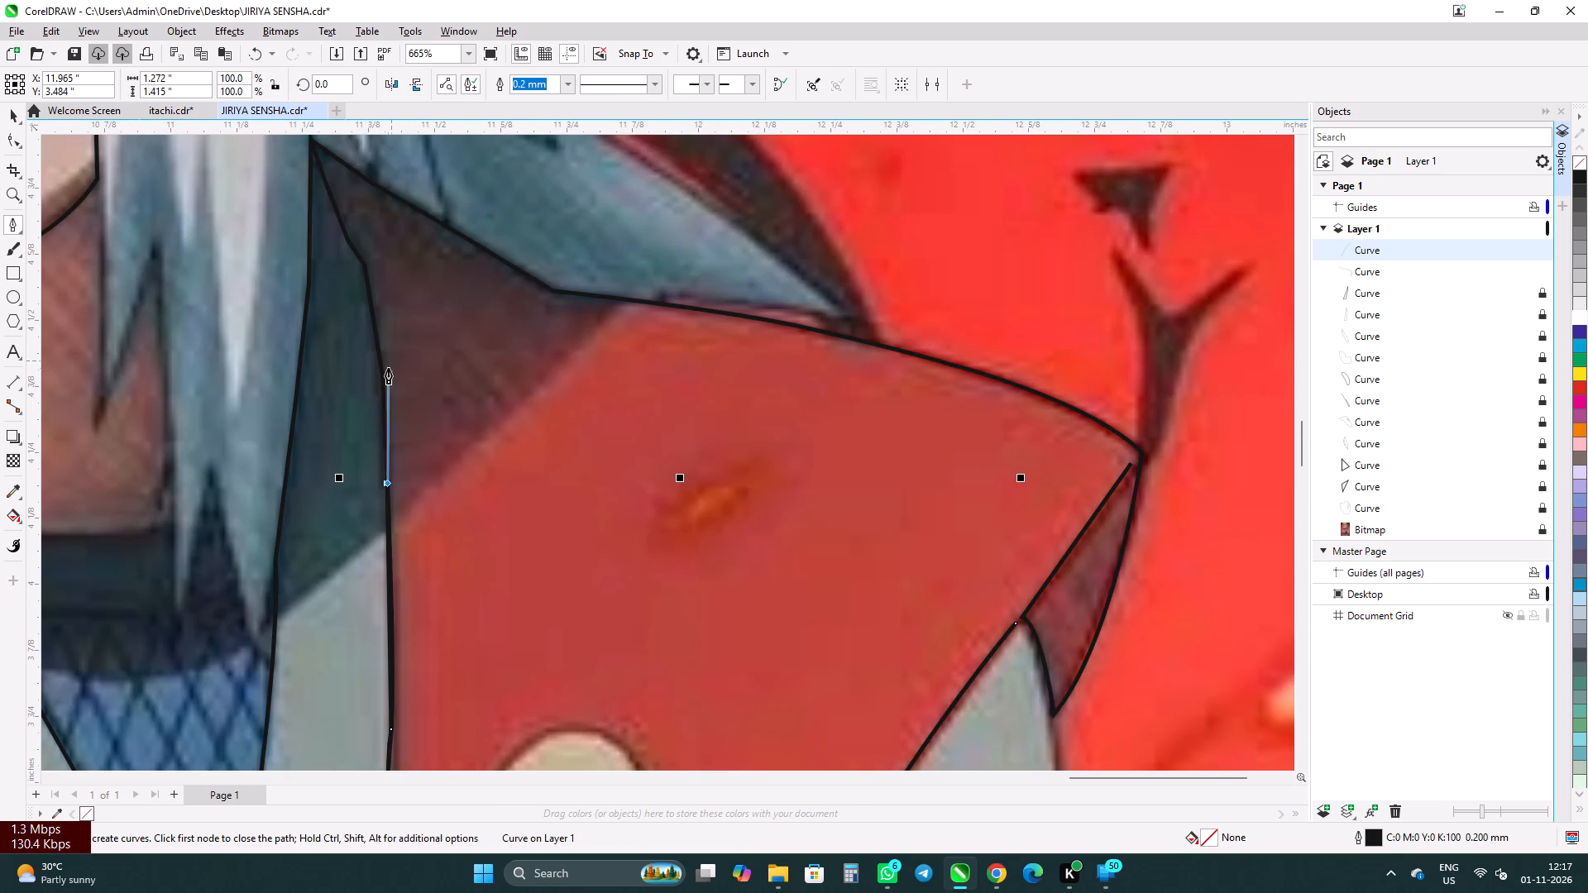
click(380, 369)
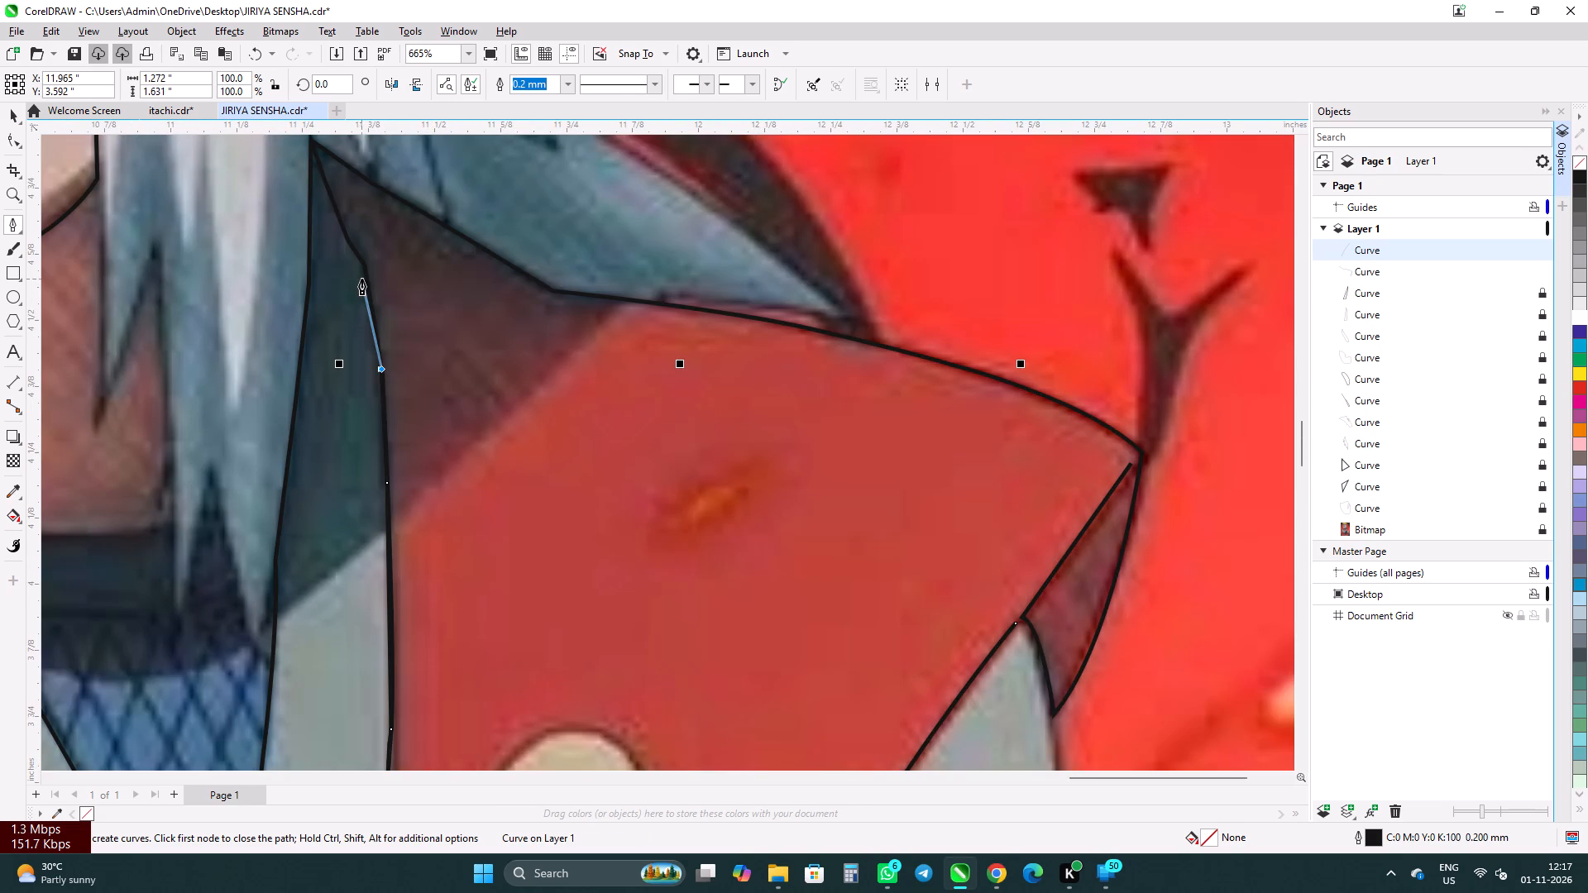
click(366, 260)
click(347, 244)
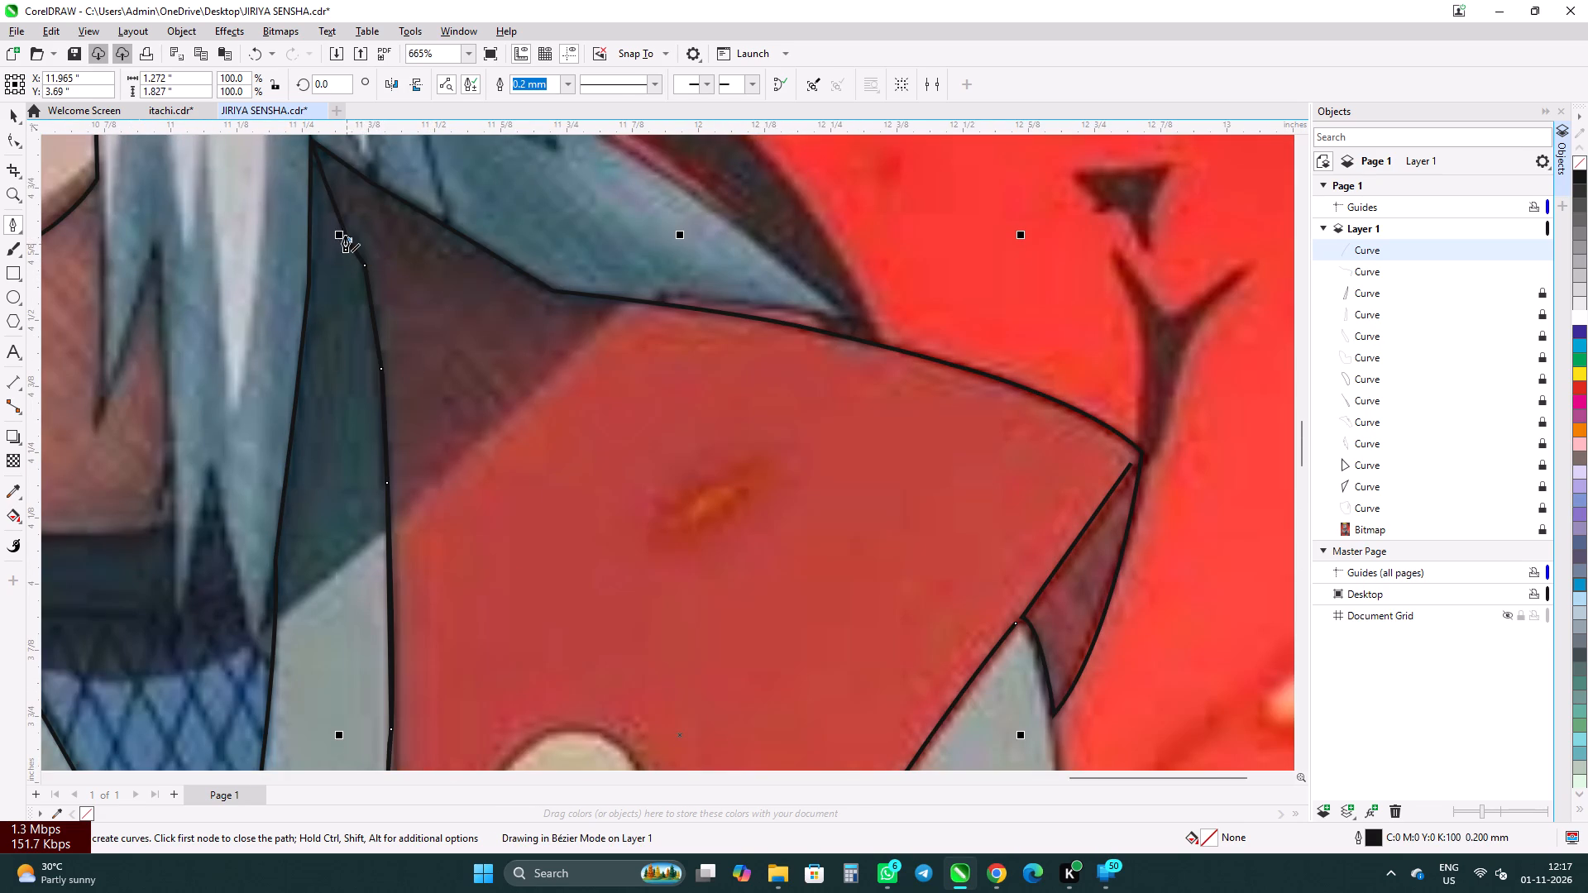
click(313, 142)
scroll(423, 226, down, 5)
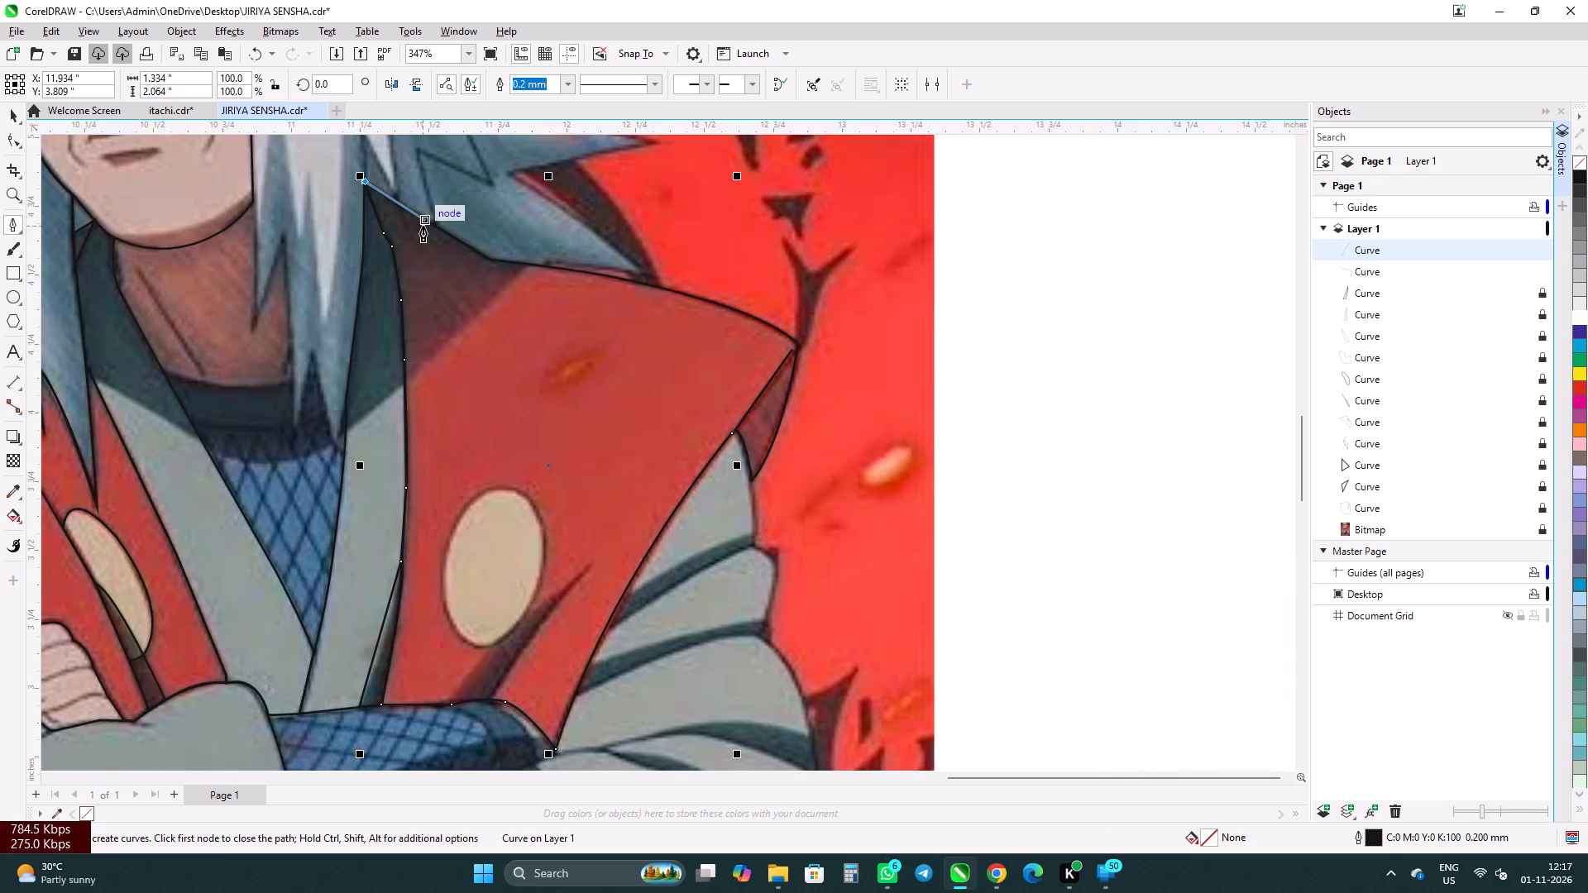
key(Escape)
Move the shoulder curve's open end node onto the corner node at the vest's shoulder tip, using the Shape tool.
click(17, 116)
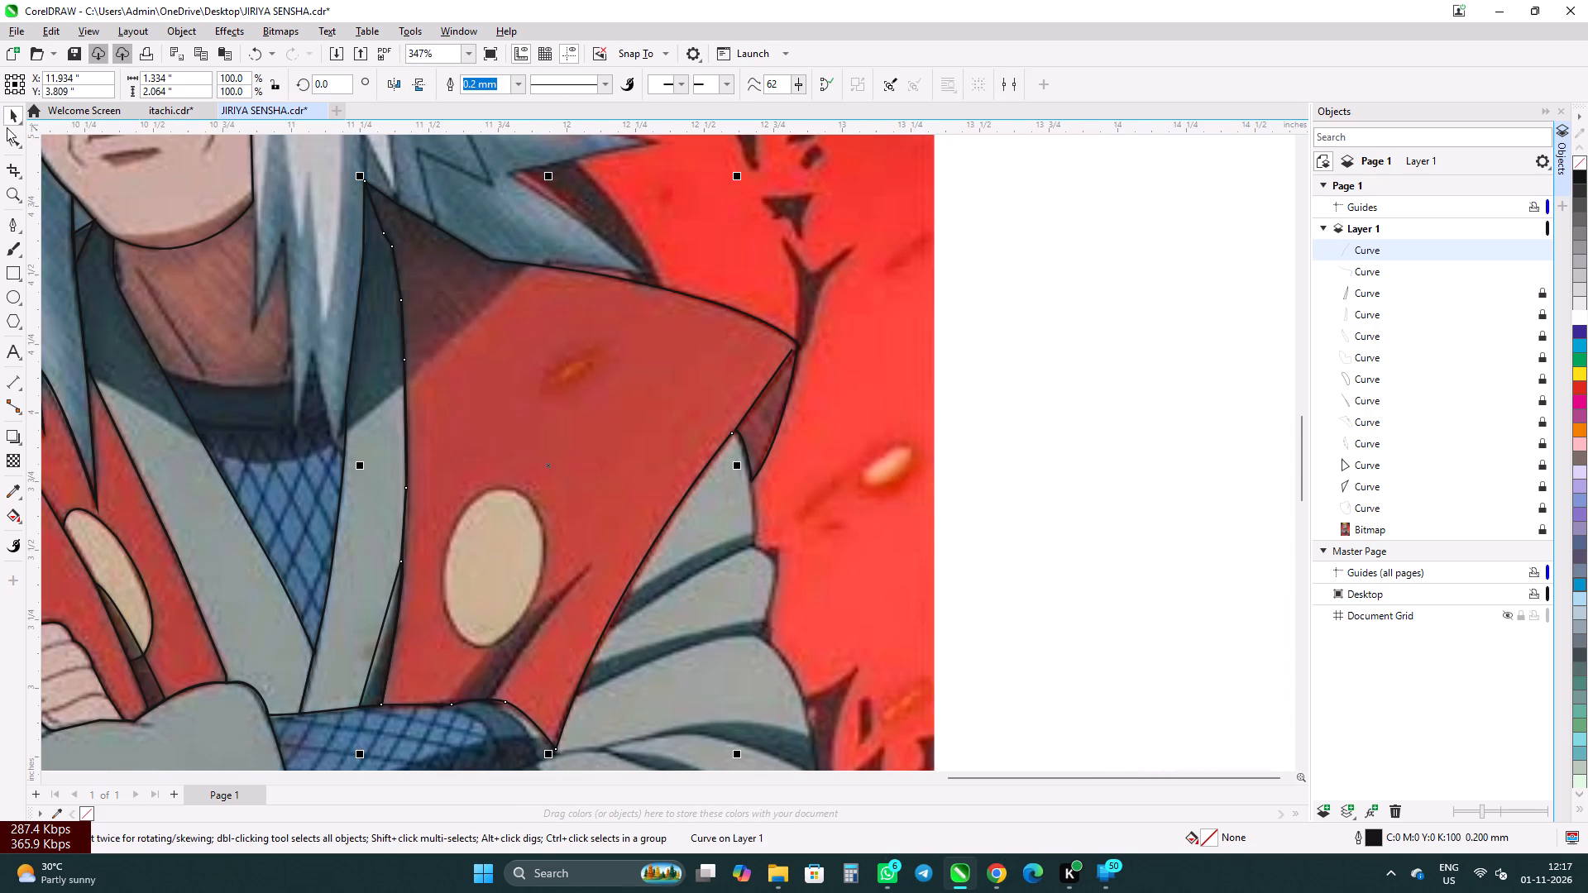
click(18, 141)
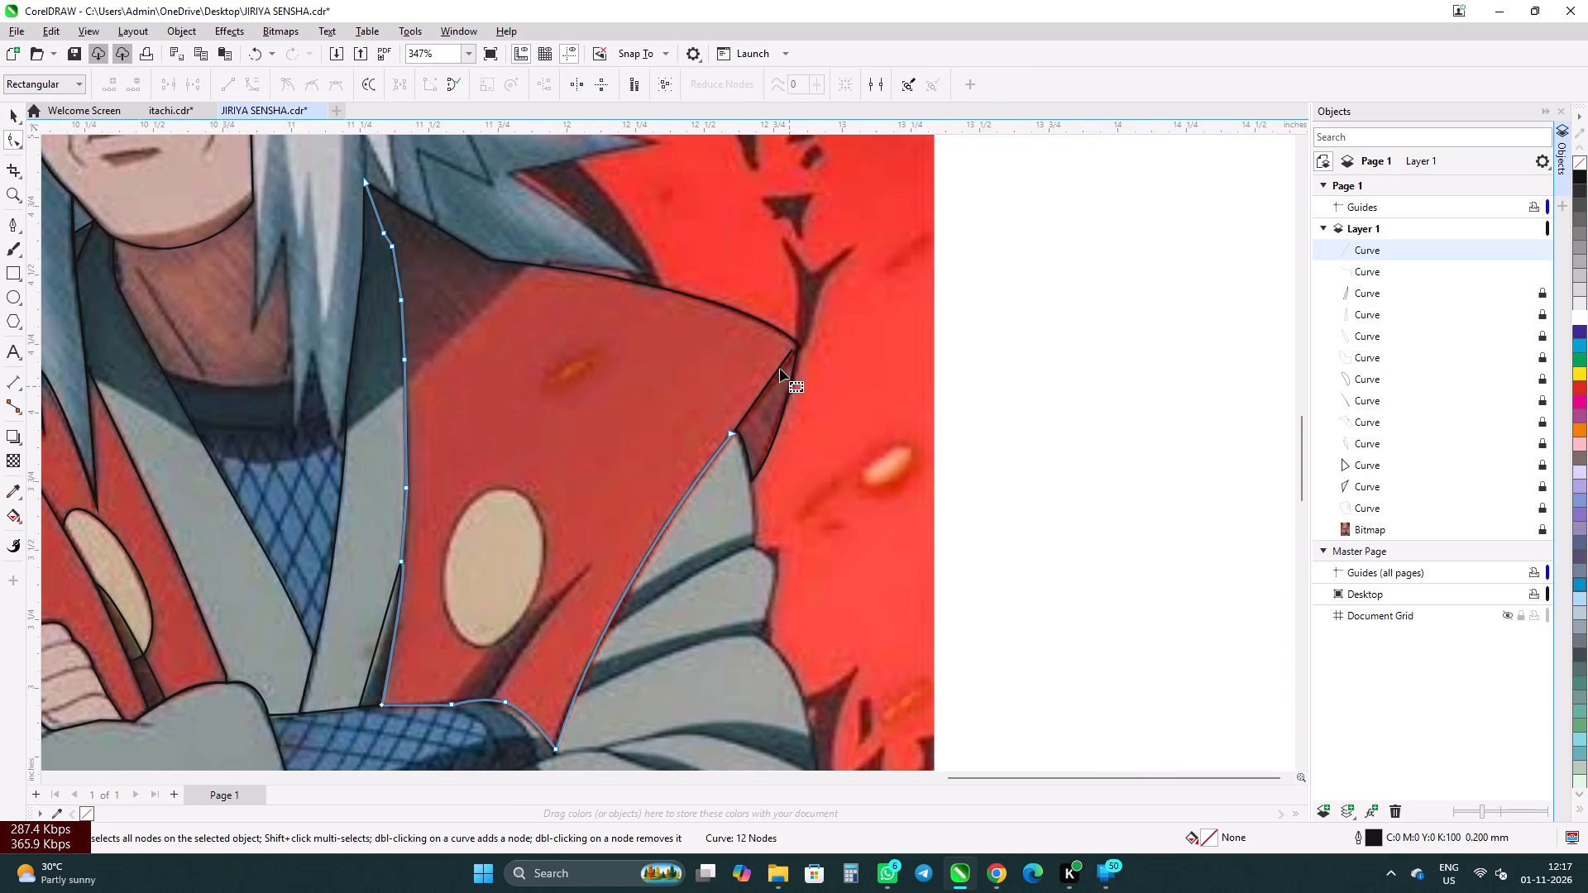
click(779, 365)
scroll(801, 357, up, 9)
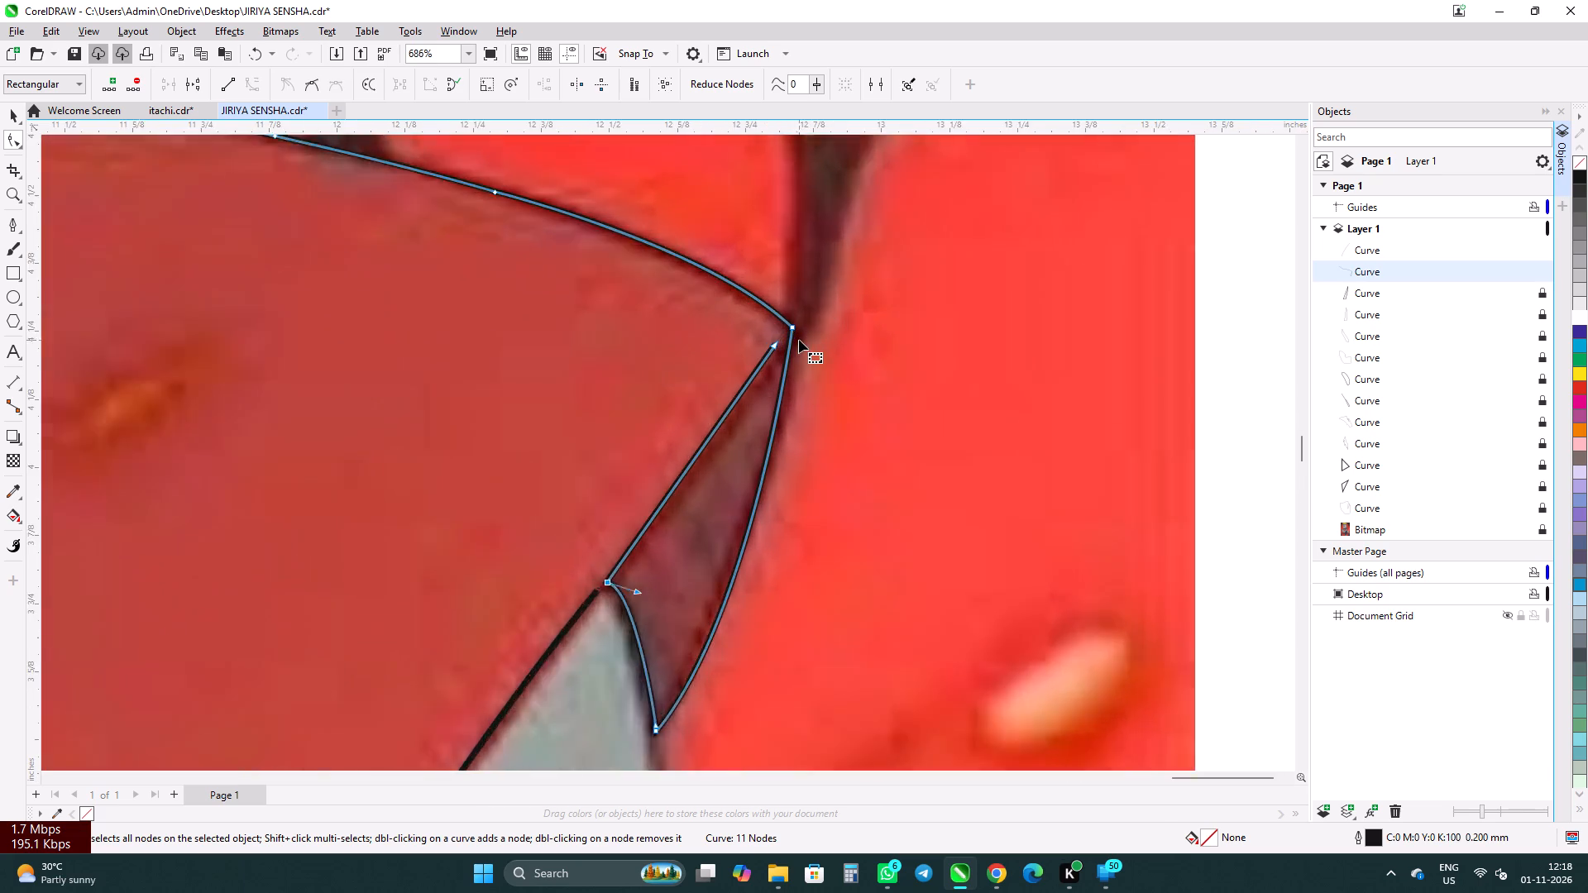
scroll(799, 340, up, 11)
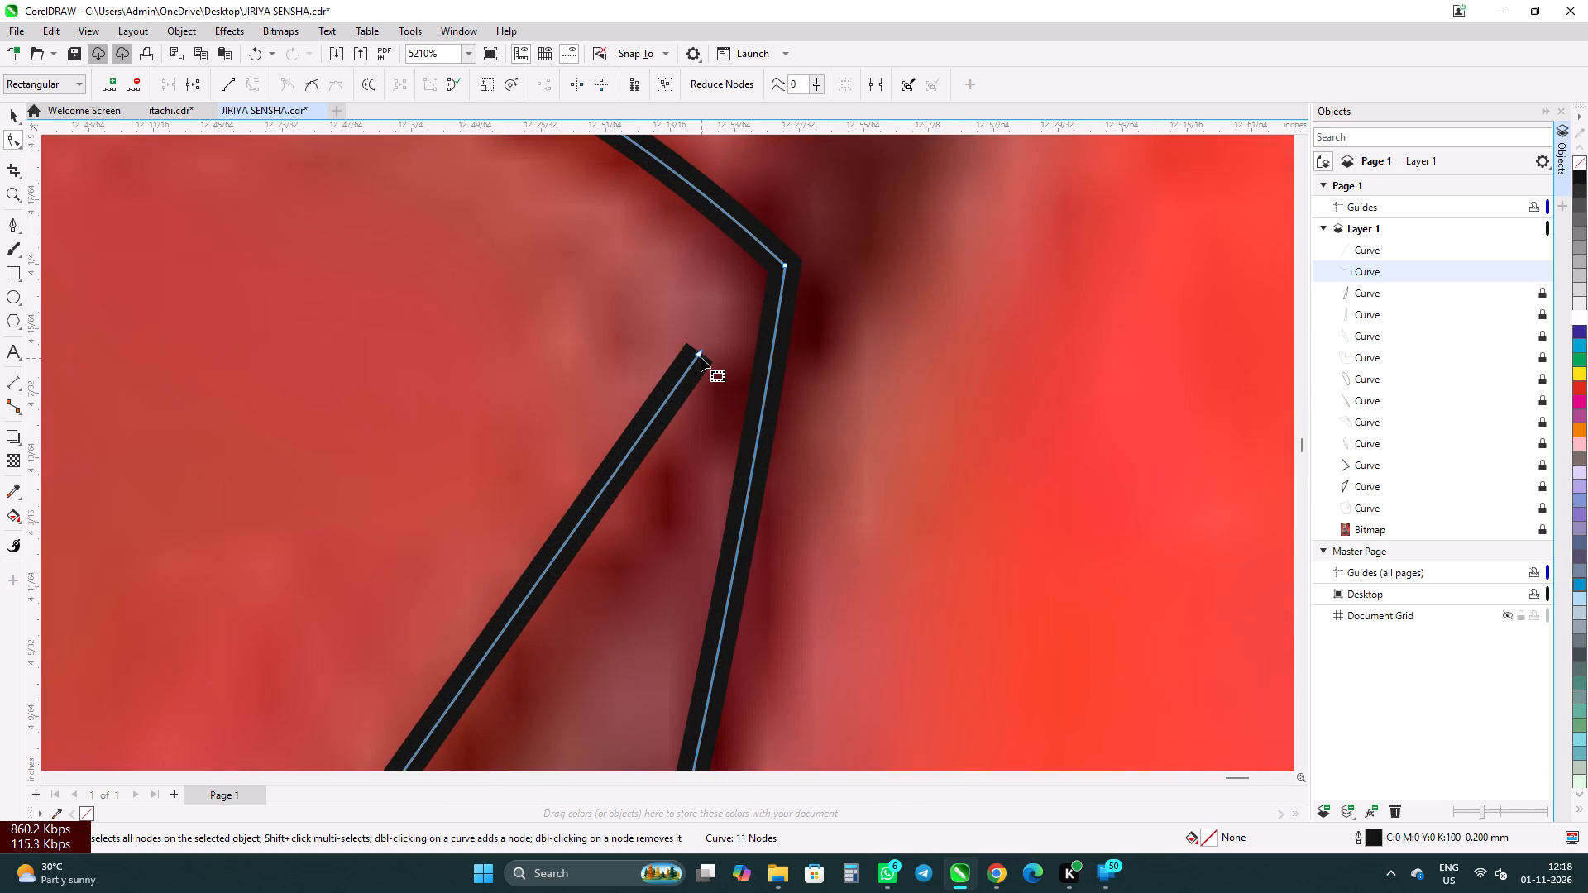
drag(700, 356, 781, 273)
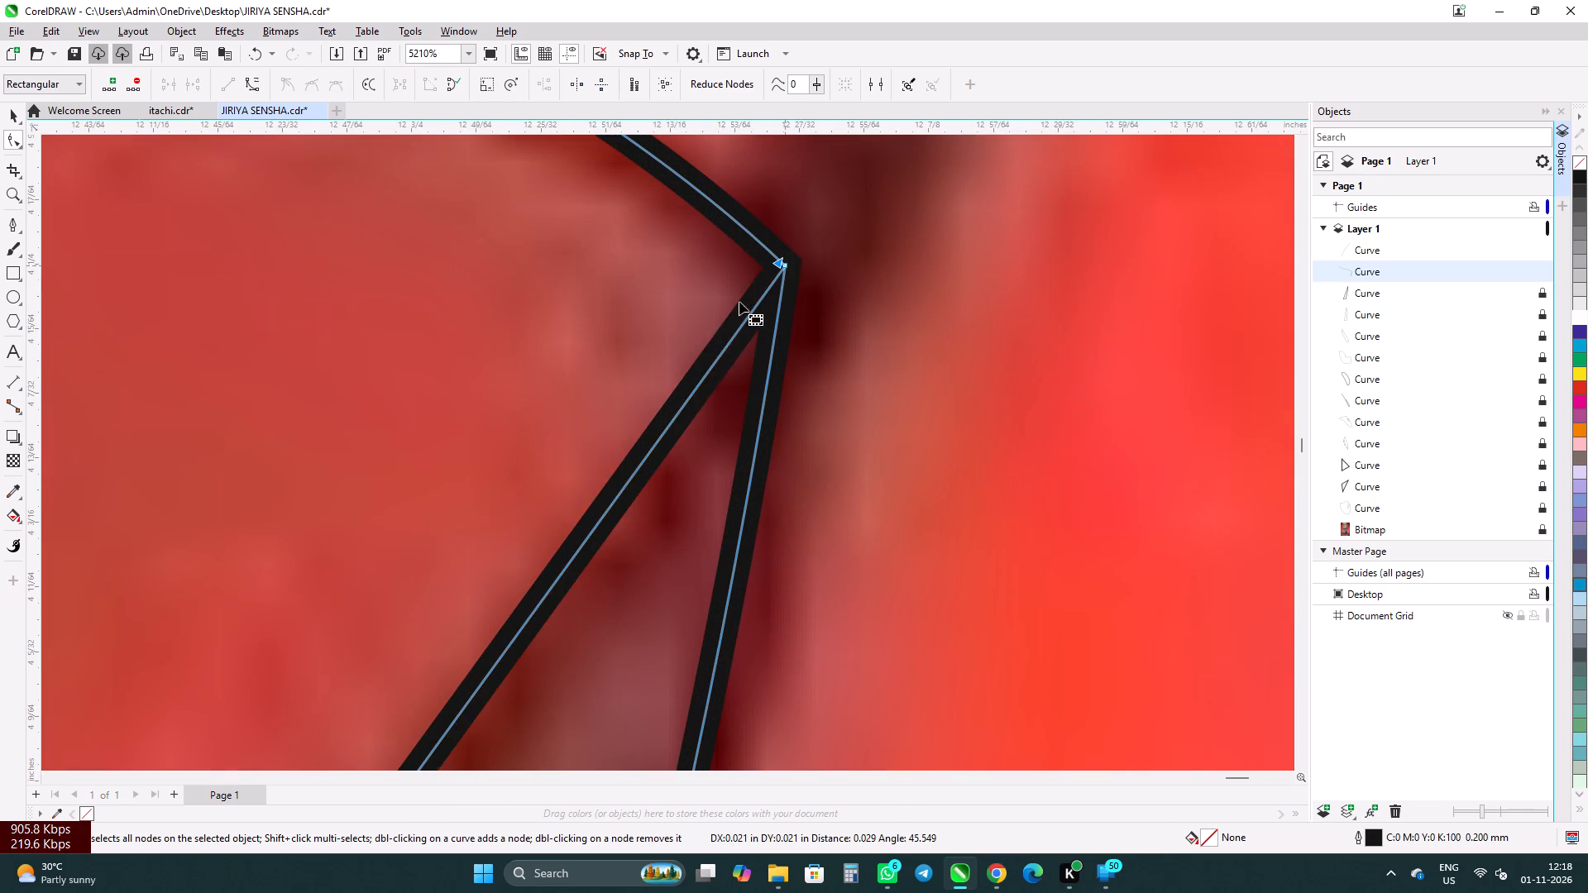
scroll(667, 363, down, 6)
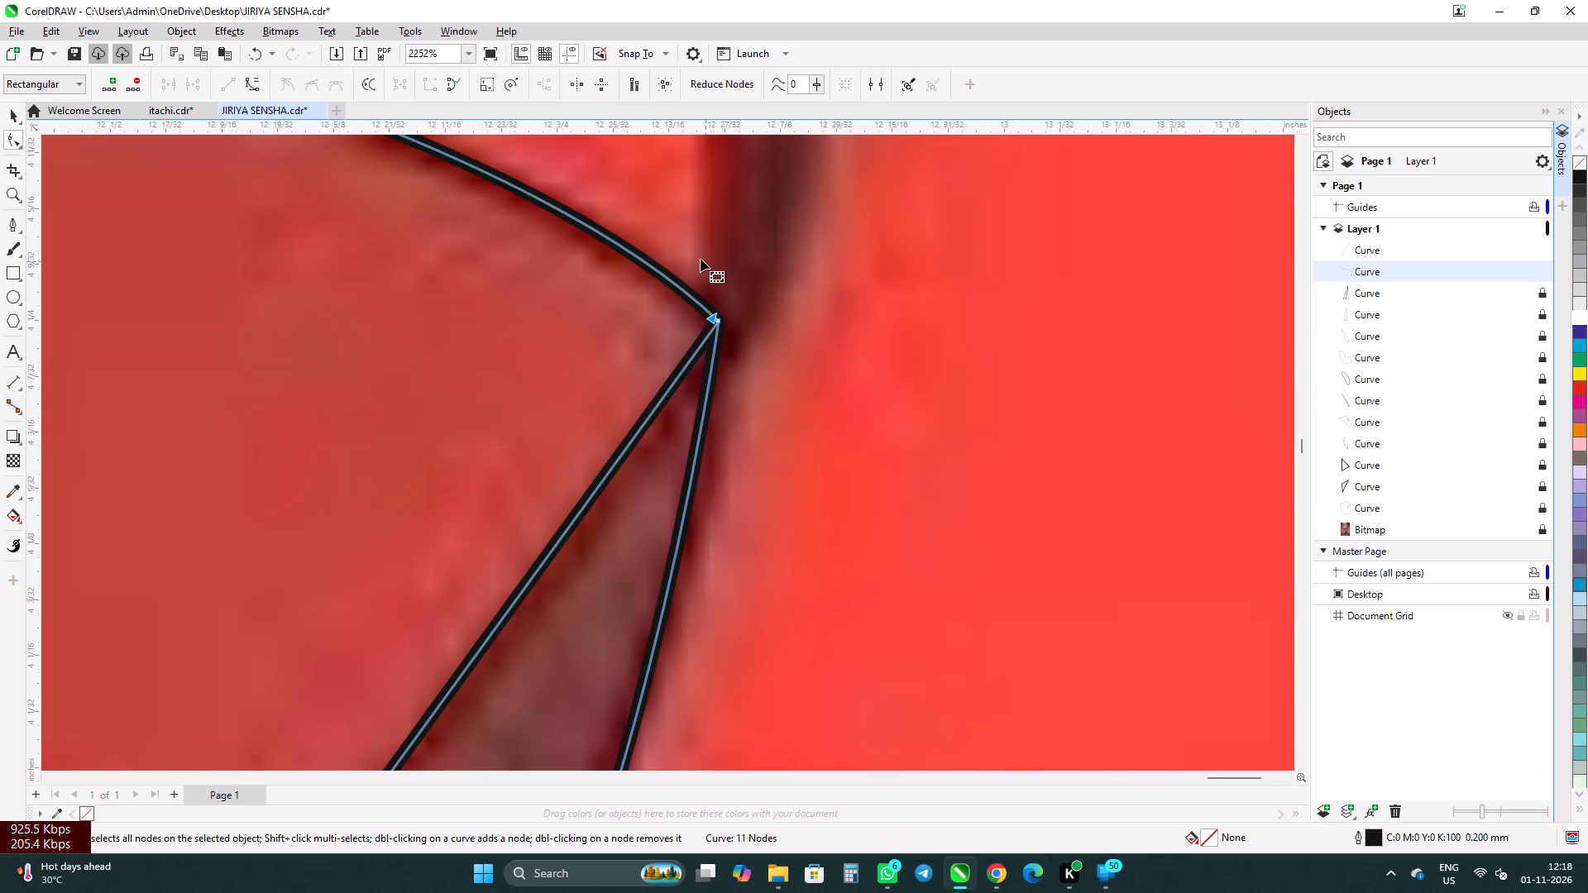
click(686, 280)
scroll(730, 303, down, 6)
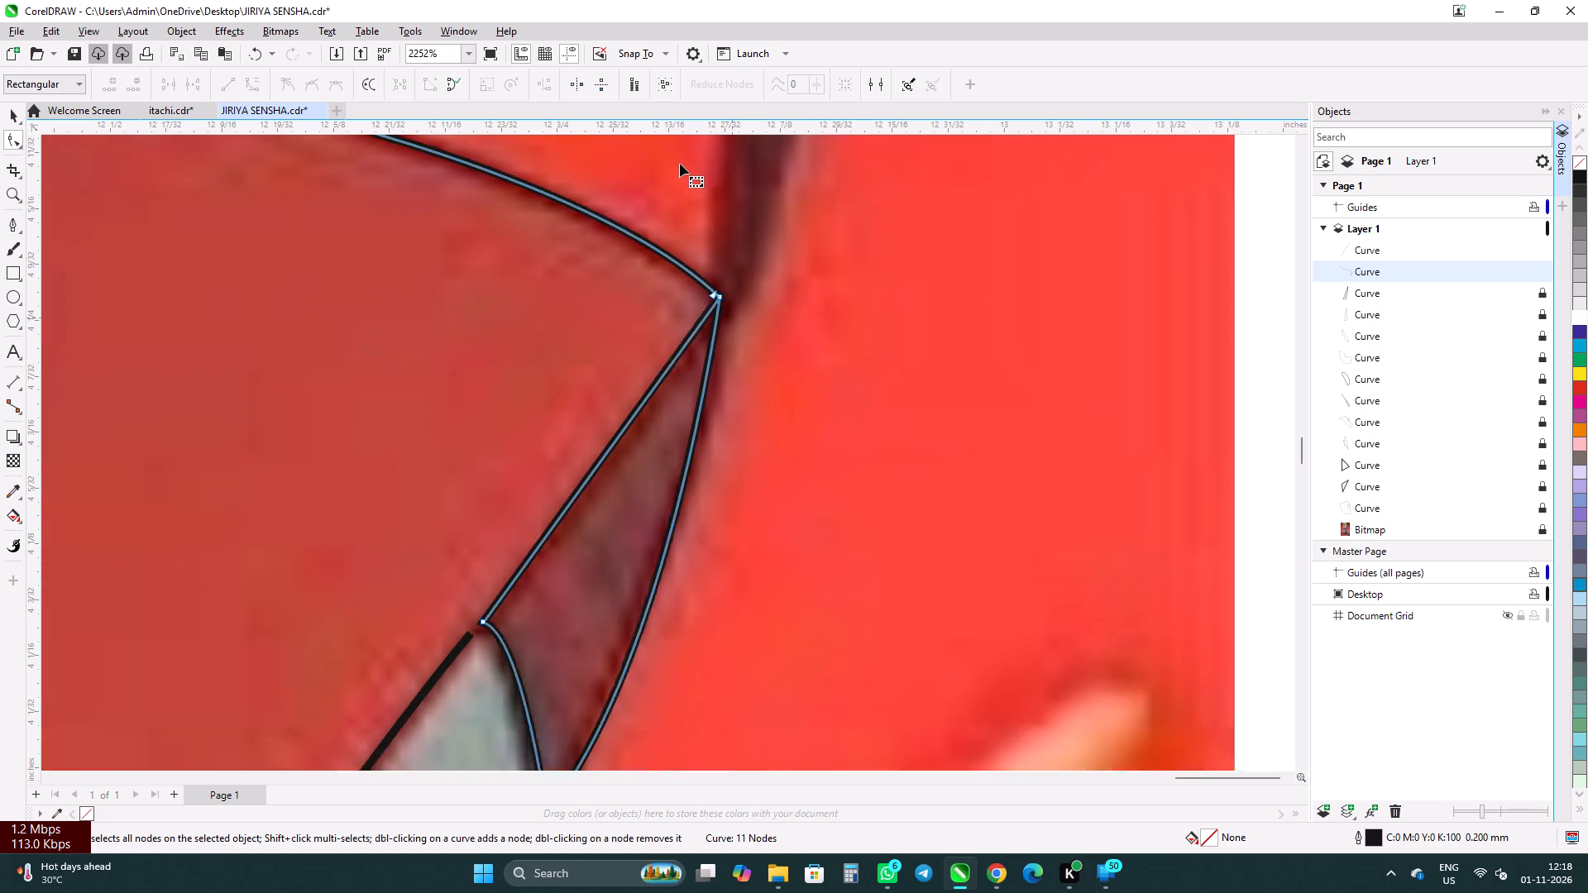
scroll(497, 556, up, 5)
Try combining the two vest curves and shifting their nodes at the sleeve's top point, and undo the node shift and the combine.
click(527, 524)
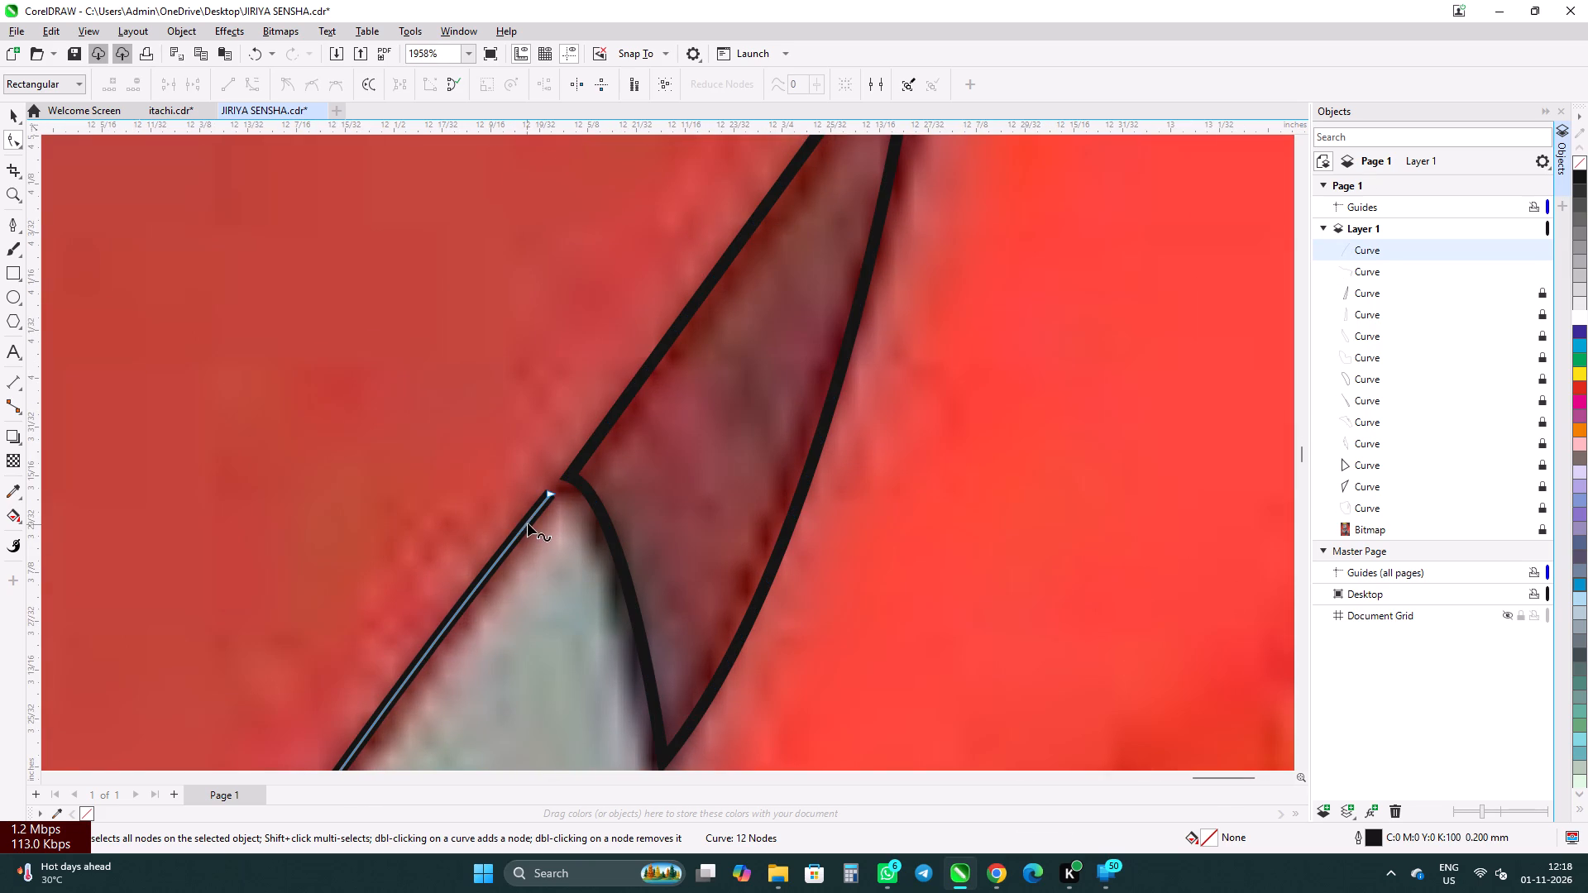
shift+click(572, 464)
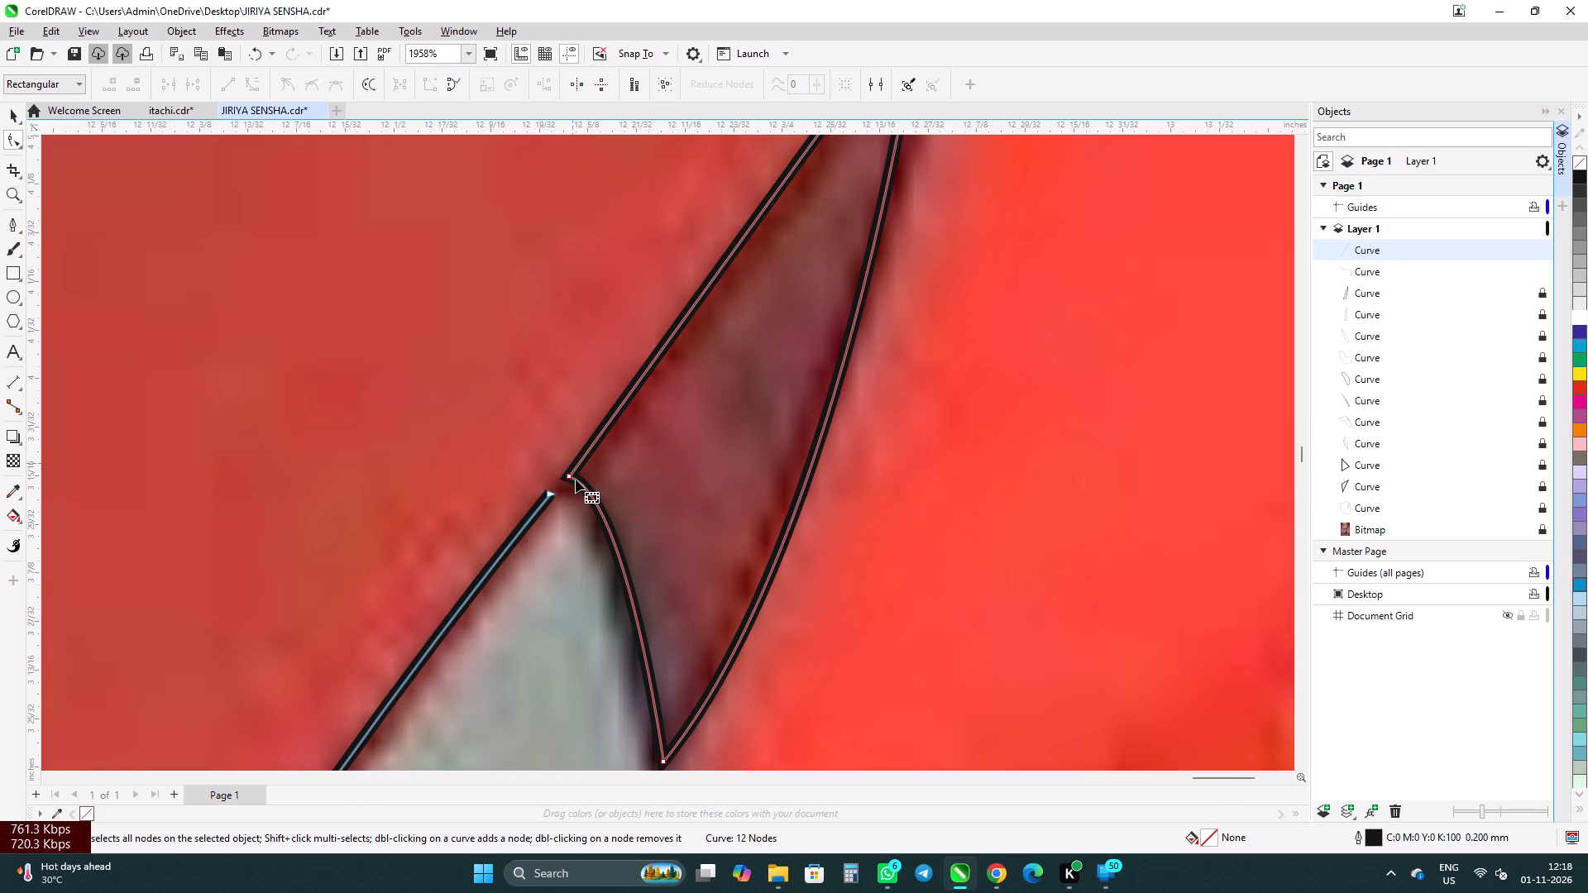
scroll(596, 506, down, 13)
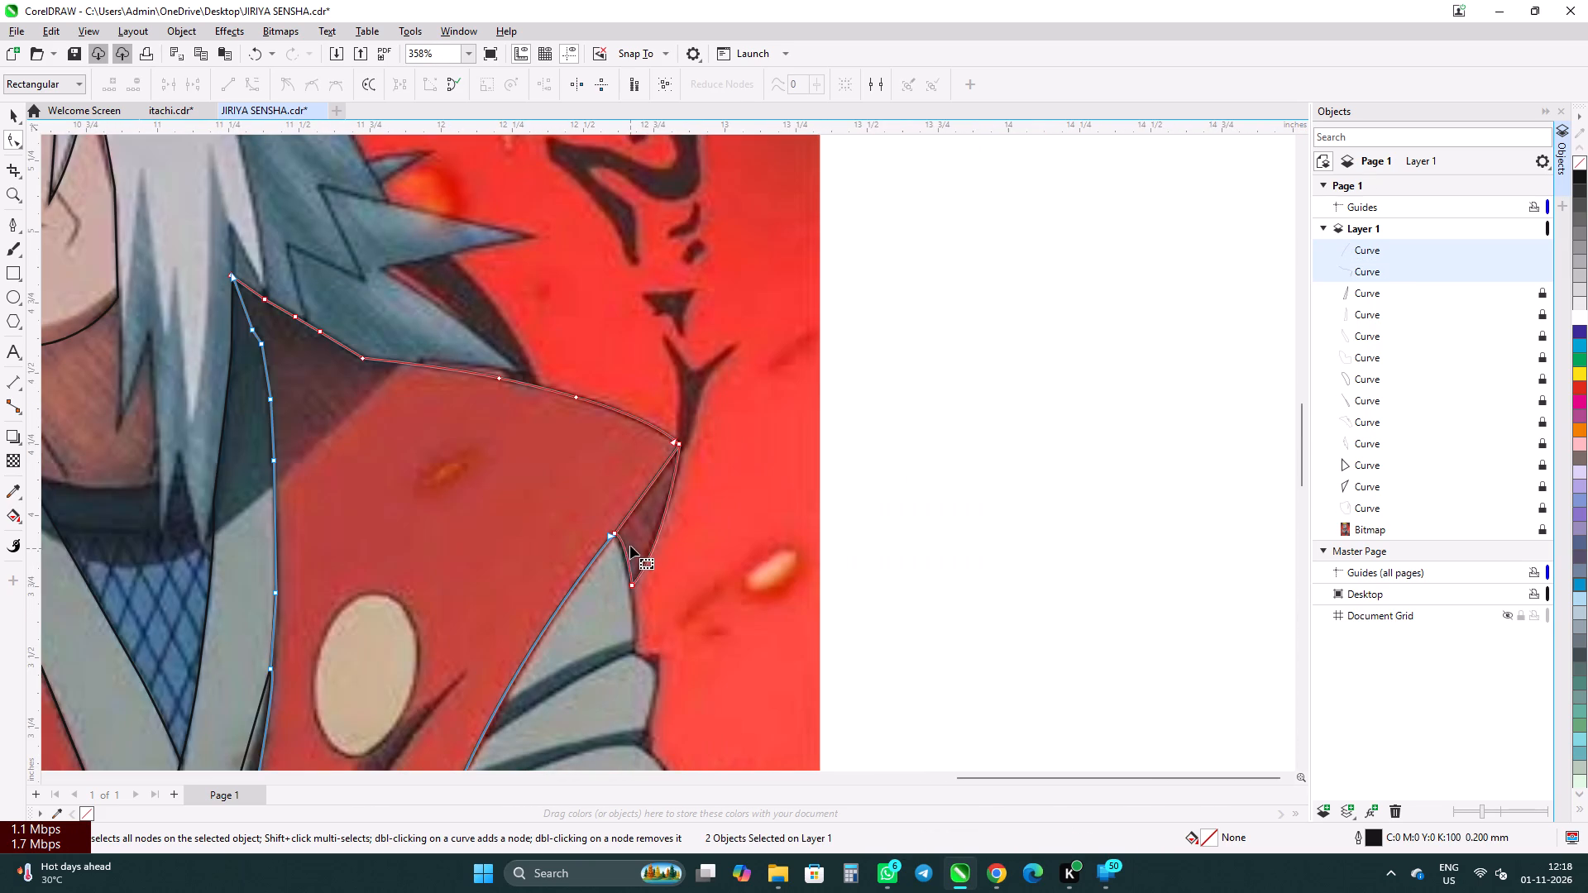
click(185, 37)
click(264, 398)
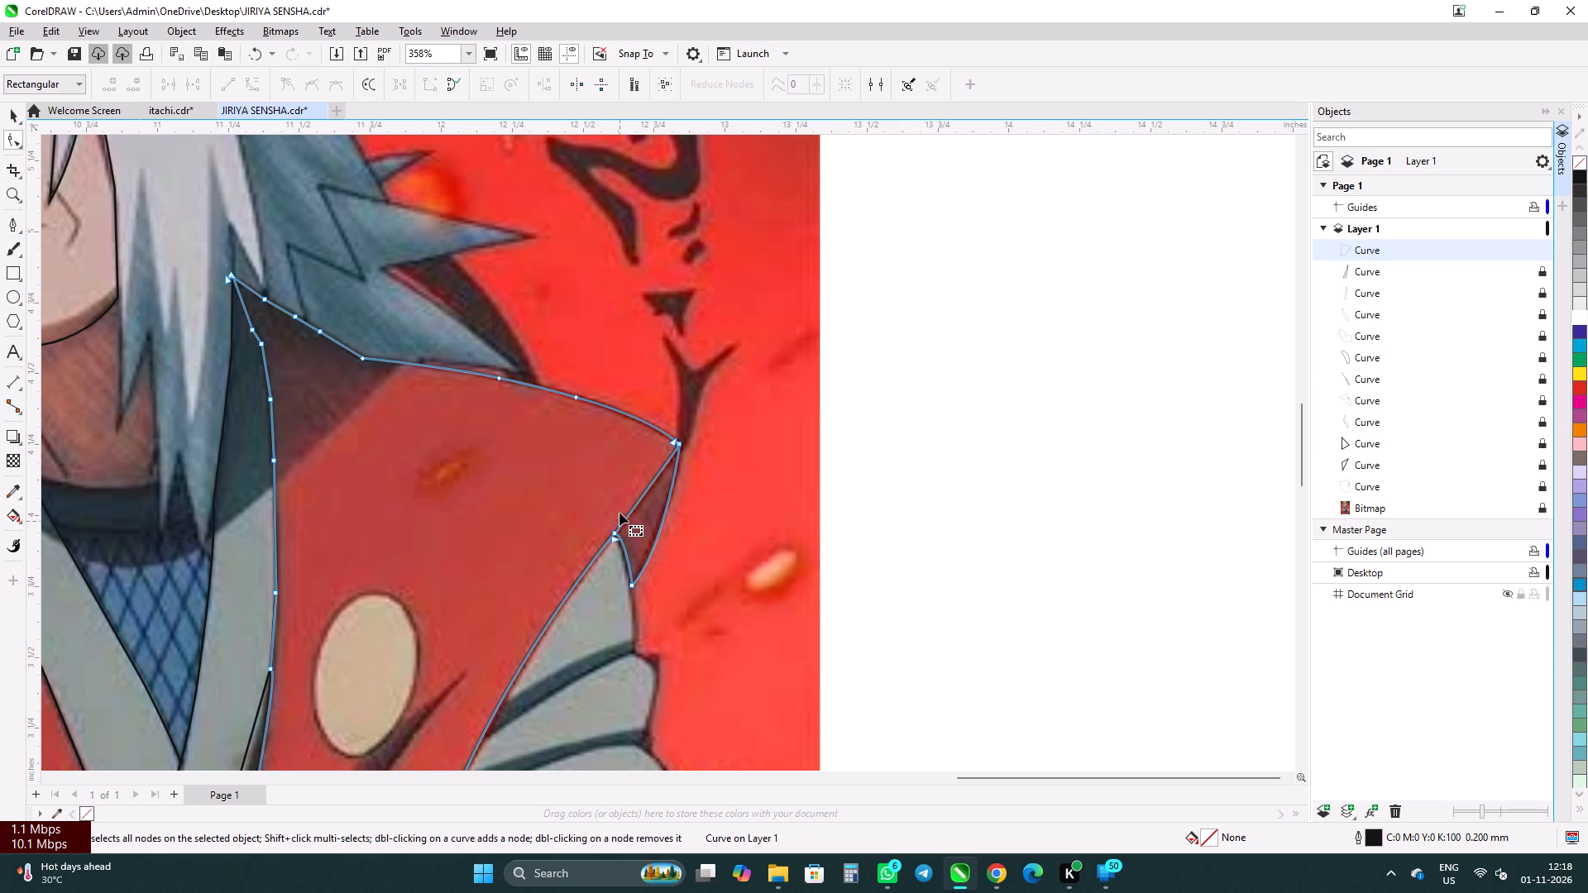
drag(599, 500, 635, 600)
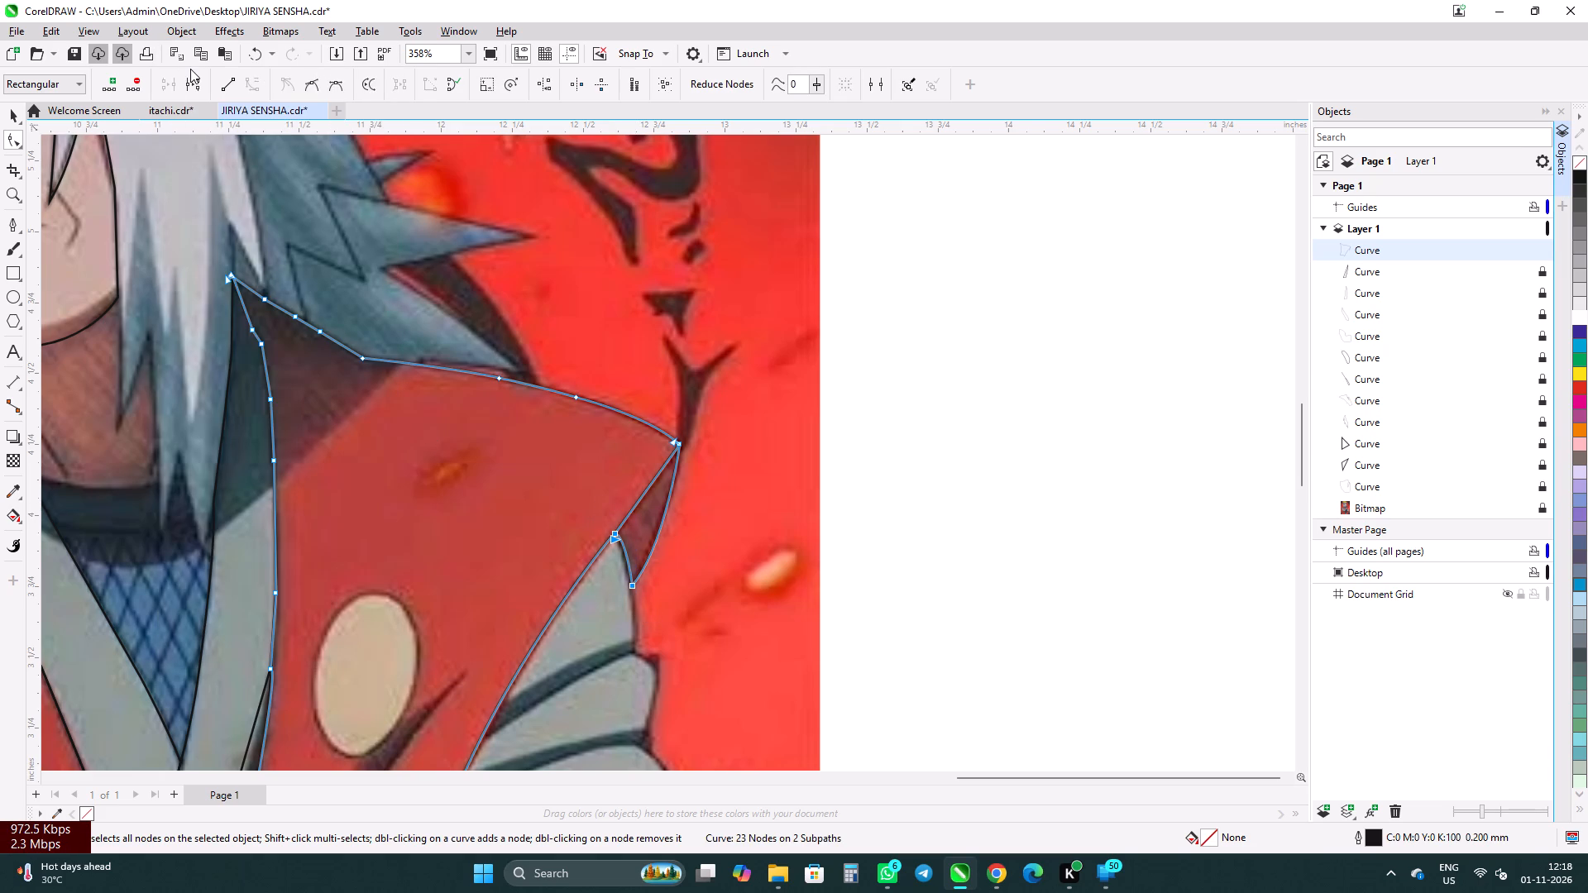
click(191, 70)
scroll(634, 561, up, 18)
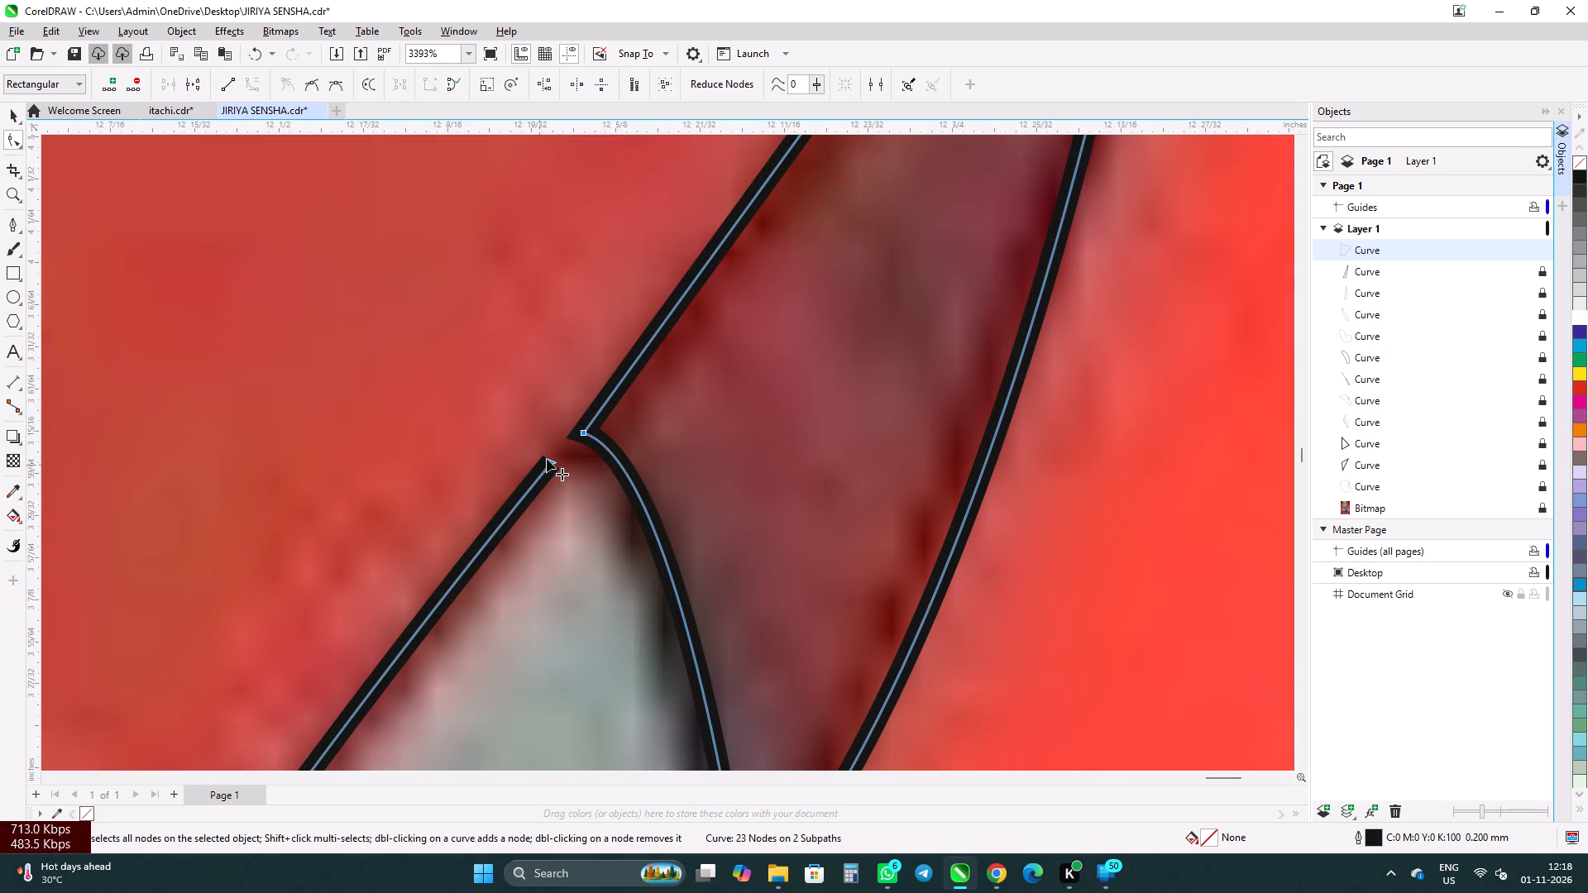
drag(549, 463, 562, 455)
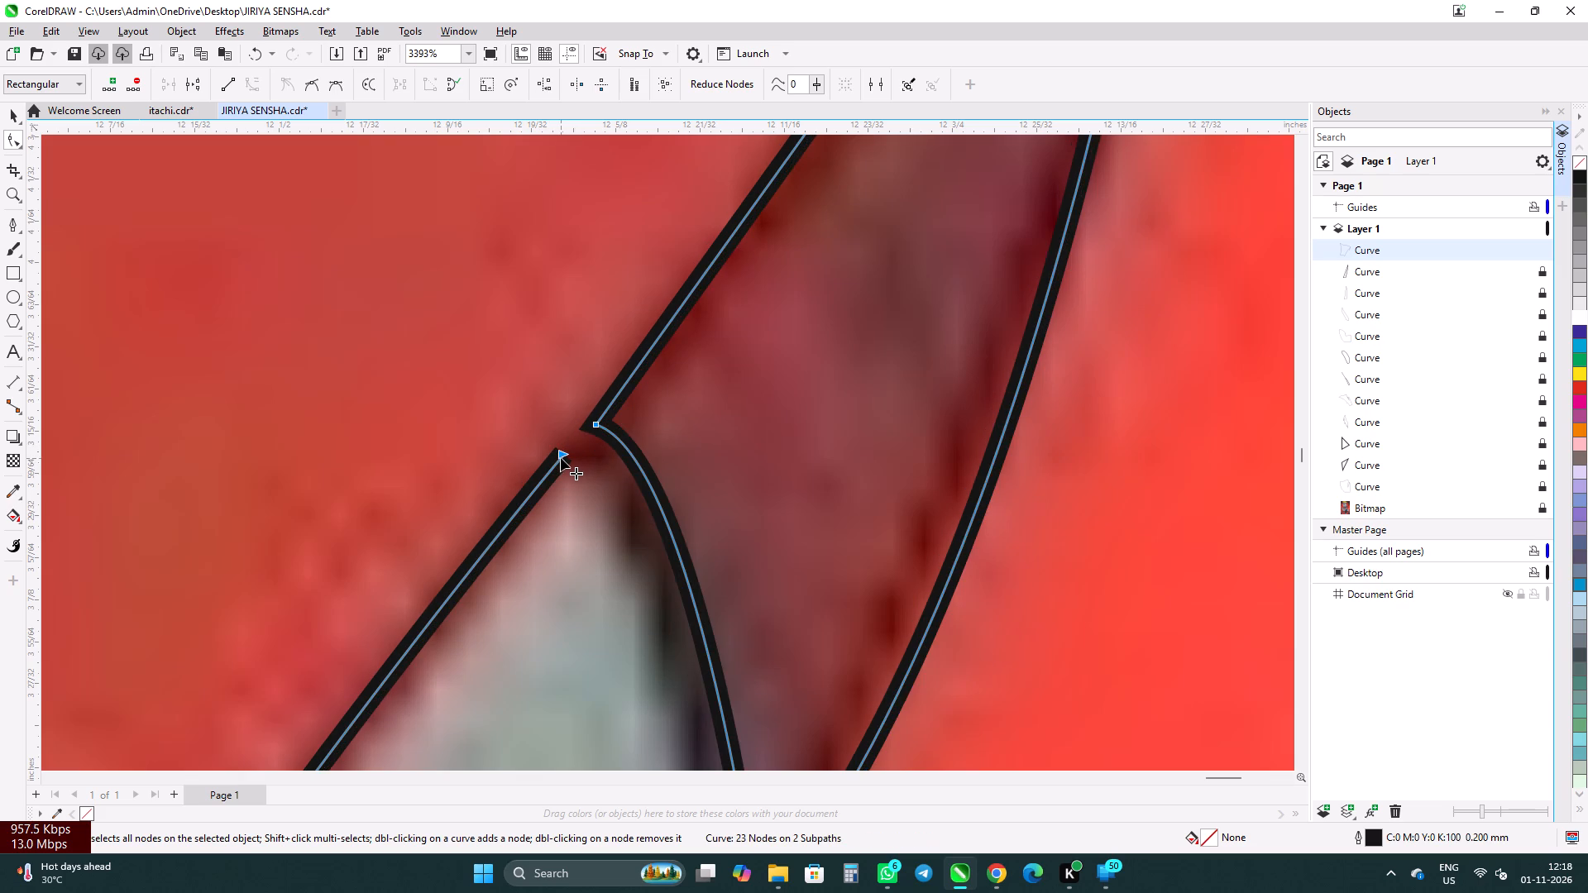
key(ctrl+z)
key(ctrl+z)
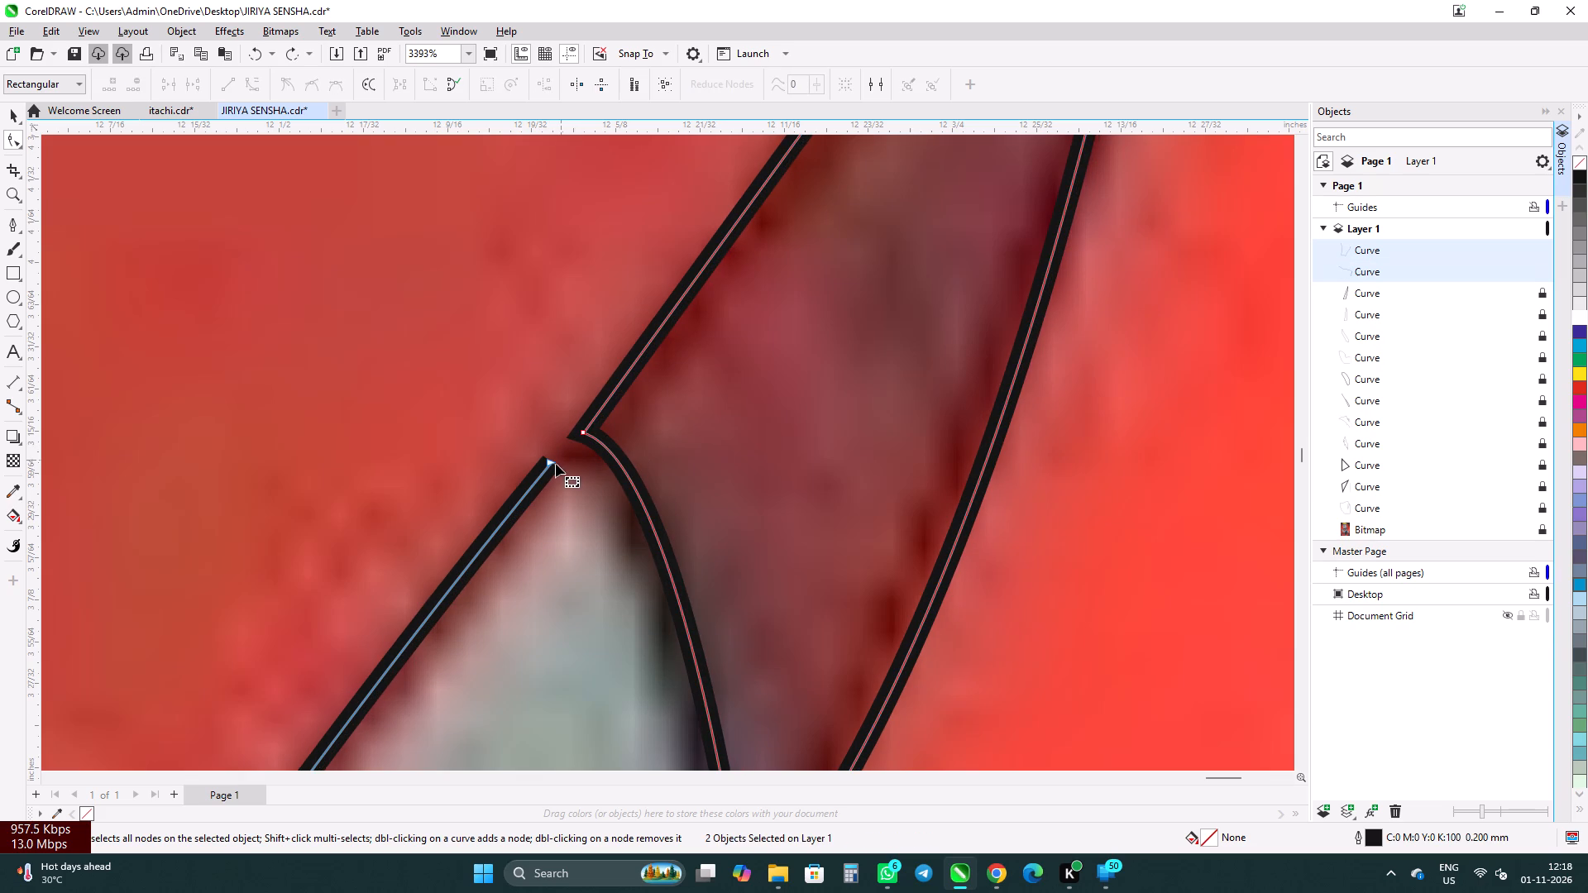
Snap the lapel-side vest curve's open end node onto the shoulder curve's node at the sleeve's top point.
drag(505, 309, 712, 541)
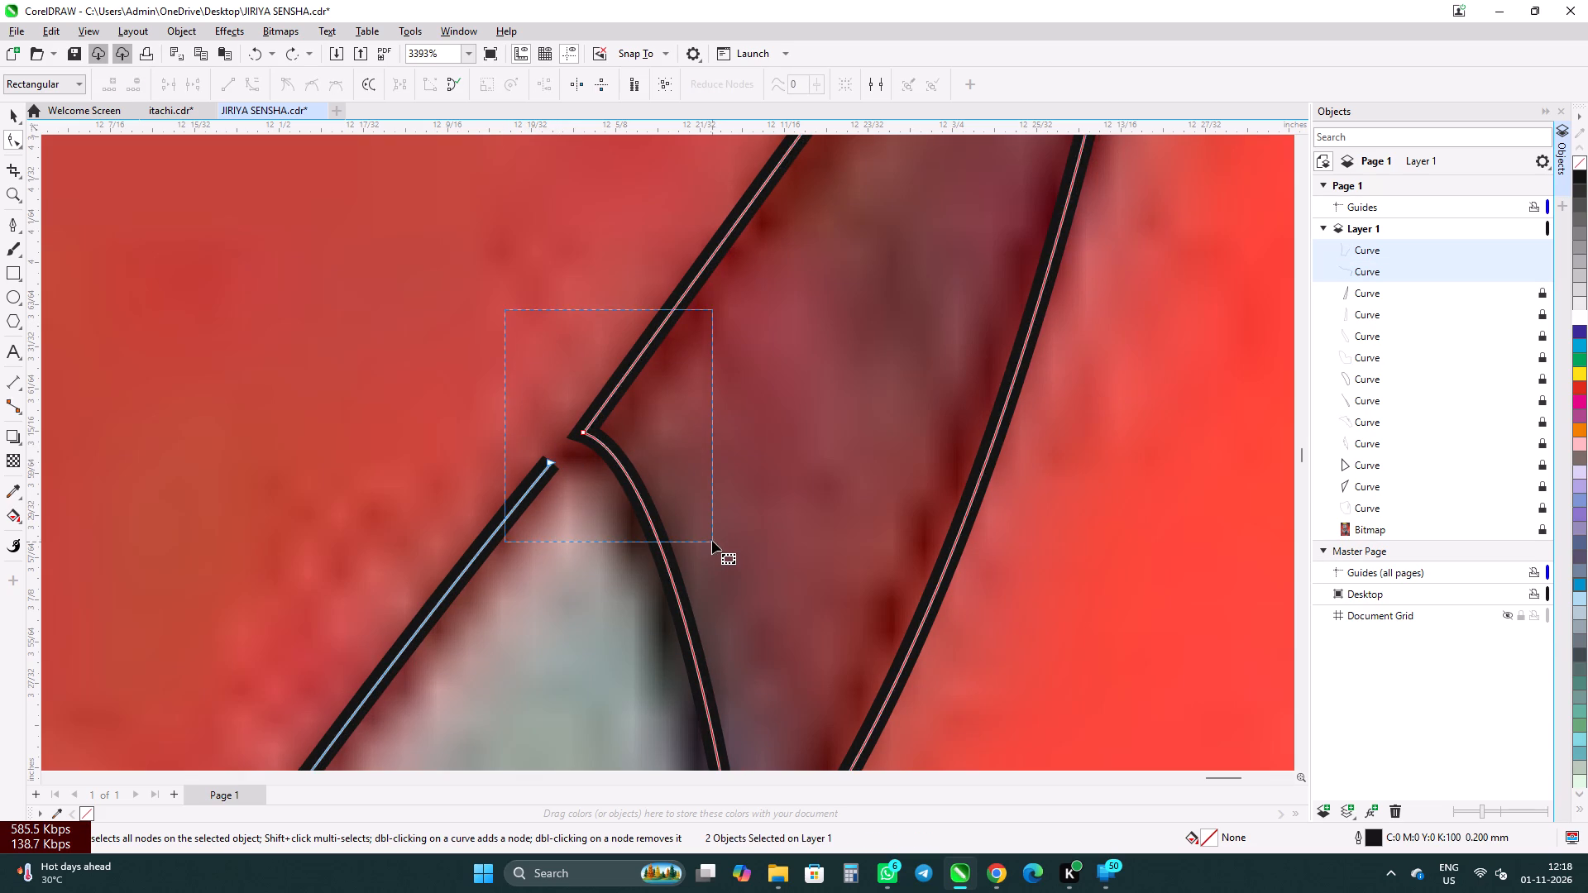
drag(712, 541, 712, 542)
click(565, 481)
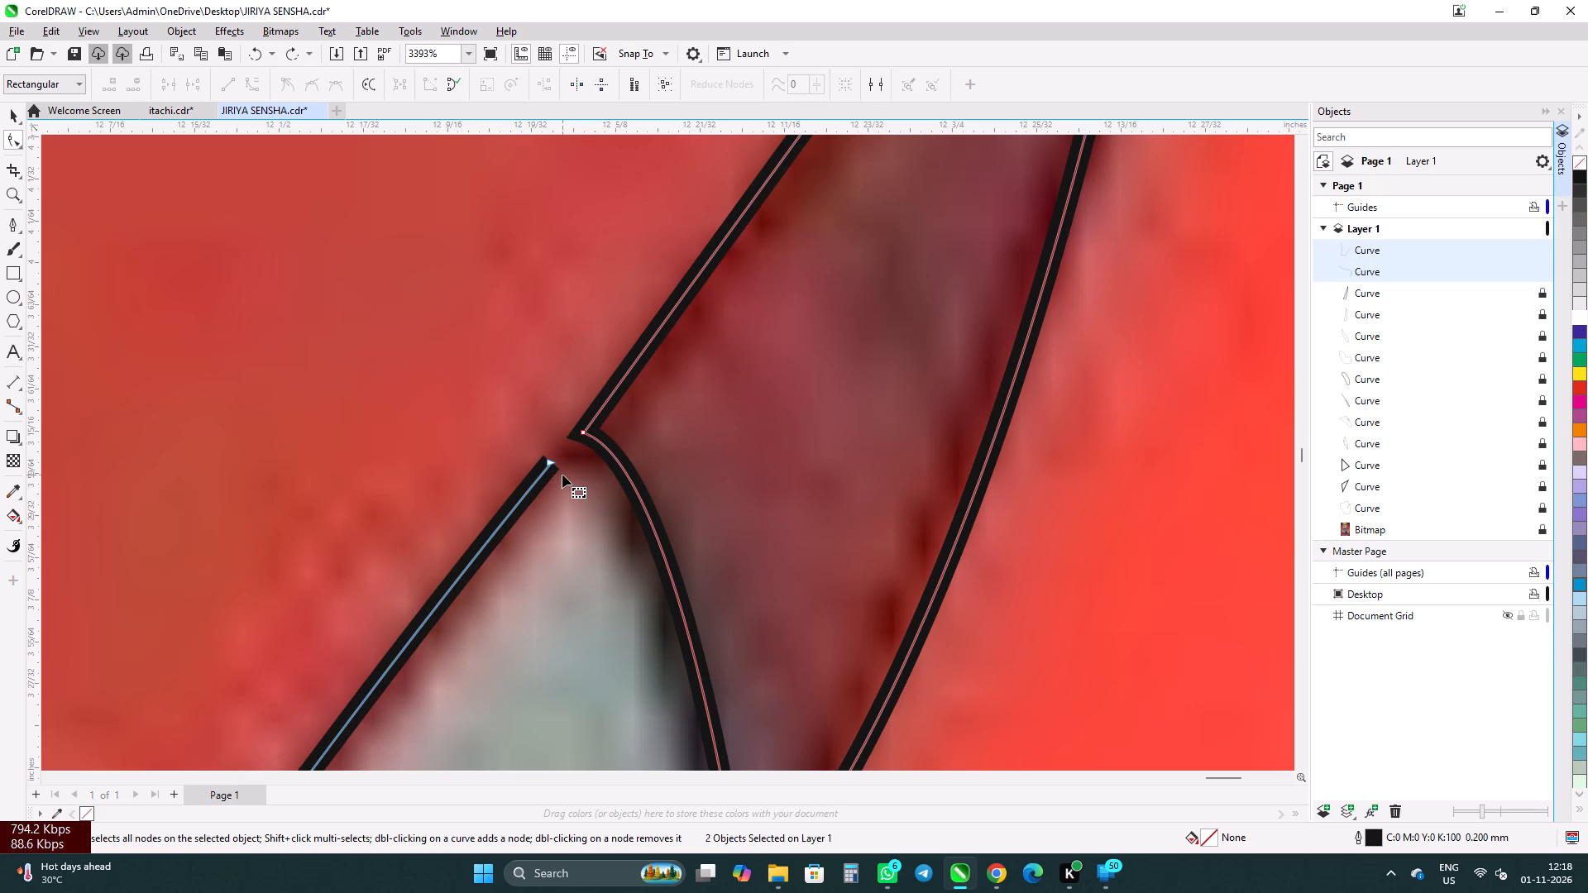
click(562, 475)
click(7, 117)
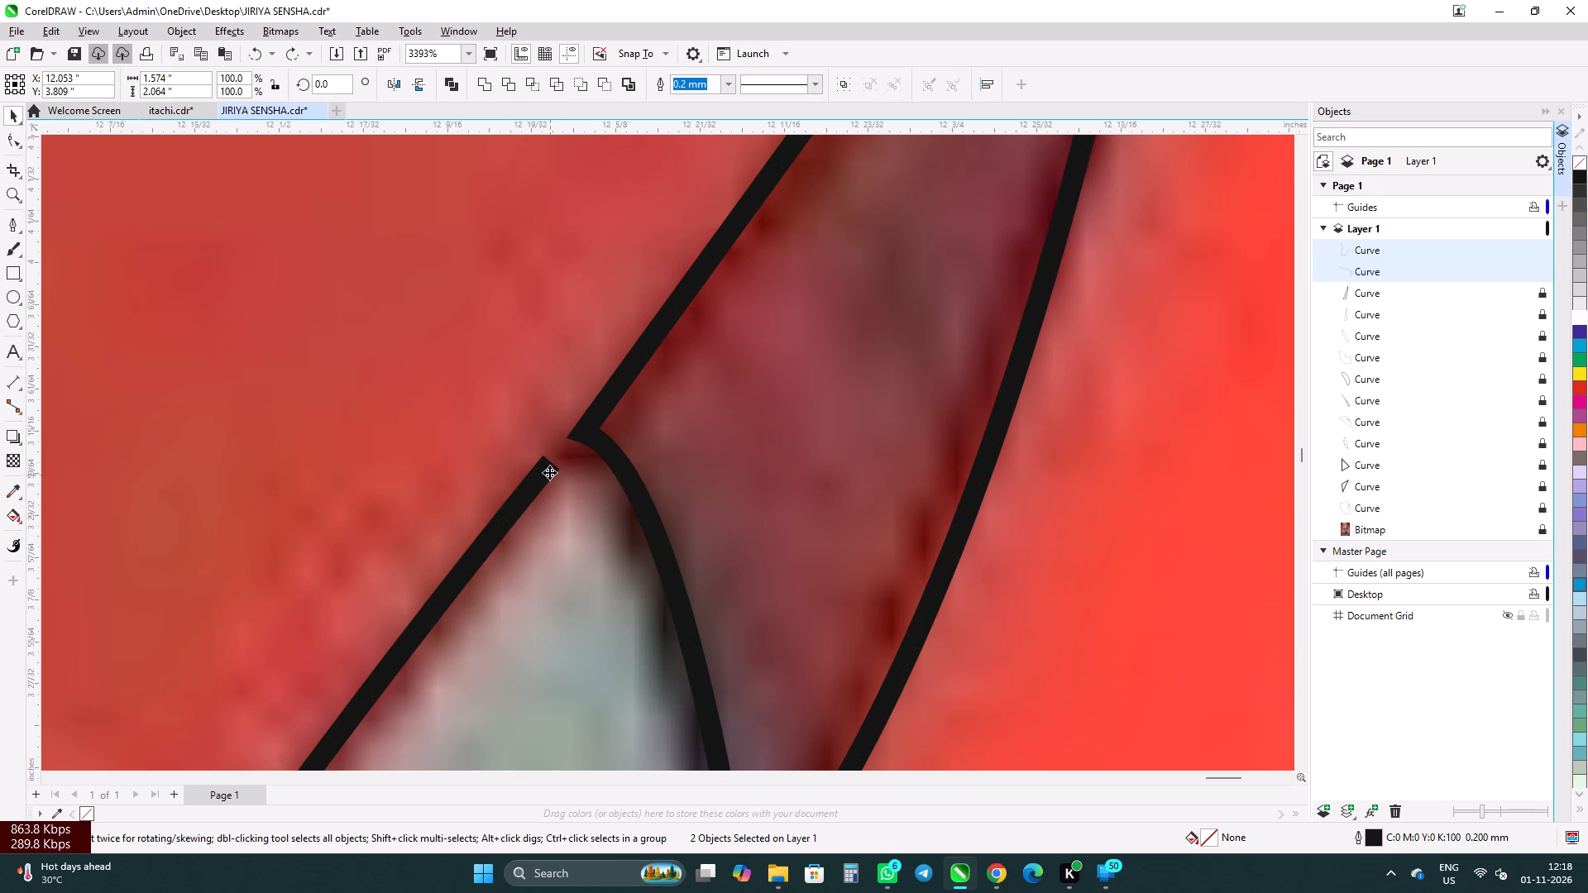
click(549, 472)
click(6, 132)
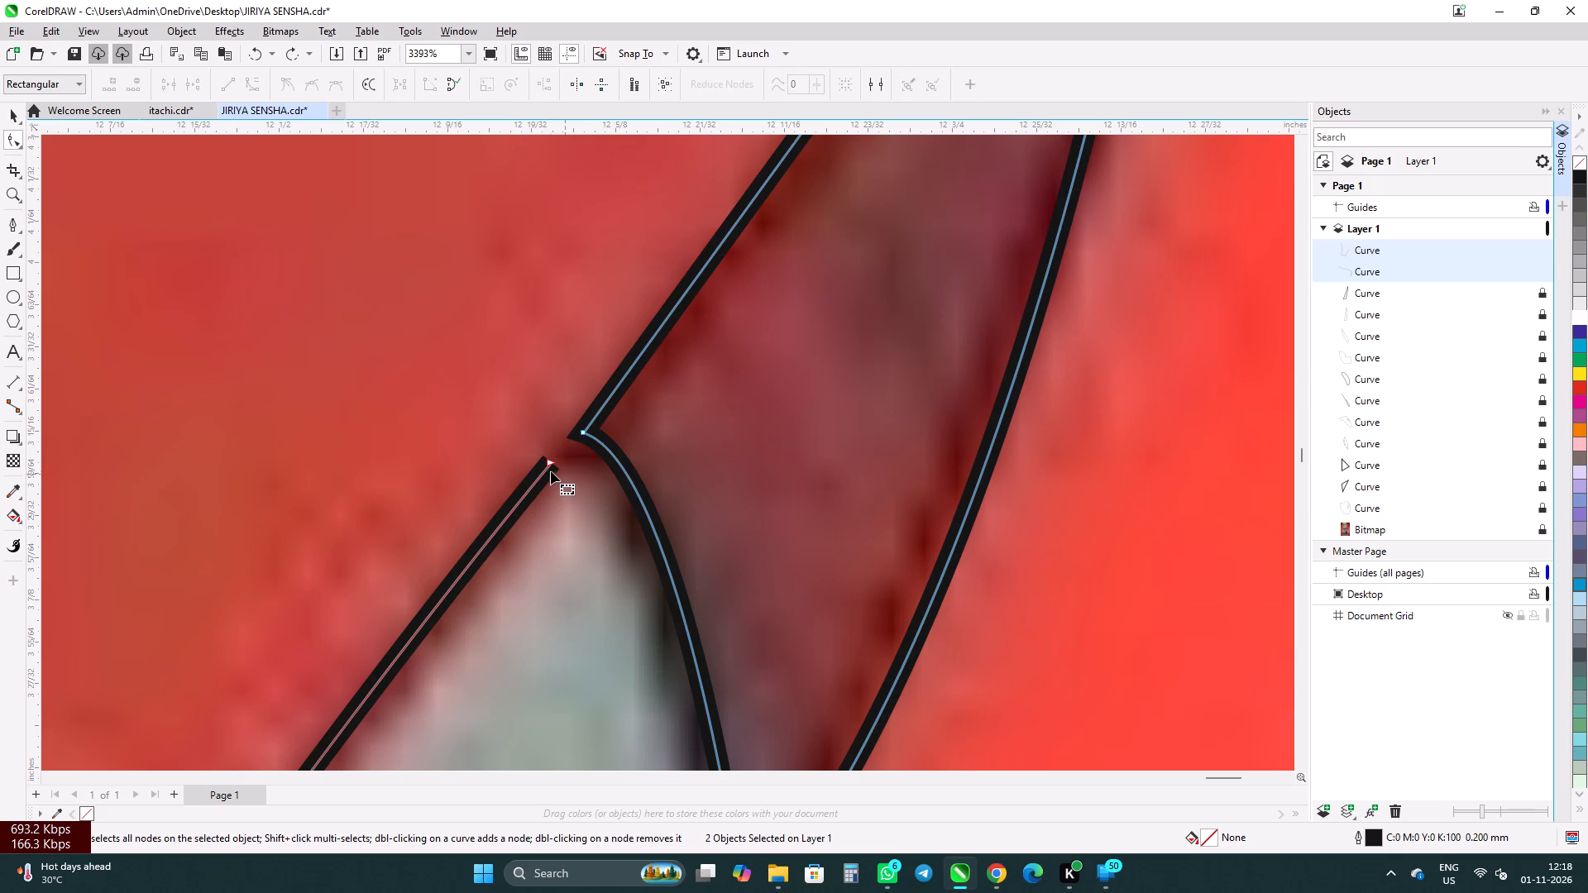
drag(547, 466, 577, 437)
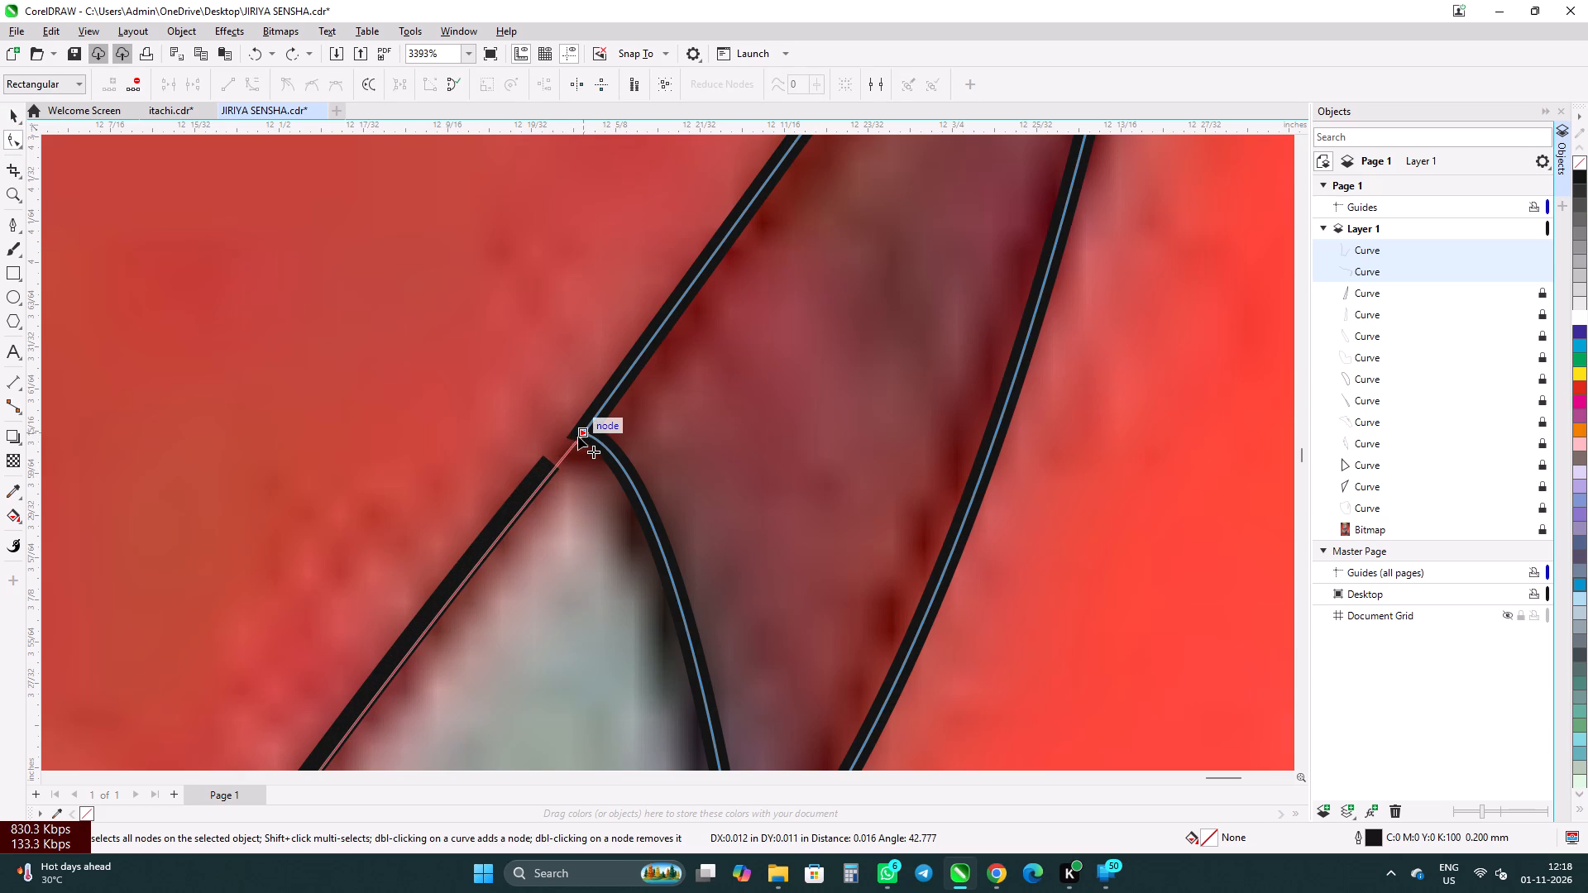
scroll(477, 410, down, 11)
Combine the shoulder curve and the lapel-side vest curve into one object.
drag(472, 327, 552, 485)
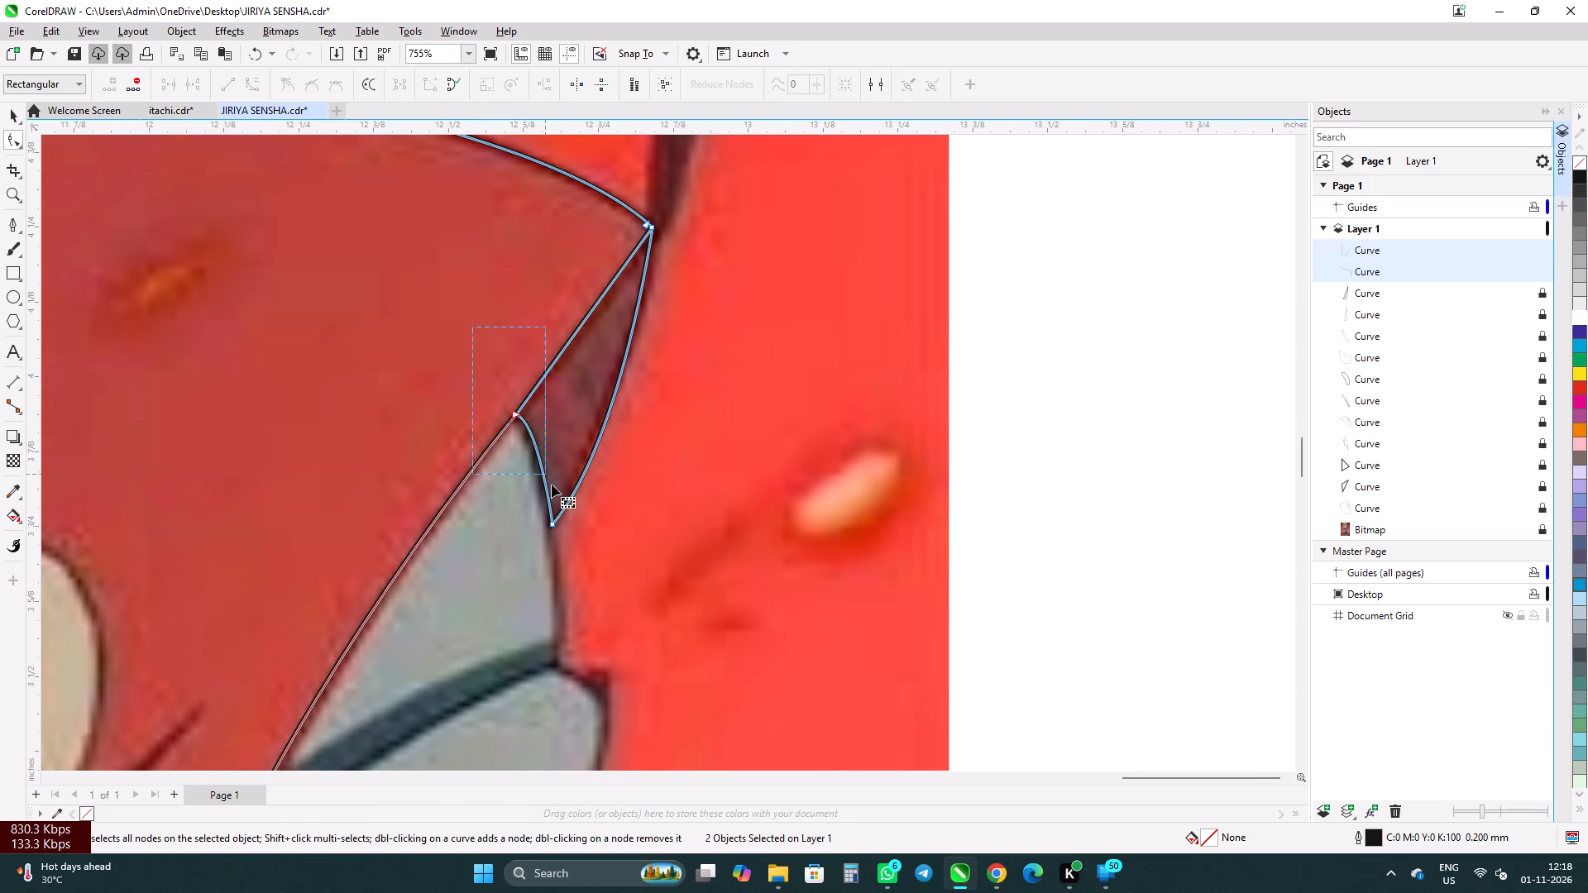
drag(552, 485, 564, 498)
scroll(370, 308, down, 6)
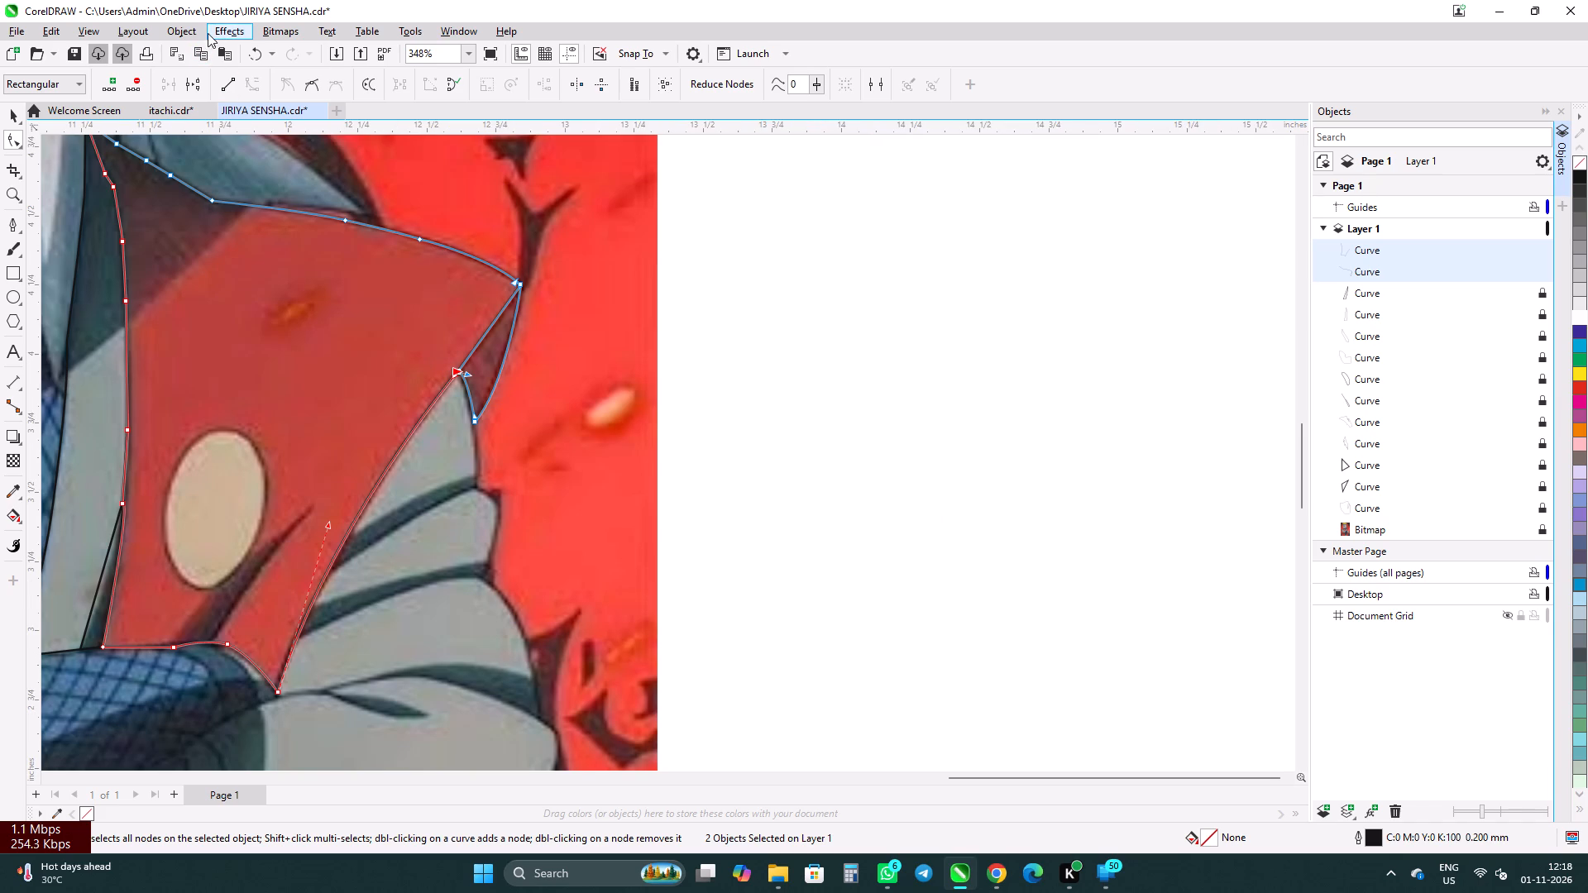
click(187, 33)
click(119, 251)
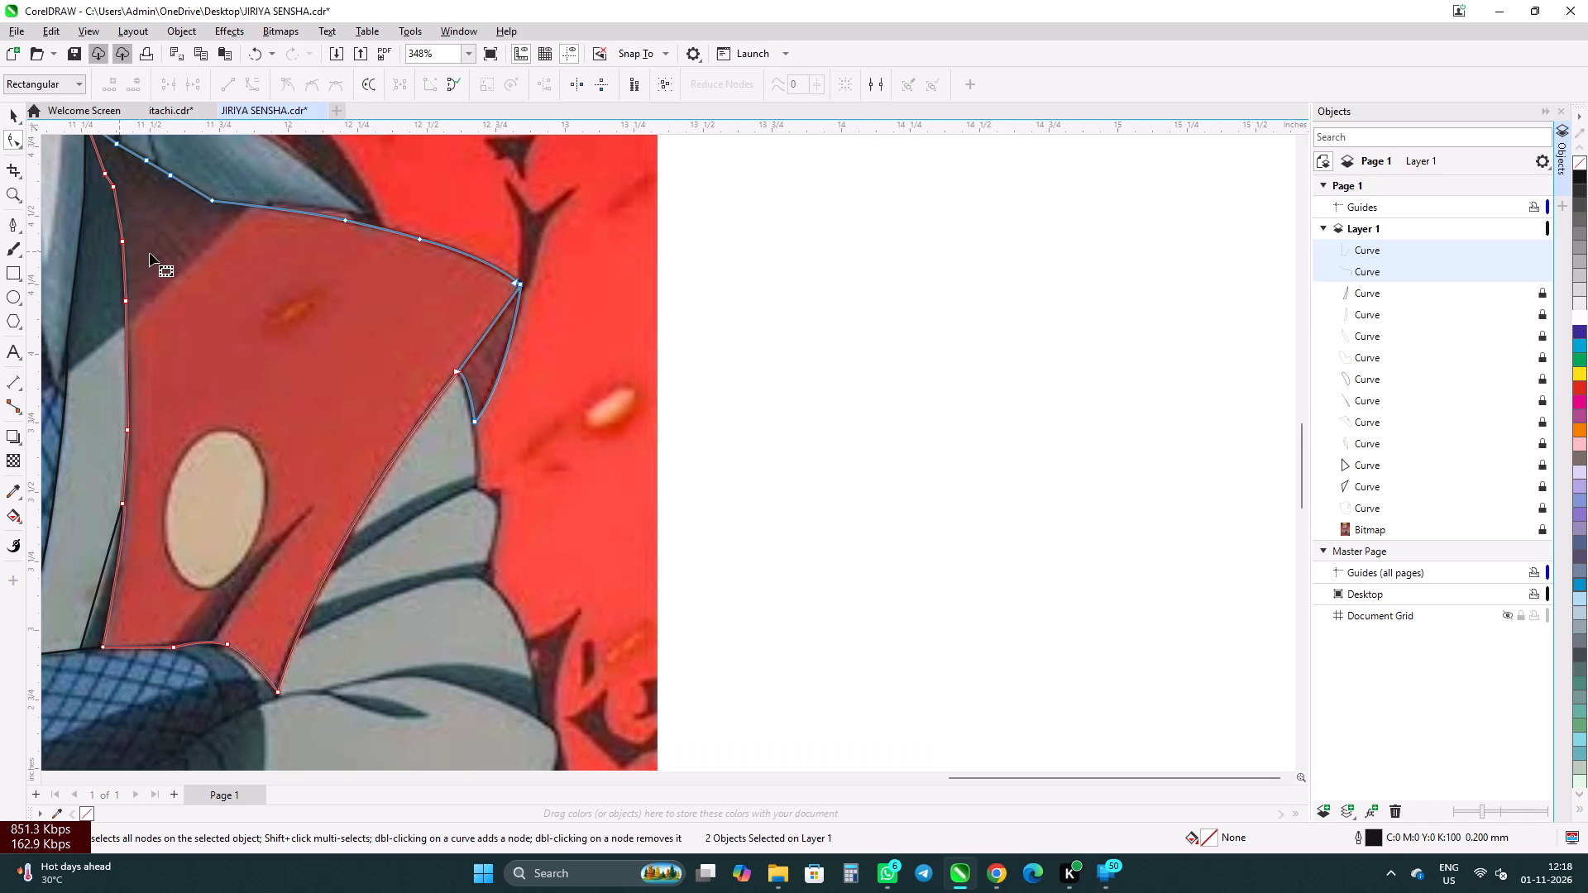
scroll(663, 371, down, 6)
scroll(462, 264, up, 9)
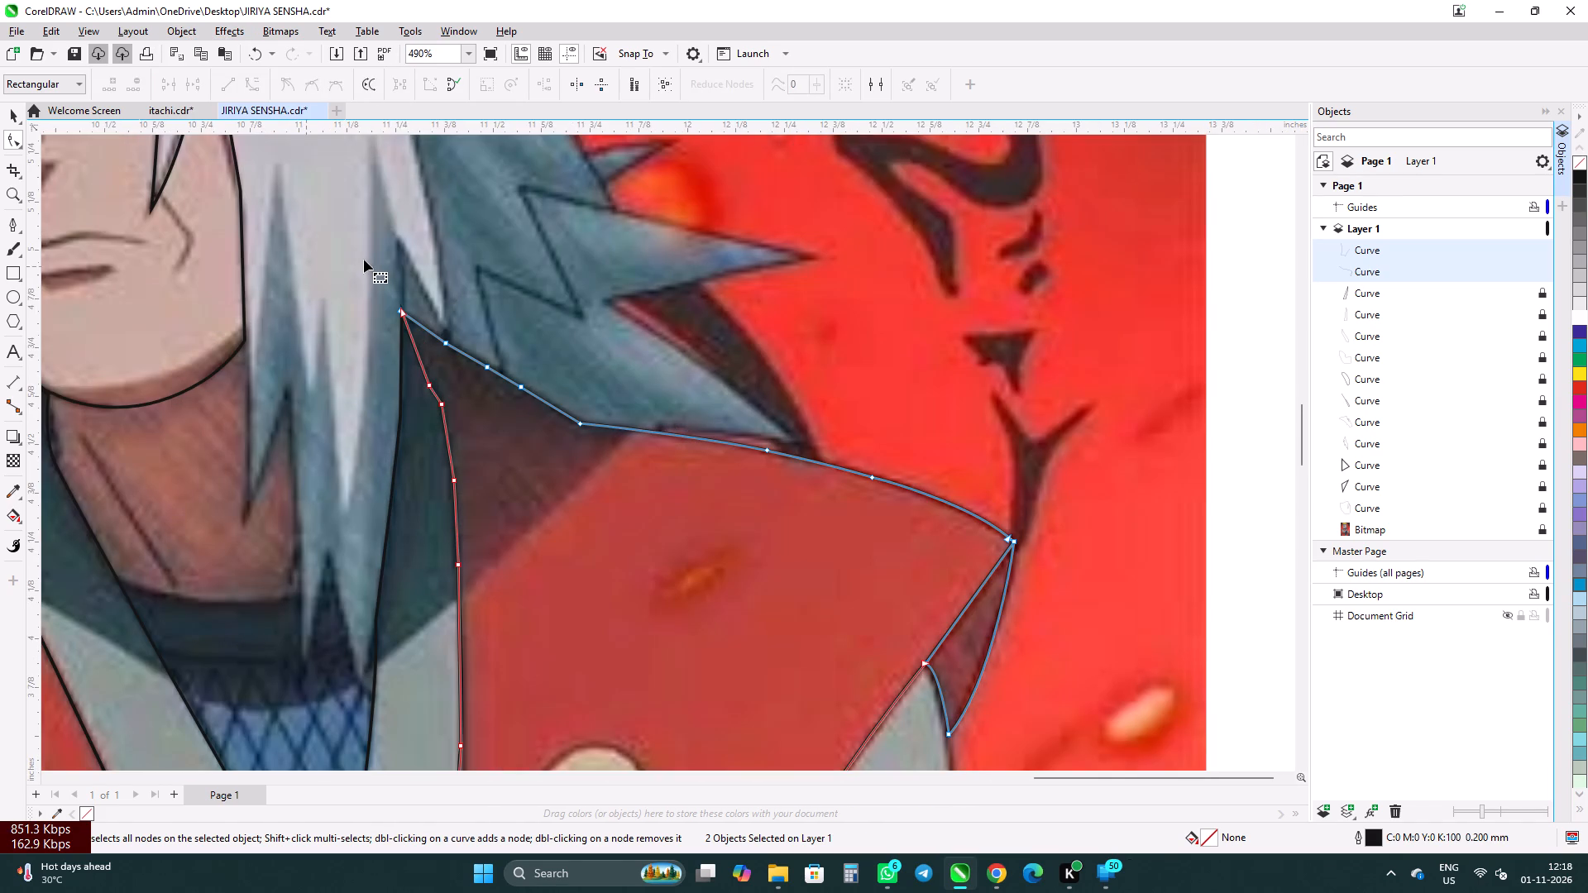
drag(366, 260, 476, 381)
click(179, 32)
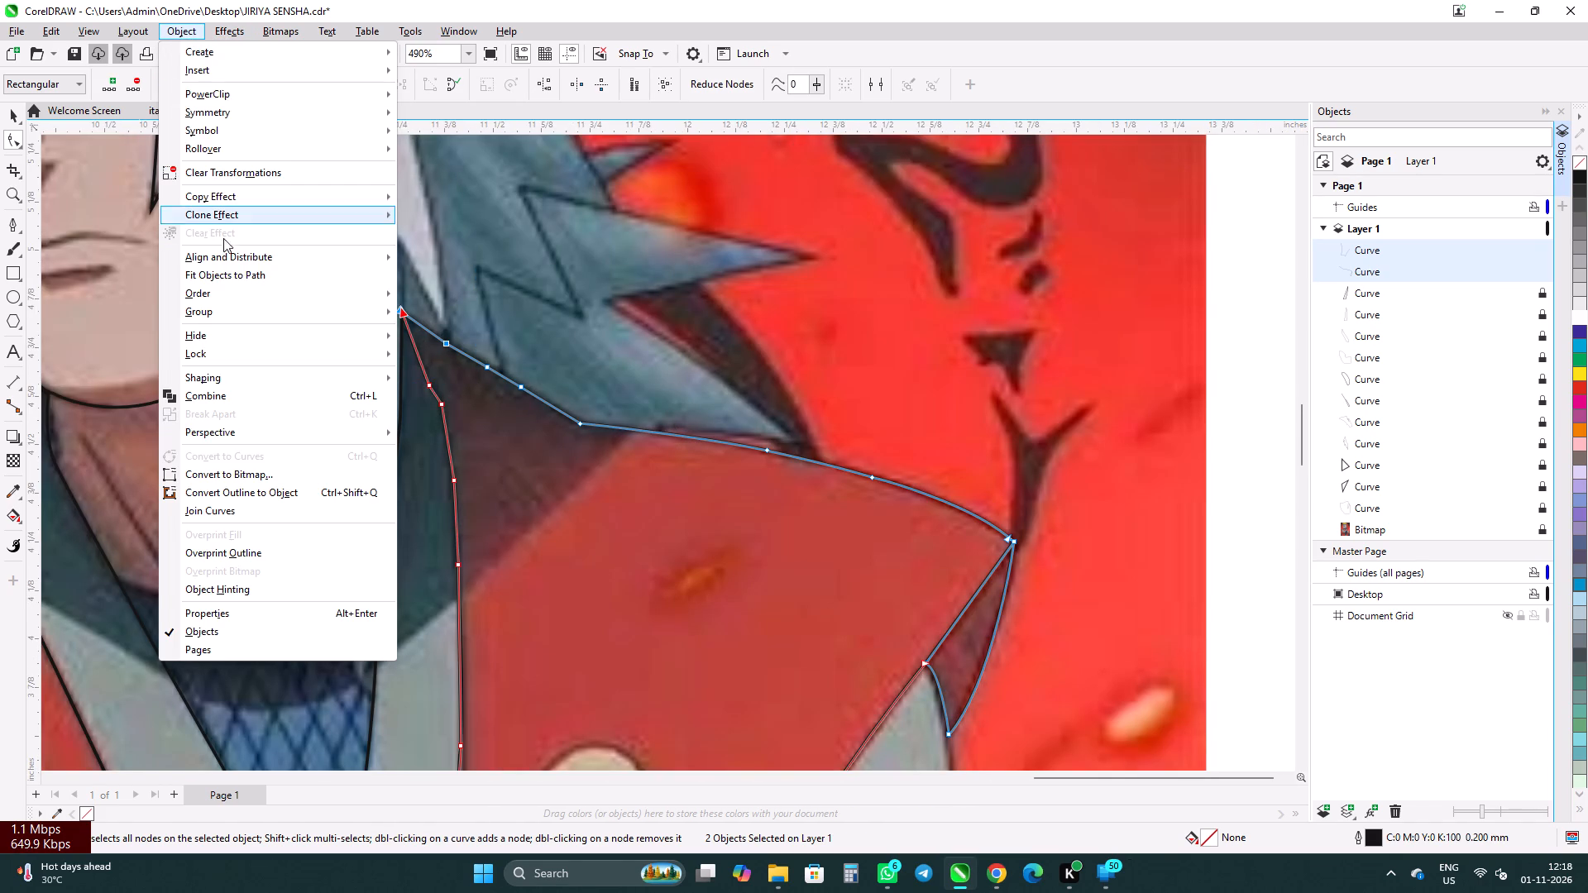
click(222, 389)
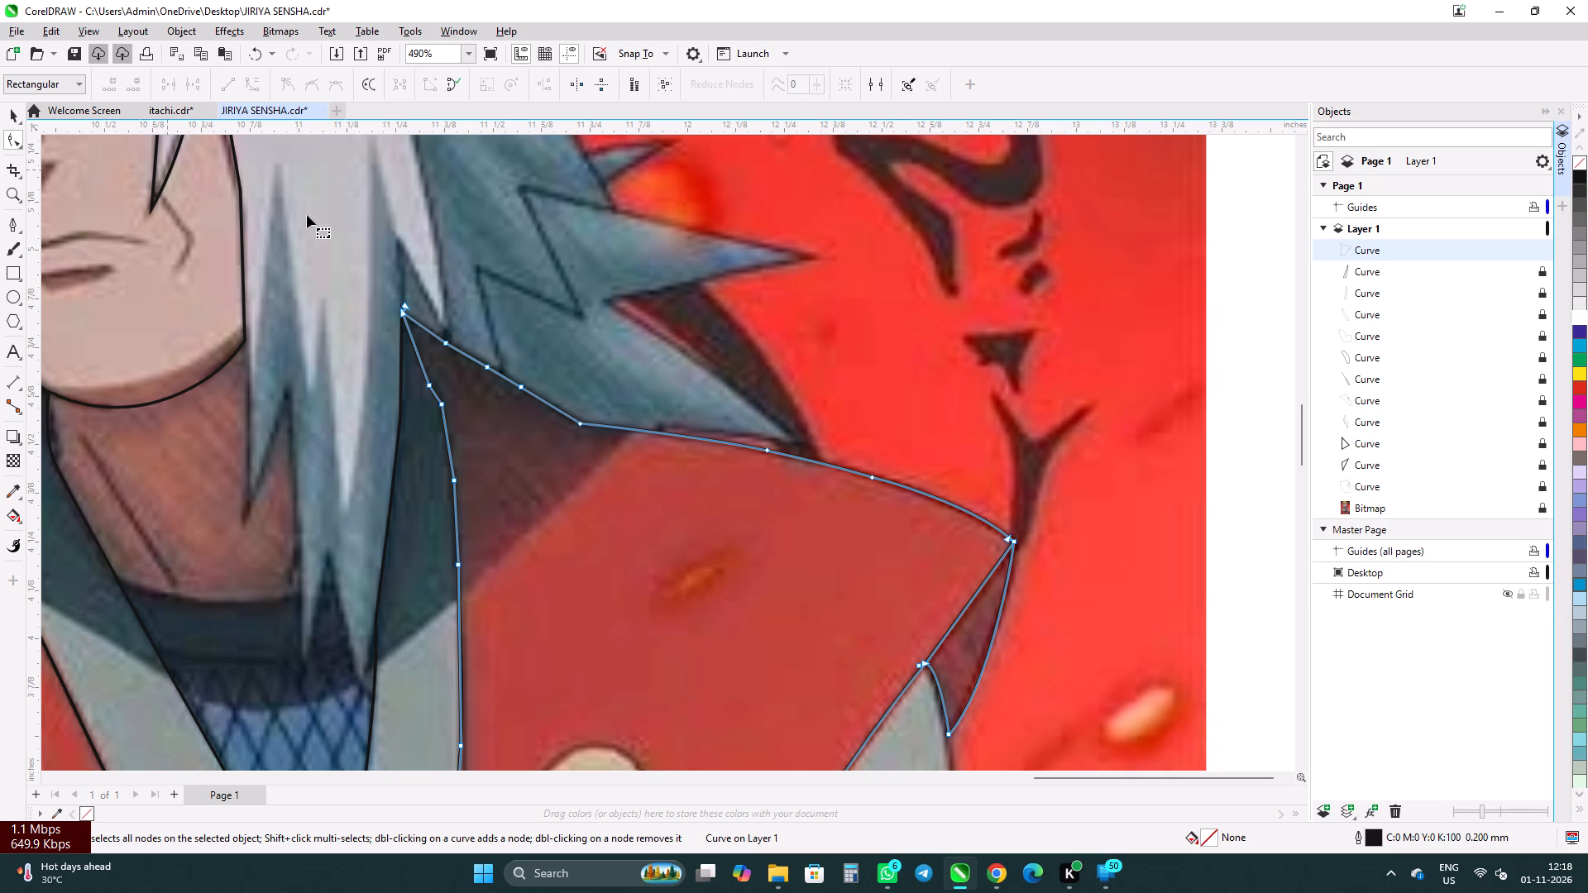
Align the open end nodes at the vest's collar-side top point and join them into one node.
scroll(402, 299, up, 17)
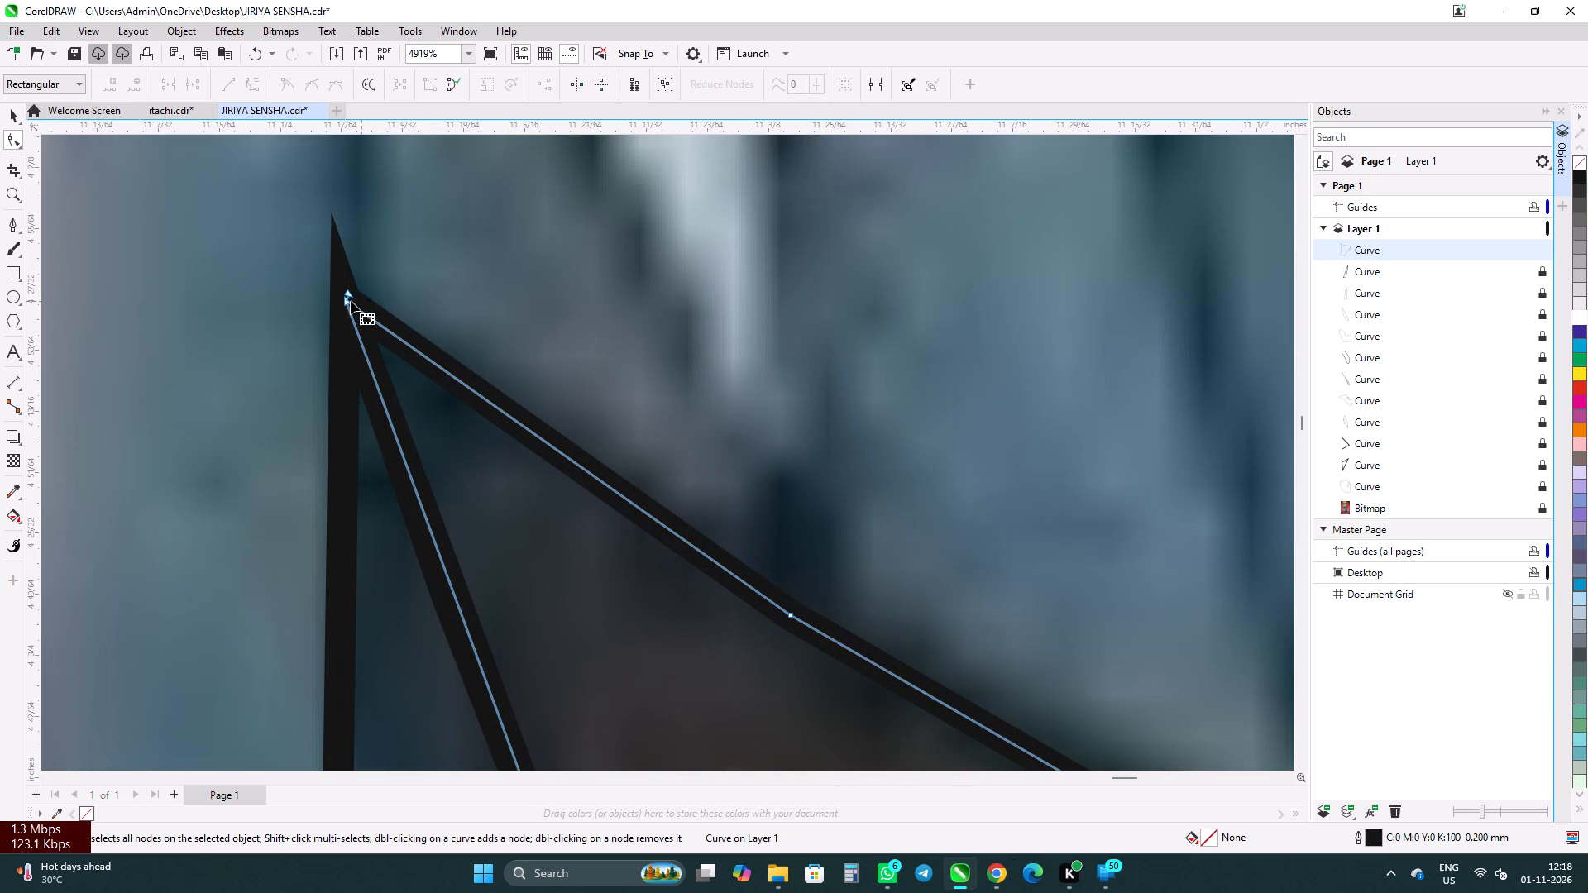
drag(347, 301, 393, 270)
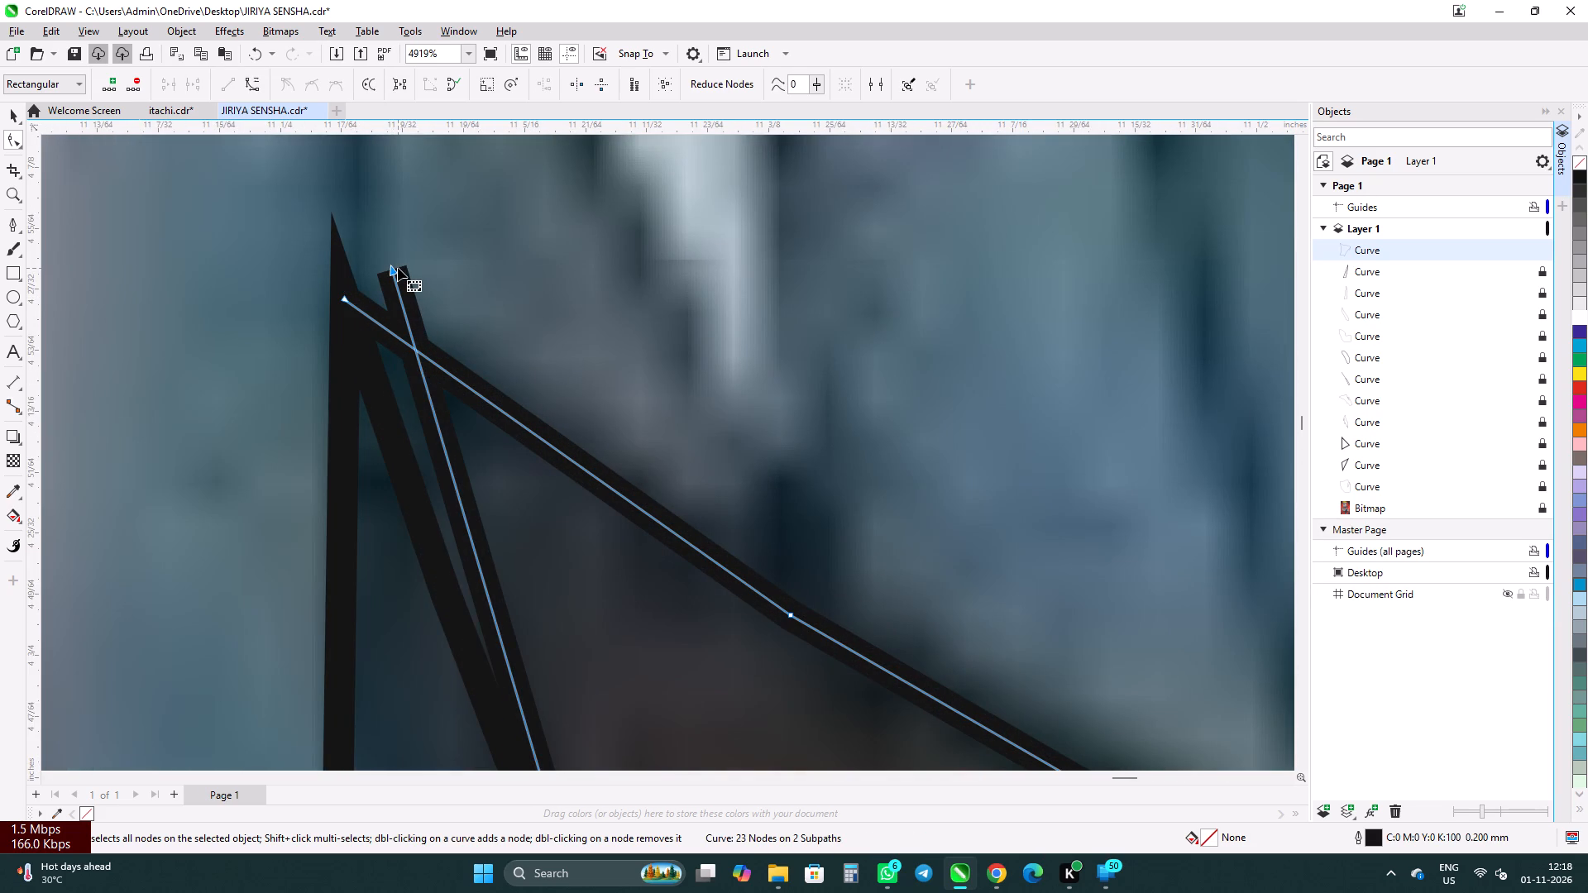
drag(395, 268, 352, 306)
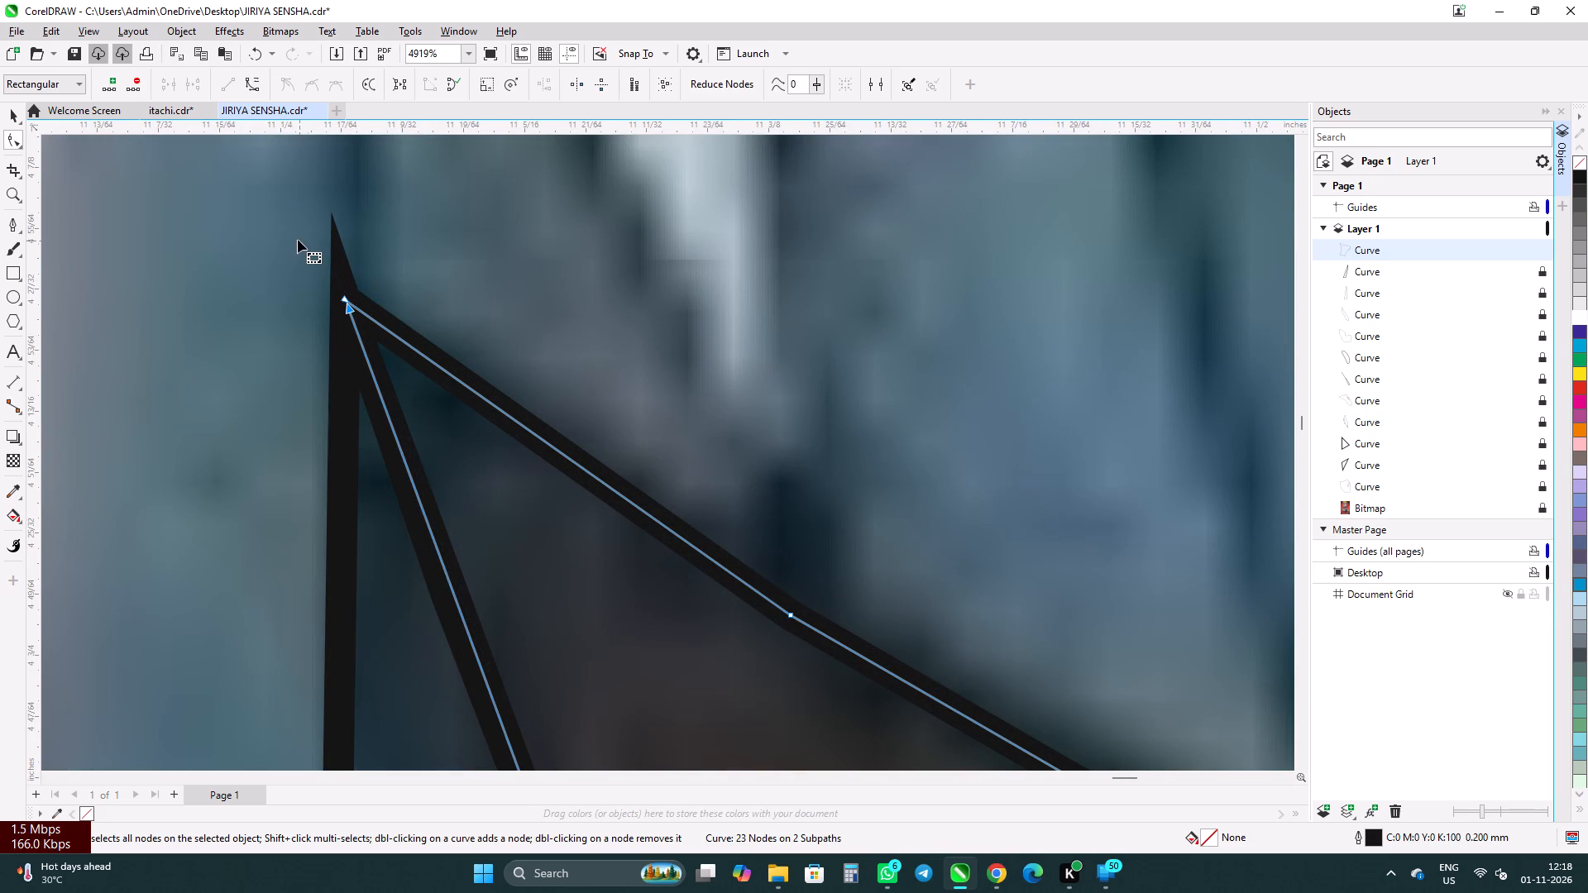
drag(298, 240, 414, 365)
click(166, 89)
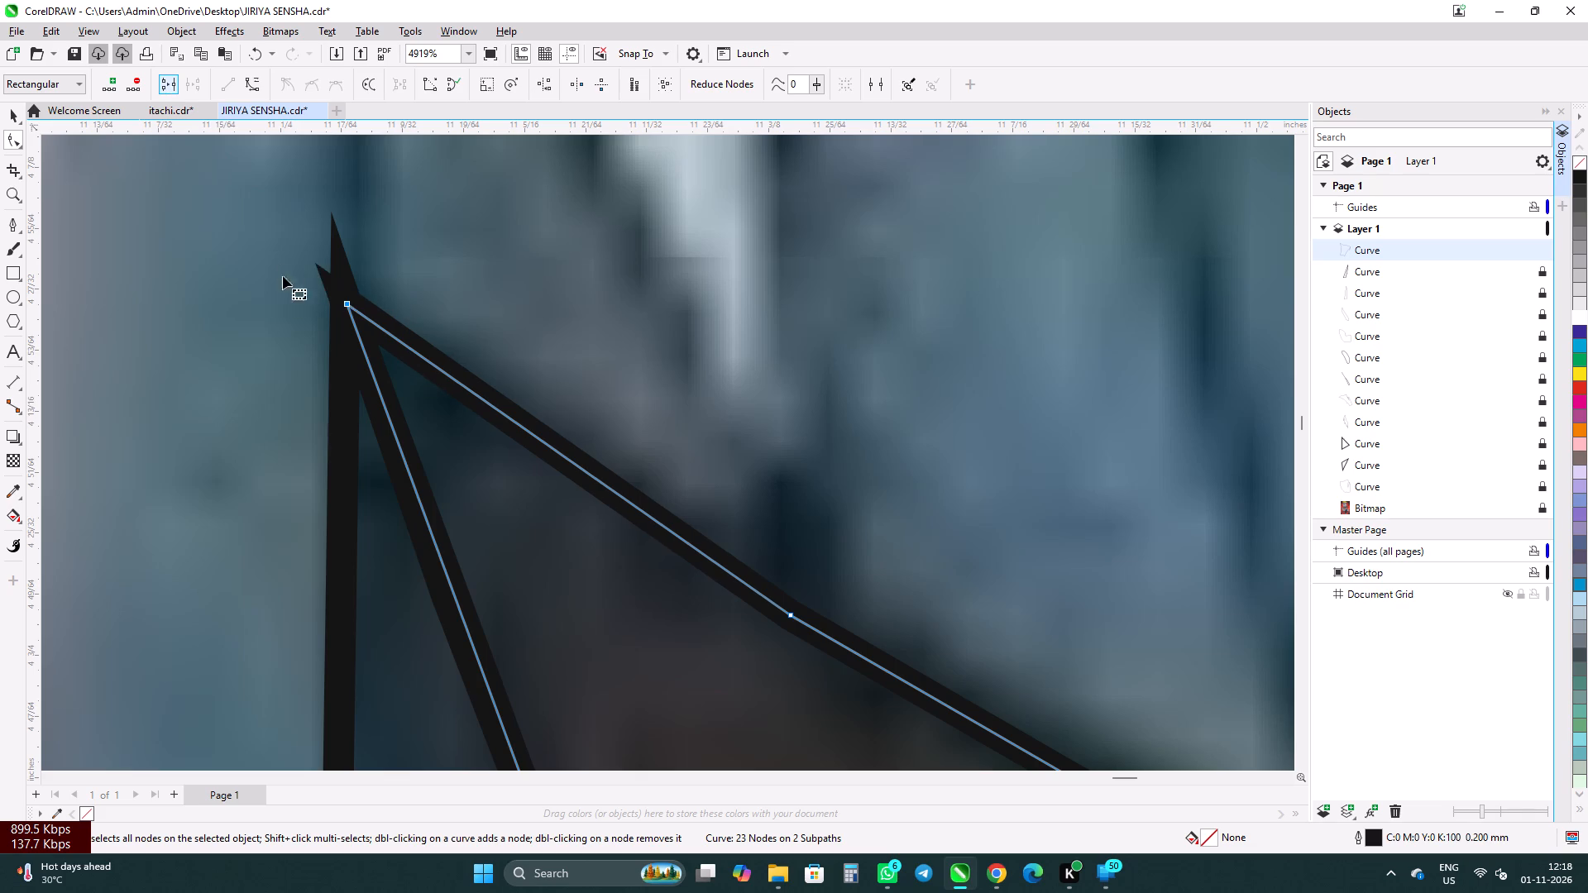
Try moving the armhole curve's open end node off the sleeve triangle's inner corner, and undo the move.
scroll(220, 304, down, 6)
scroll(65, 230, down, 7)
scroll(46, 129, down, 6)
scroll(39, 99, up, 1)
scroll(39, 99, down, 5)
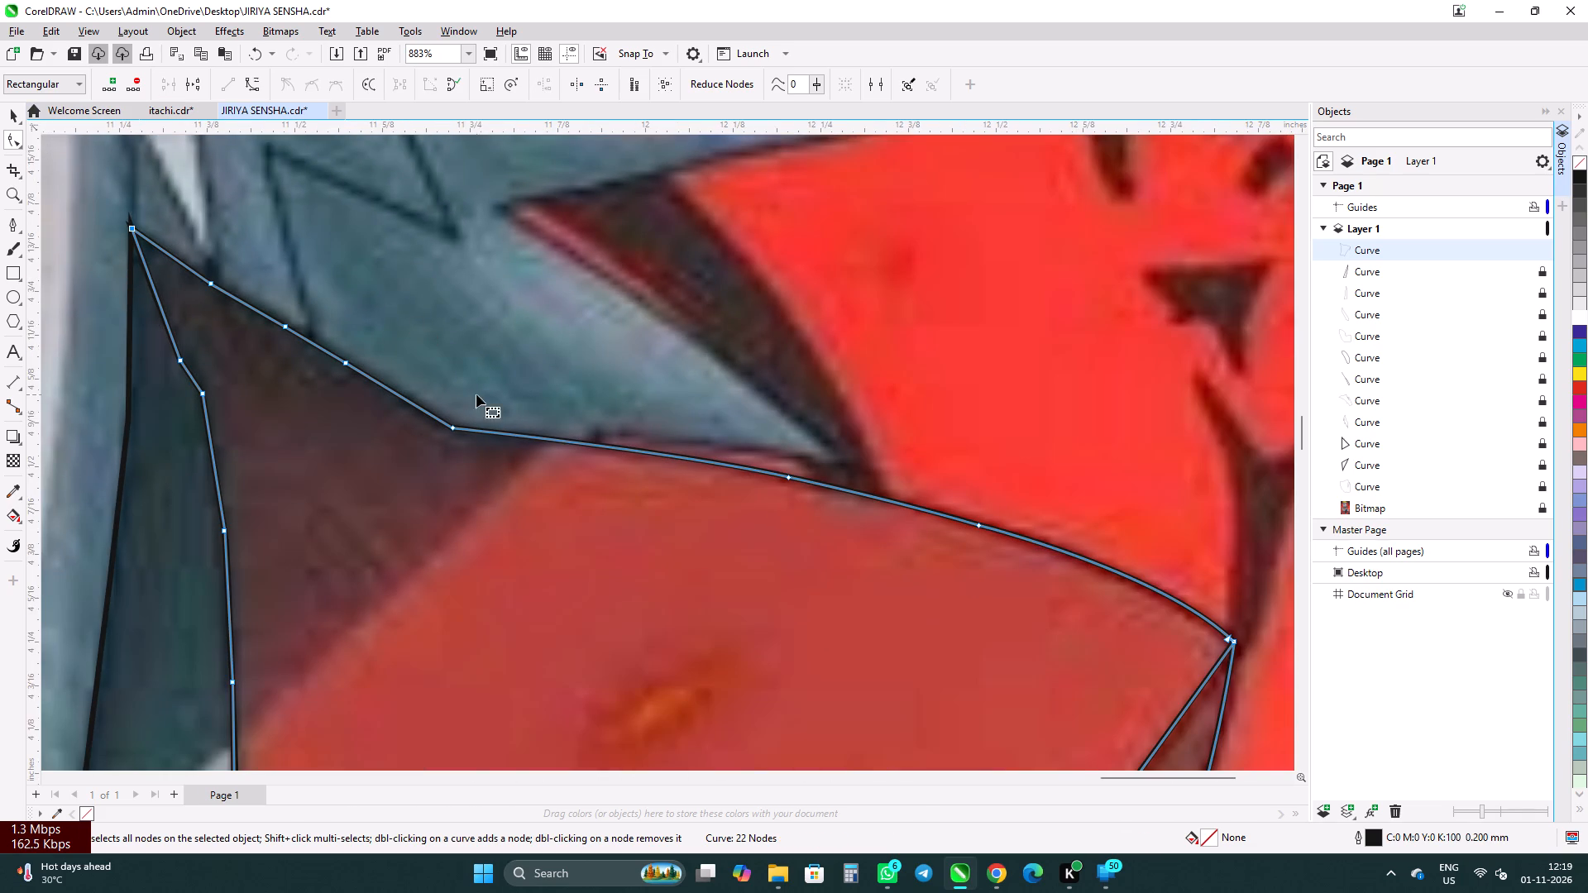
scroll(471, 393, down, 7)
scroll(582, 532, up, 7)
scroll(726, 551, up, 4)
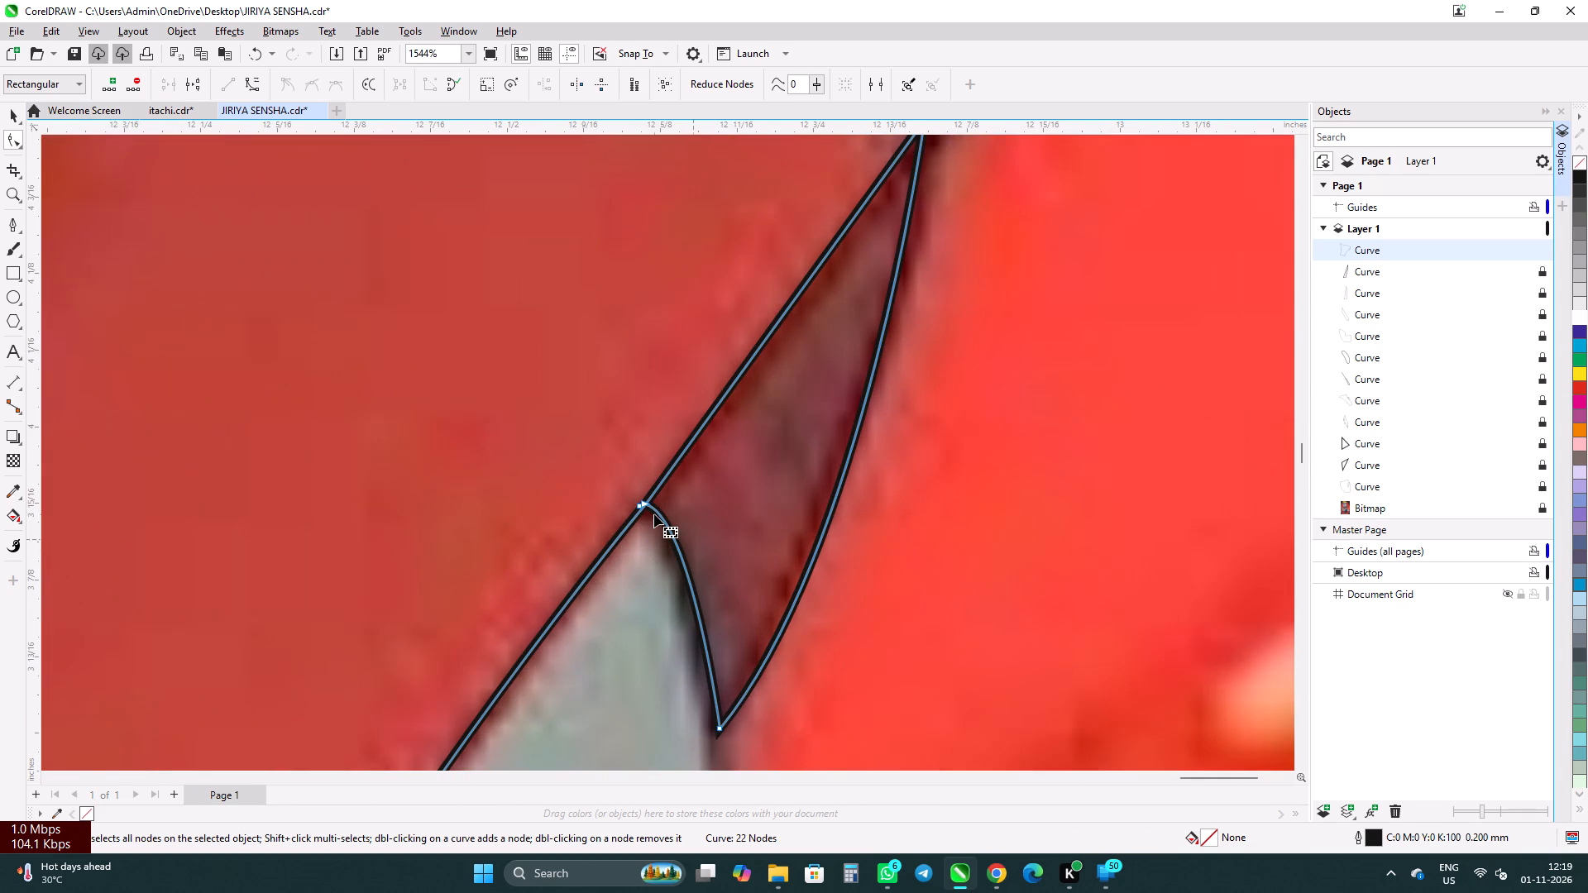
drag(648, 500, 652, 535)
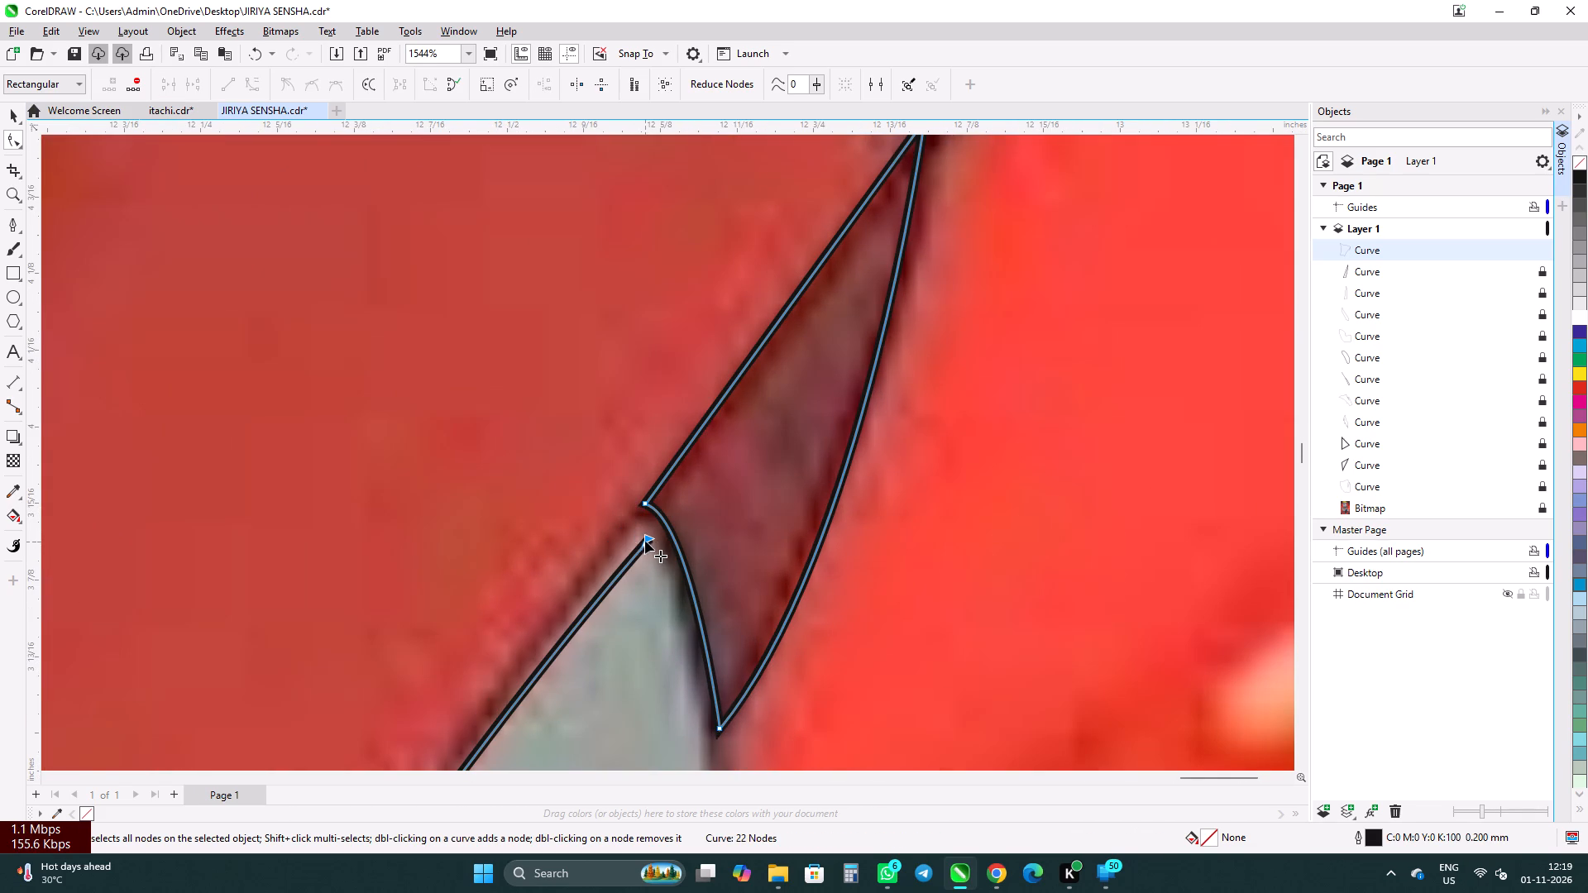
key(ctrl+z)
Shift the overlapping nodes at the sleeve triangle's inner corner together, and pull the armhole curve's end node away from that corner.
drag(587, 433, 746, 599)
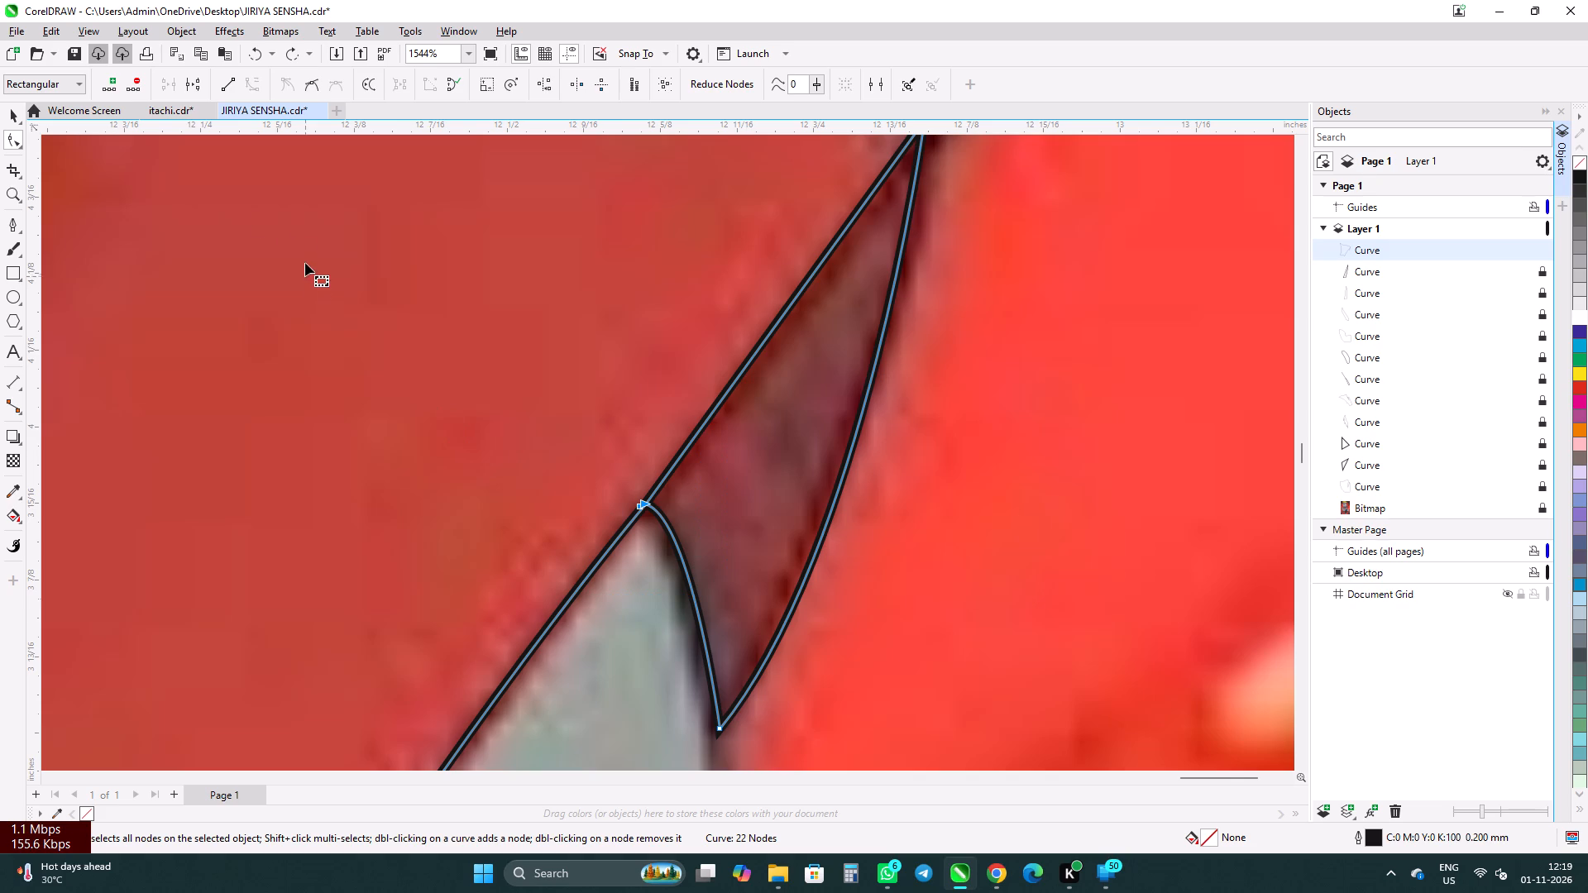
scroll(659, 524, up, 11)
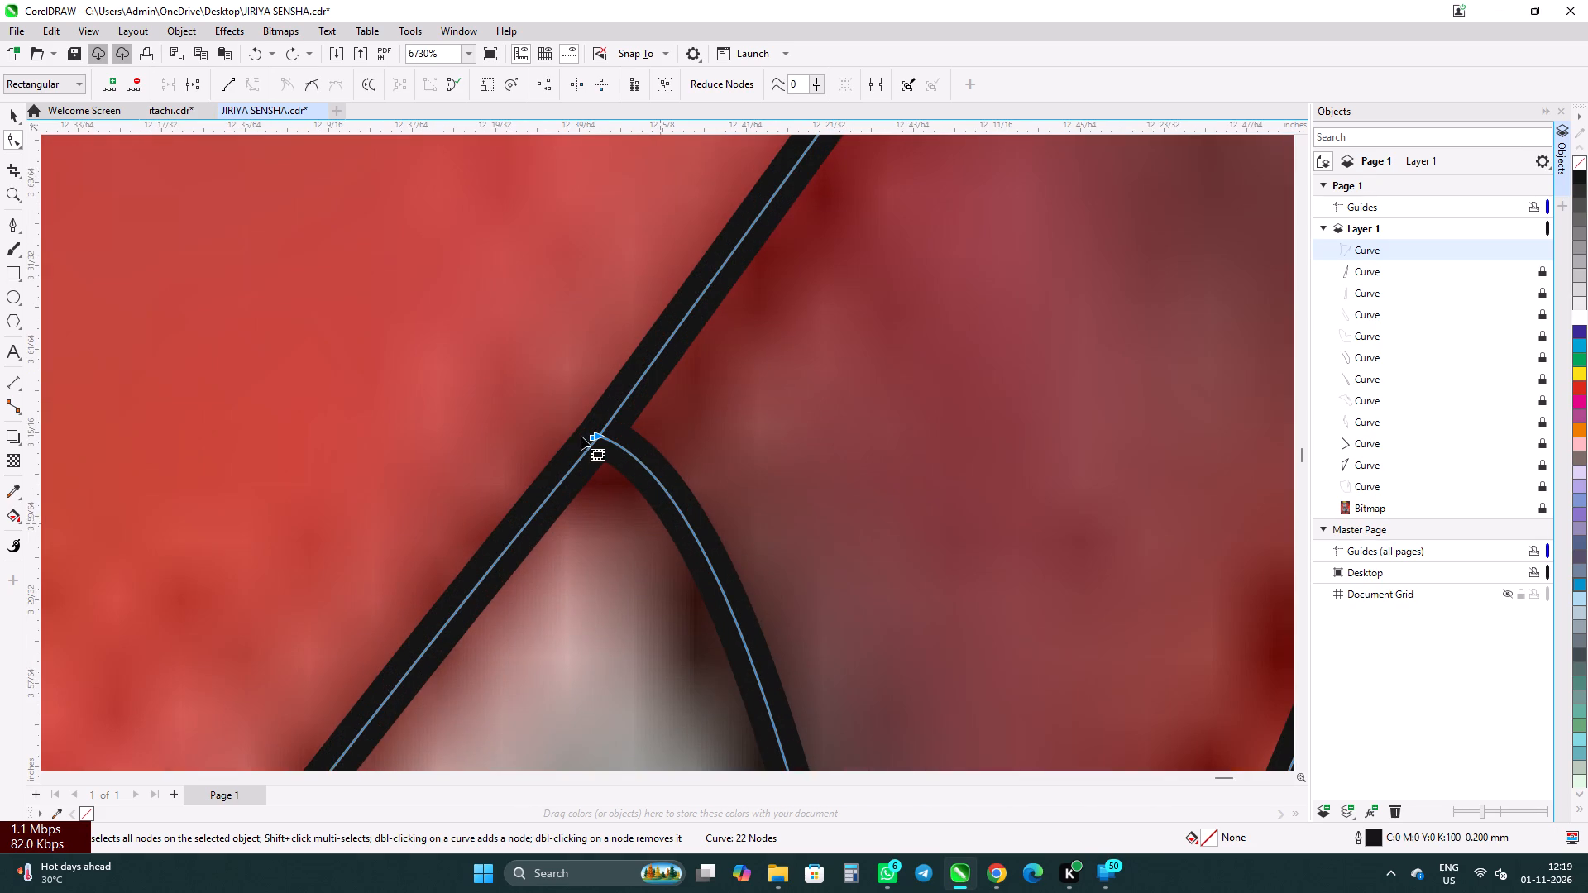
drag(600, 439, 630, 436)
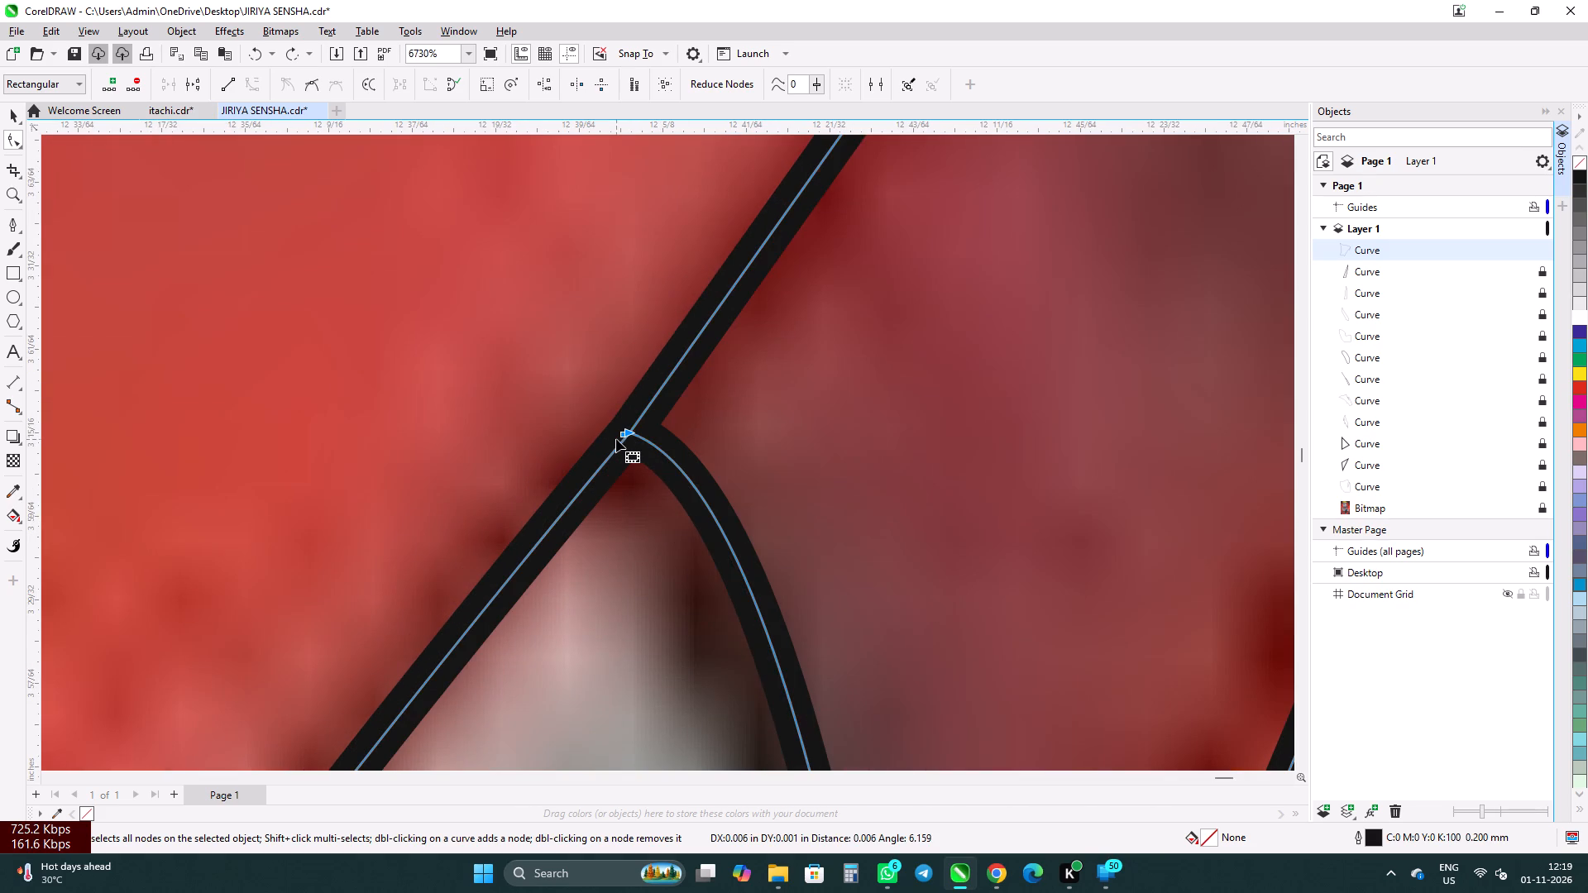
drag(624, 435, 562, 458)
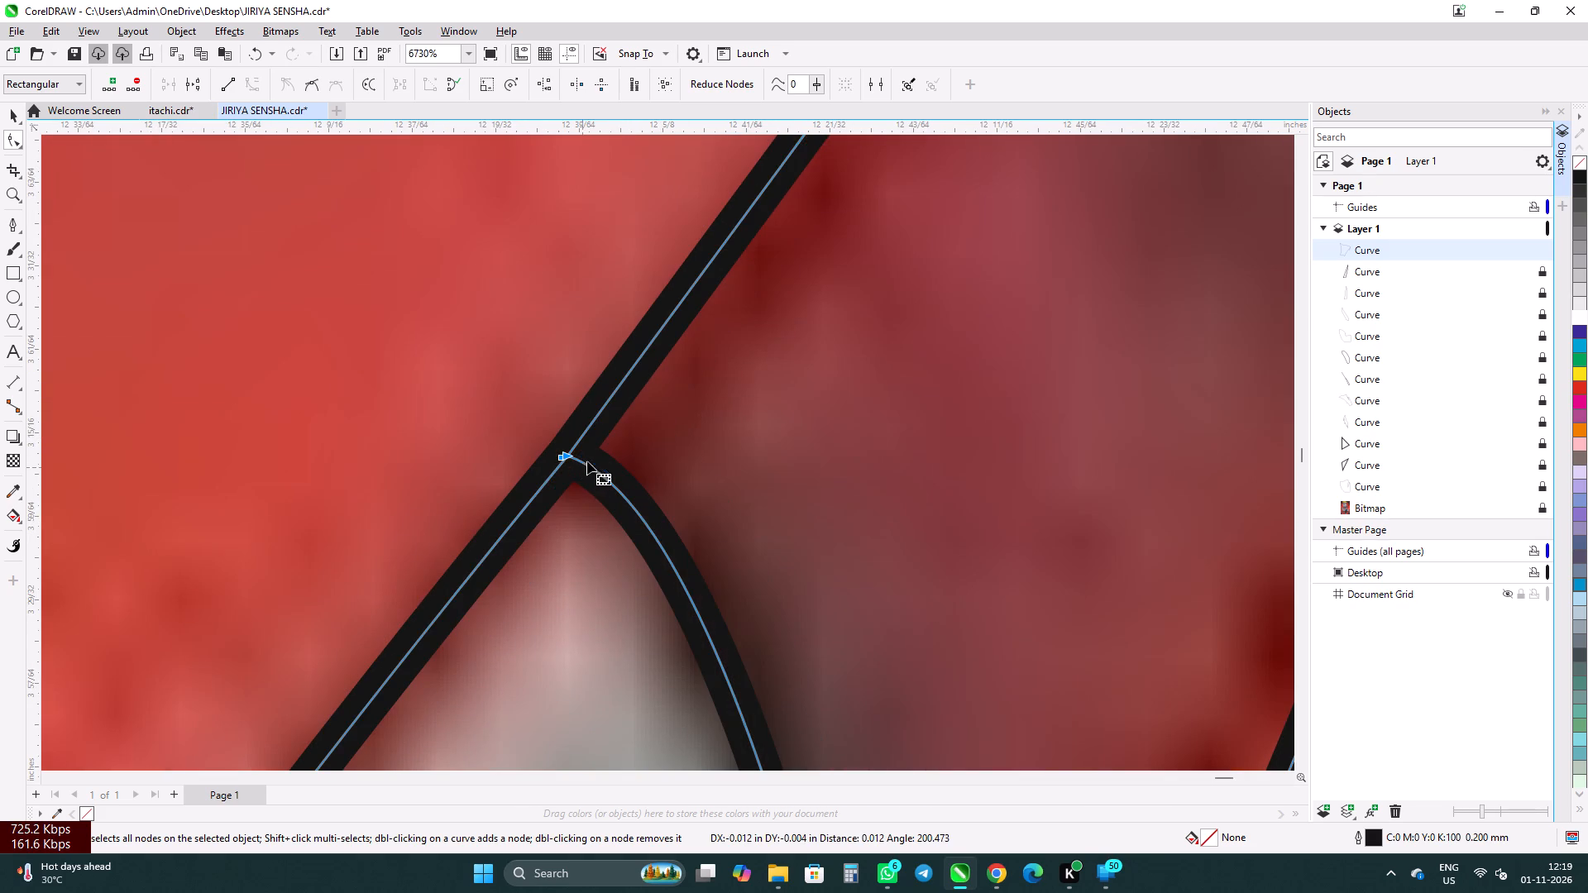
click(648, 417)
drag(567, 456, 549, 414)
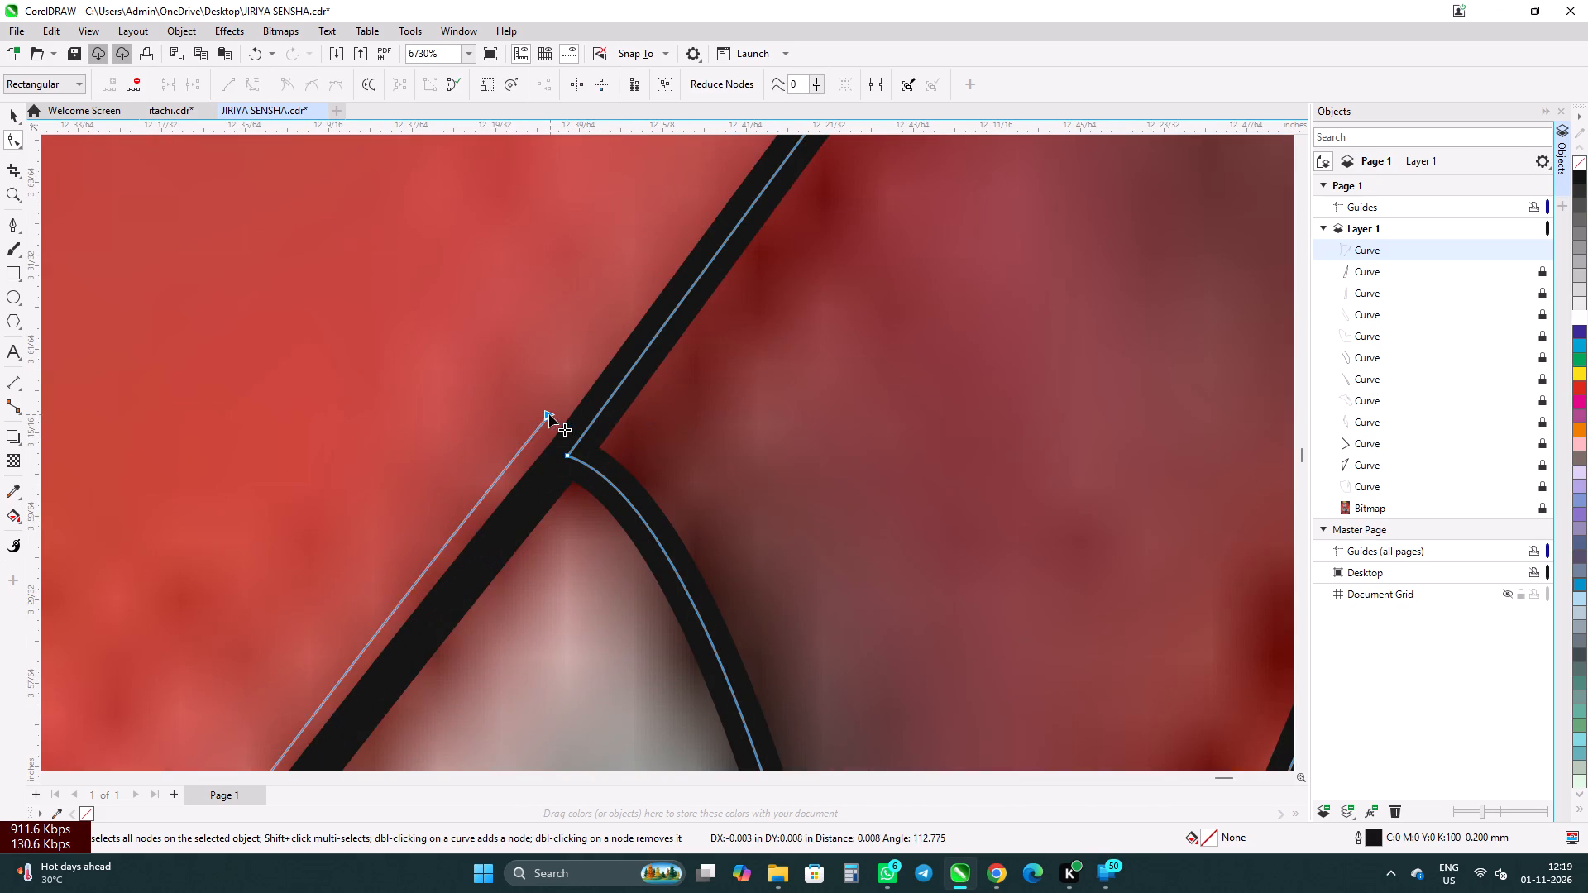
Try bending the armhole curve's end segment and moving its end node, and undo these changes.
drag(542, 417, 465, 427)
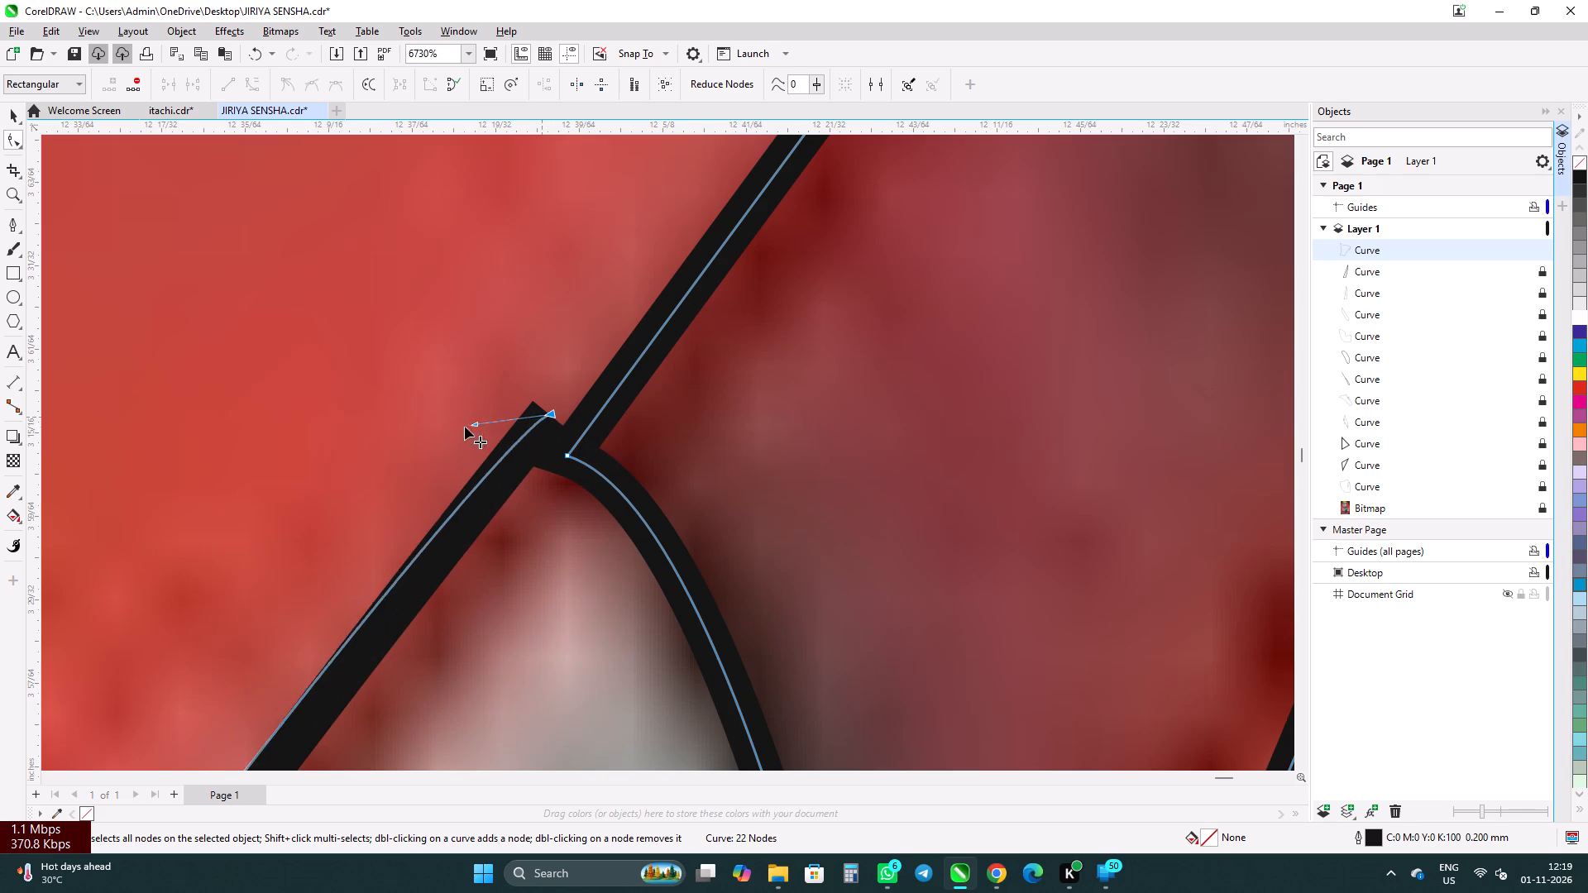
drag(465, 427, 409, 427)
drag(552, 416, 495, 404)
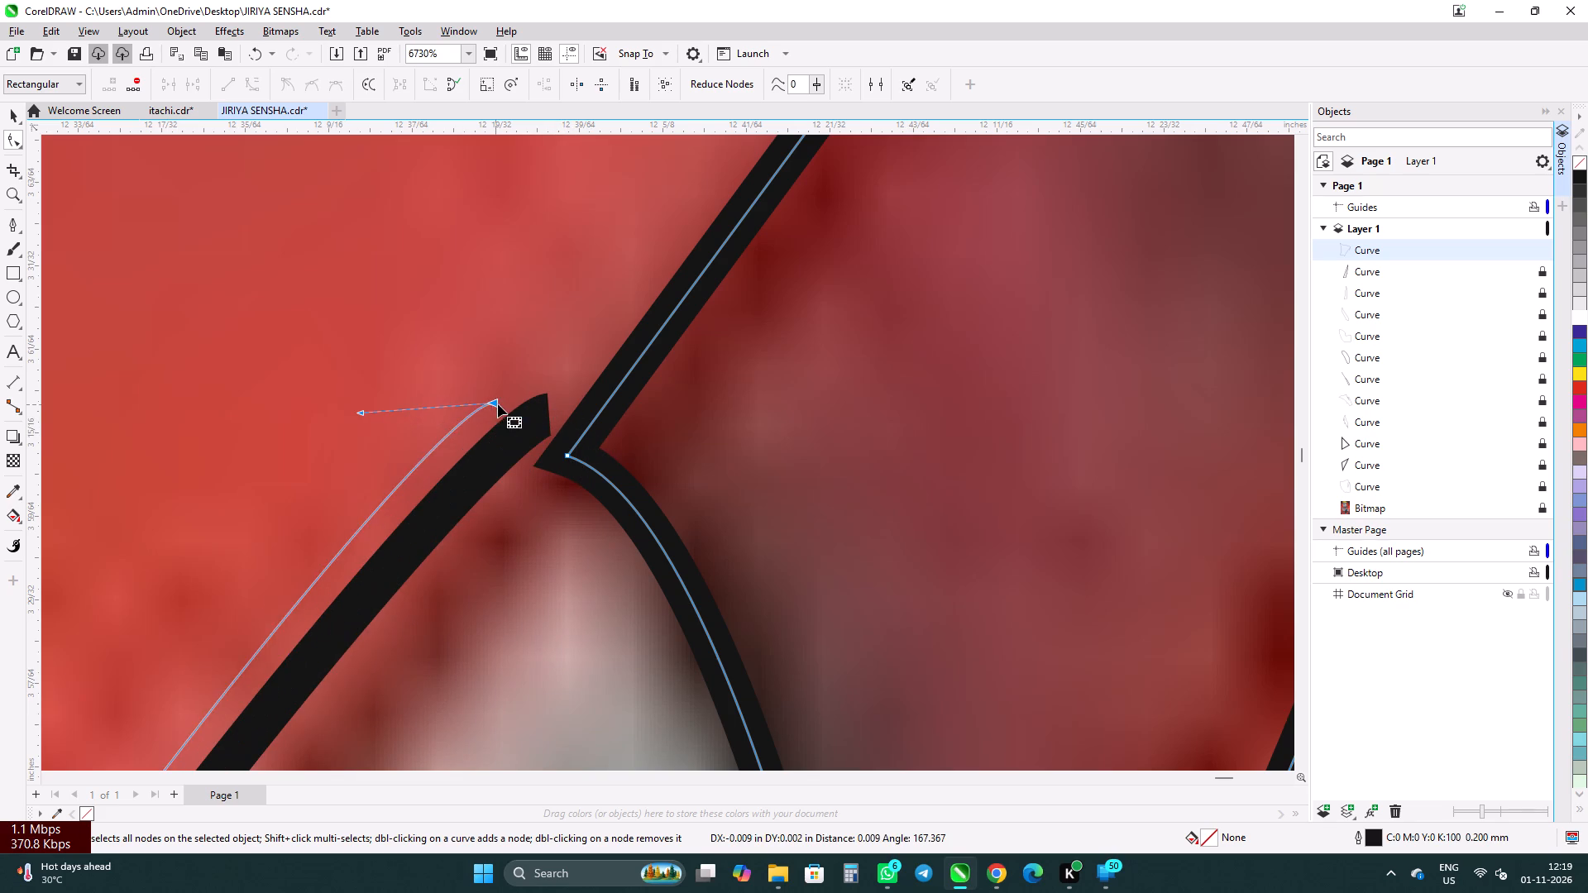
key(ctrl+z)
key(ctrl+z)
Split the sleeve triangle from the vest outline with a Knife cut across the shoulder tip.
scroll(579, 416, down, 2)
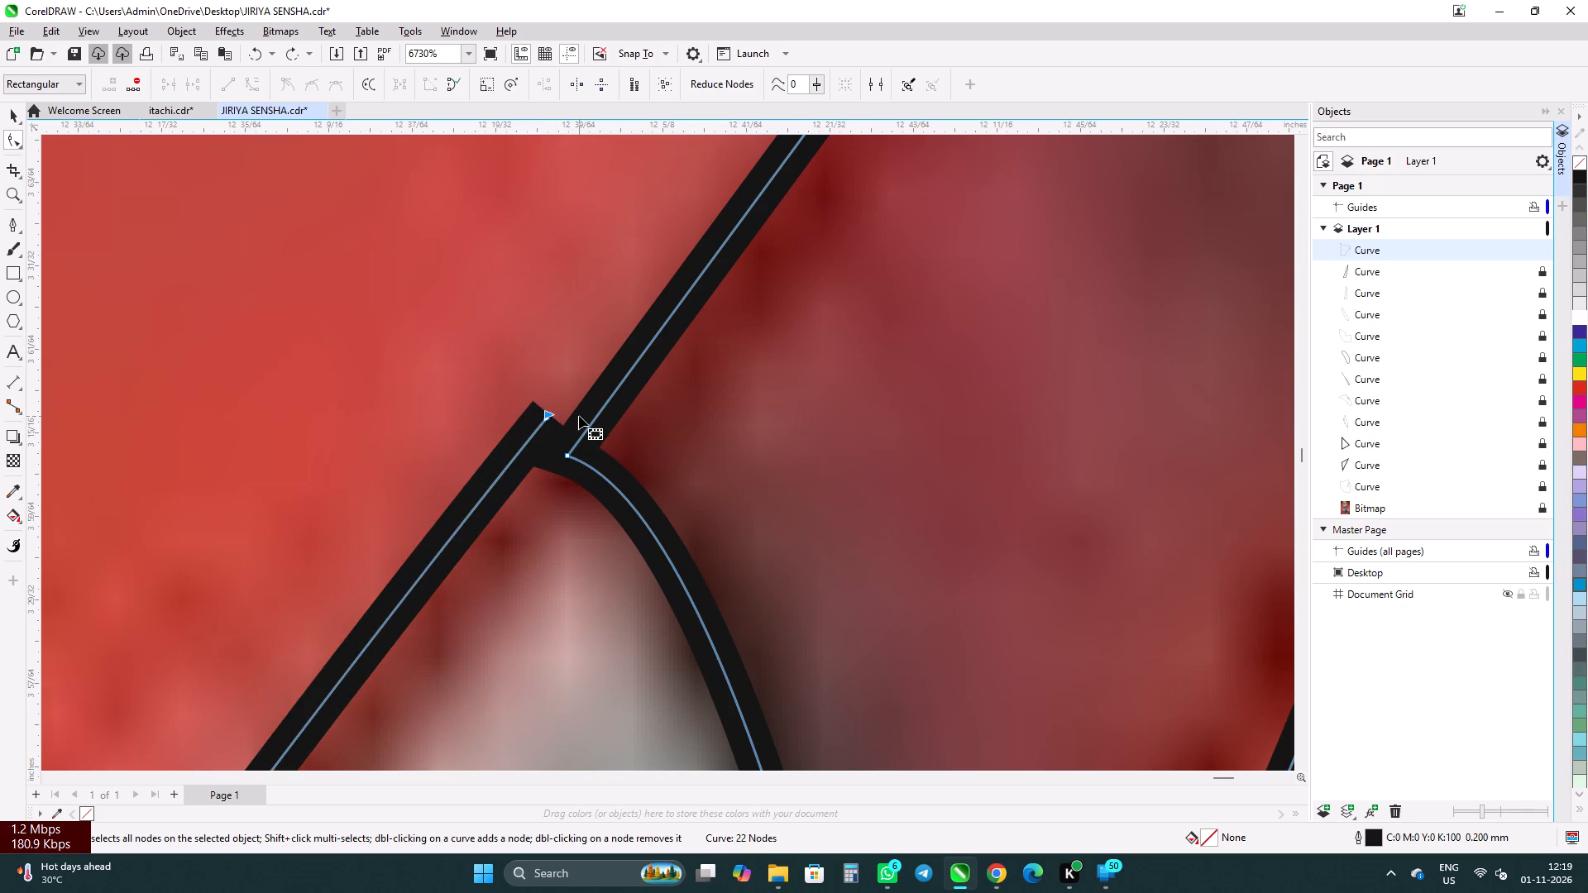
scroll(579, 416, down, 20)
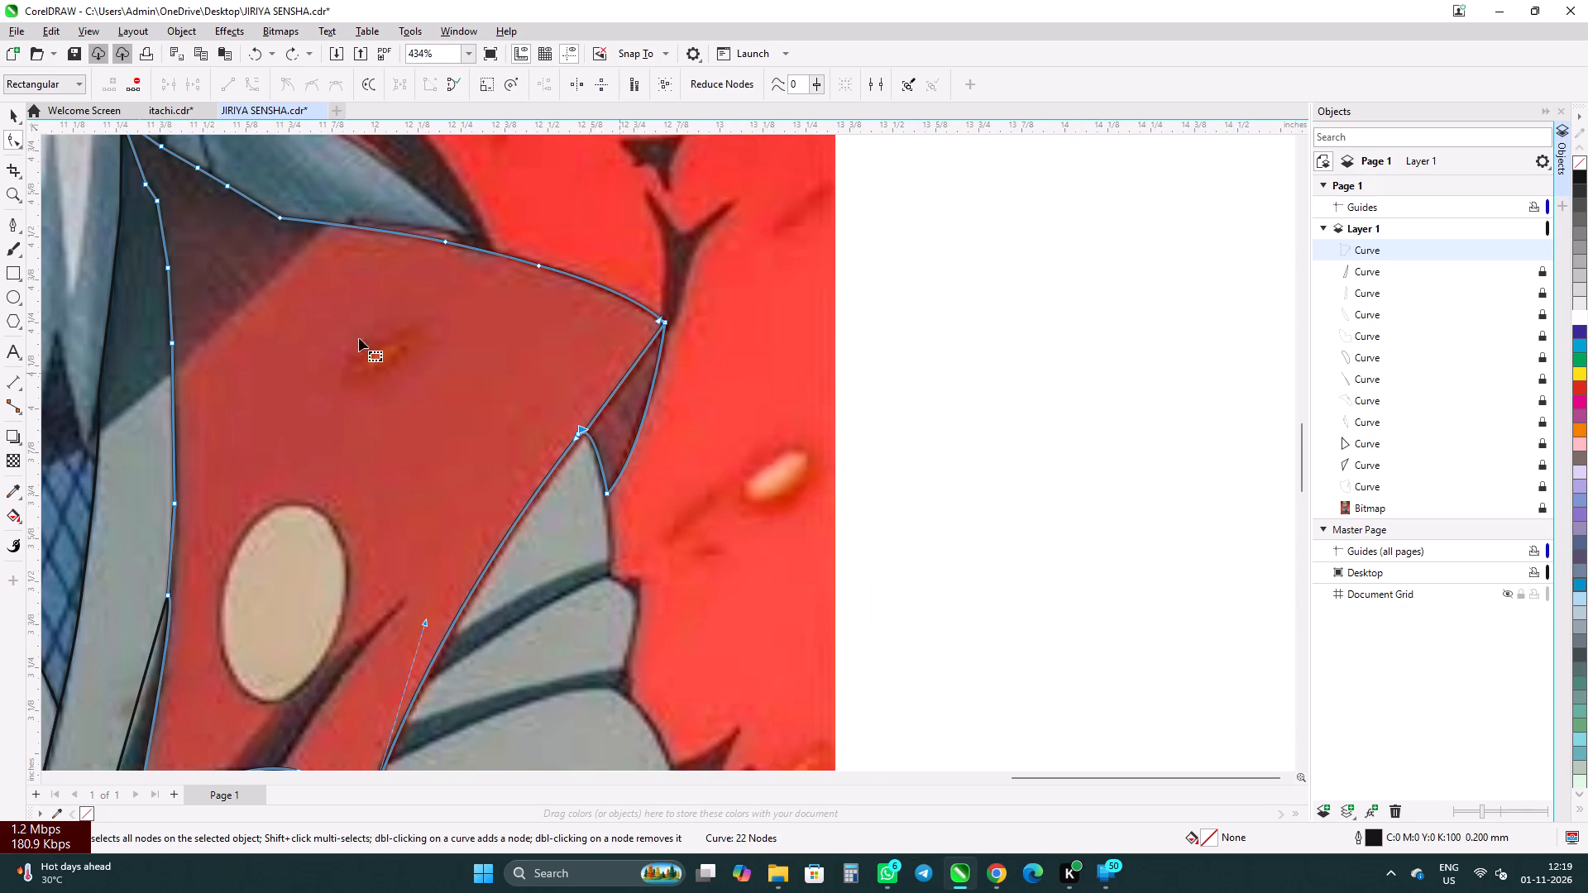
click(12, 114)
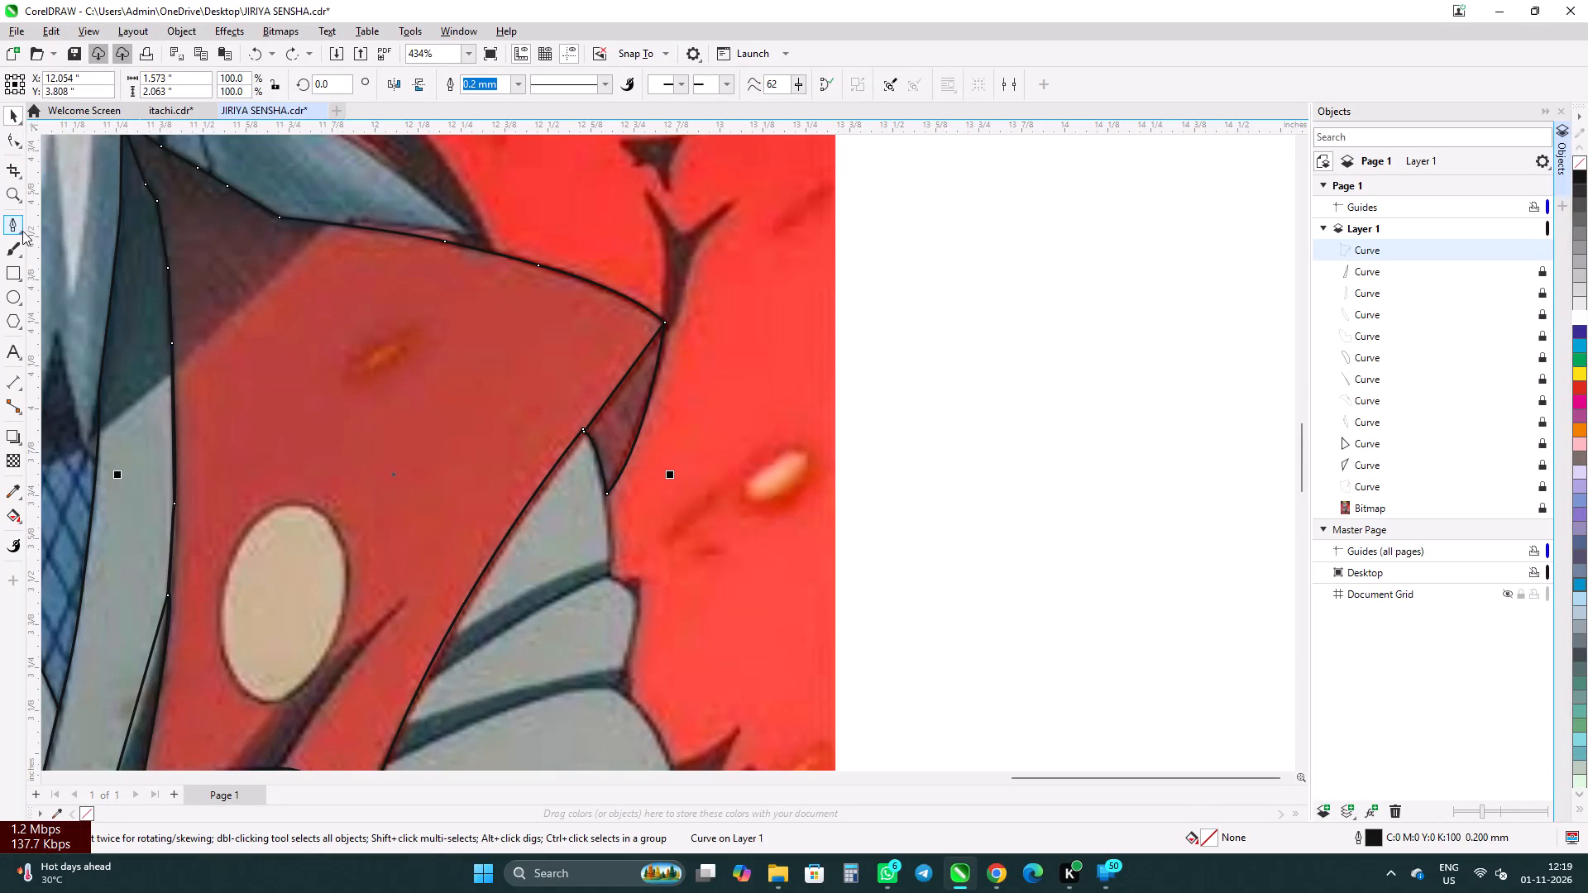
click(21, 179)
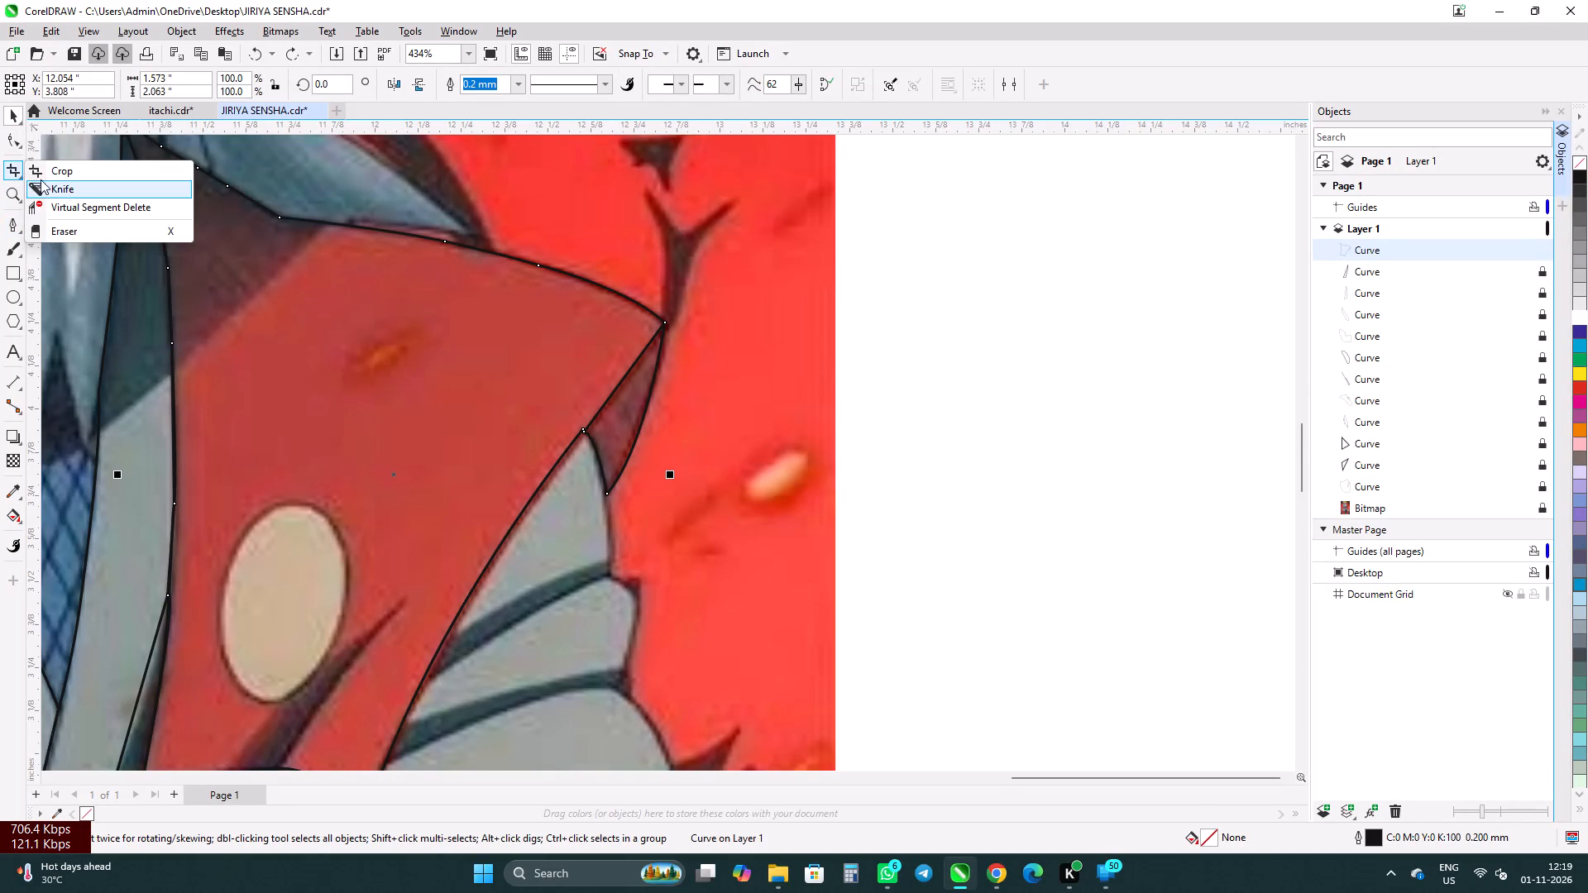
click(54, 184)
scroll(679, 374, up, 5)
scroll(674, 294, up, 7)
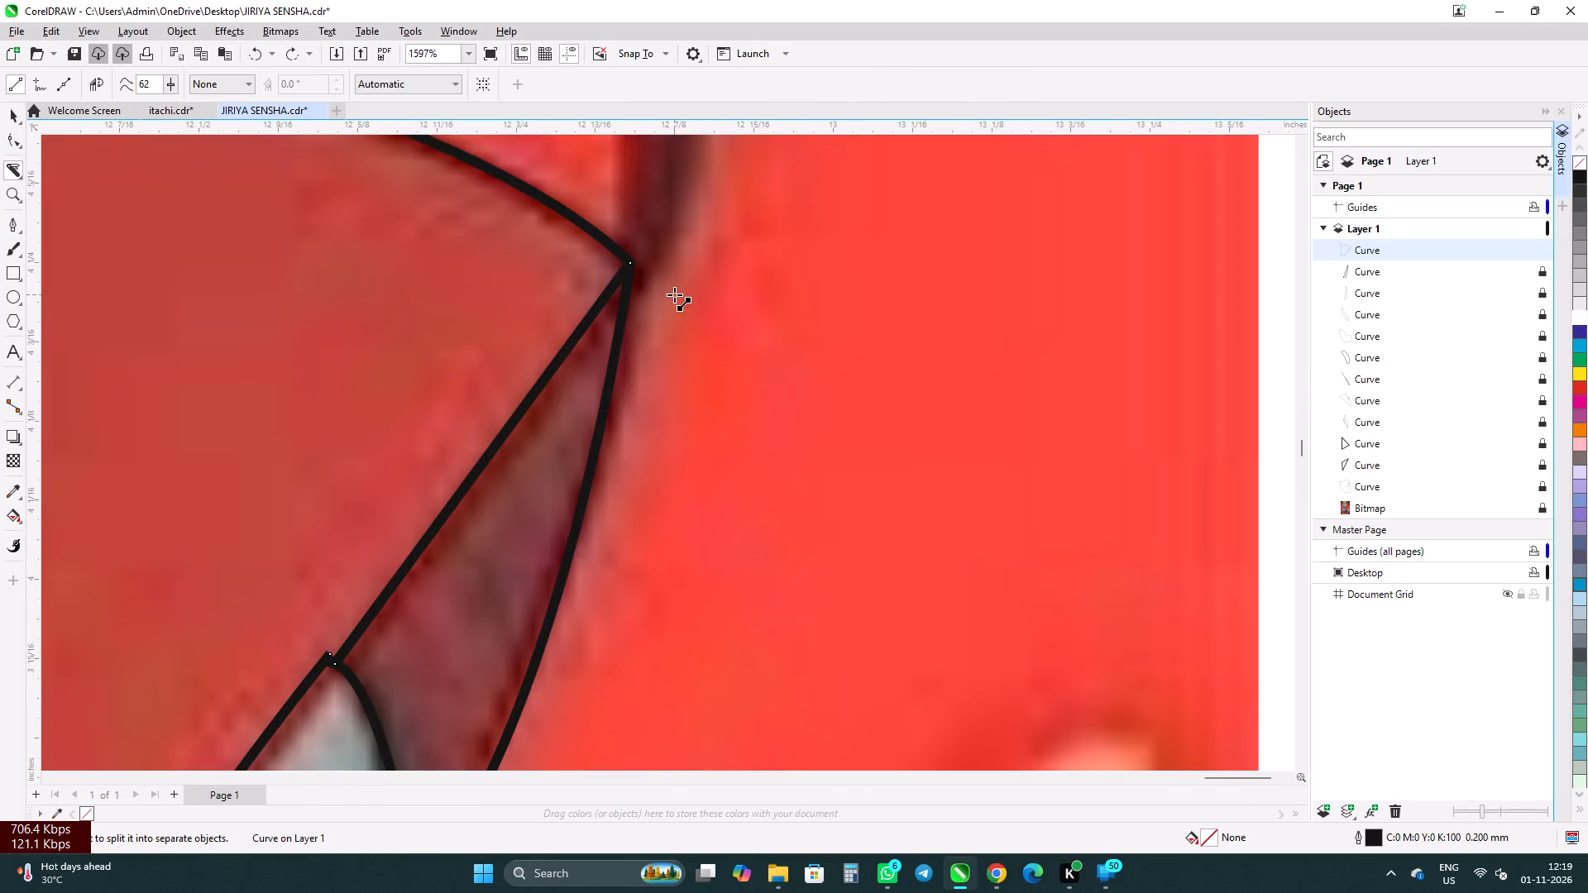
scroll(674, 294, up, 2)
drag(569, 242, 624, 246)
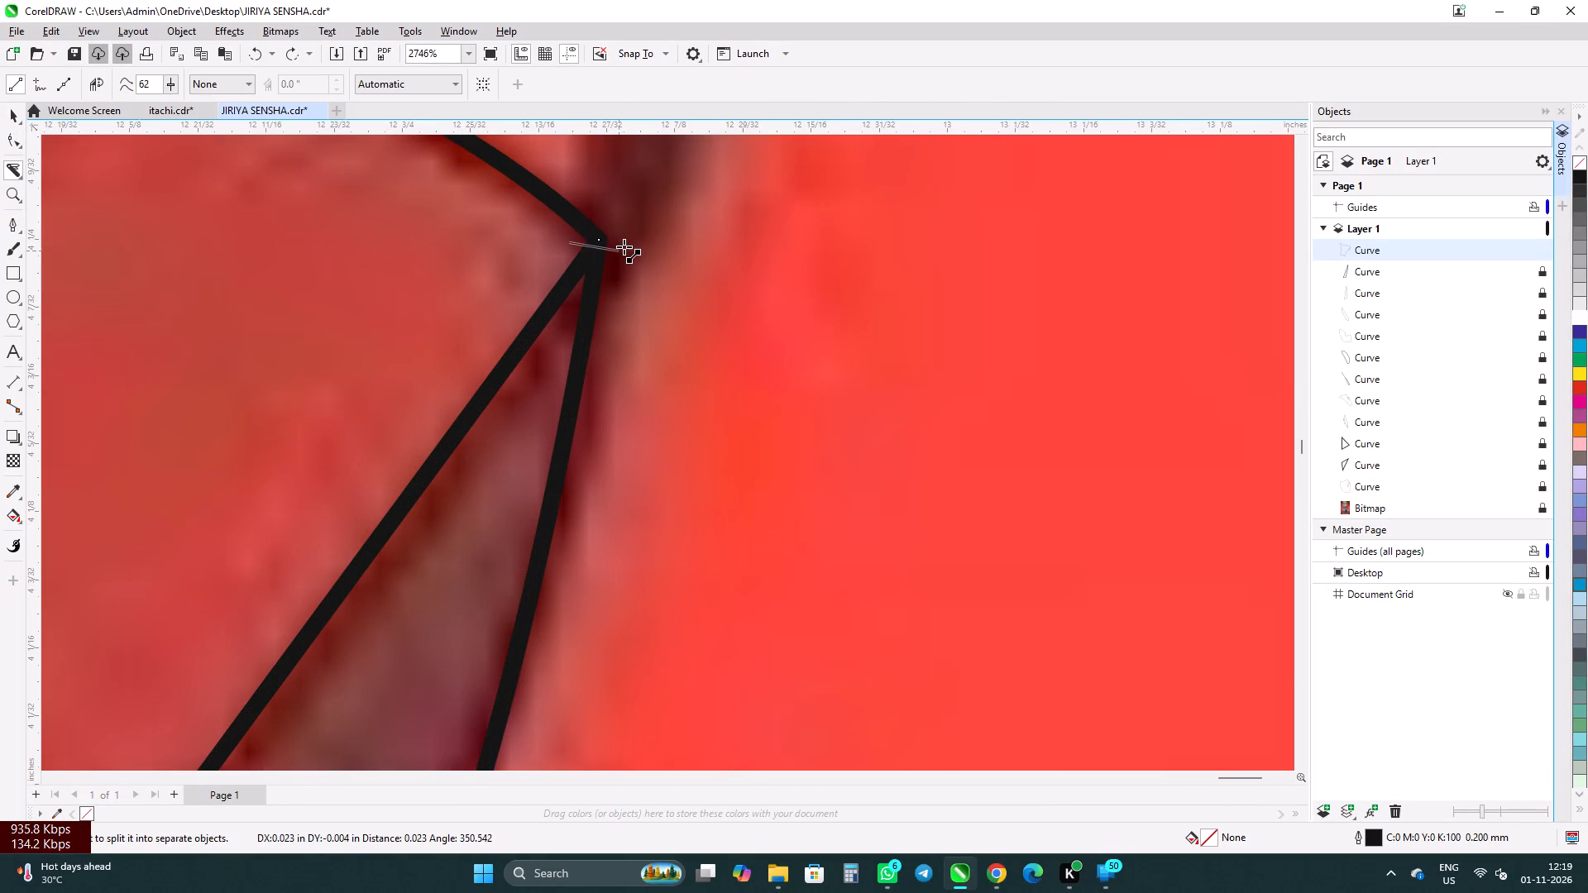
drag(624, 246, 649, 219)
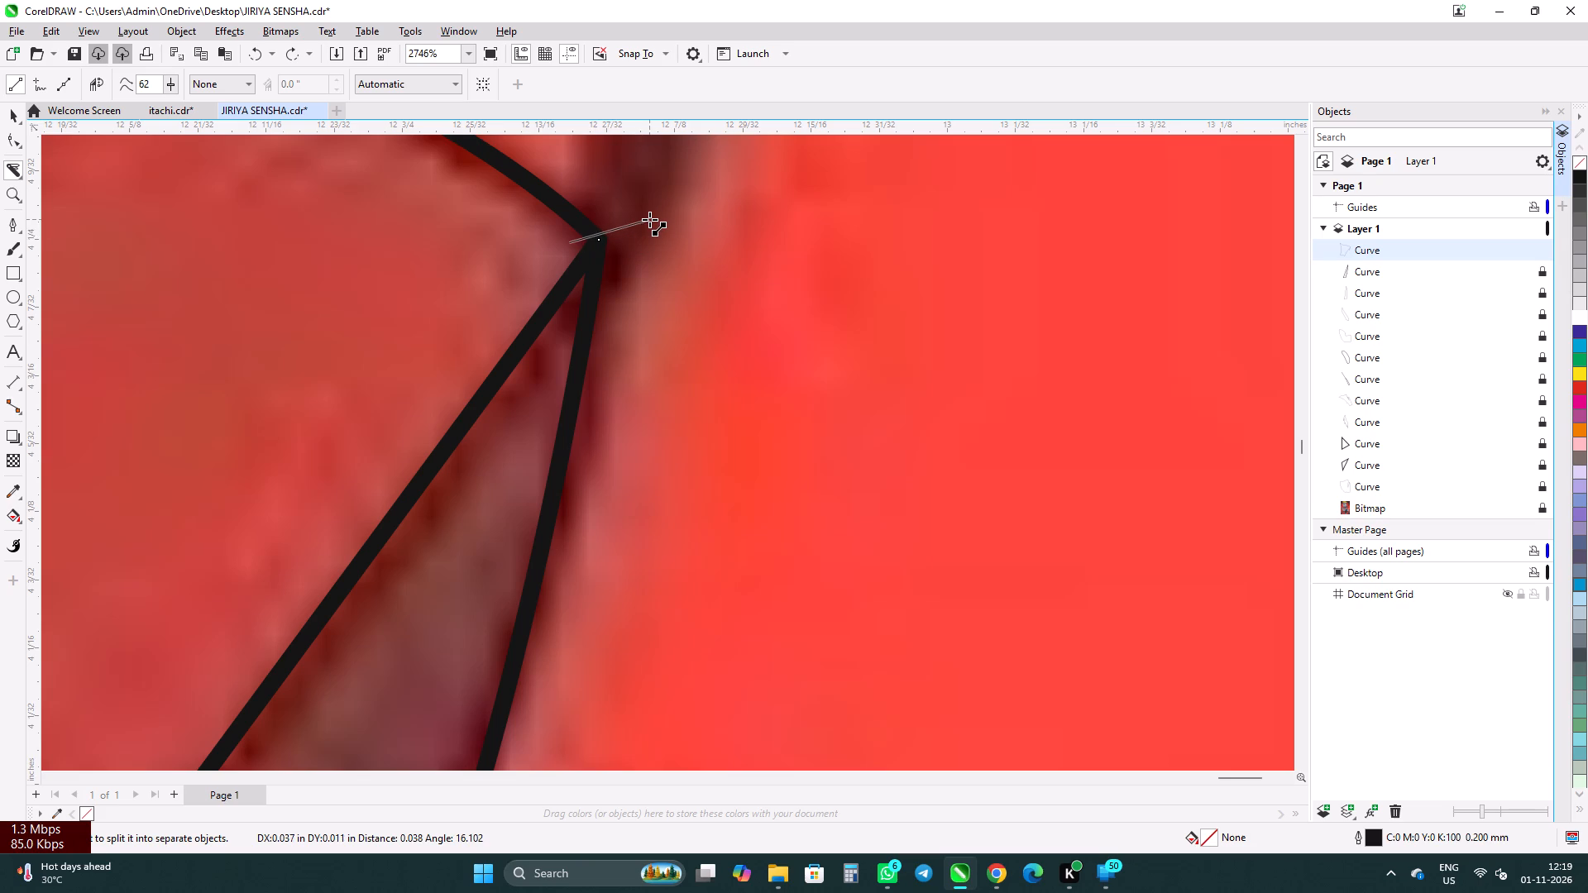
scroll(645, 235, down, 6)
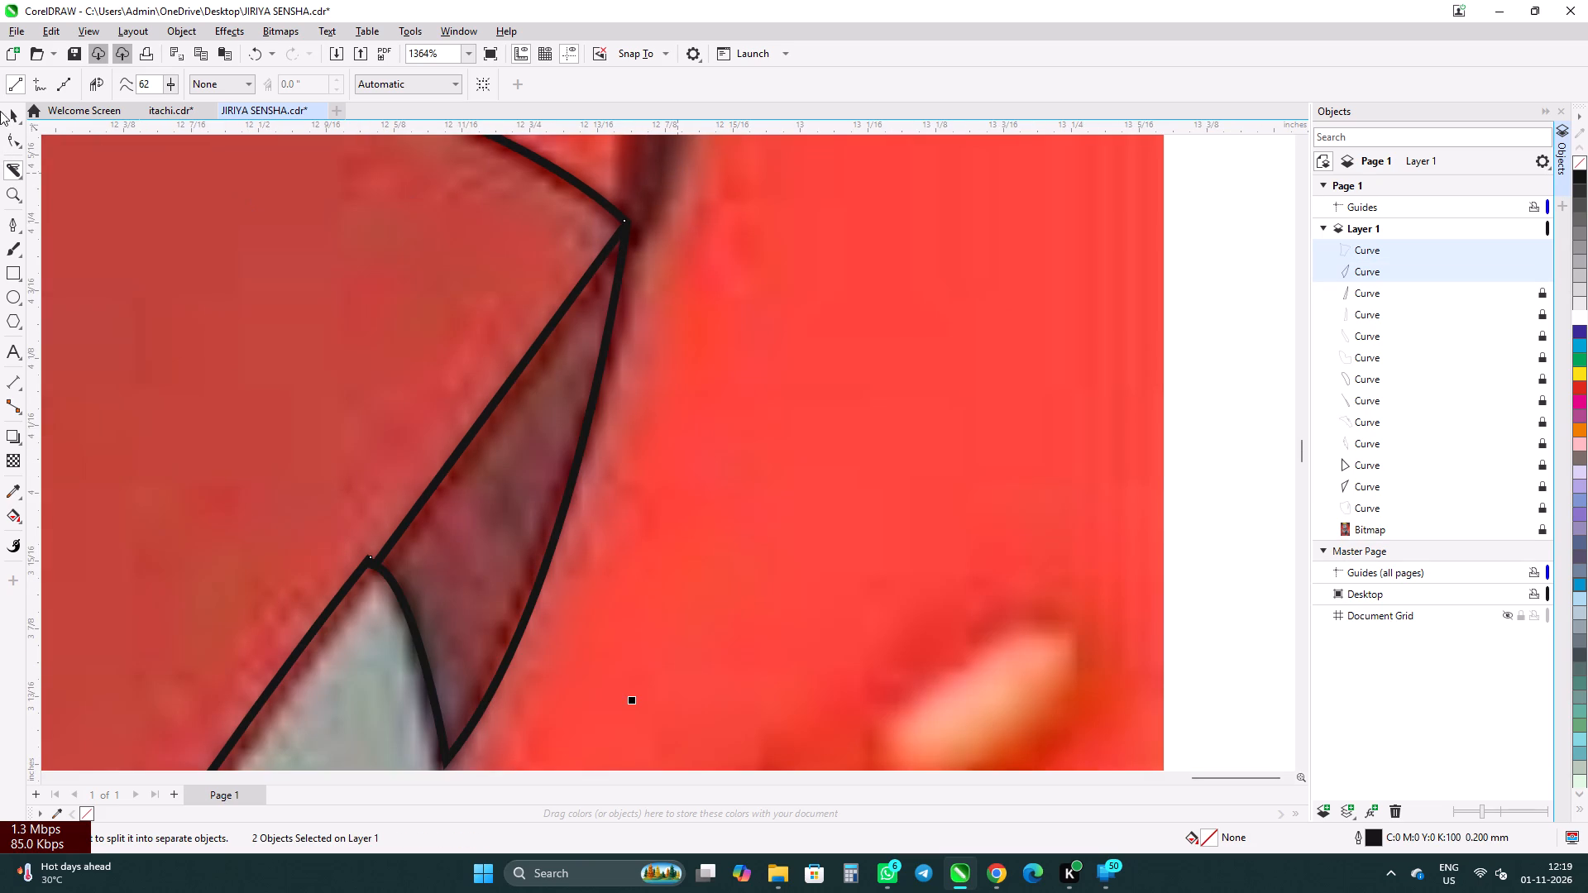
Select the separated sleeve triangle and move it onto the blank area beside the bitmap.
click(8, 122)
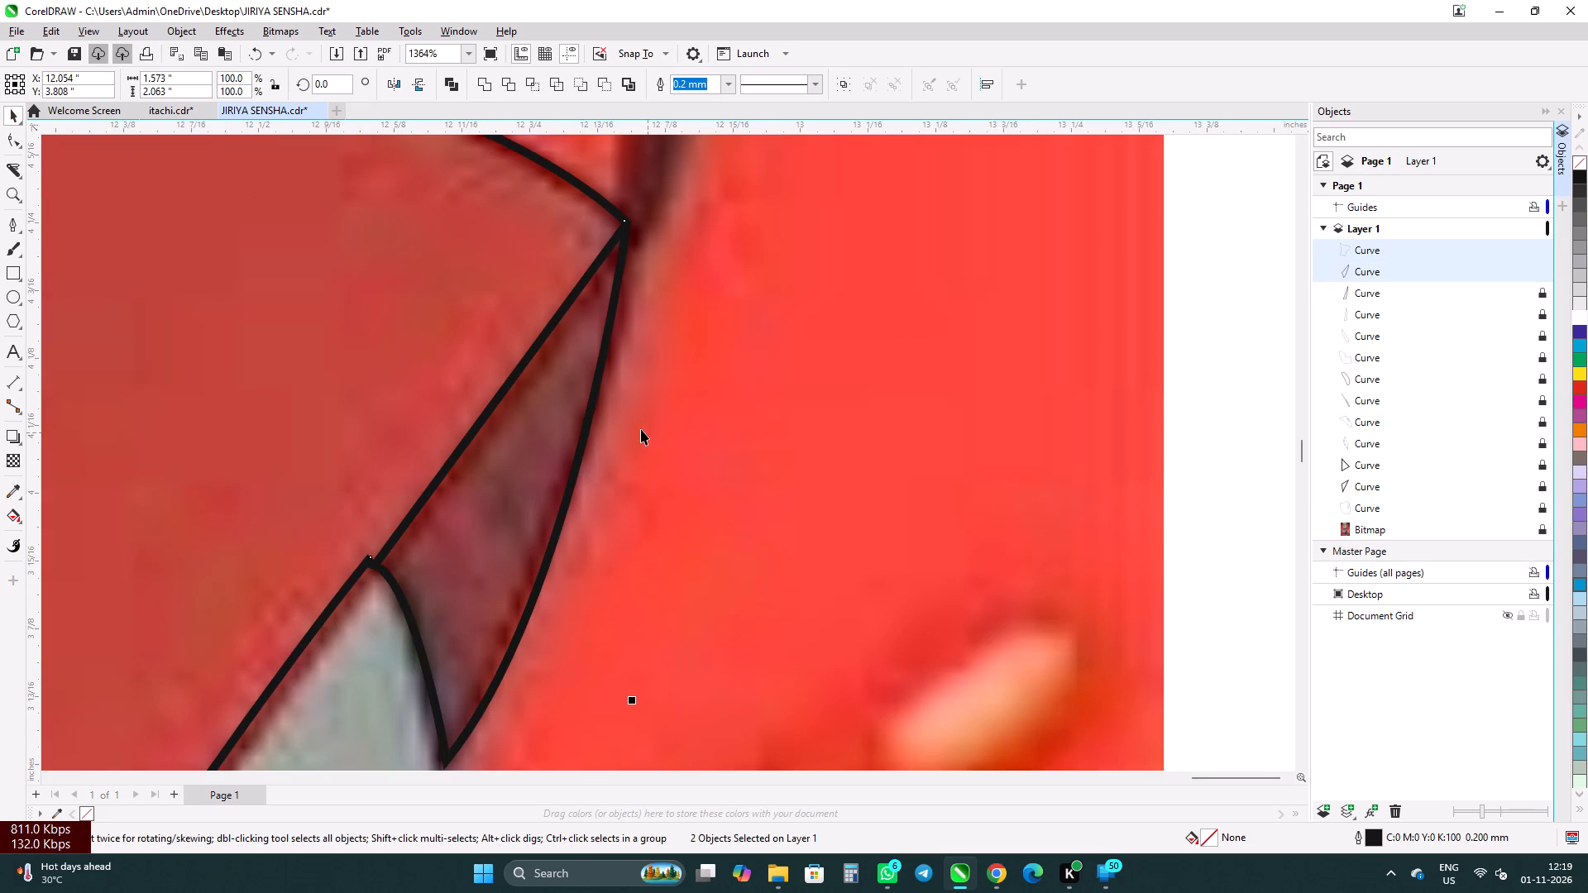
click(563, 399)
scroll(631, 388, down, 7)
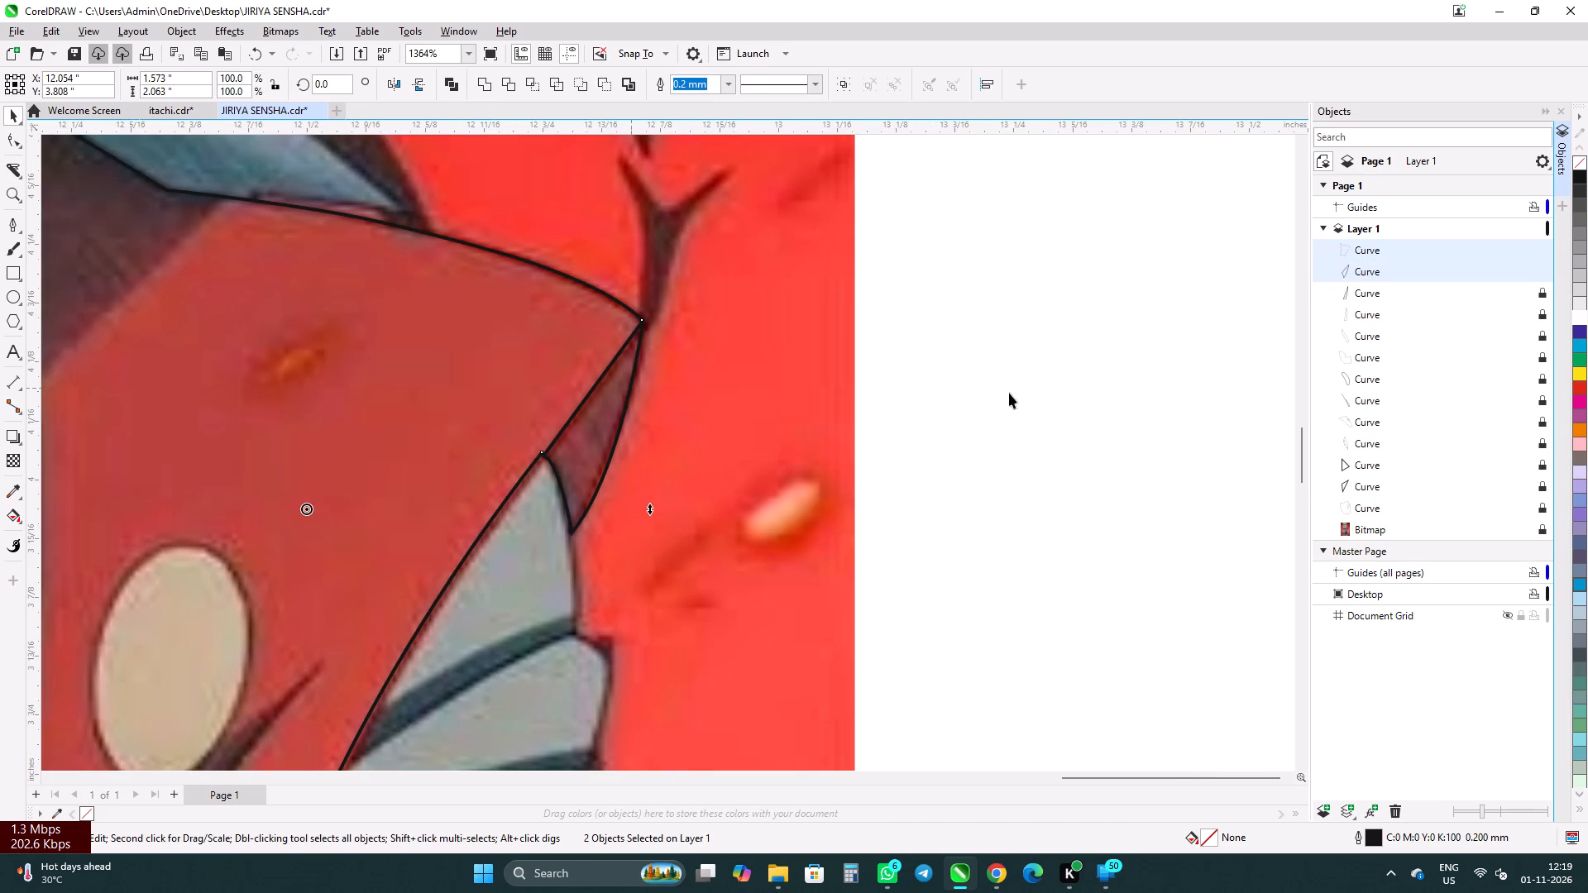
click(1009, 393)
click(597, 413)
drag(605, 410, 1122, 431)
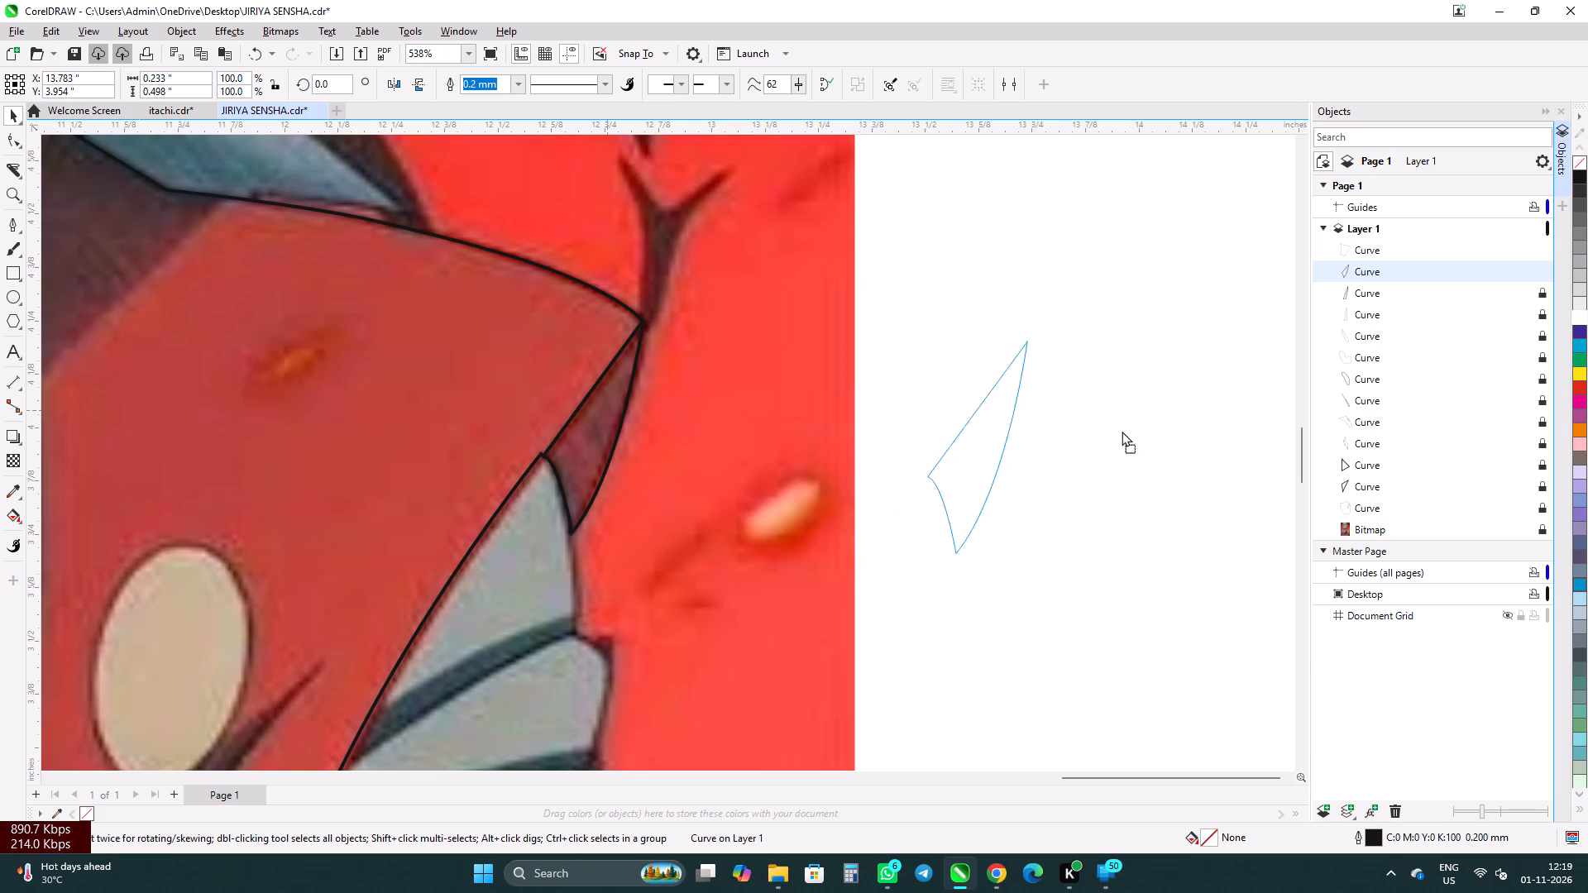
drag(1122, 431, 1134, 431)
Examine the vest curve's open end nodes at the shoulder tip and armhole point with the Shape tool.
scroll(610, 379, up, 5)
scroll(610, 427, down, 2)
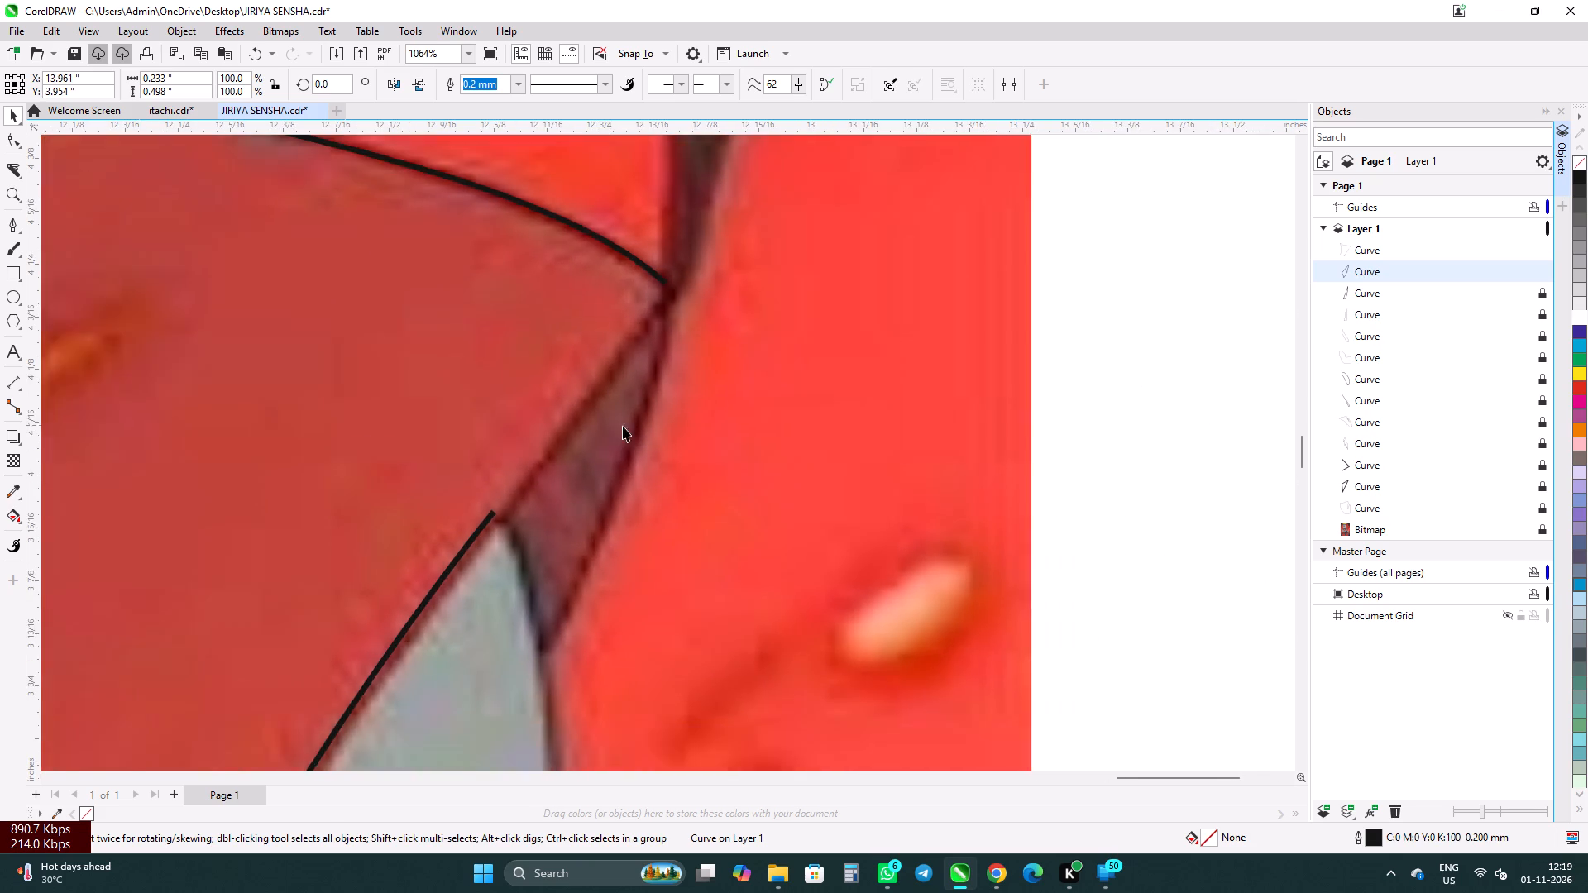
scroll(623, 426, down, 1)
click(17, 141)
scroll(542, 333, down, 6)
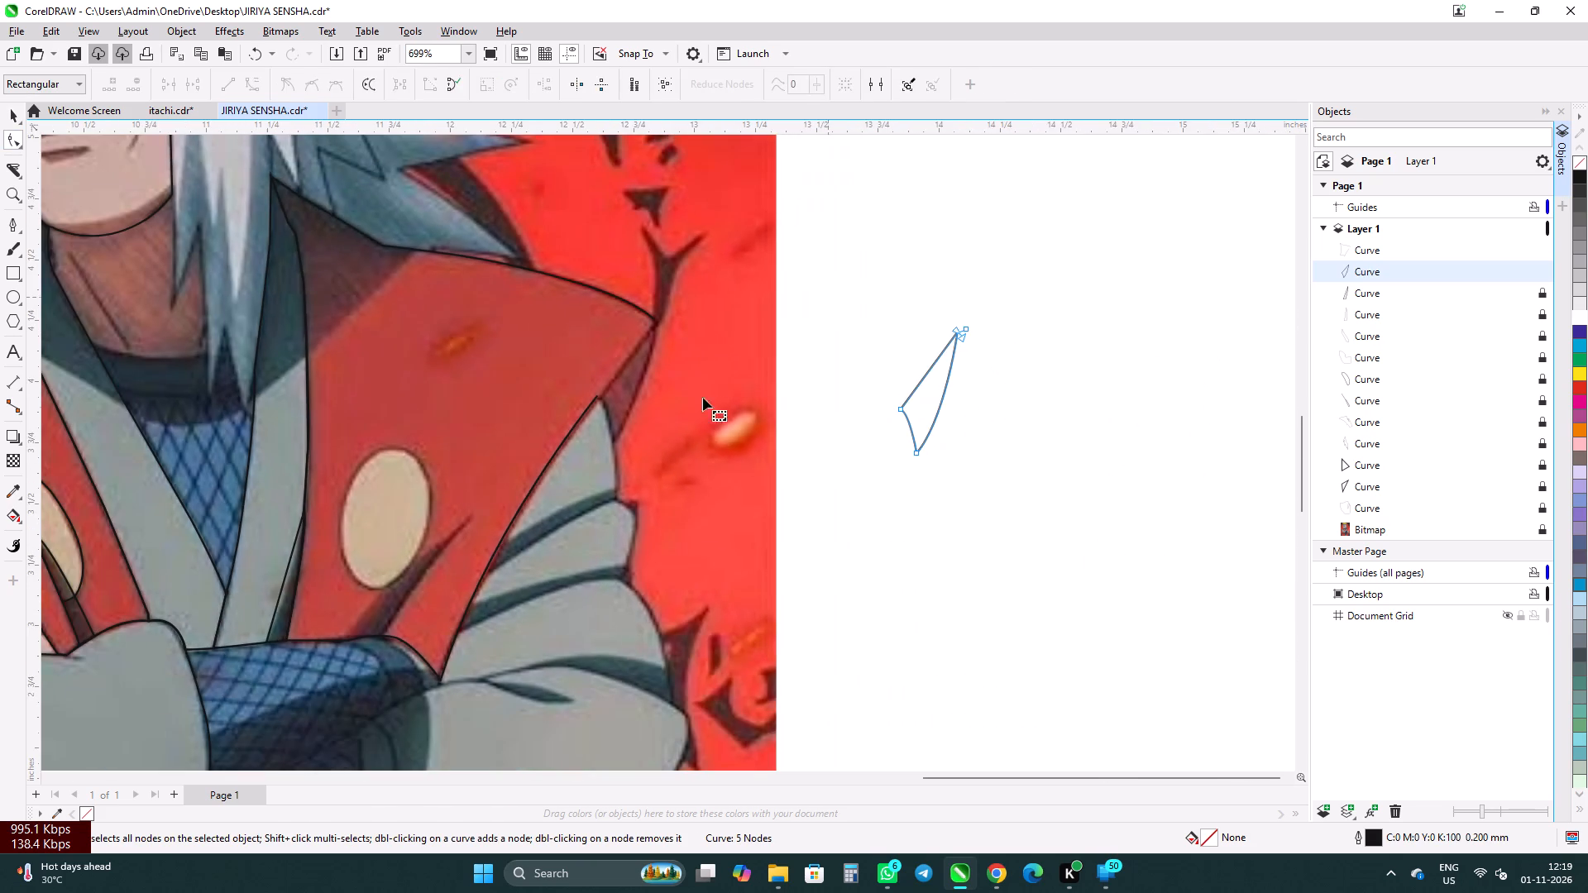
scroll(575, 405, up, 4)
click(610, 411)
click(609, 397)
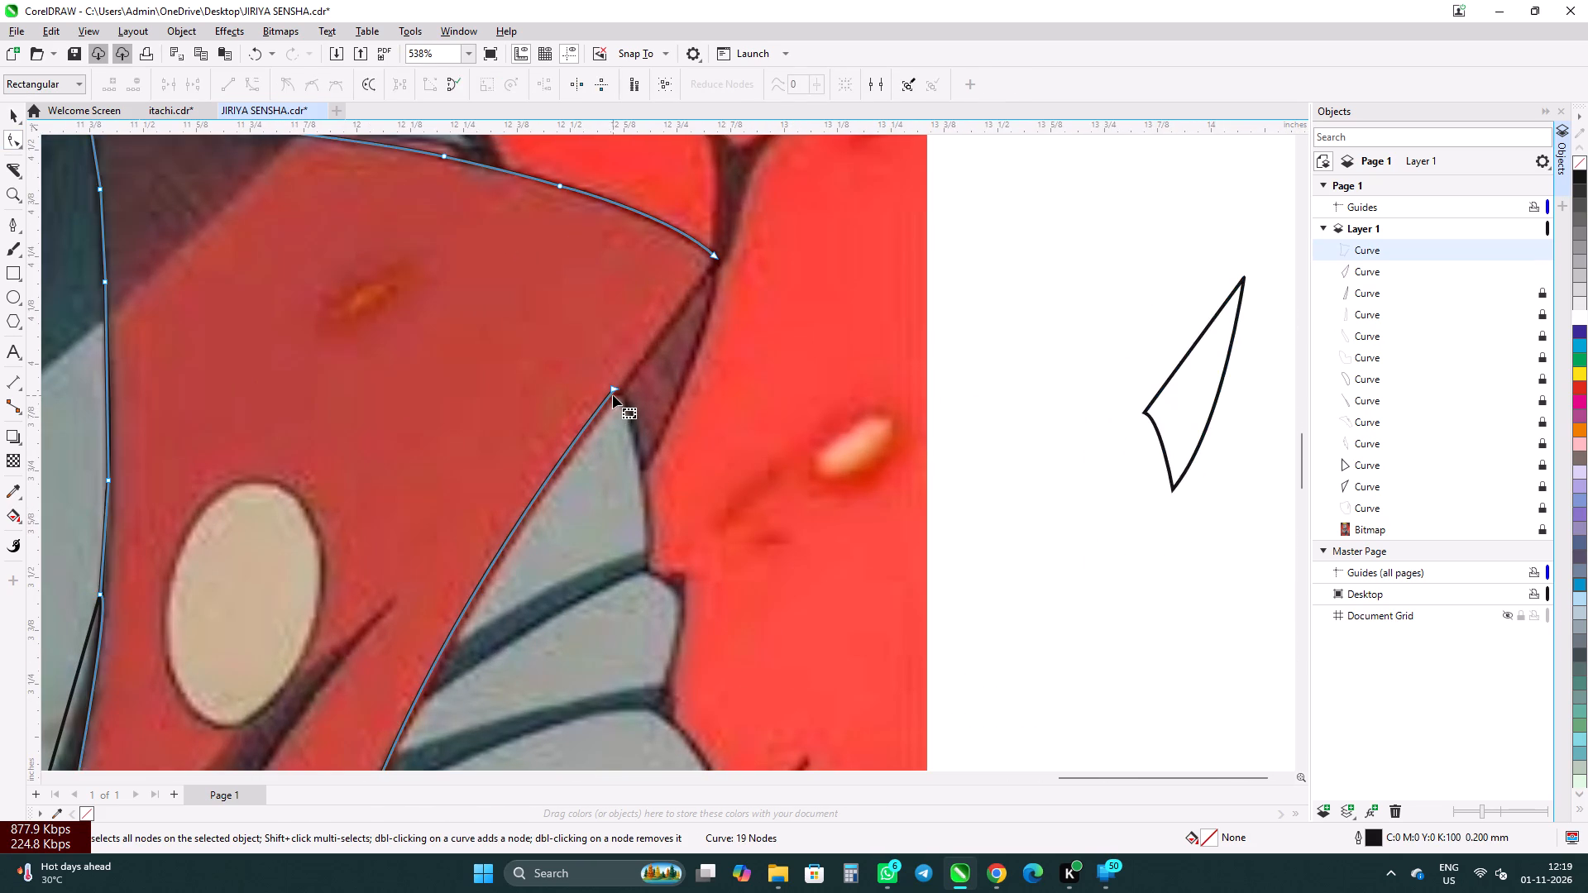
scroll(614, 396, up, 3)
click(613, 384)
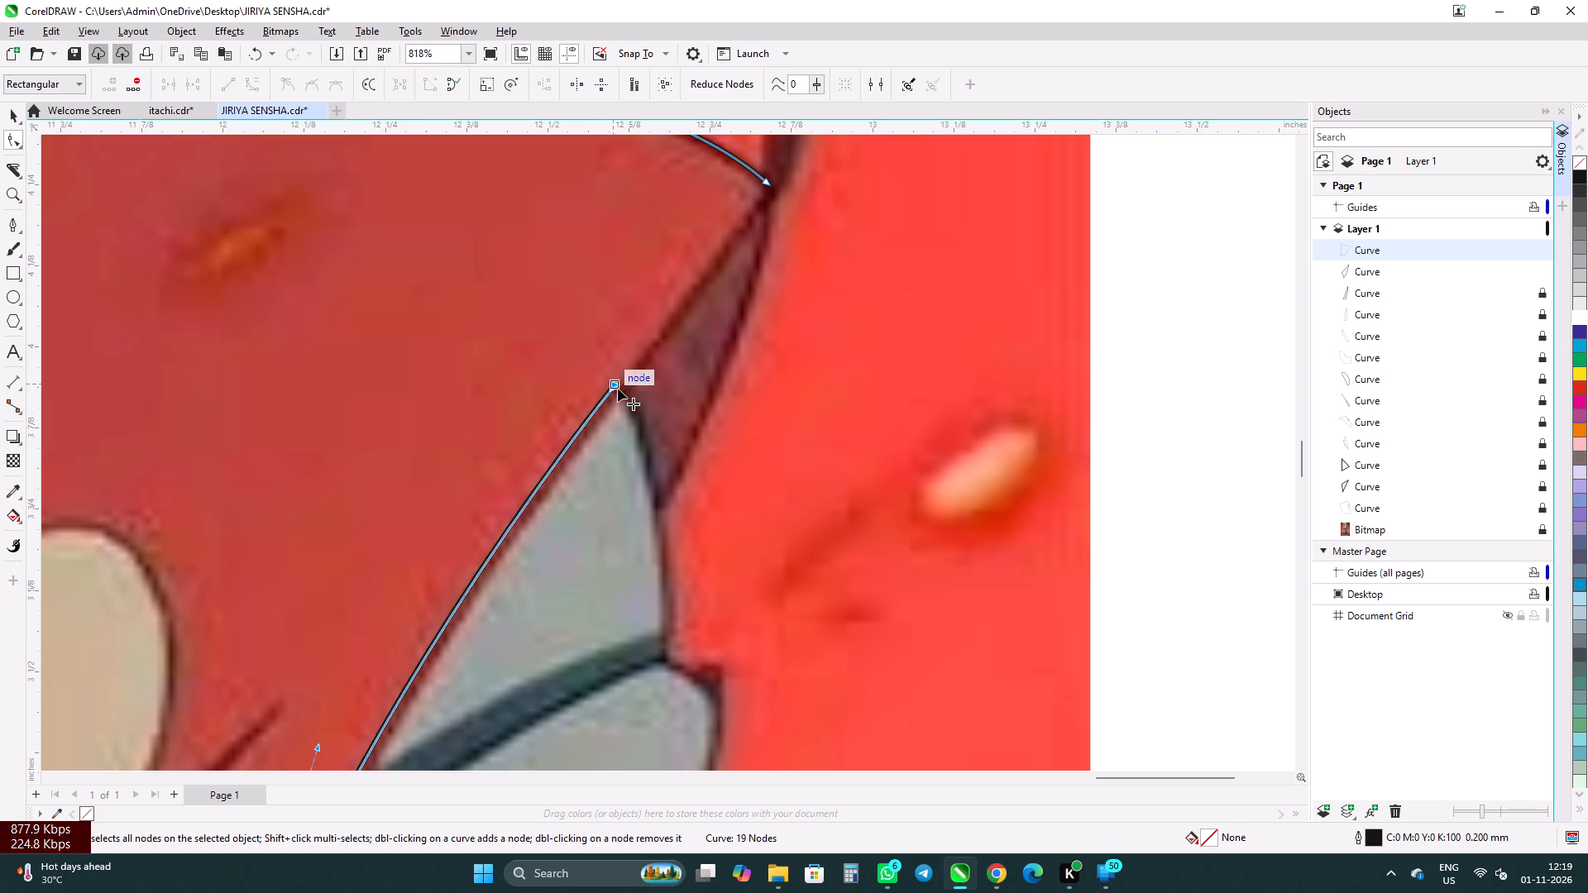
scroll(609, 406, down, 6)
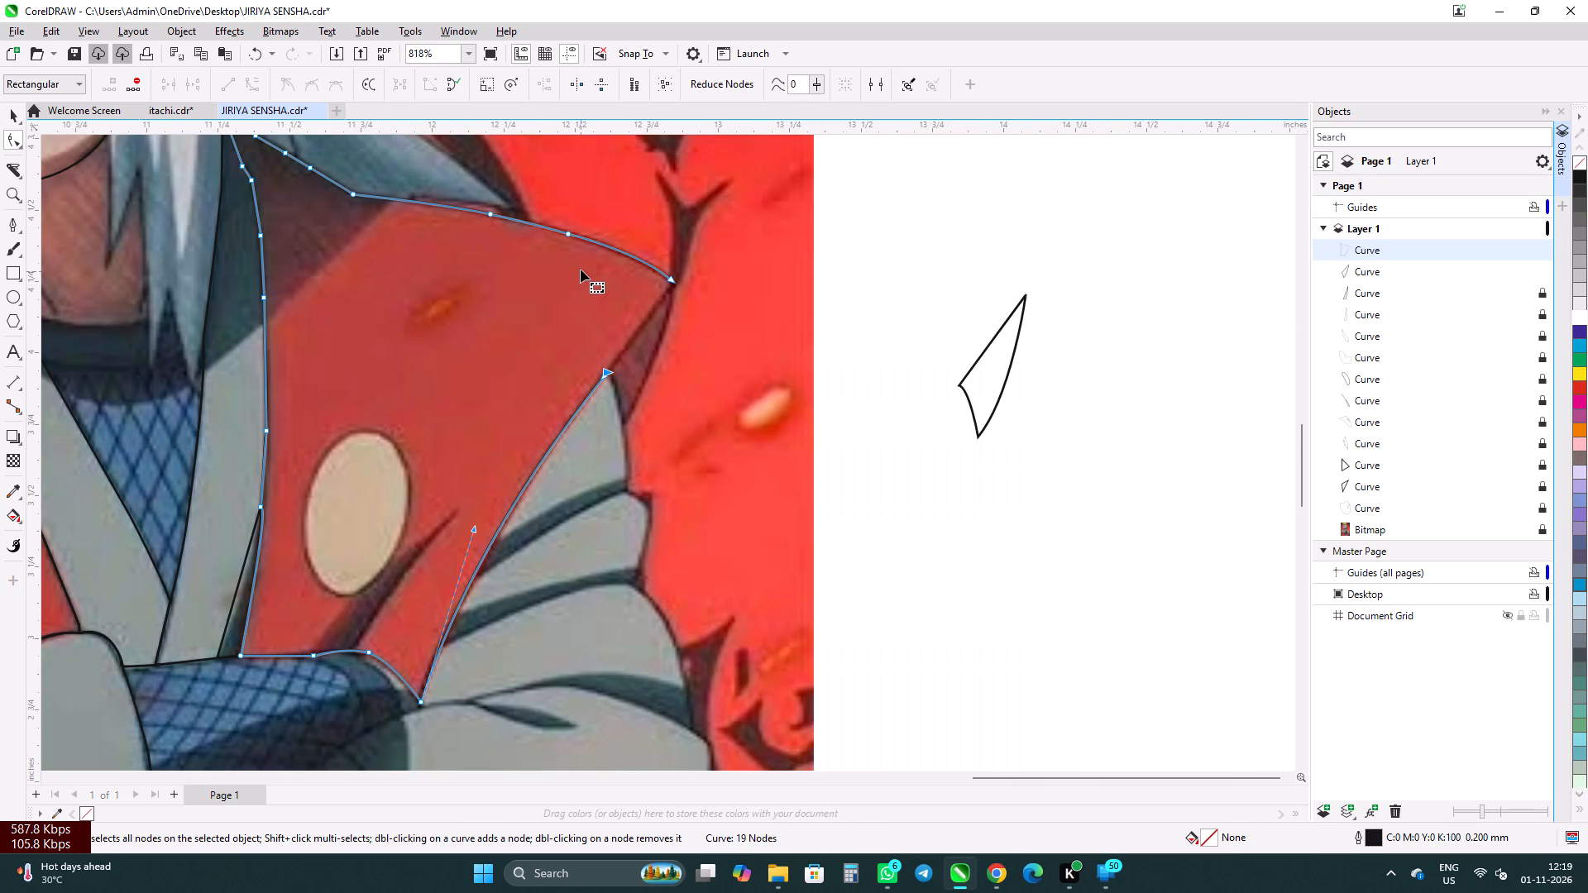
Close the vest outline with a straight Pen segment from the armhole end node to the shoulder tip node.
click(11, 113)
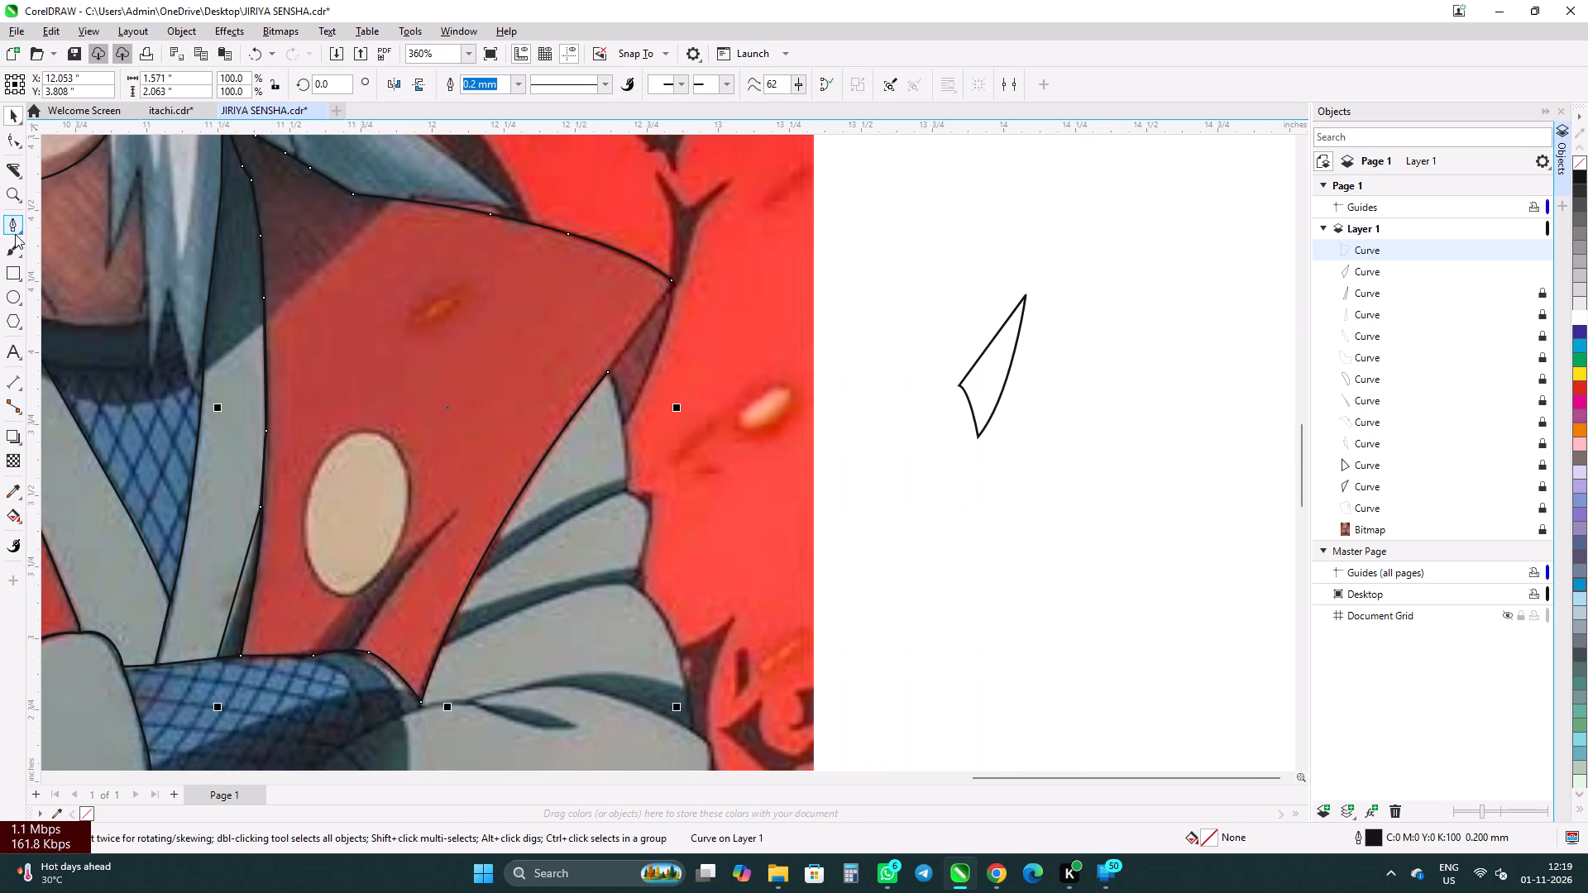
click(14, 232)
scroll(631, 384, up, 4)
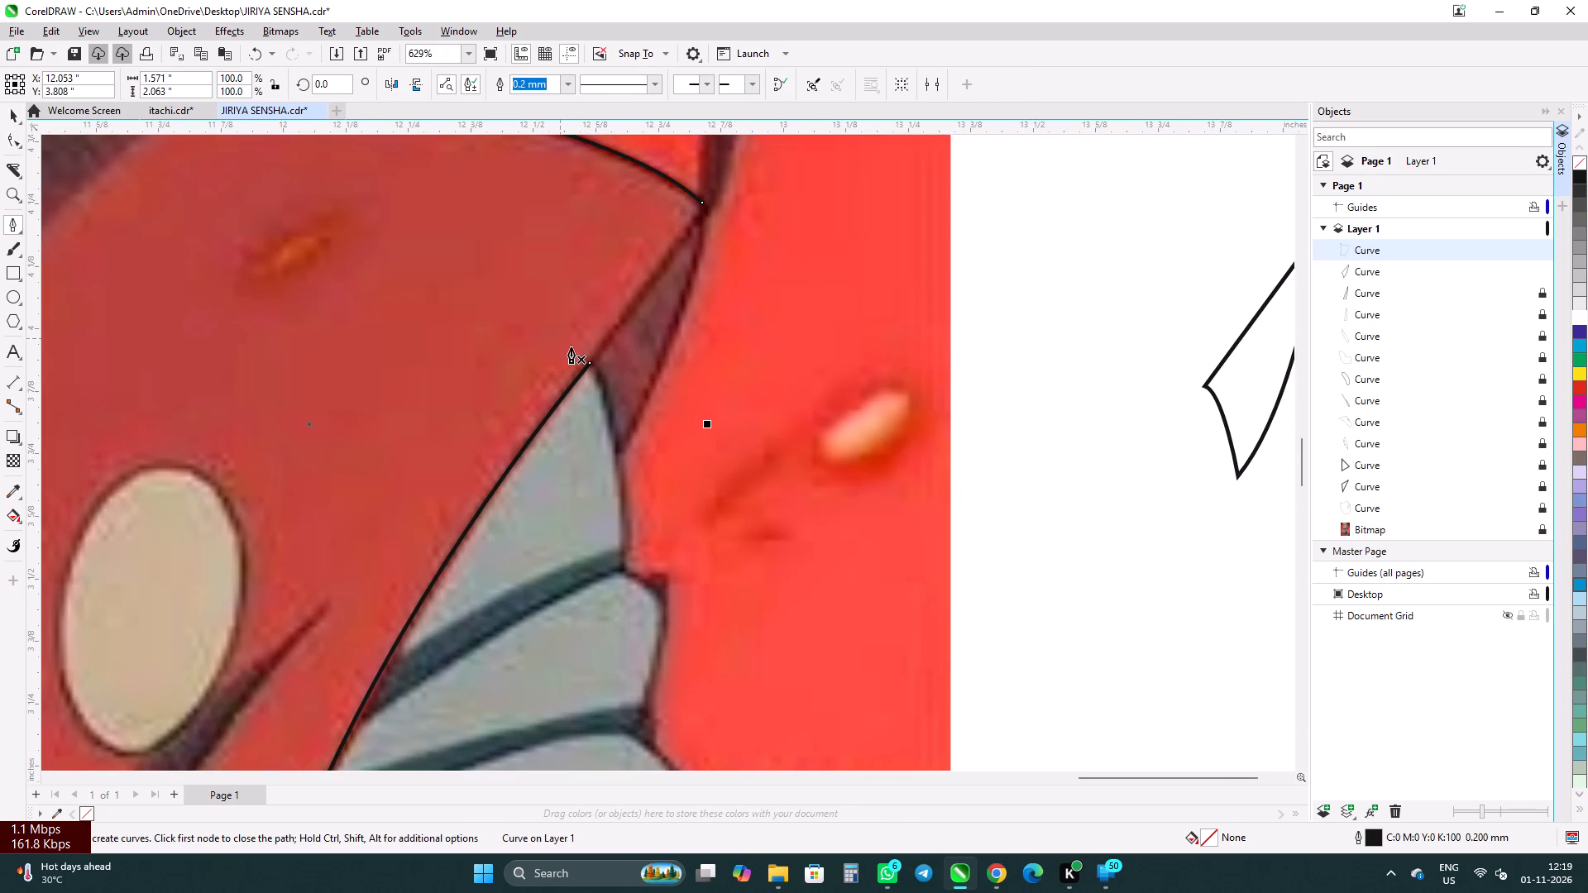
click(586, 362)
click(702, 202)
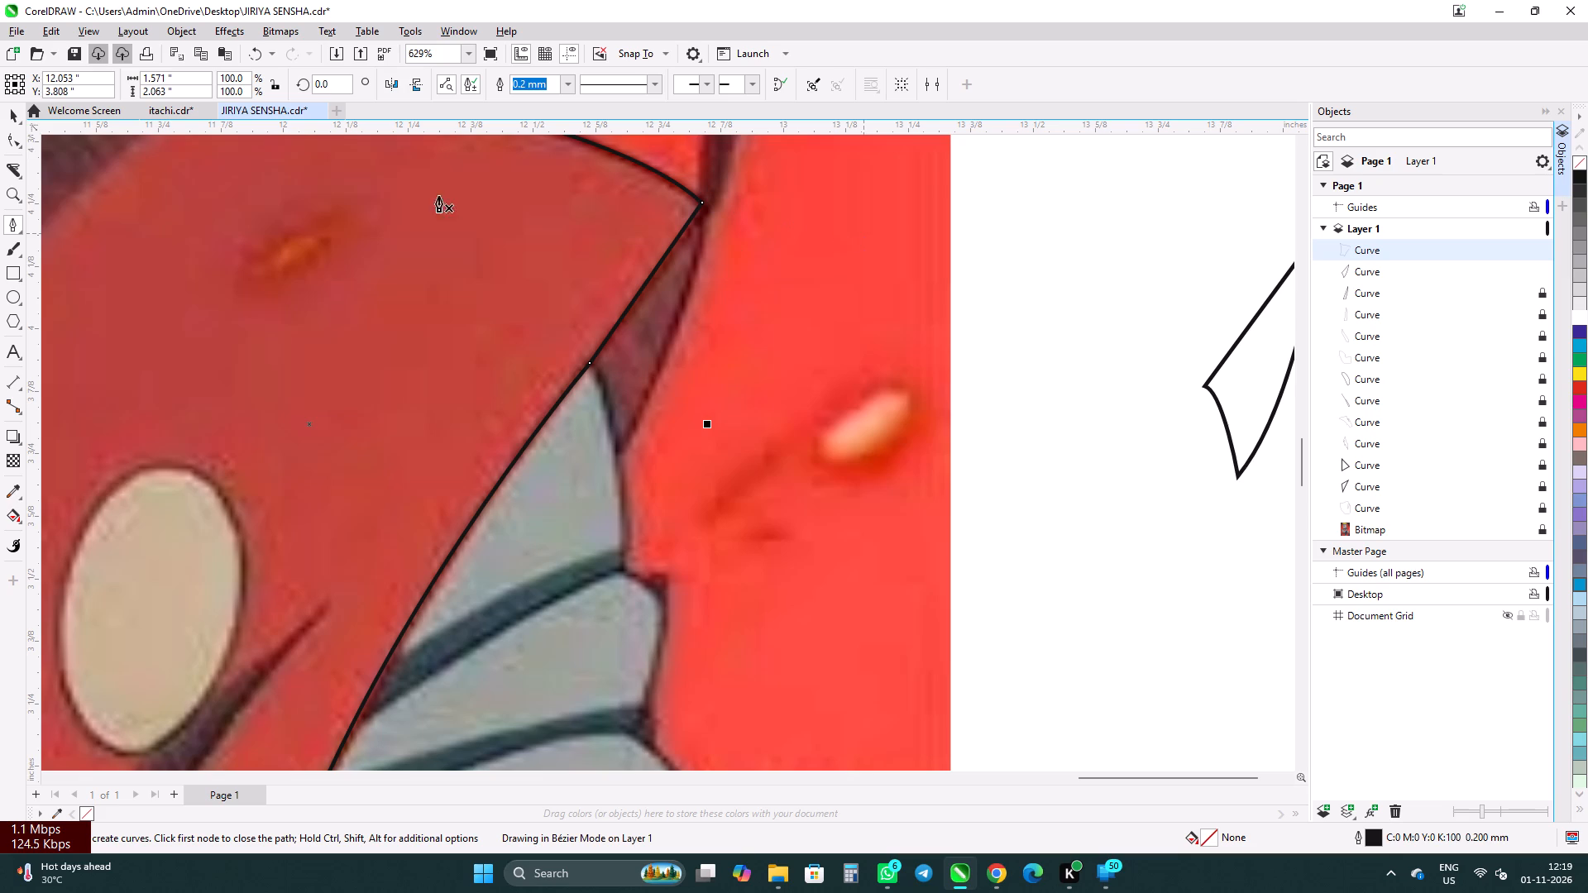
click(5, 124)
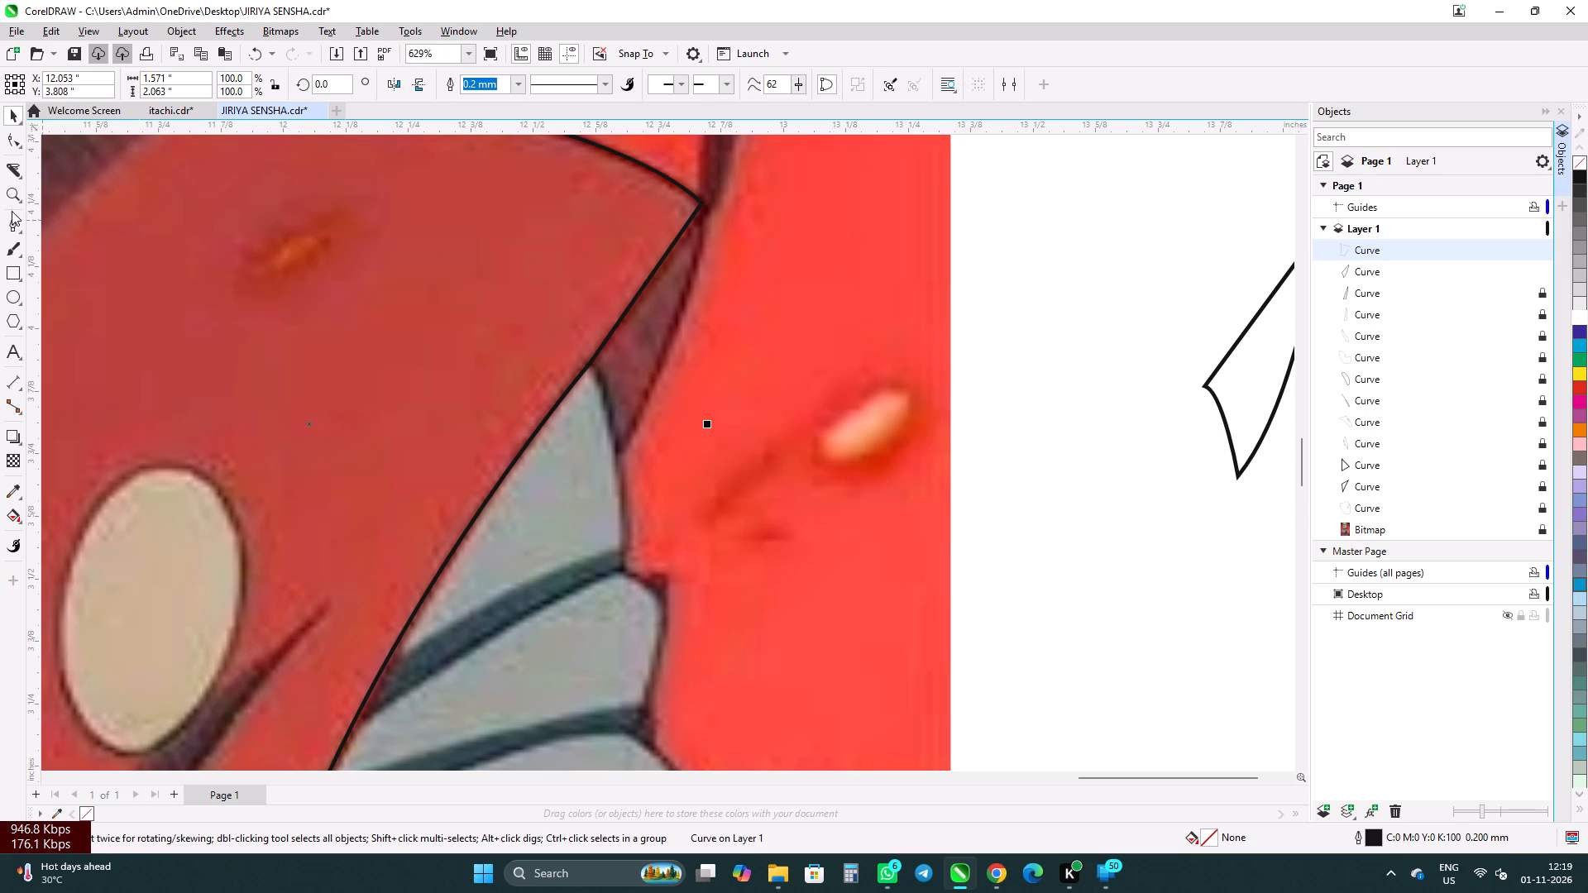
Convert the vest outline's straight closing segment to a curve, then lower the shoulder tip node slightly and adjust its upper-edge handle.
click(12, 146)
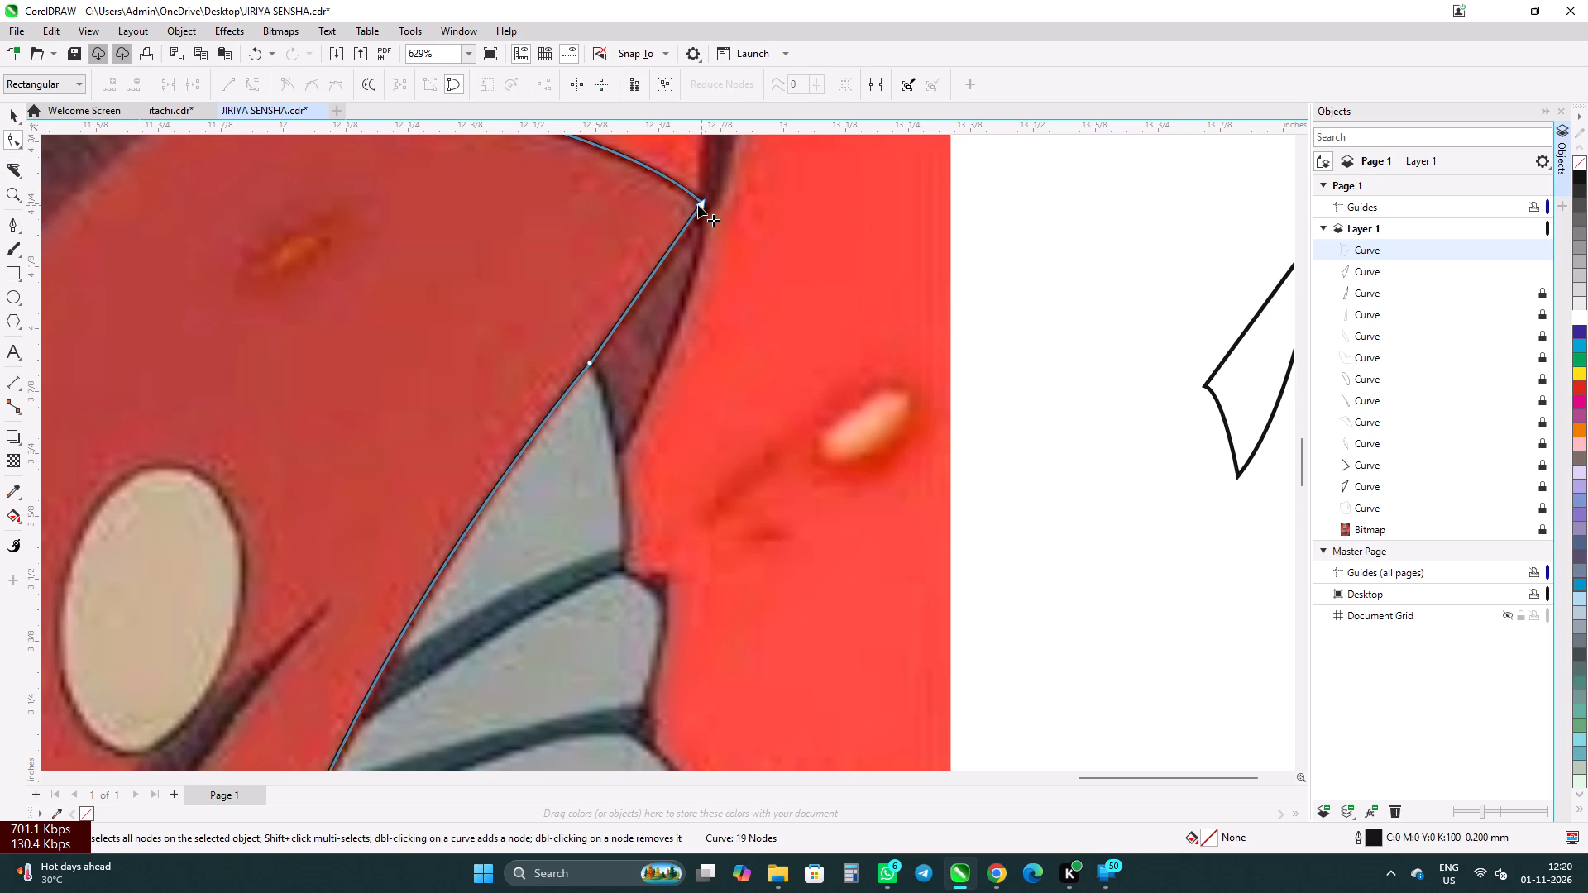
click(698, 208)
click(259, 88)
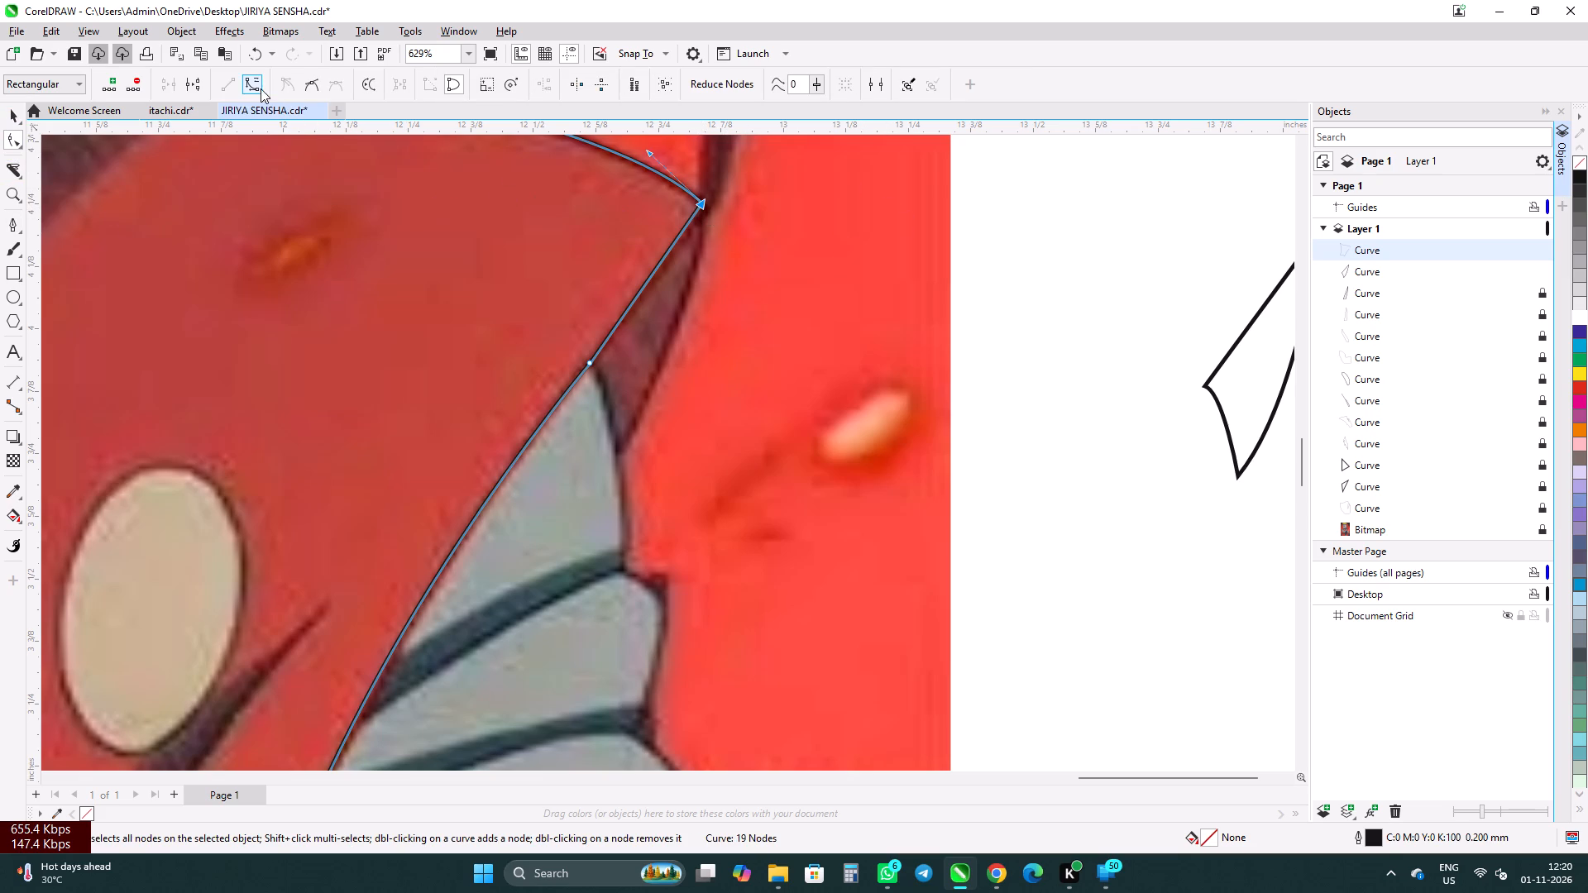
scroll(677, 200, up, 4)
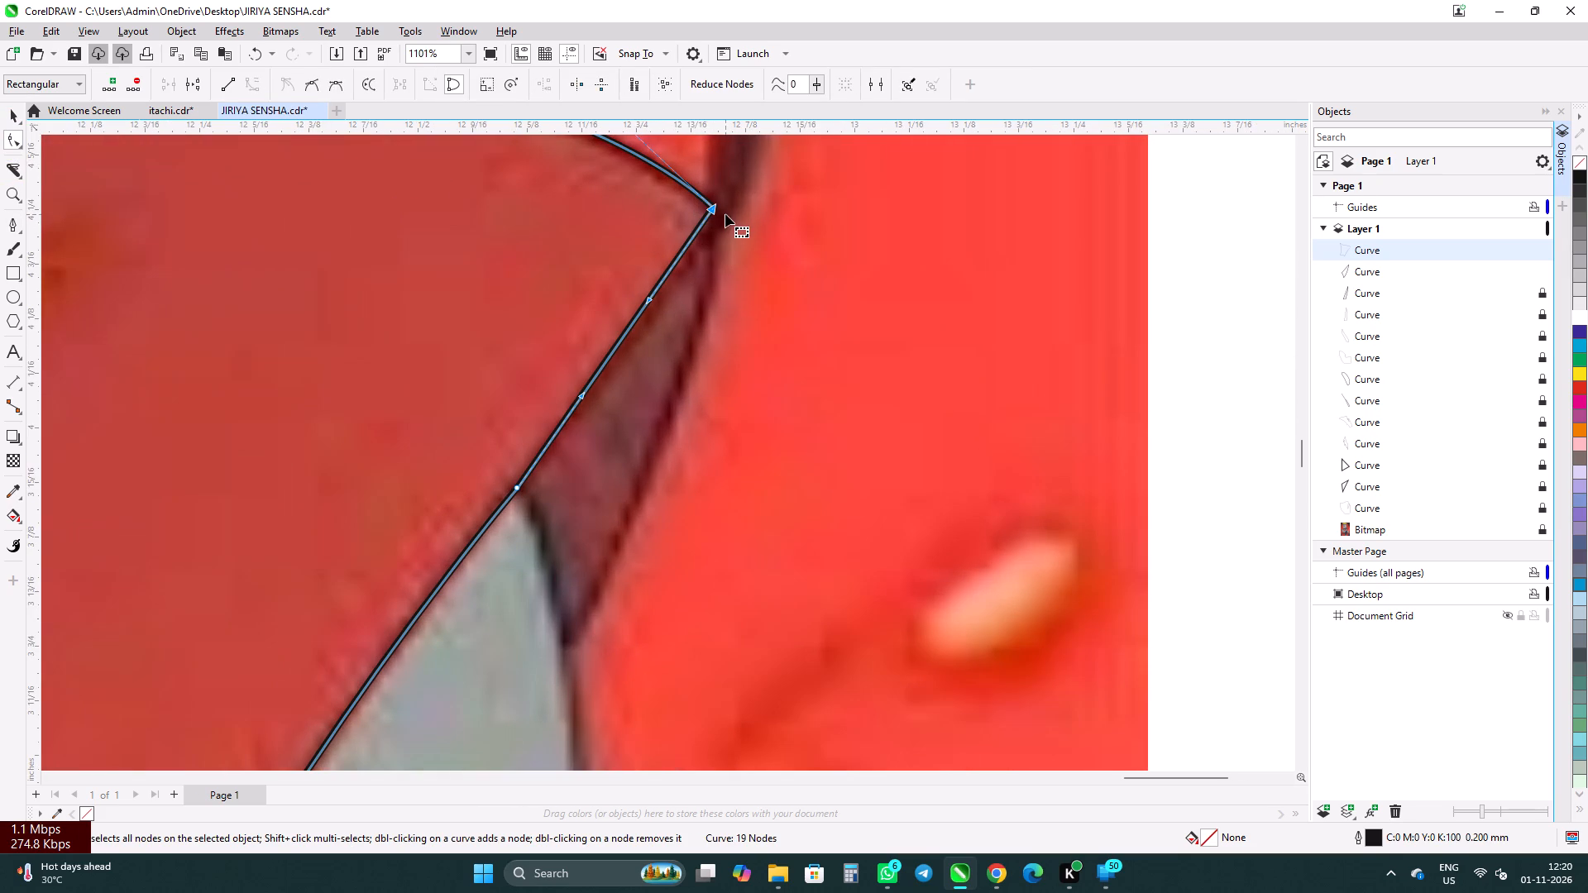
scroll(720, 270, down, 6)
scroll(715, 249, up, 3)
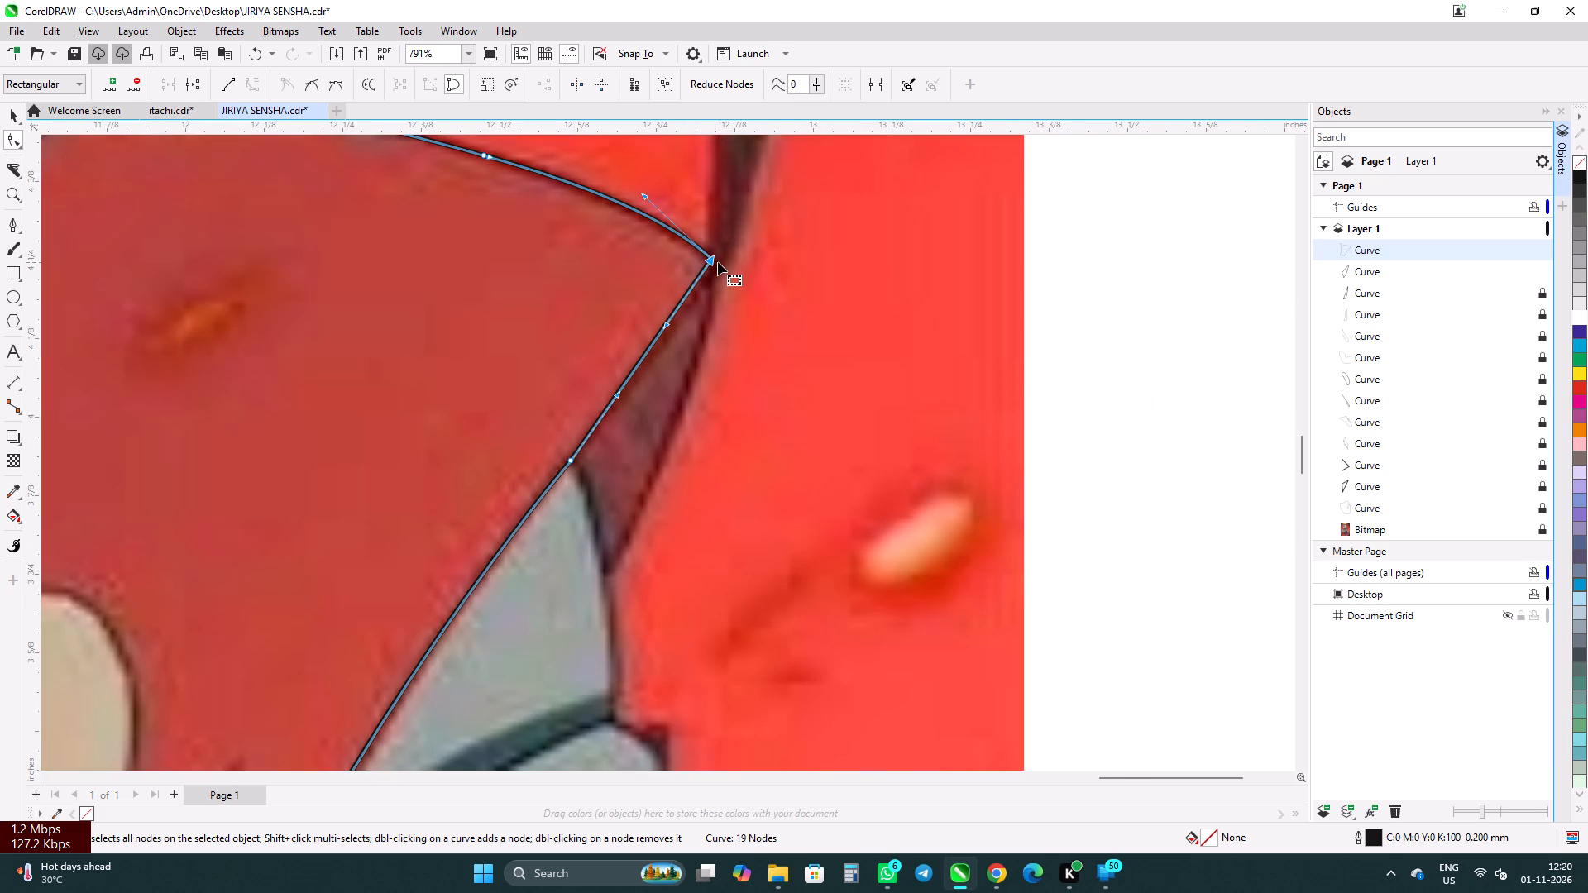
drag(715, 262, 715, 270)
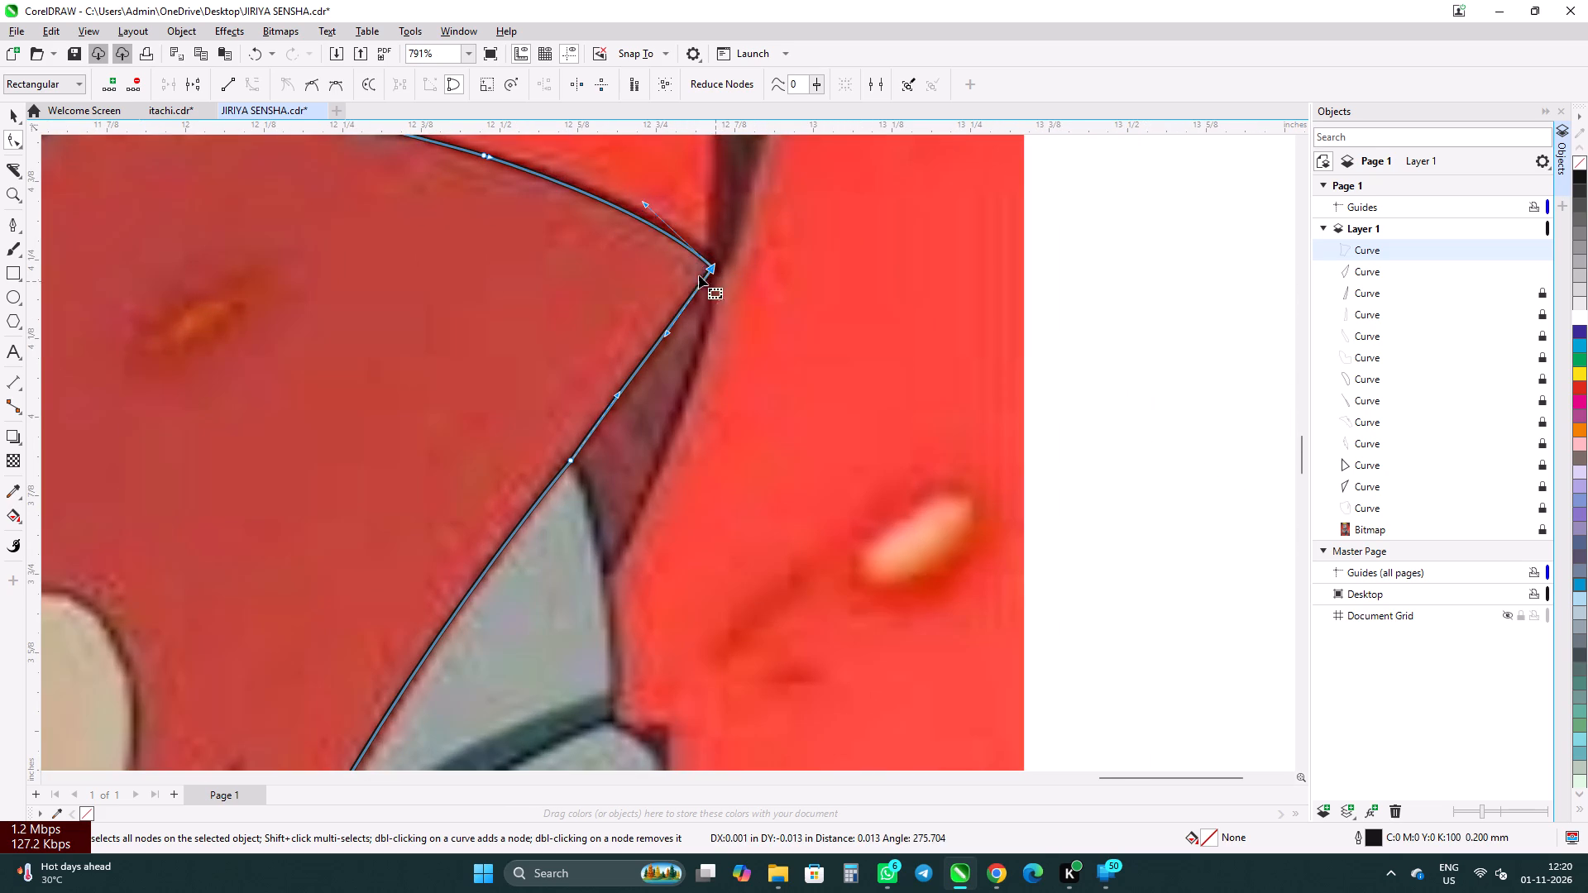
drag(645, 203, 660, 195)
Make the two nodes along the vest's upper shoulder edge cusps and reposition the inner one on the bitmap's shoulder line.
scroll(474, 247, down, 6)
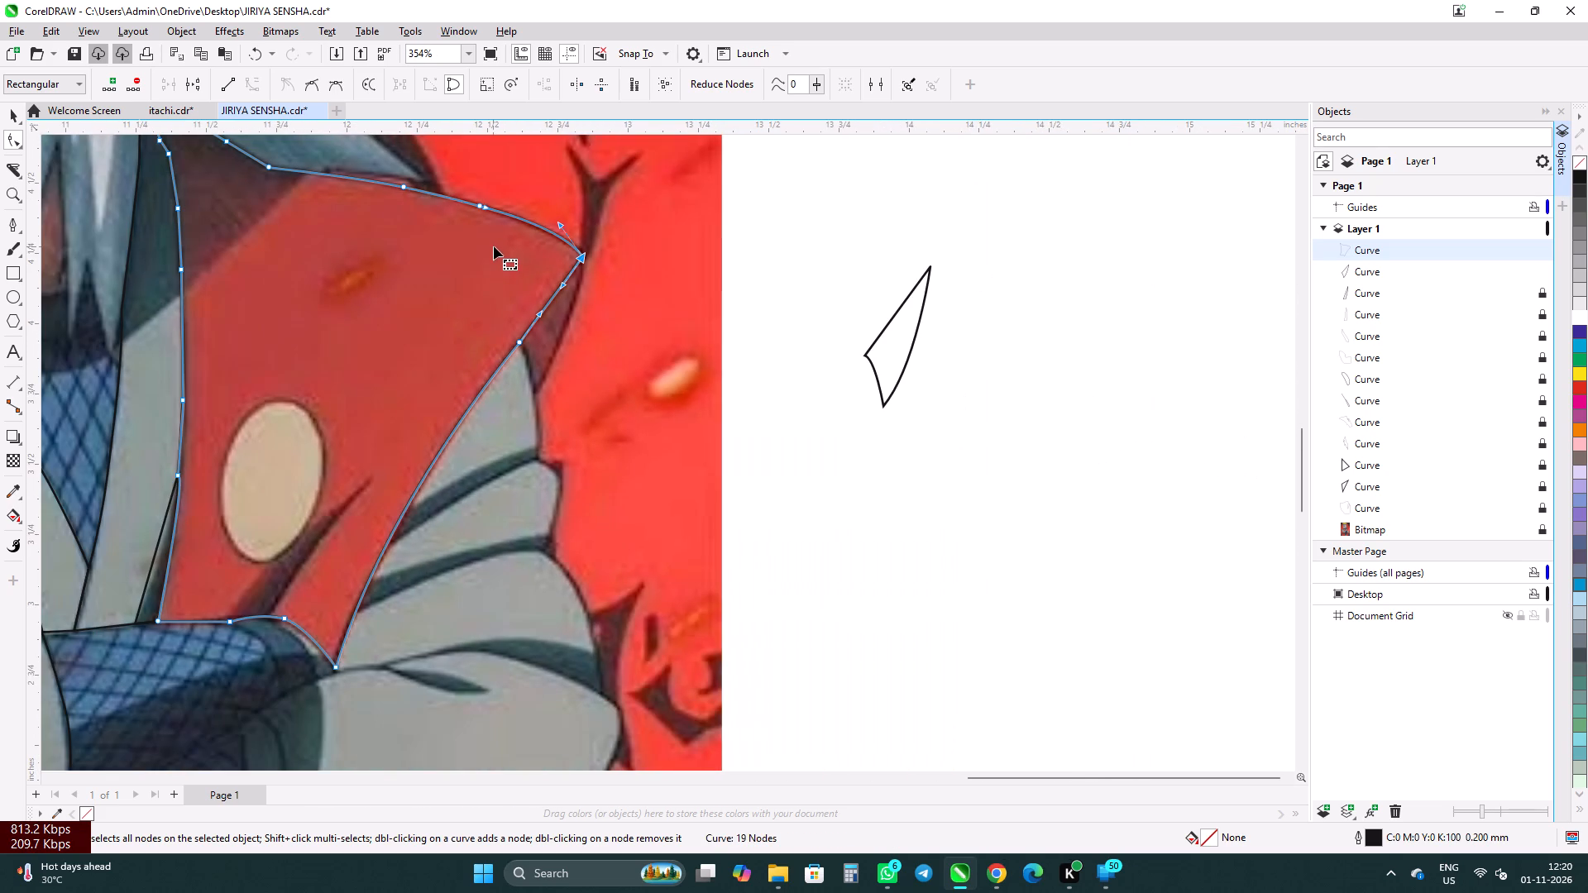
scroll(337, 192, up, 4)
scroll(457, 213, down, 6)
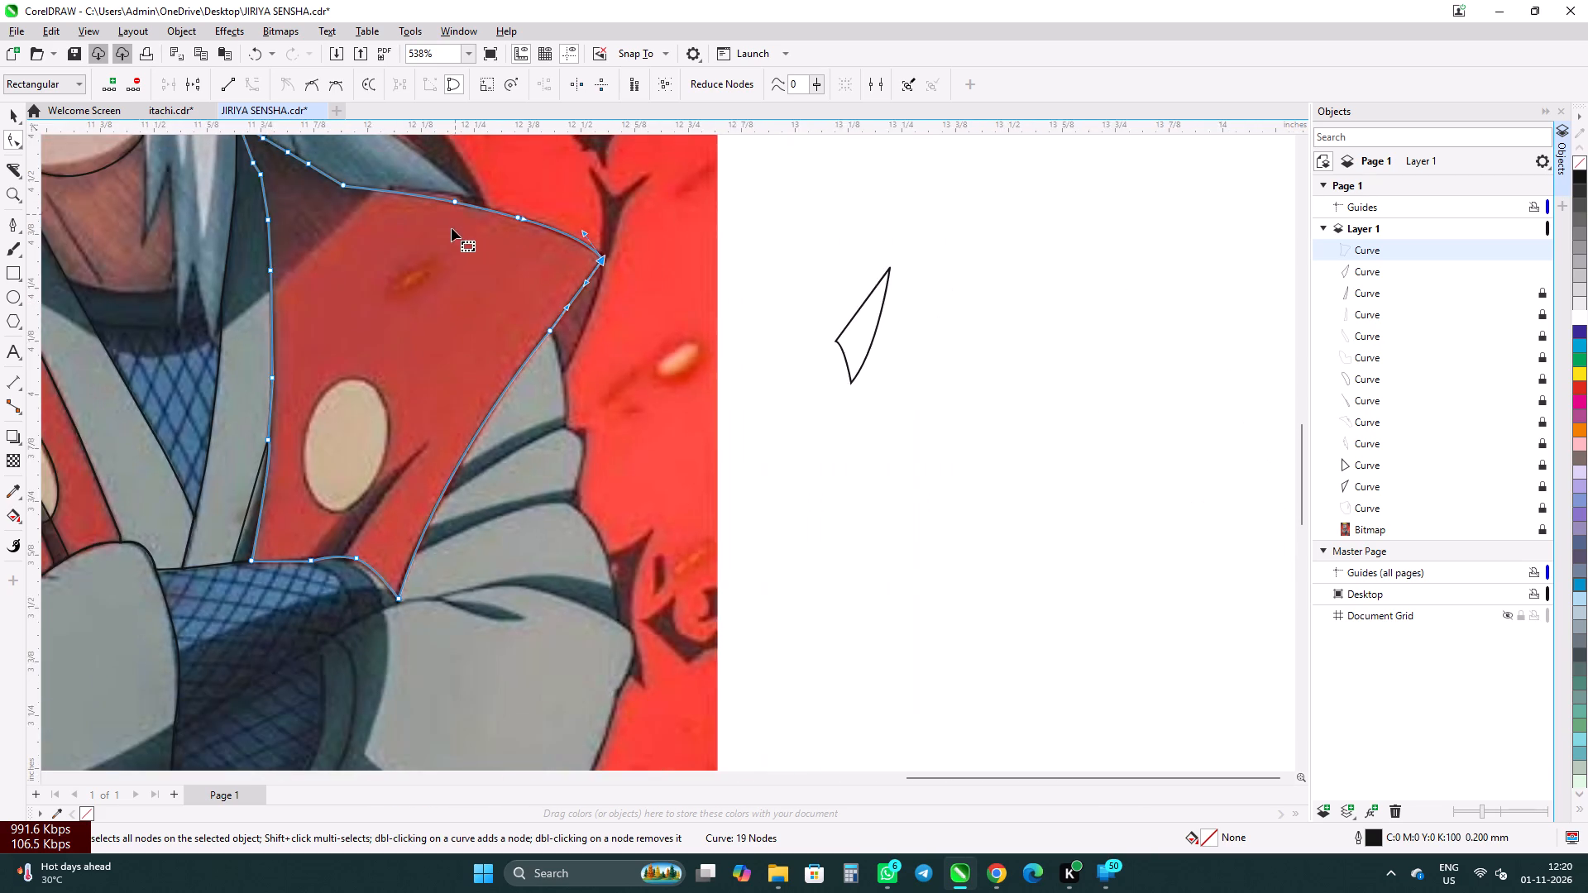
scroll(440, 171, up, 4)
click(576, 256)
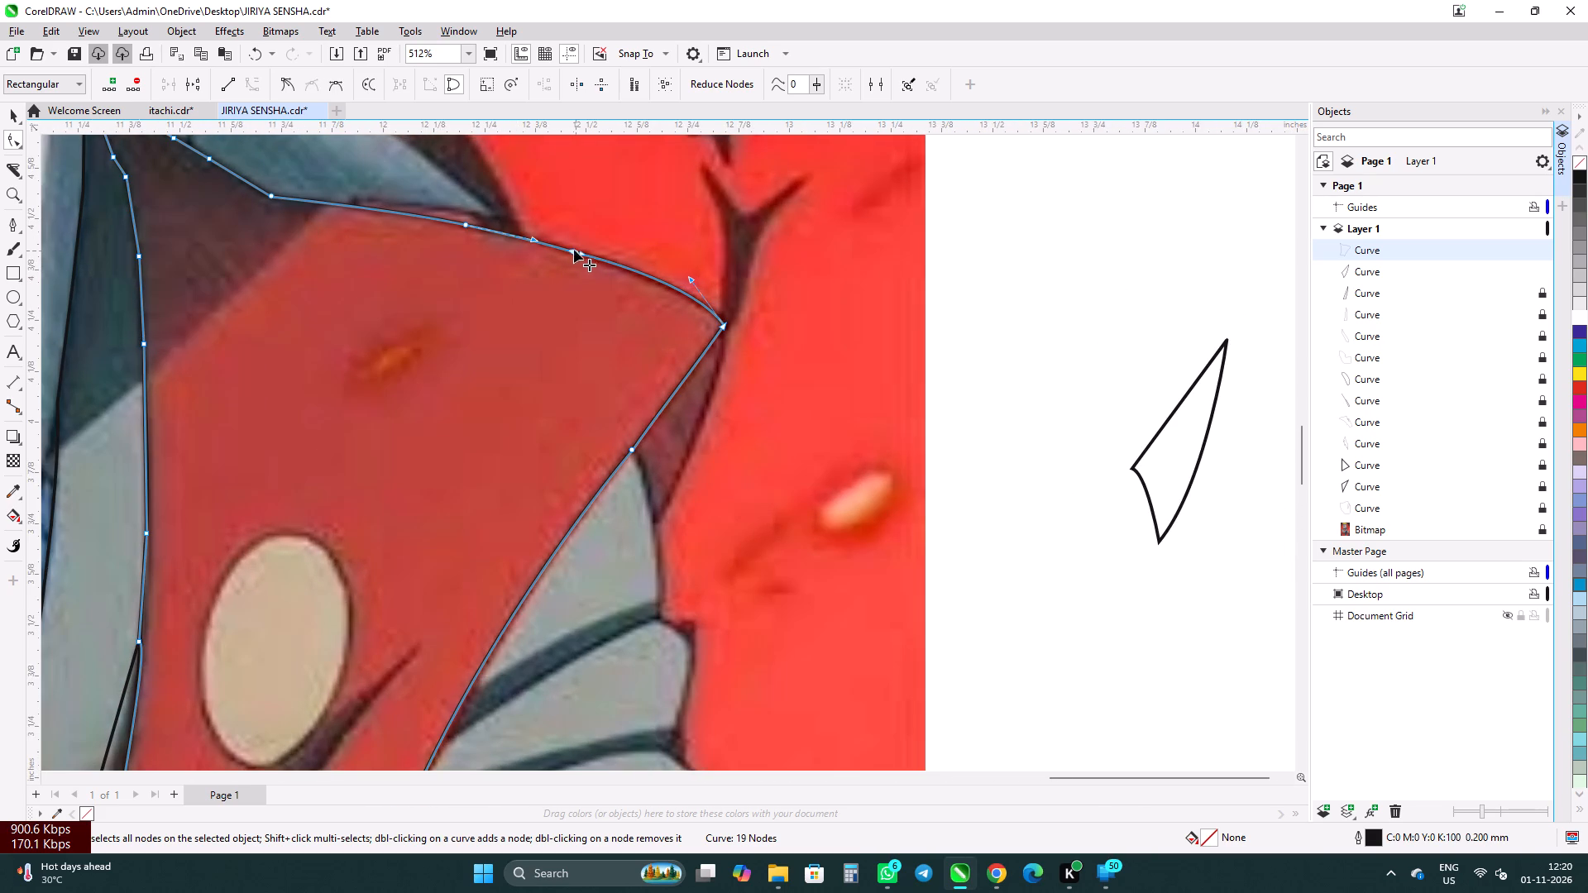
click(297, 94)
click(467, 219)
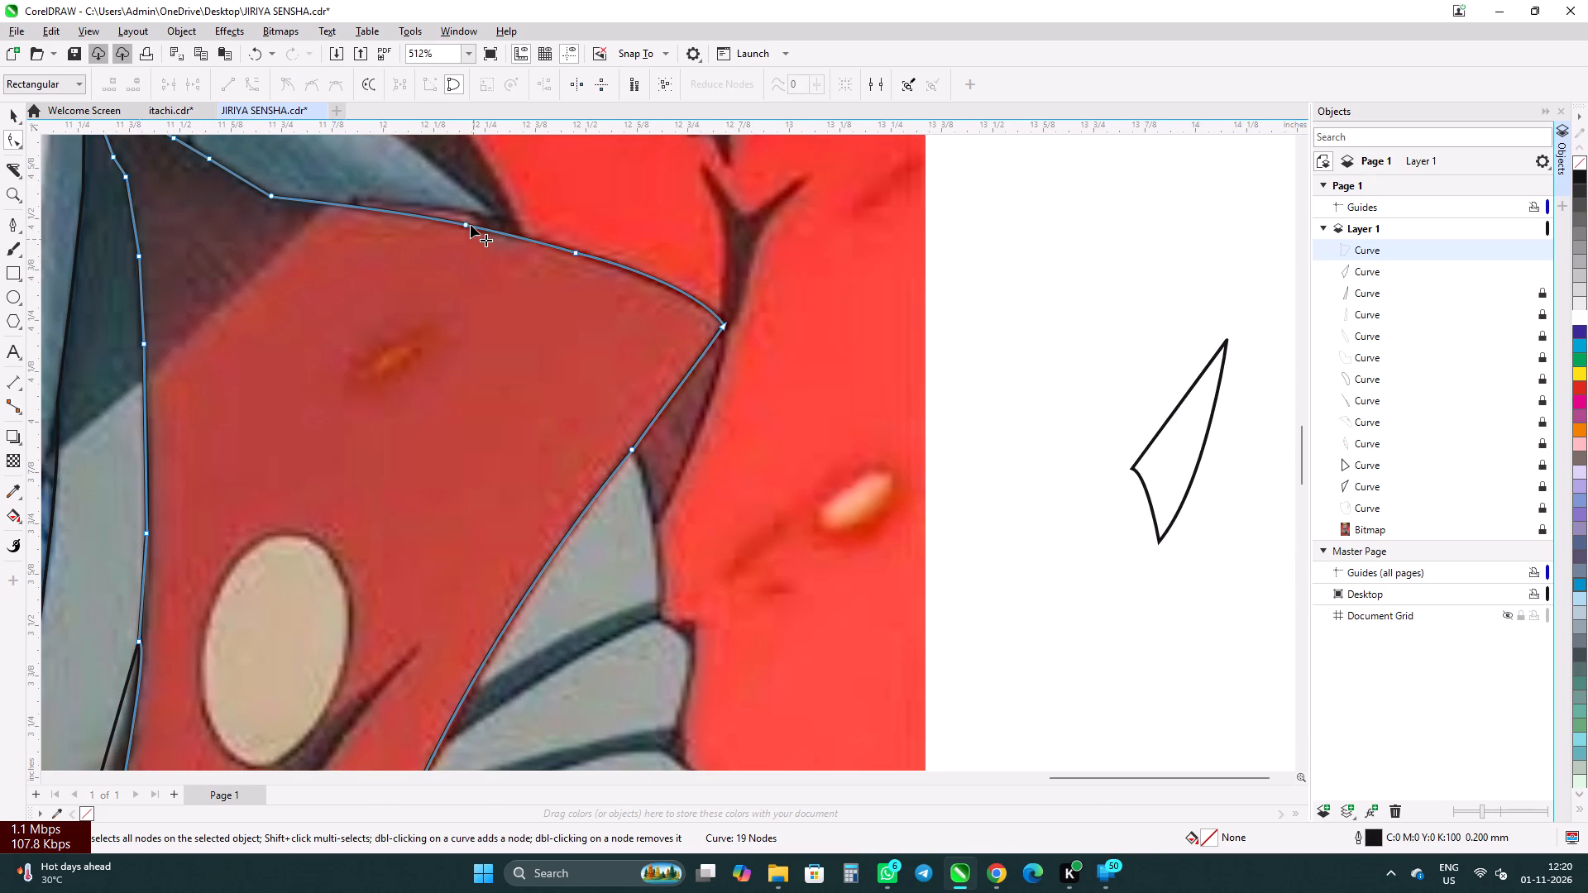
click(467, 224)
click(290, 91)
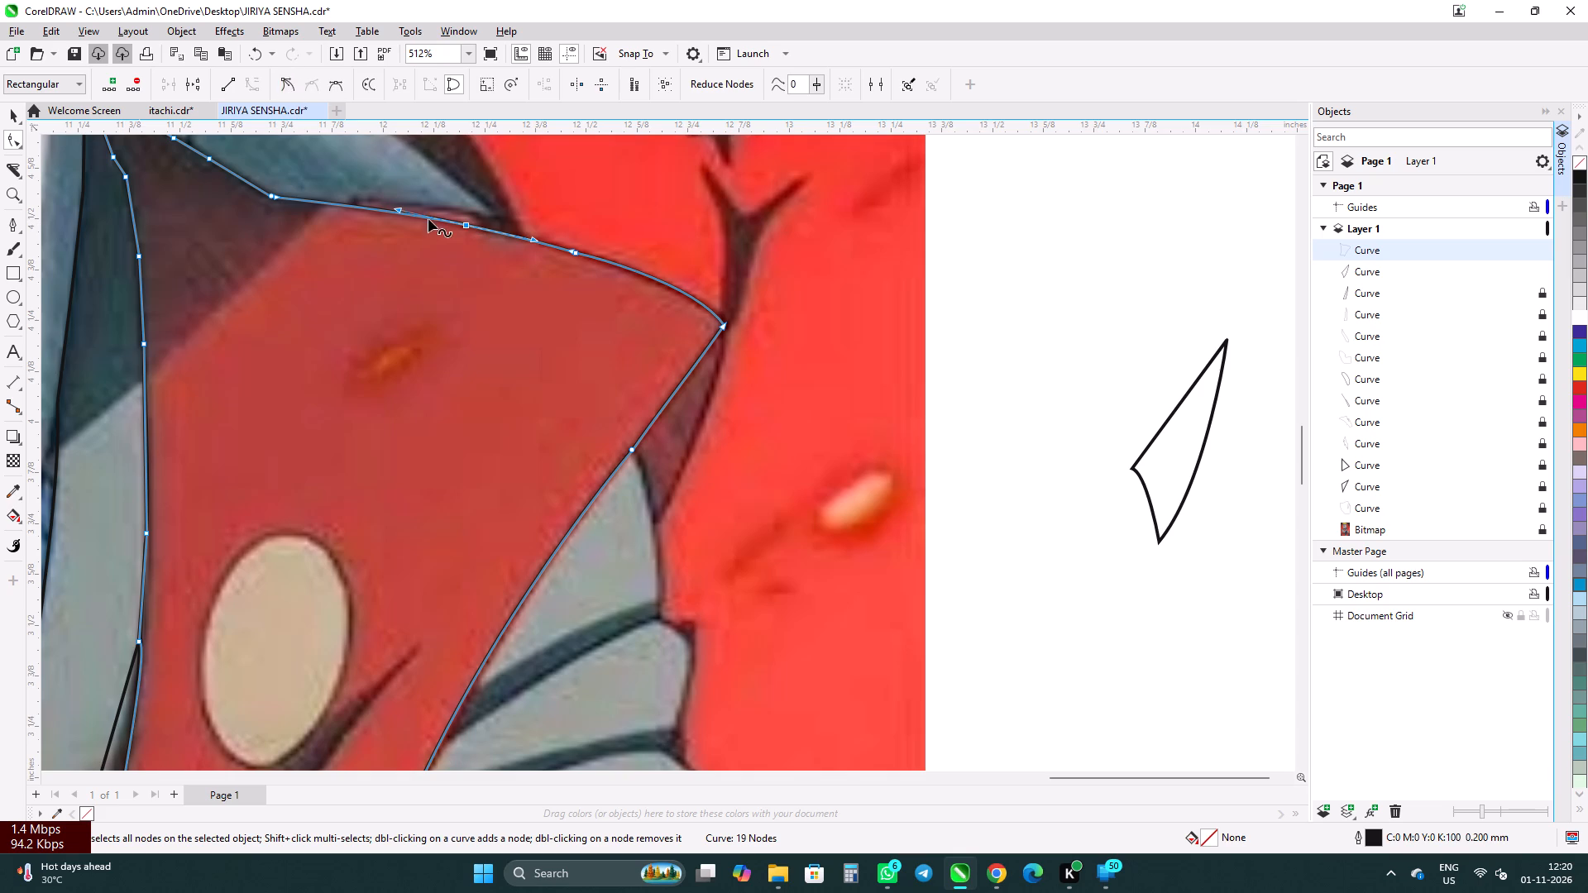
drag(466, 224, 471, 218)
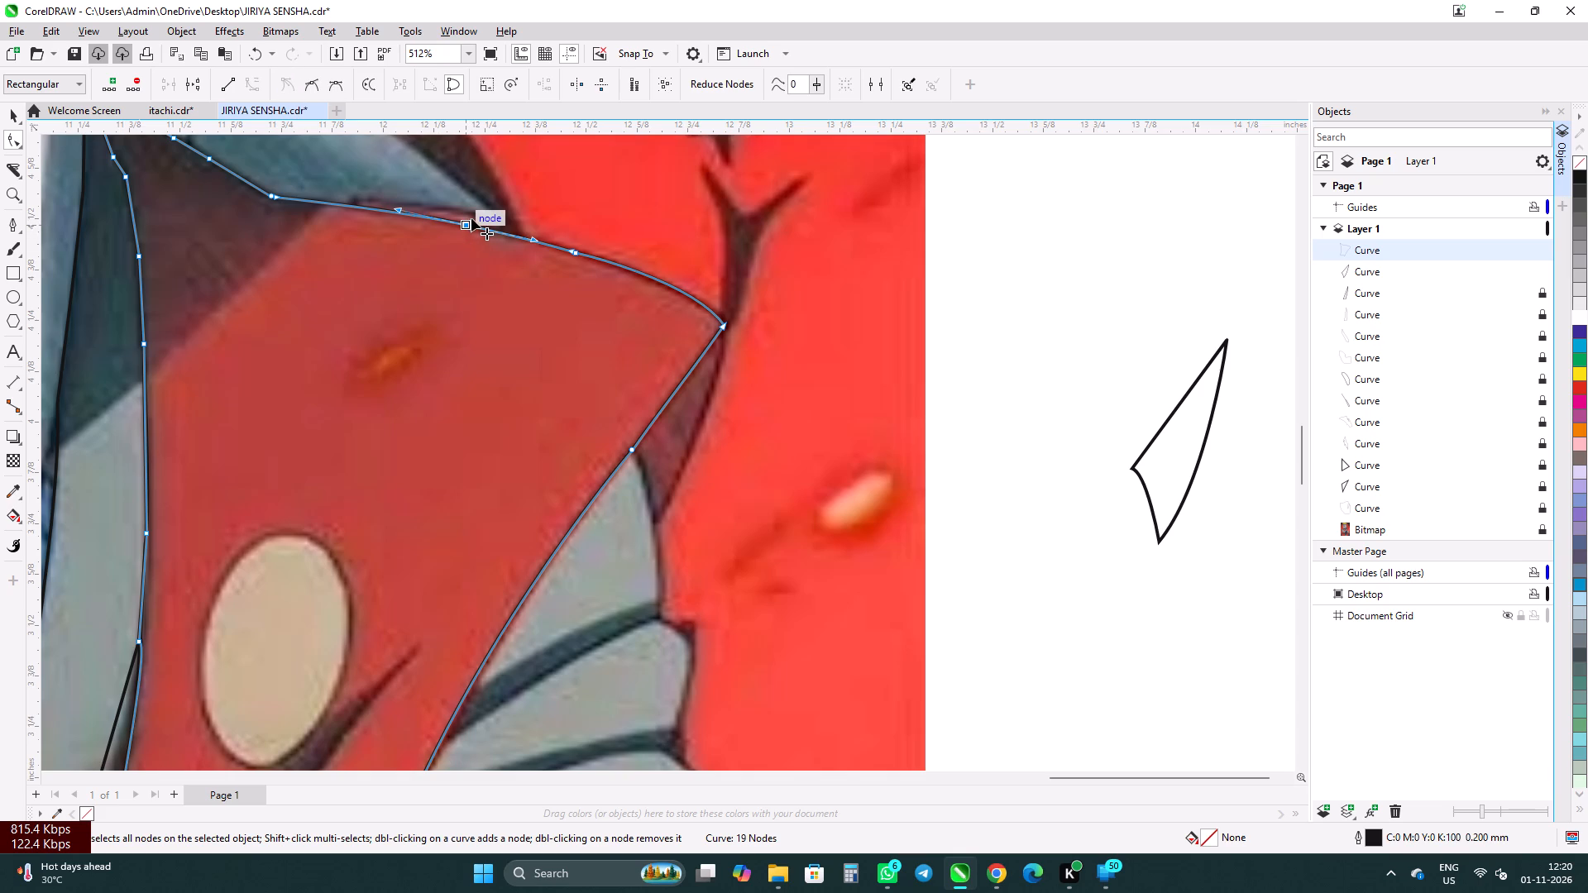
drag(471, 218, 474, 213)
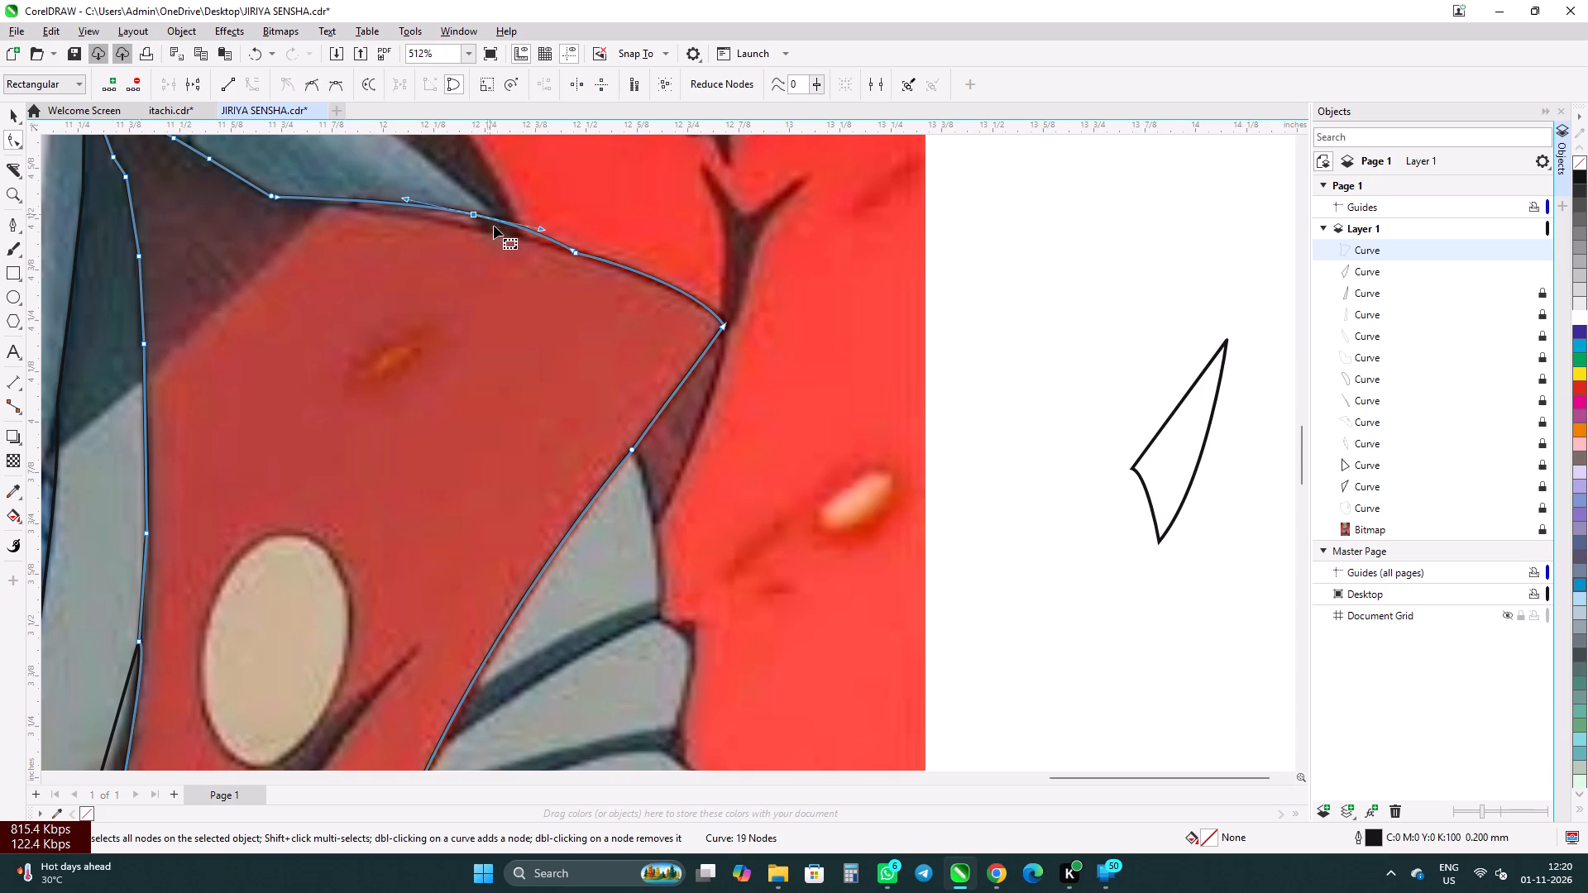
drag(474, 215, 466, 217)
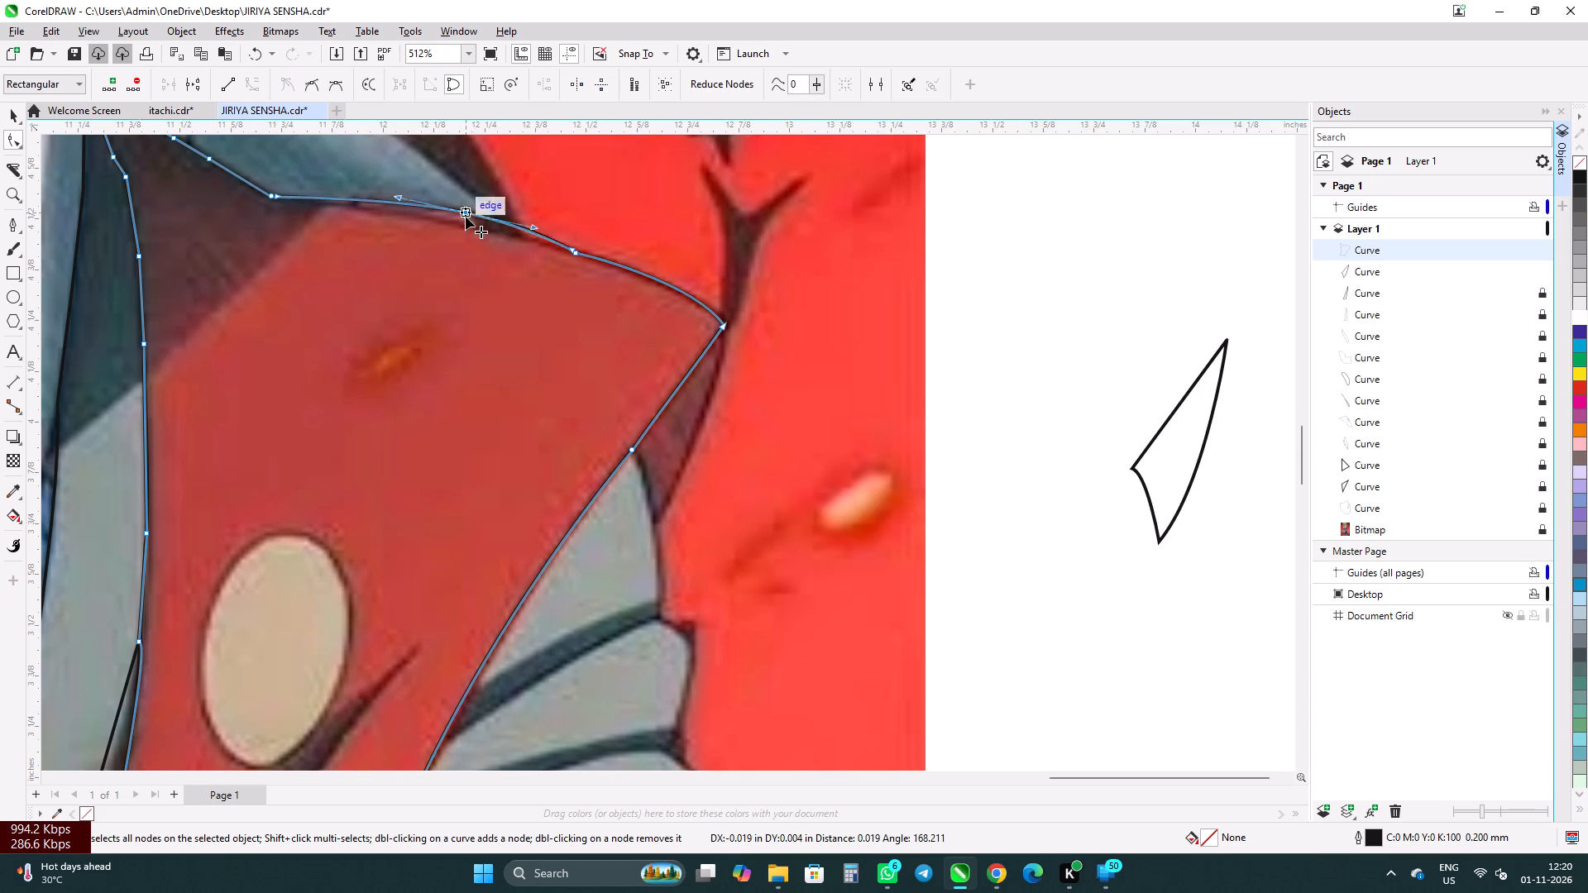
drag(466, 217, 449, 265)
drag(449, 266, 452, 254)
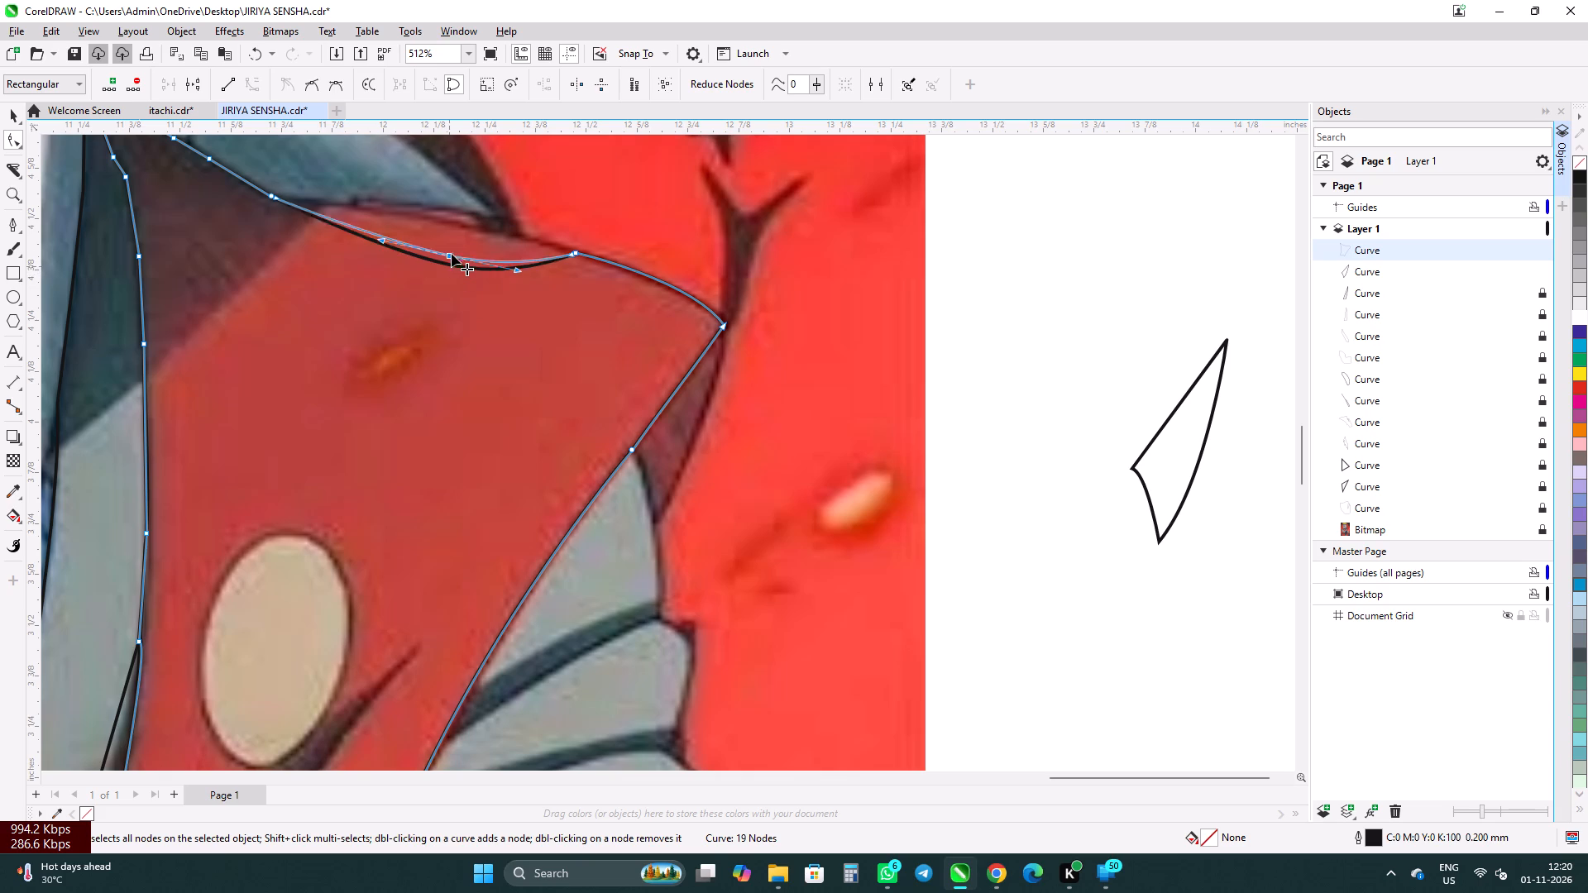
drag(452, 254, 468, 224)
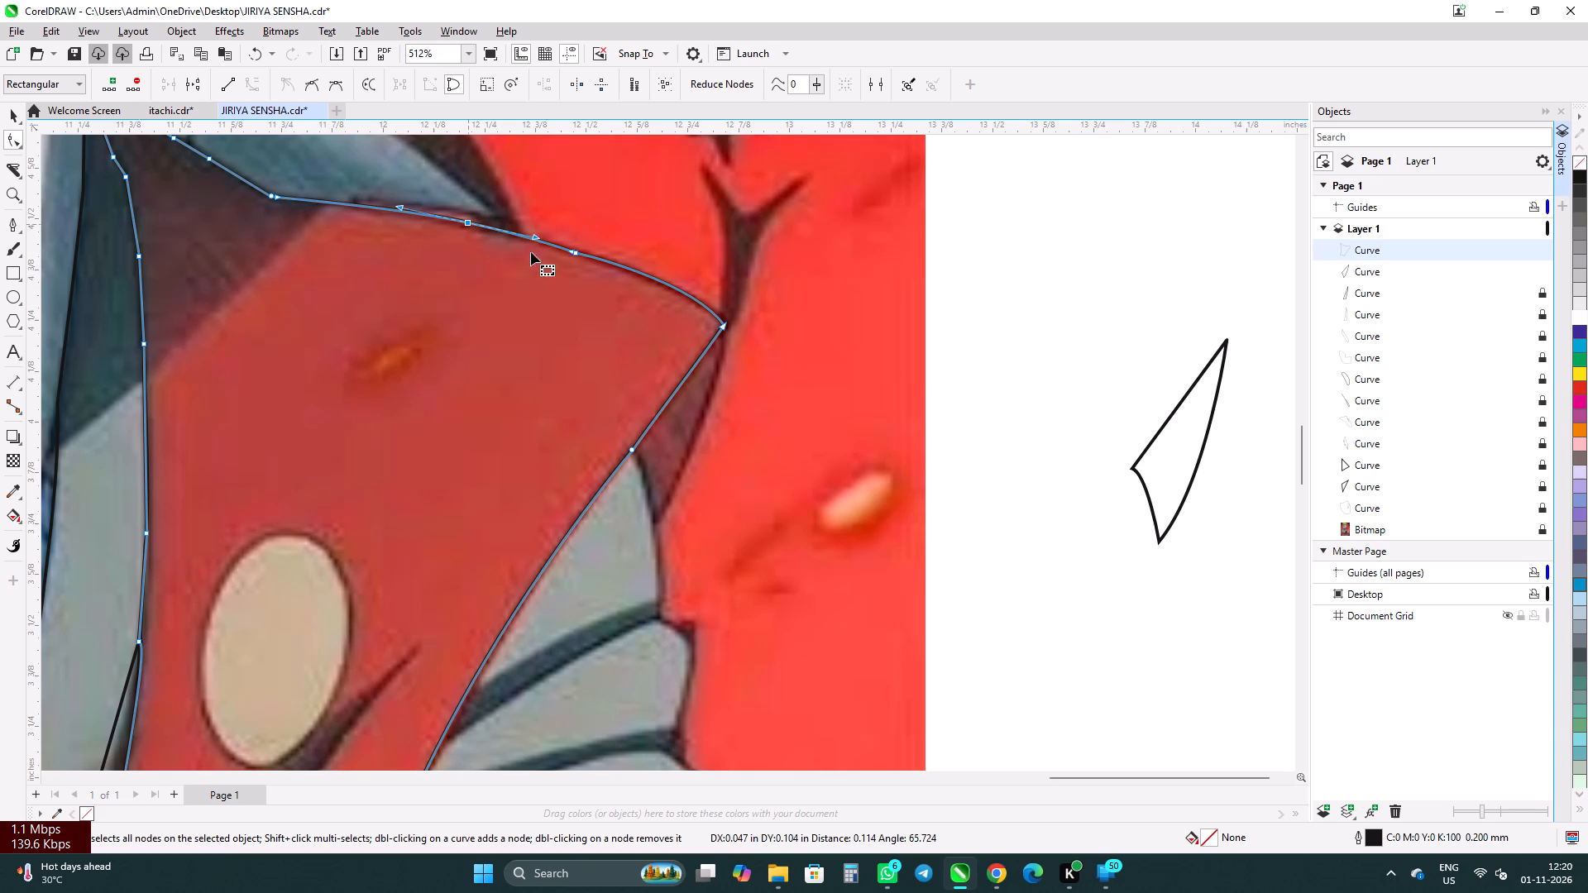
Move the separated sleeve triangle from the blank area back onto the dark sleeve patch below the vest's shoulder tip.
scroll(395, 267, down, 4)
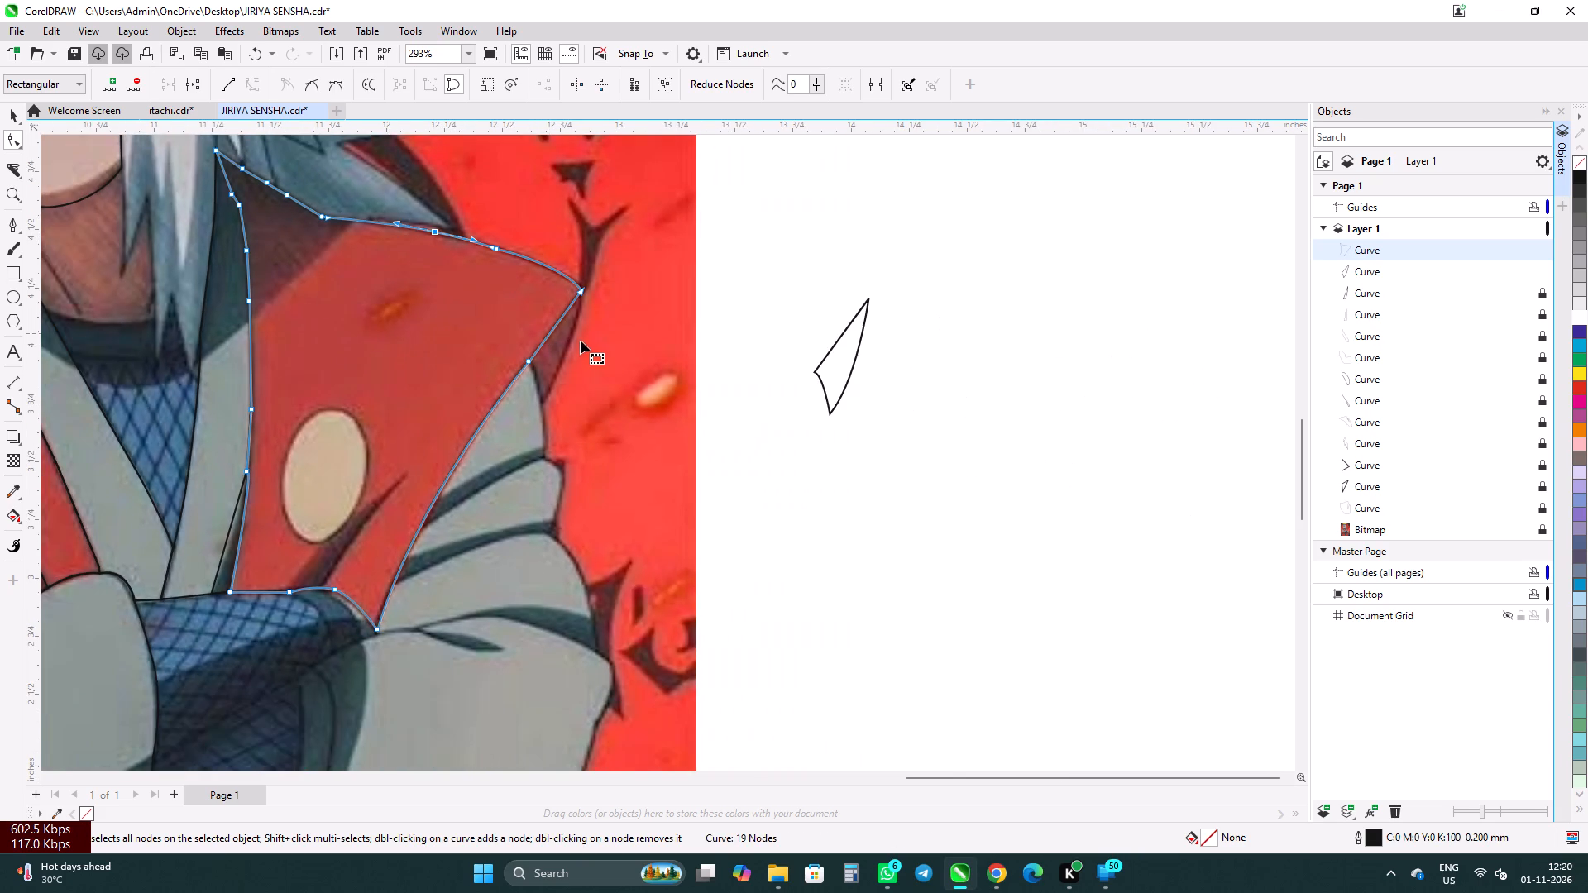
scroll(581, 341, up, 1)
click(17, 116)
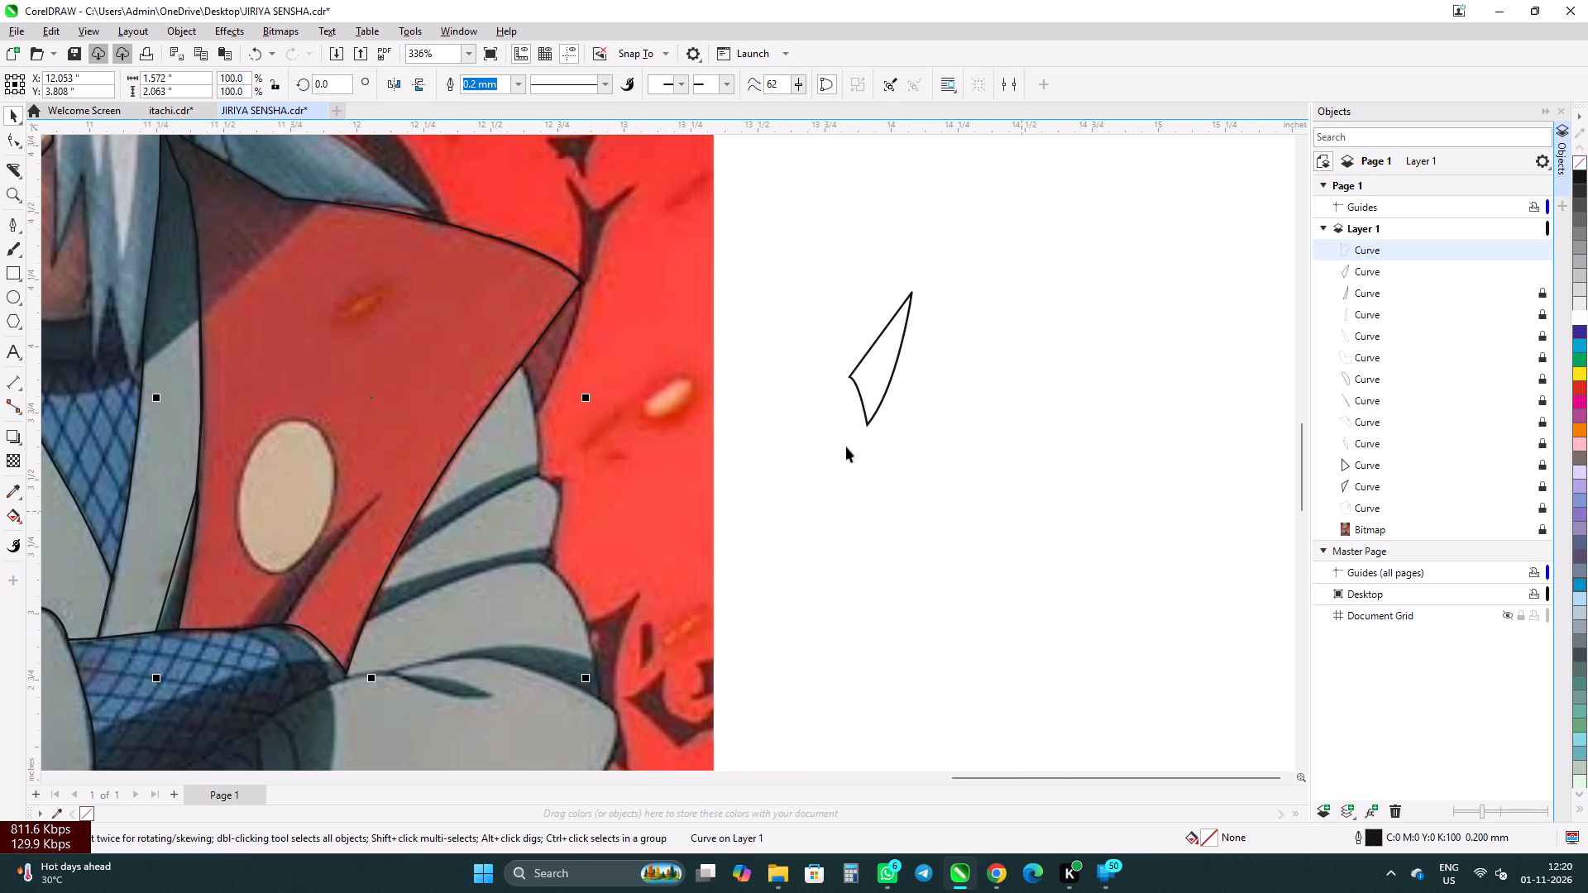
scroll(772, 419, up, 3)
click(906, 347)
drag(935, 327, 479, 351)
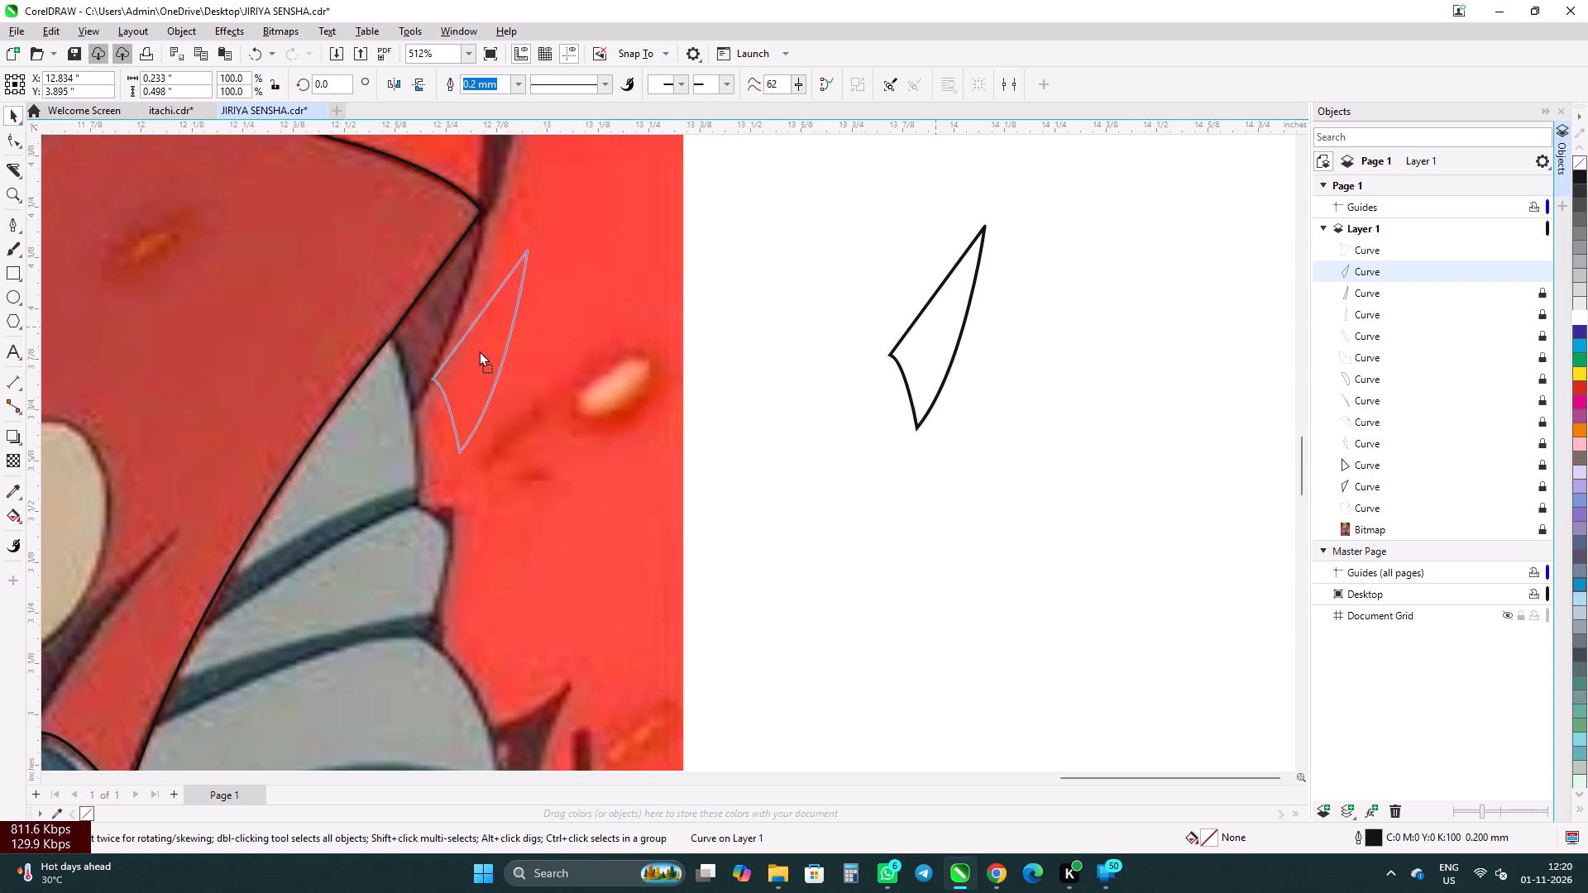
drag(479, 351, 438, 314)
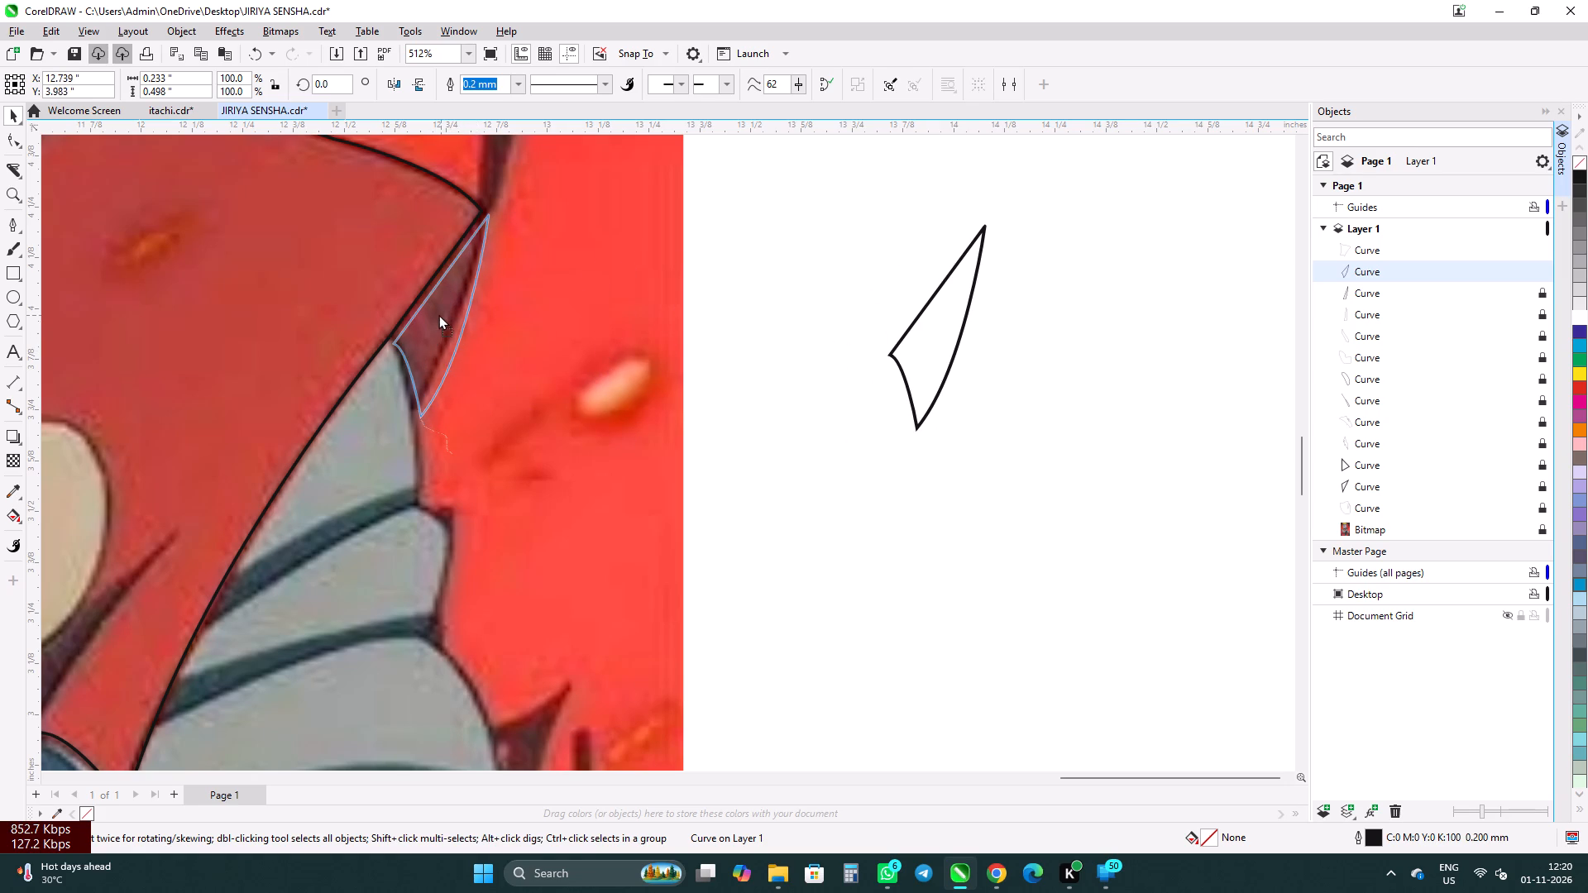
drag(438, 314, 435, 312)
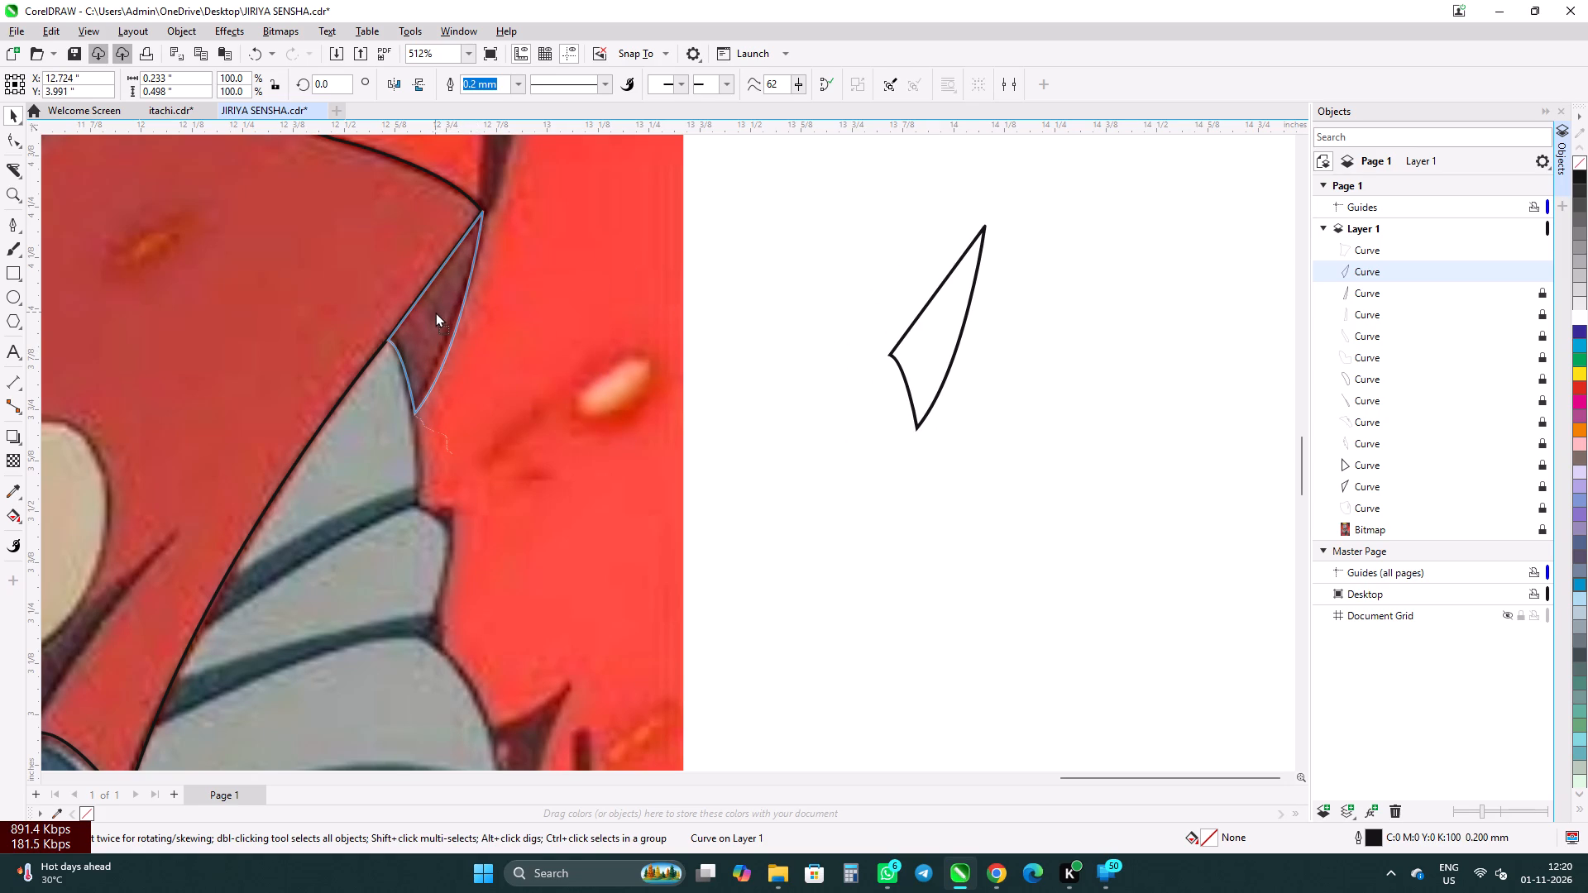
drag(435, 312, 433, 308)
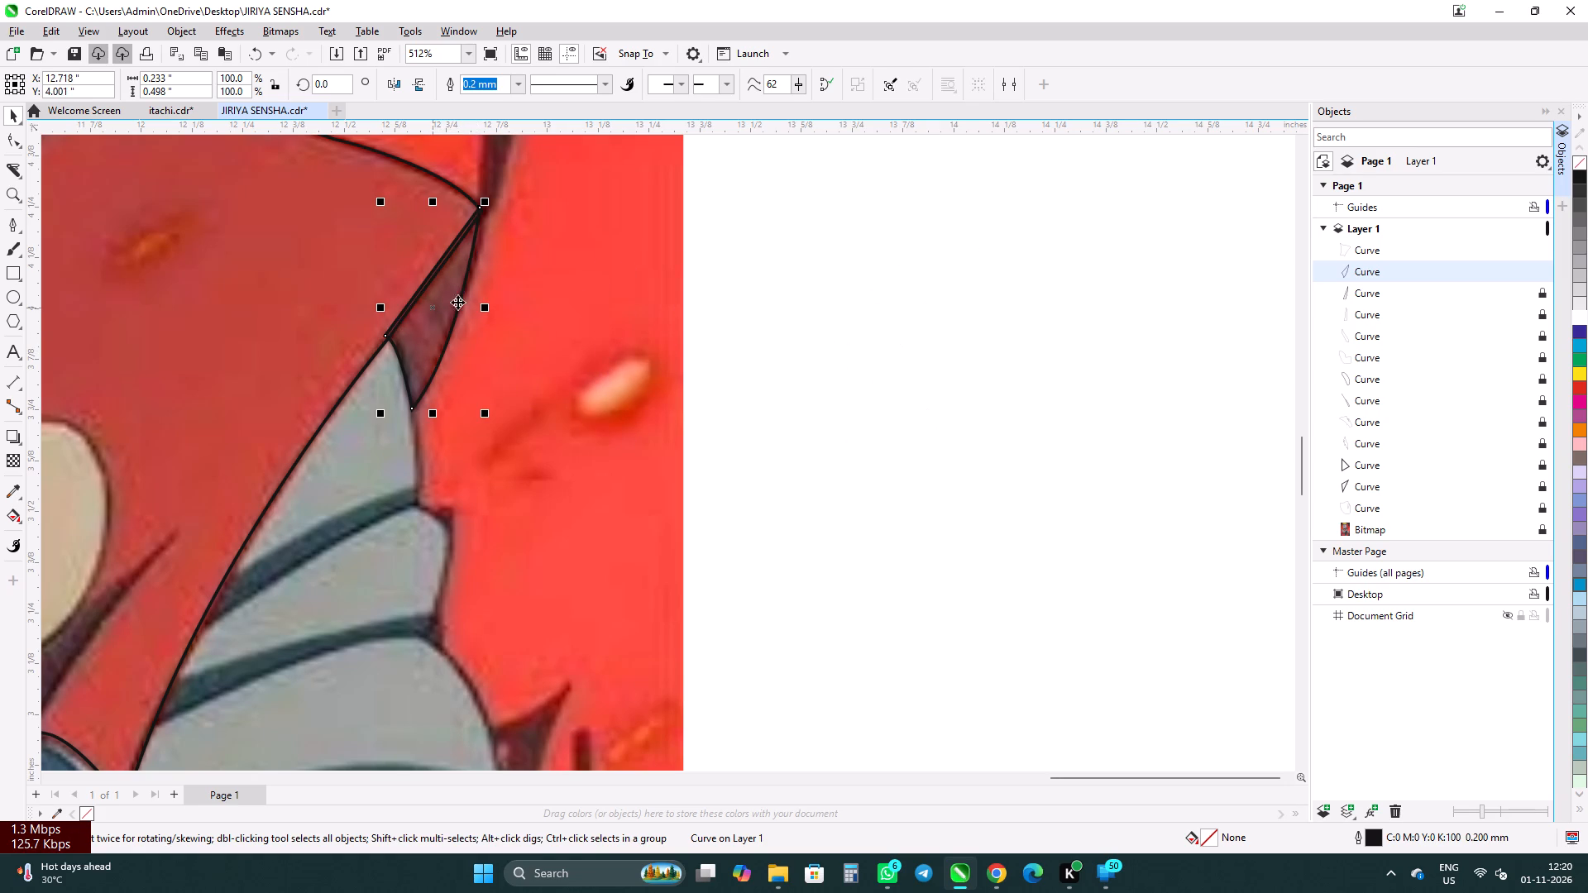
Nudge the sleeve triangle about 0.01 inch right and 0.01 inch down, aligning its edge with the vest's closing segment.
scroll(444, 290, up, 3)
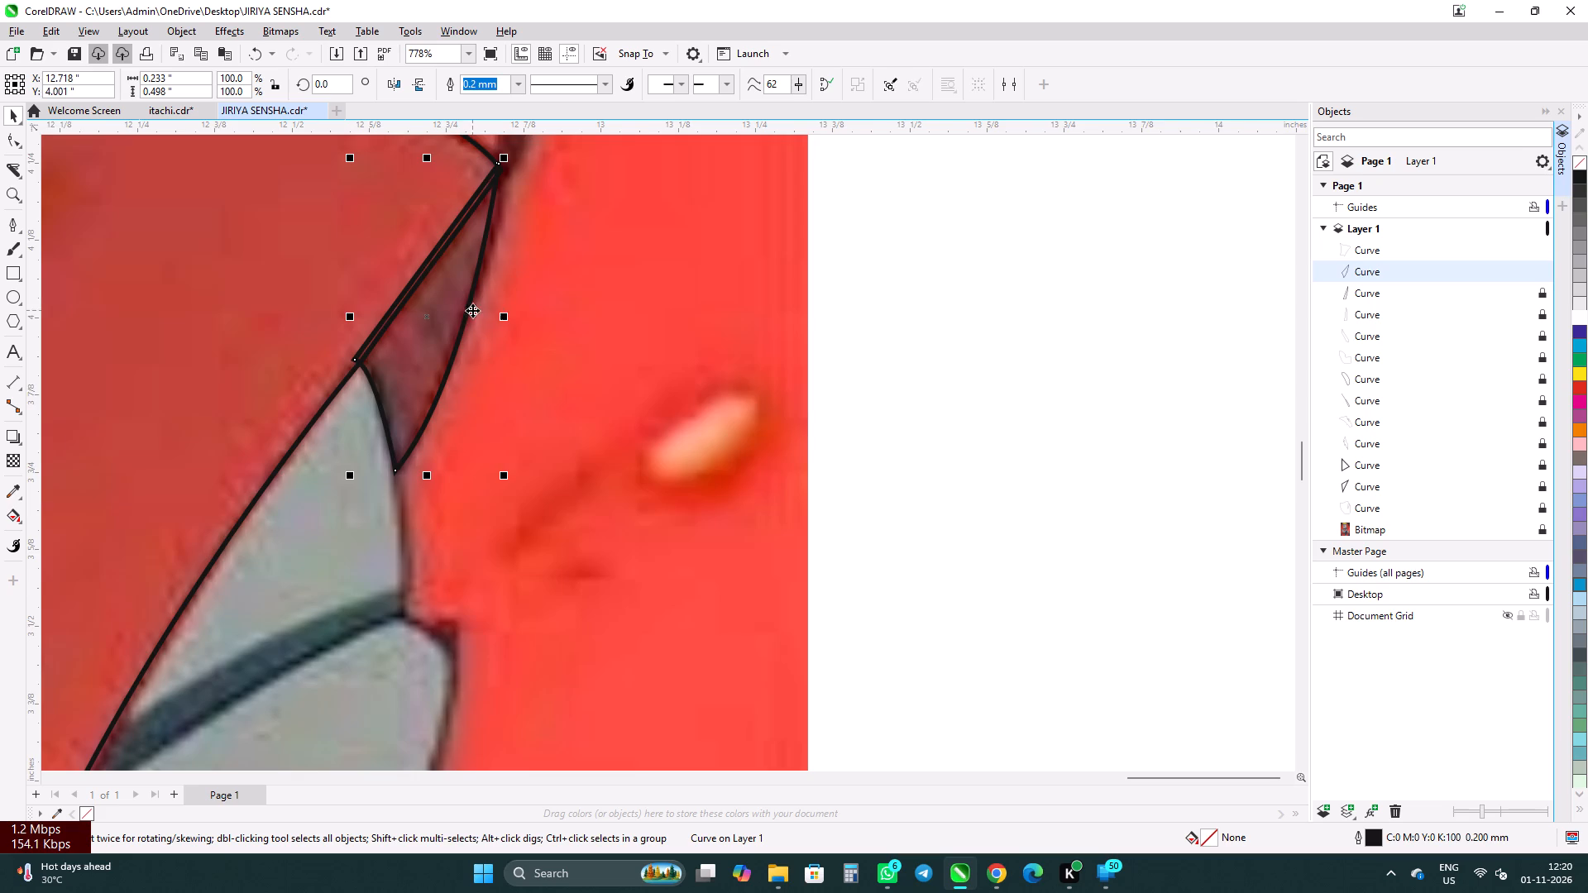
scroll(471, 321, down, 4)
scroll(517, 174, up, 4)
key(Right)
key(Right)
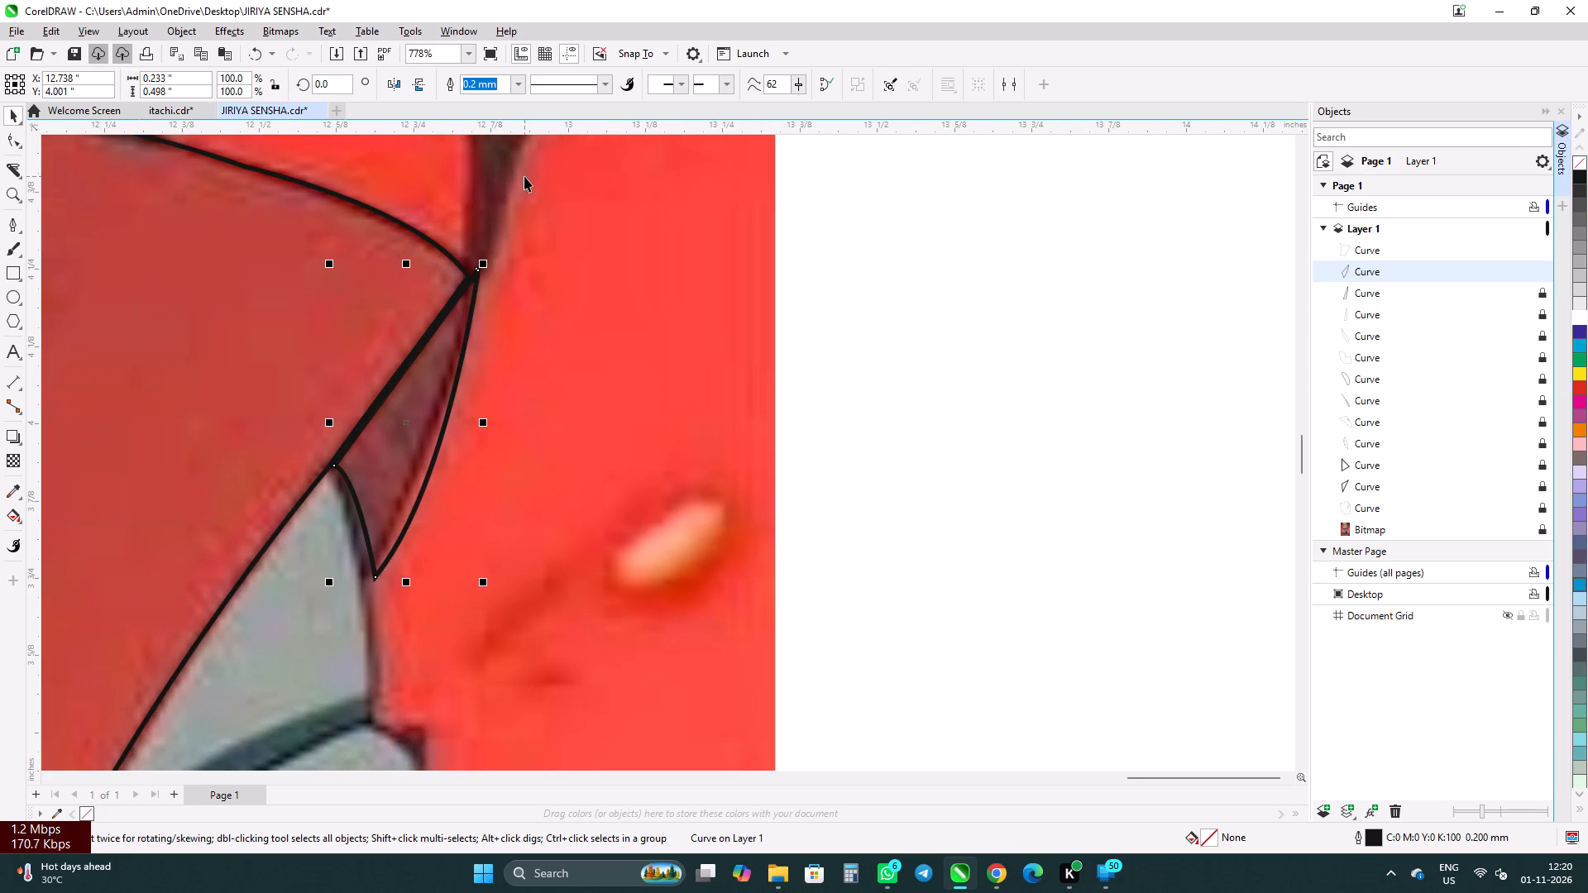
key(Down)
key(Left)
key(Left)
key(Right)
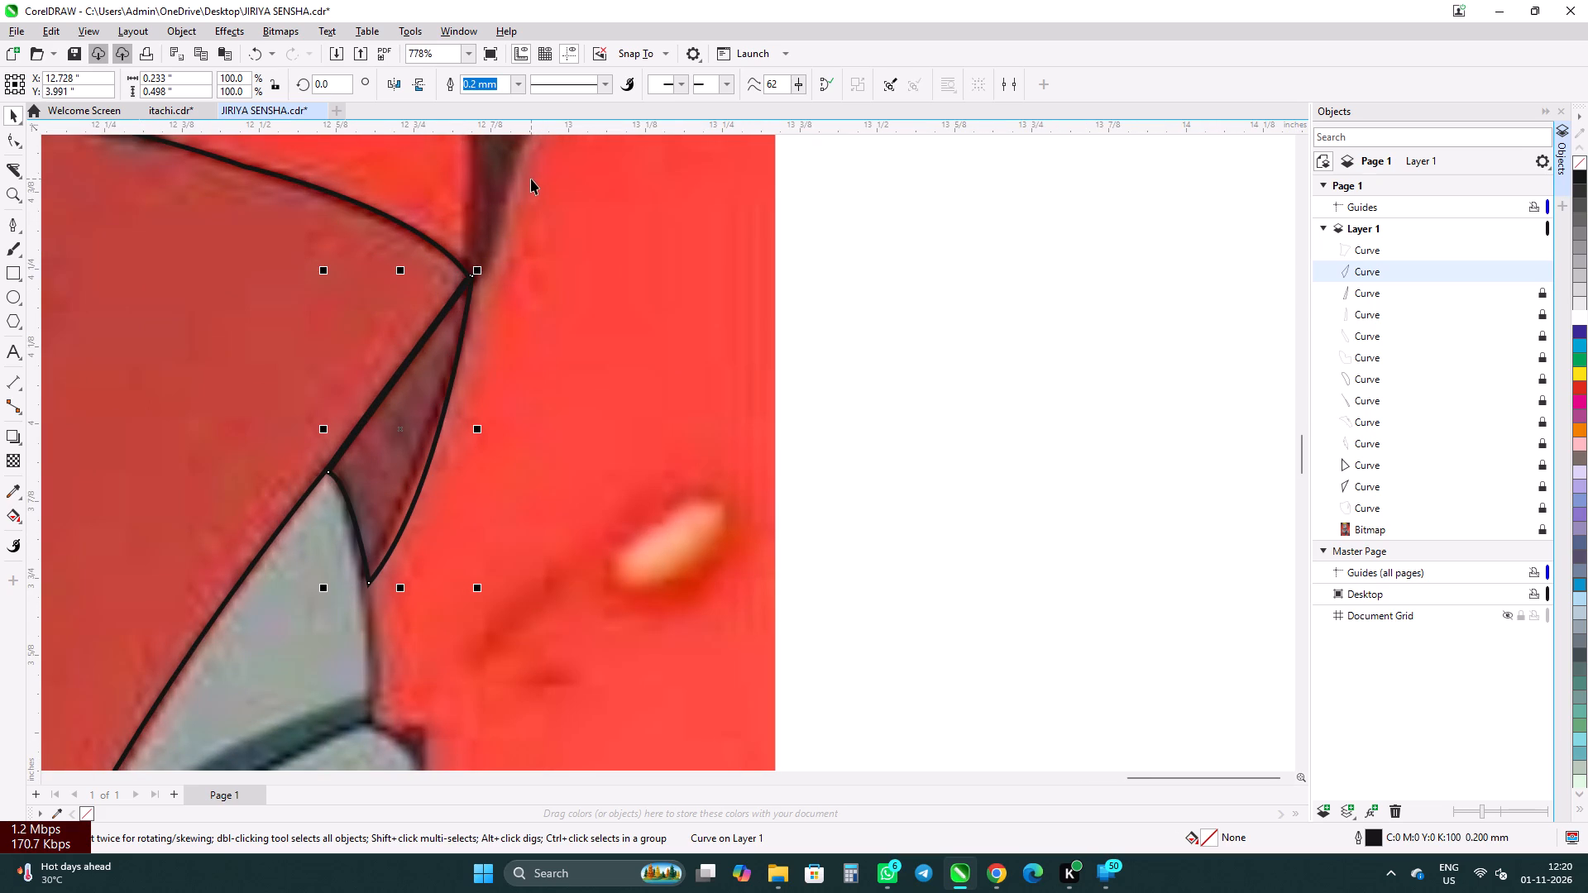
scroll(450, 289, up, 5)
click(467, 341)
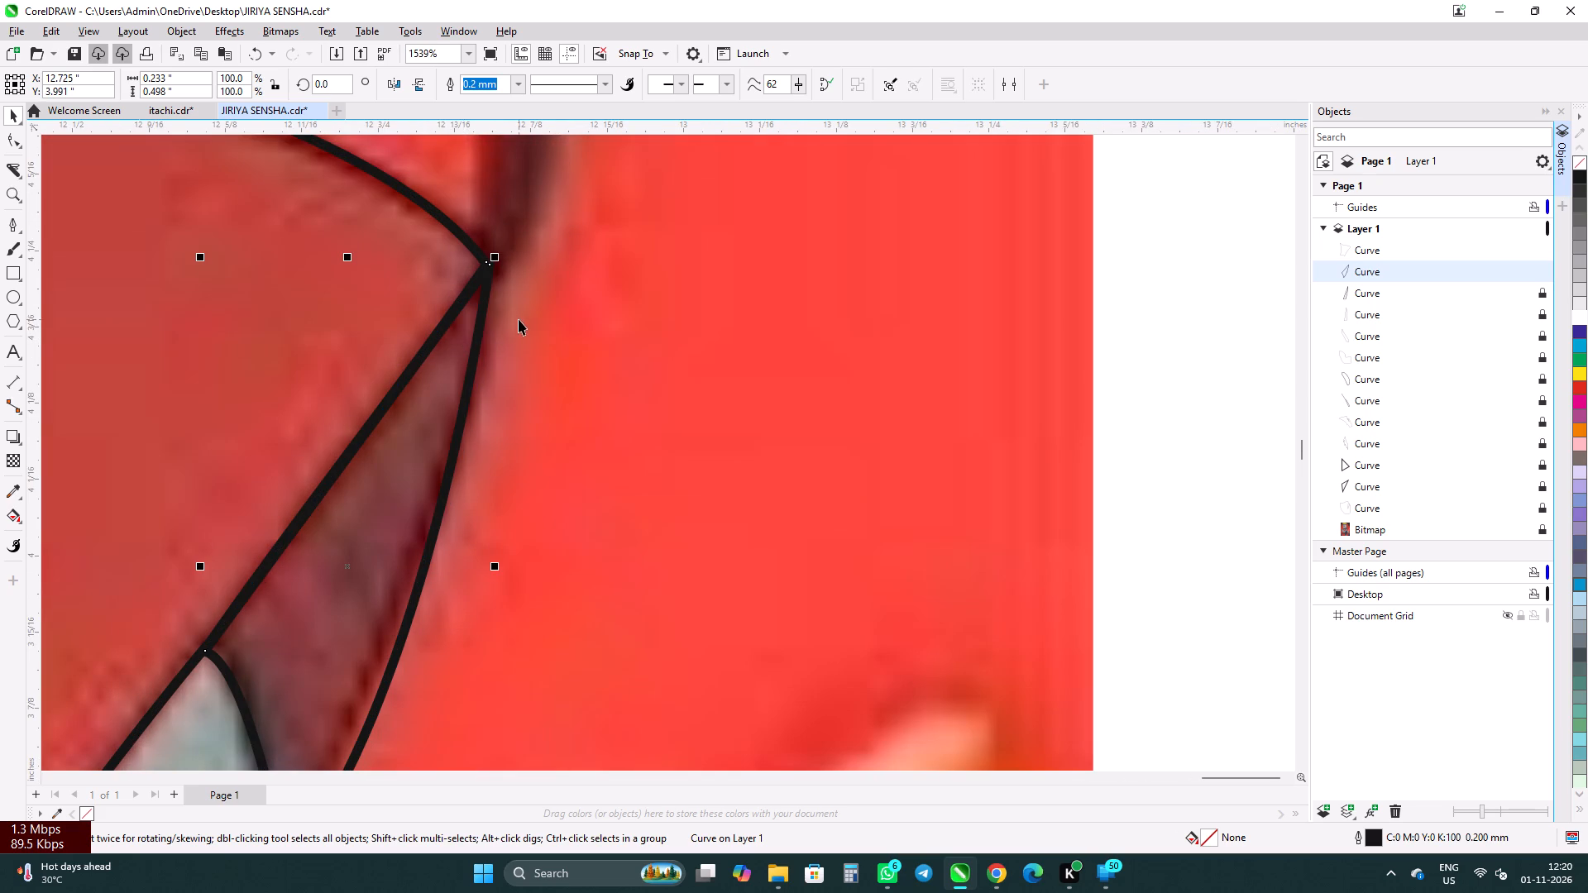
scroll(519, 317, down, 12)
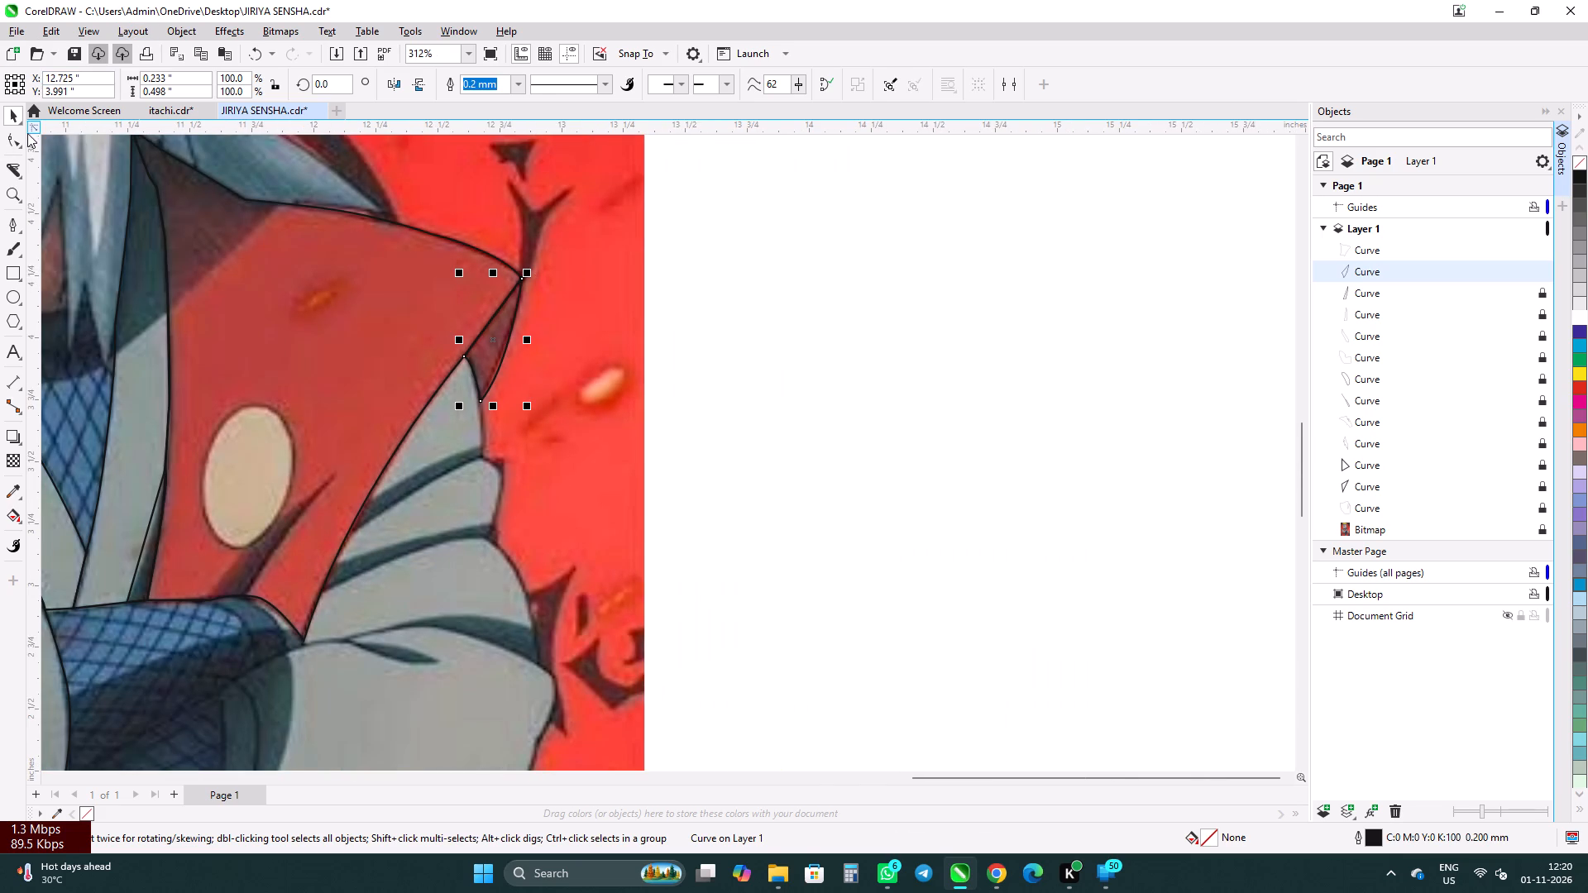
Lock the sleeve triangle and vest outline curves in Layer 1 and clear the selection.
click(16, 113)
click(1546, 269)
click(1547, 246)
click(682, 284)
scroll(824, 317, down, 6)
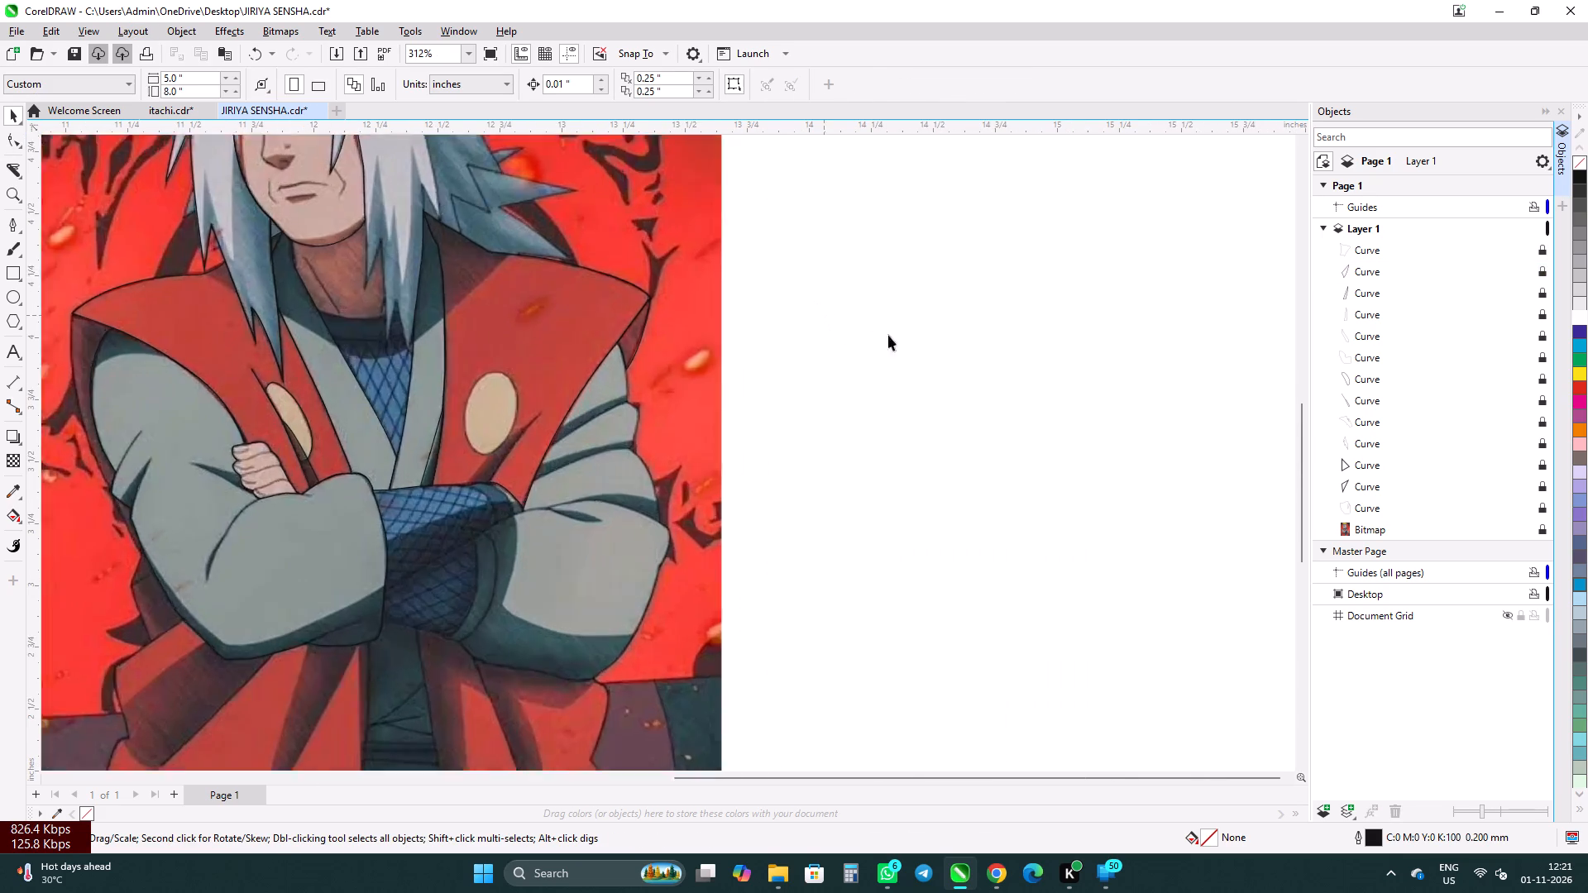
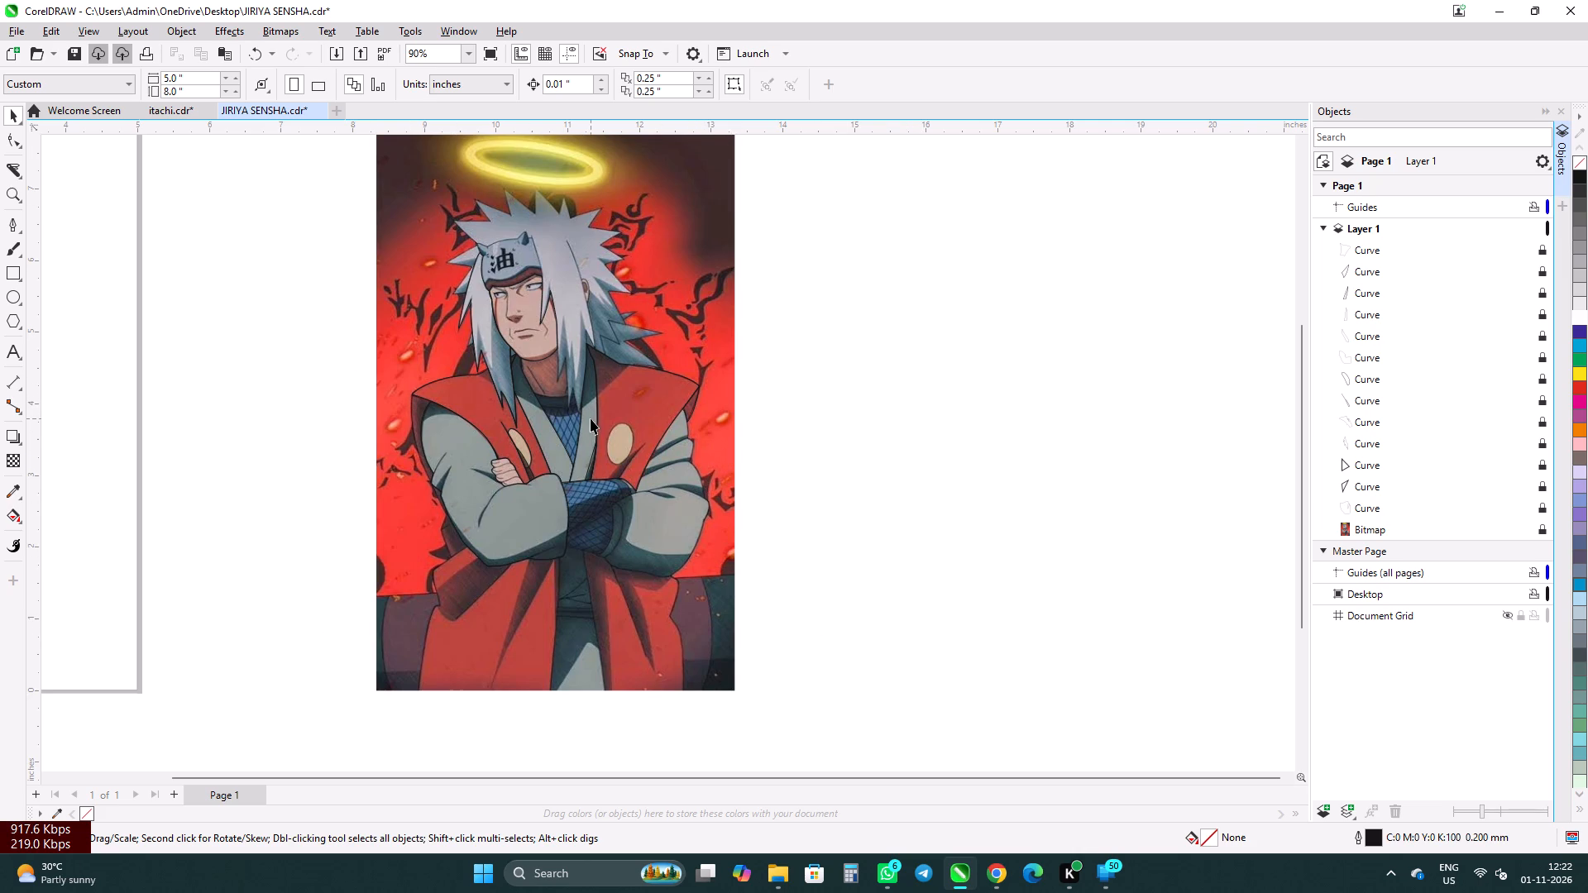
Draw a Pen line about 0.37 by 0.50 inch along the outer edge of the dark vest fold, from its tip to the forearm.
scroll(591, 418, up, 3)
scroll(665, 473, up, 3)
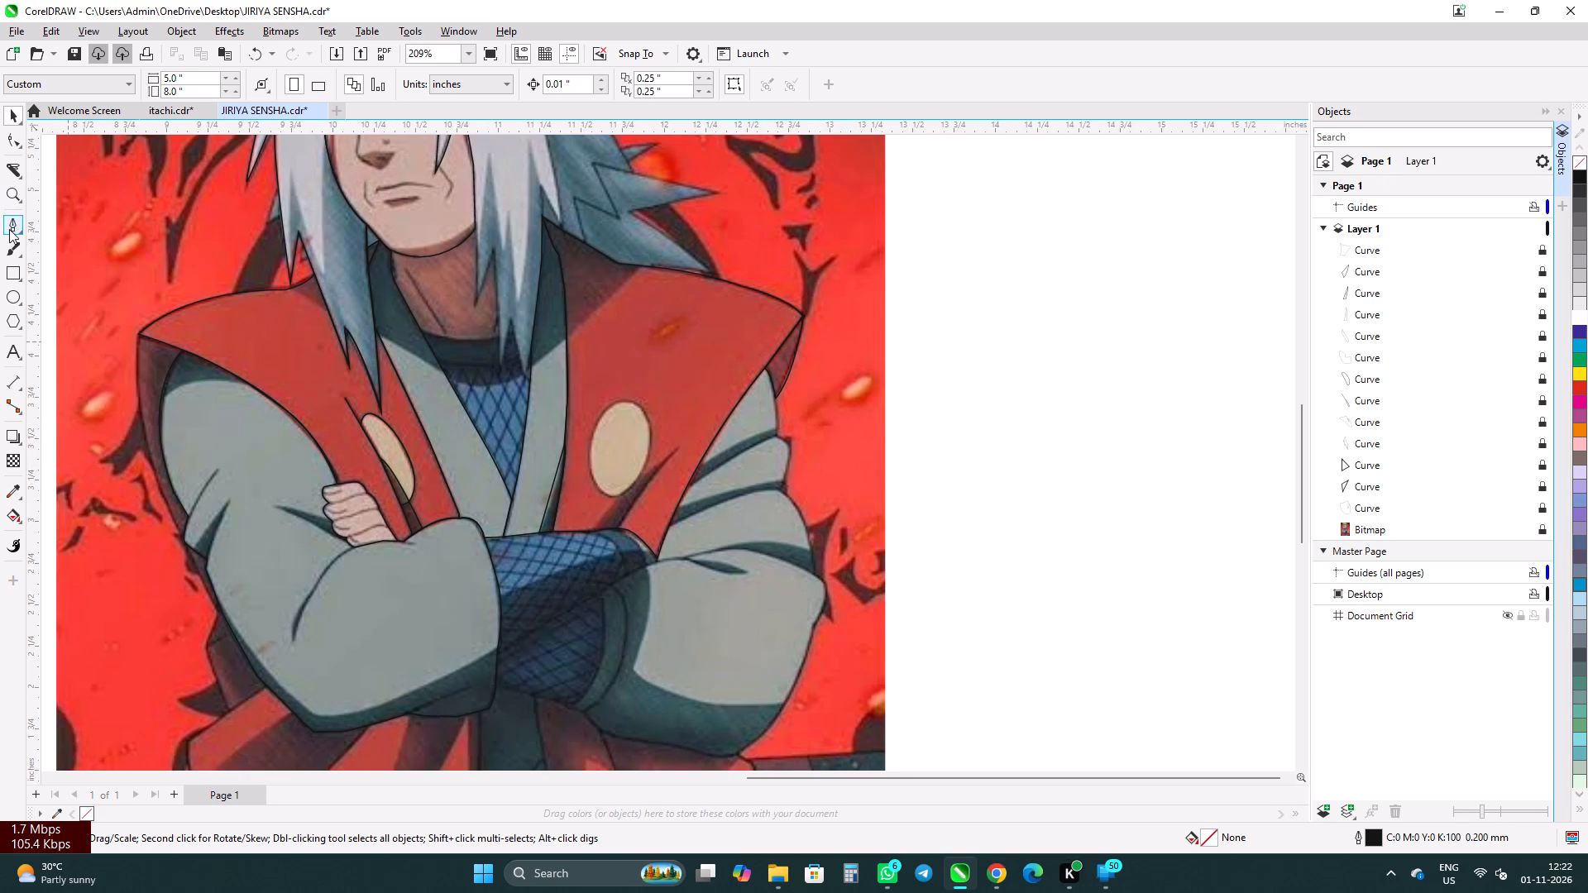
click(9, 229)
scroll(667, 521, up, 4)
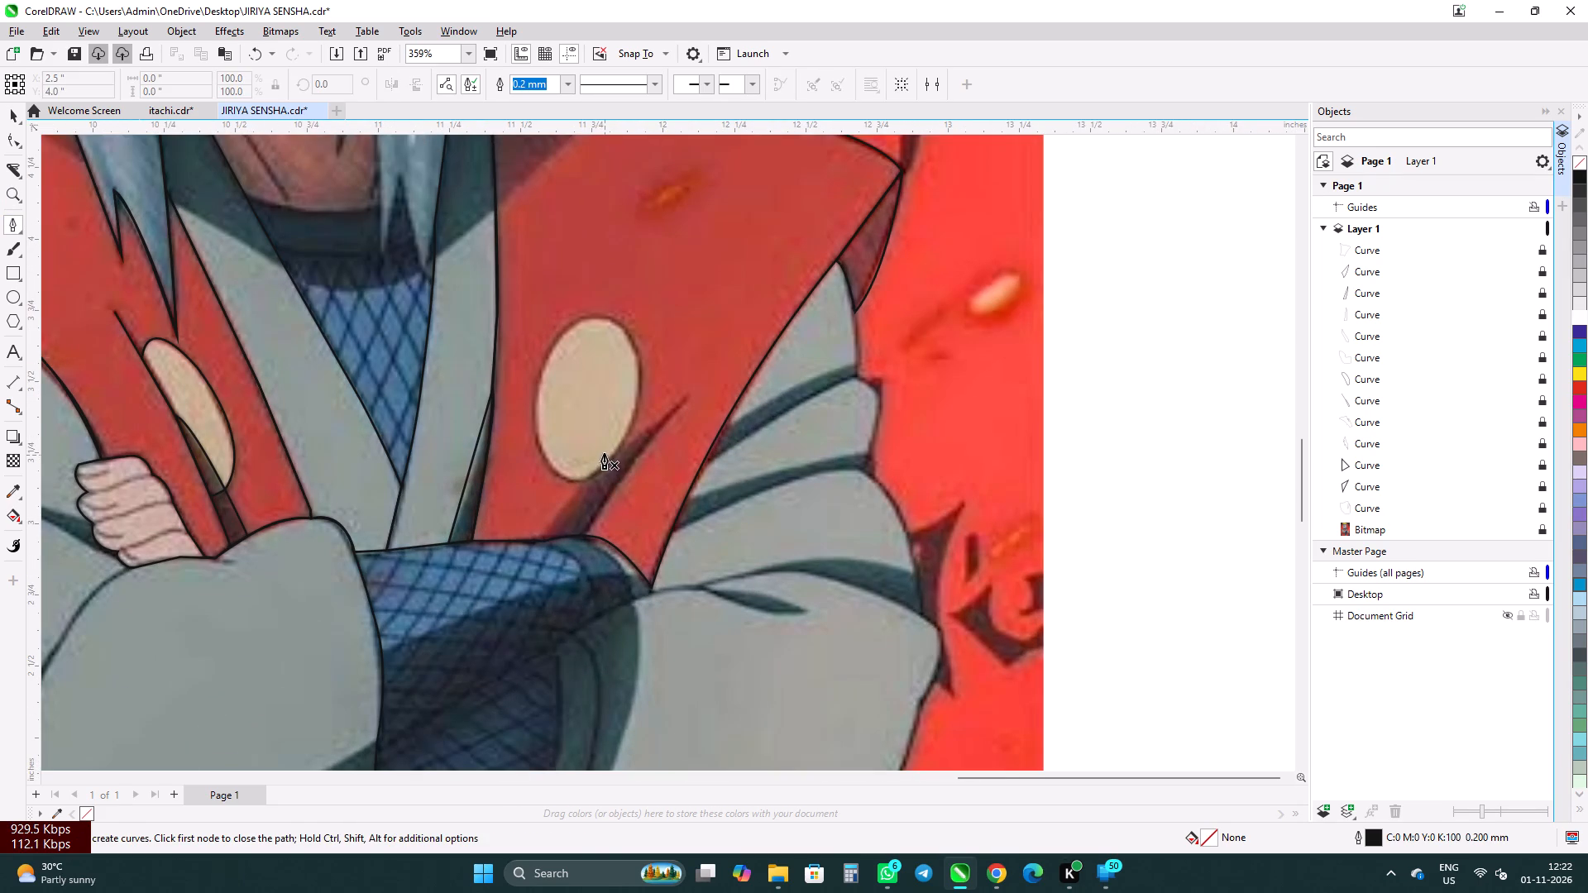
click(688, 392)
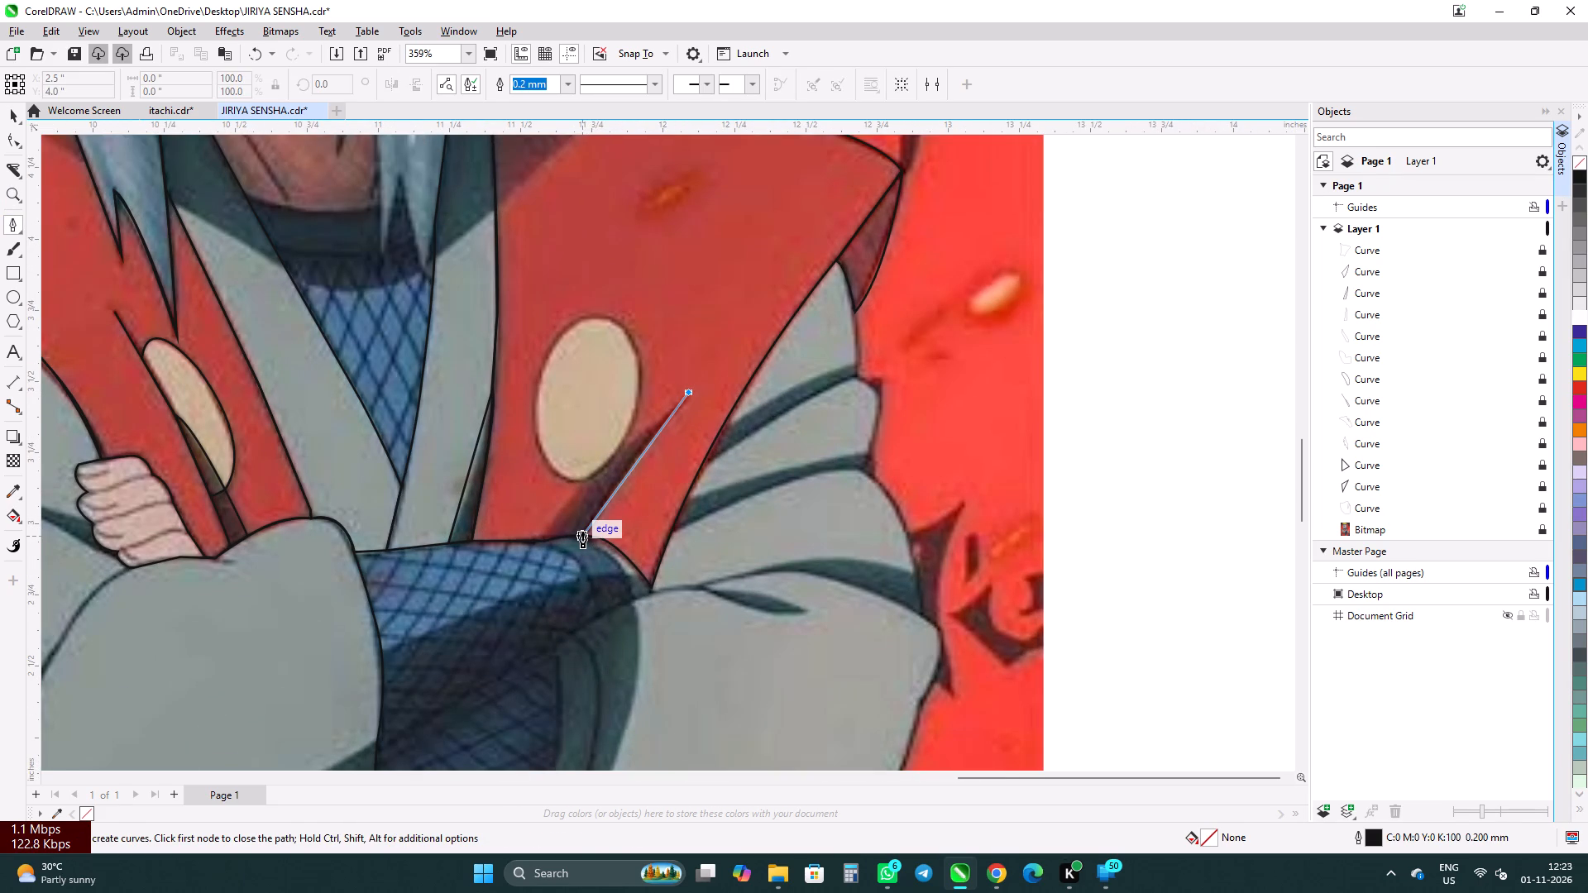
scroll(583, 539, up, 5)
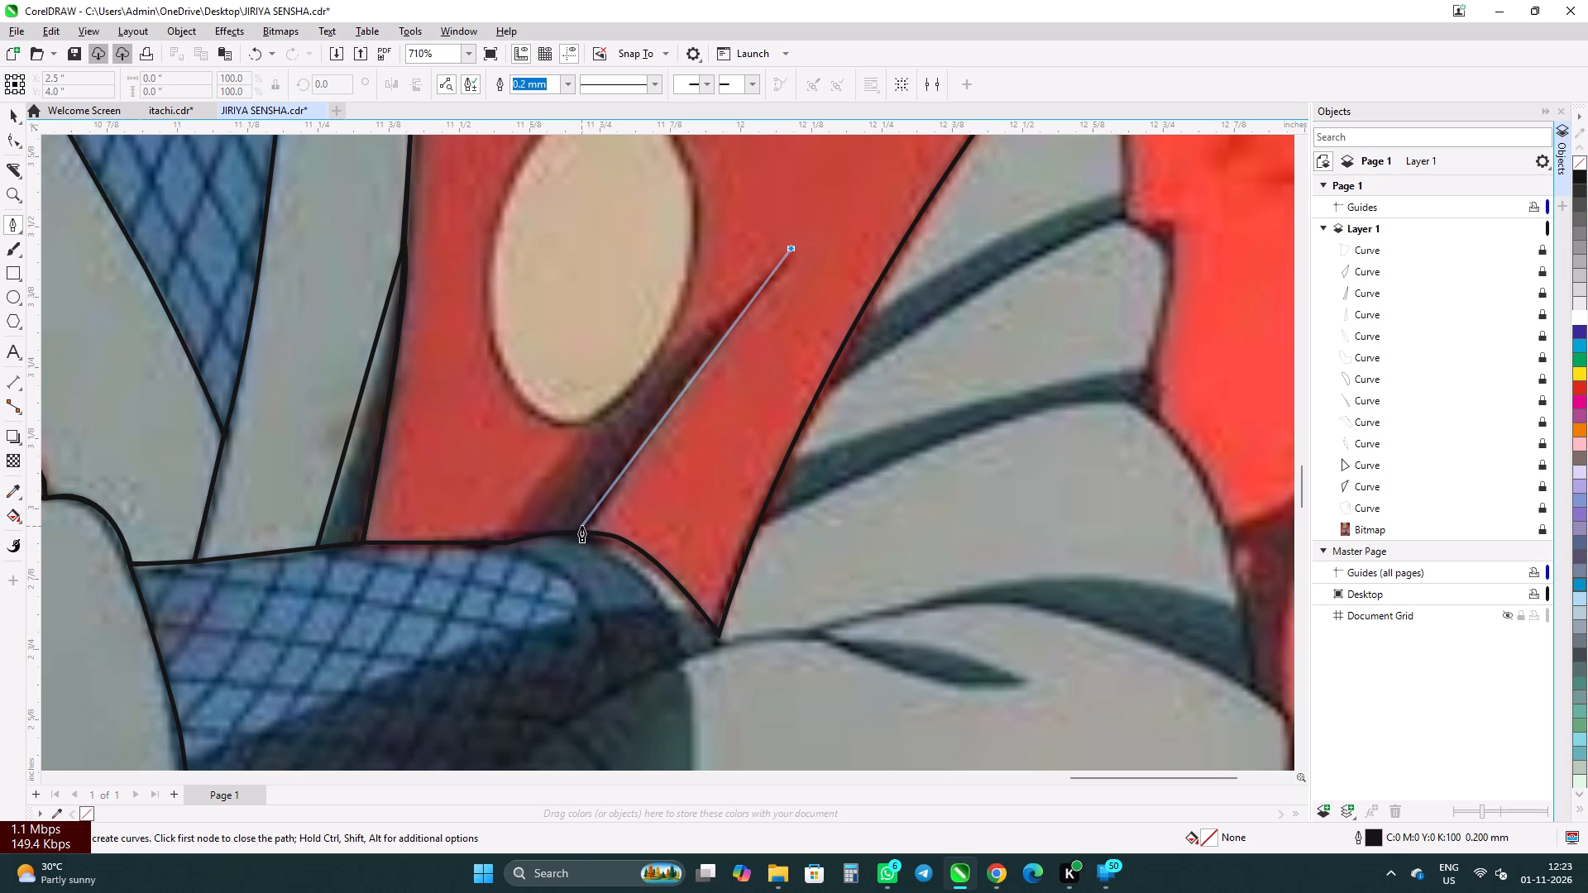
drag(584, 528, 561, 558)
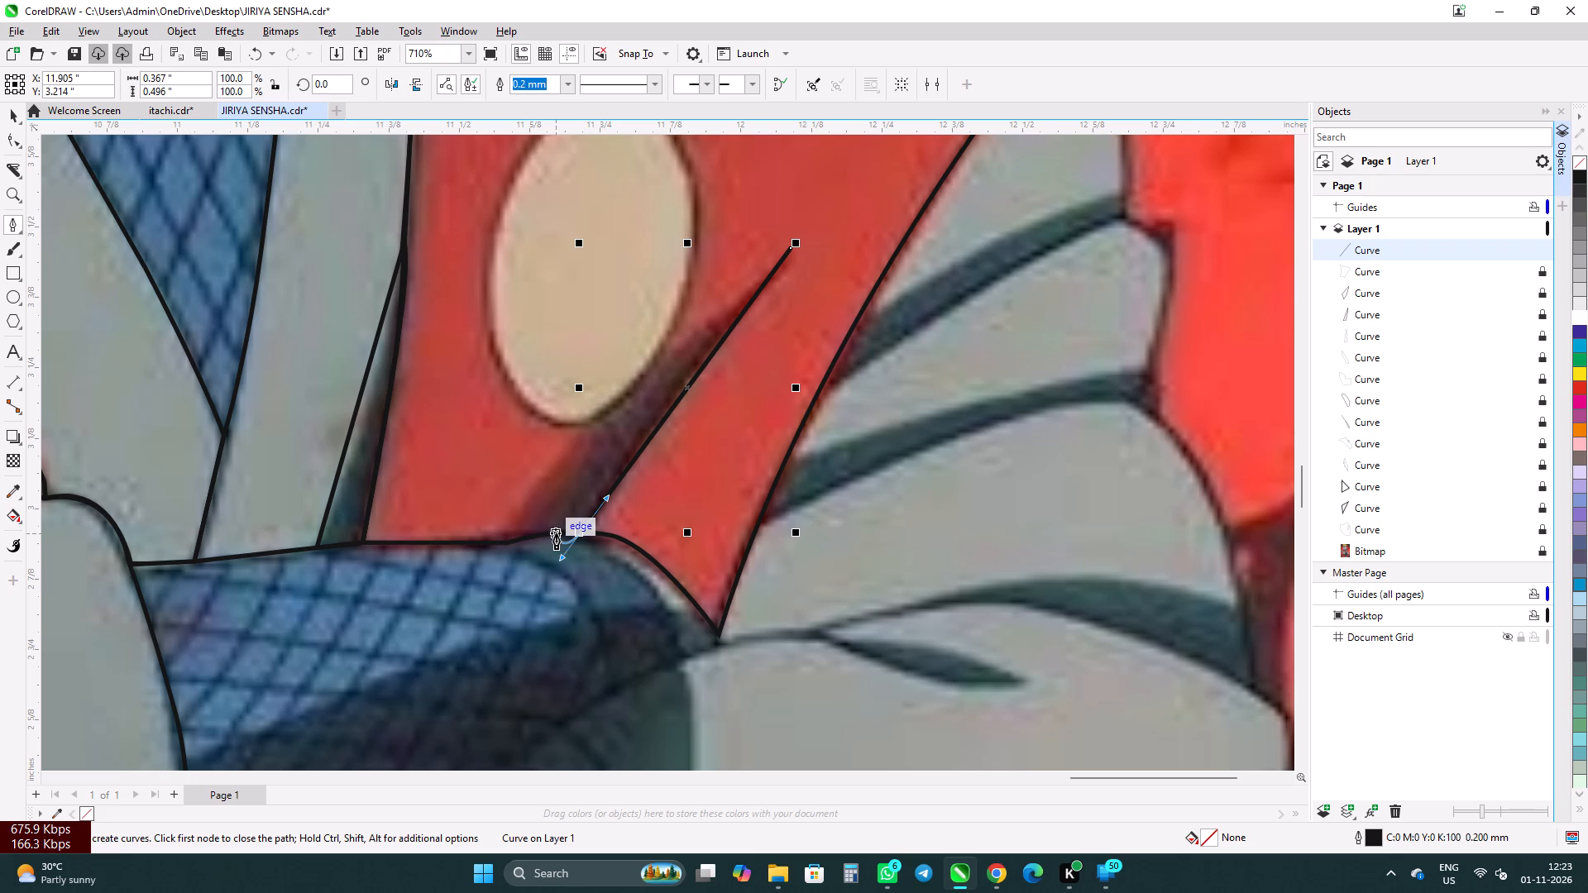
key(Escape)
Move the fold line's upper end node slightly down to match the tip of the dark fold.
click(14, 144)
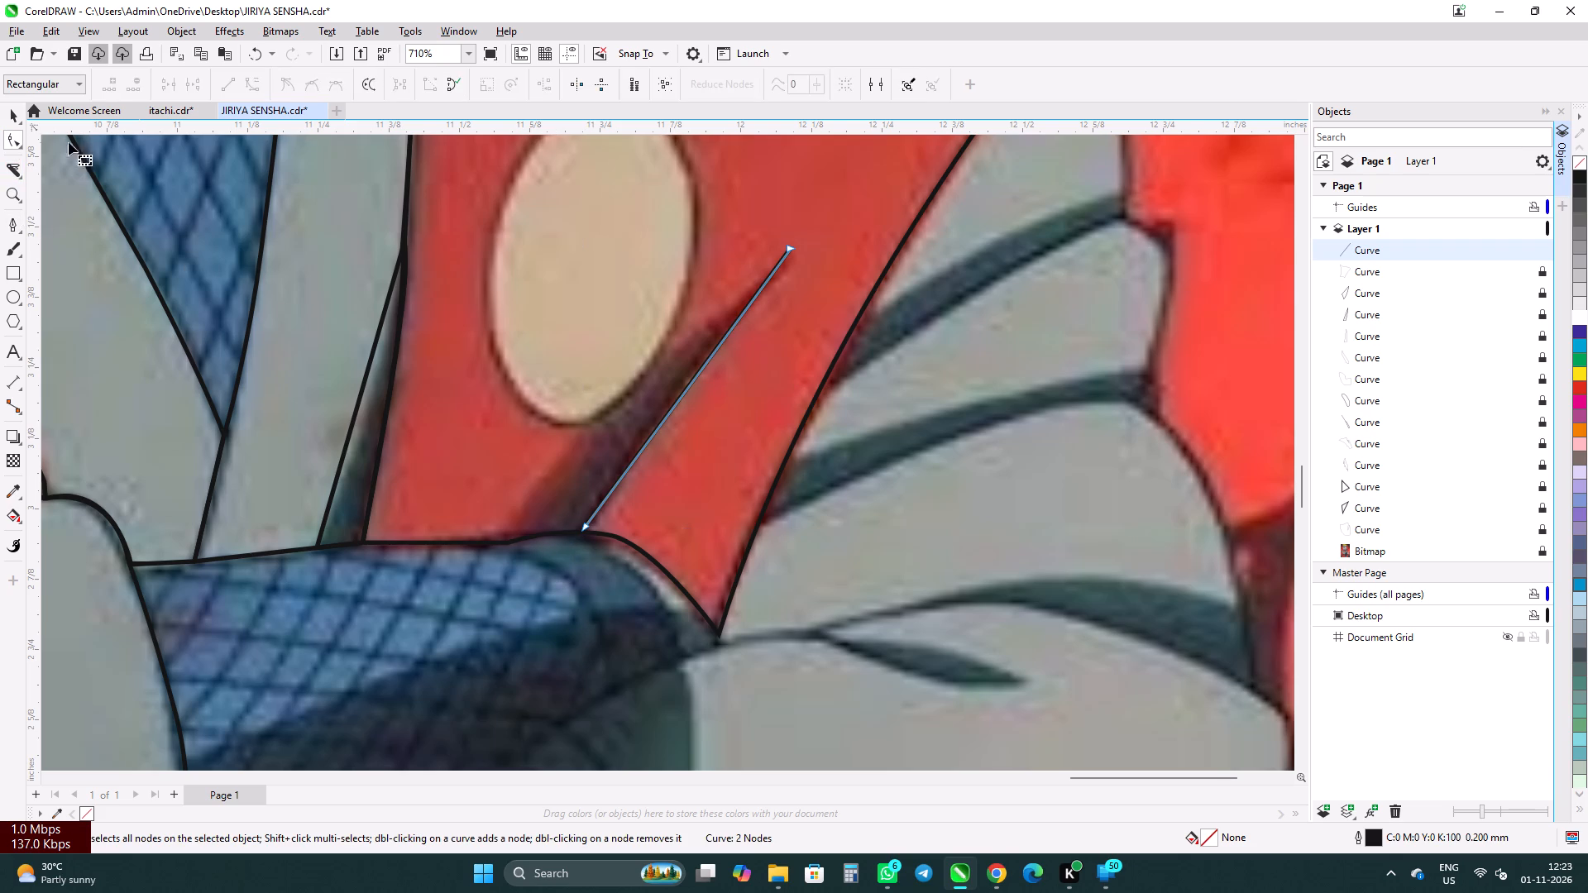
click(785, 246)
click(790, 245)
drag(792, 246, 795, 256)
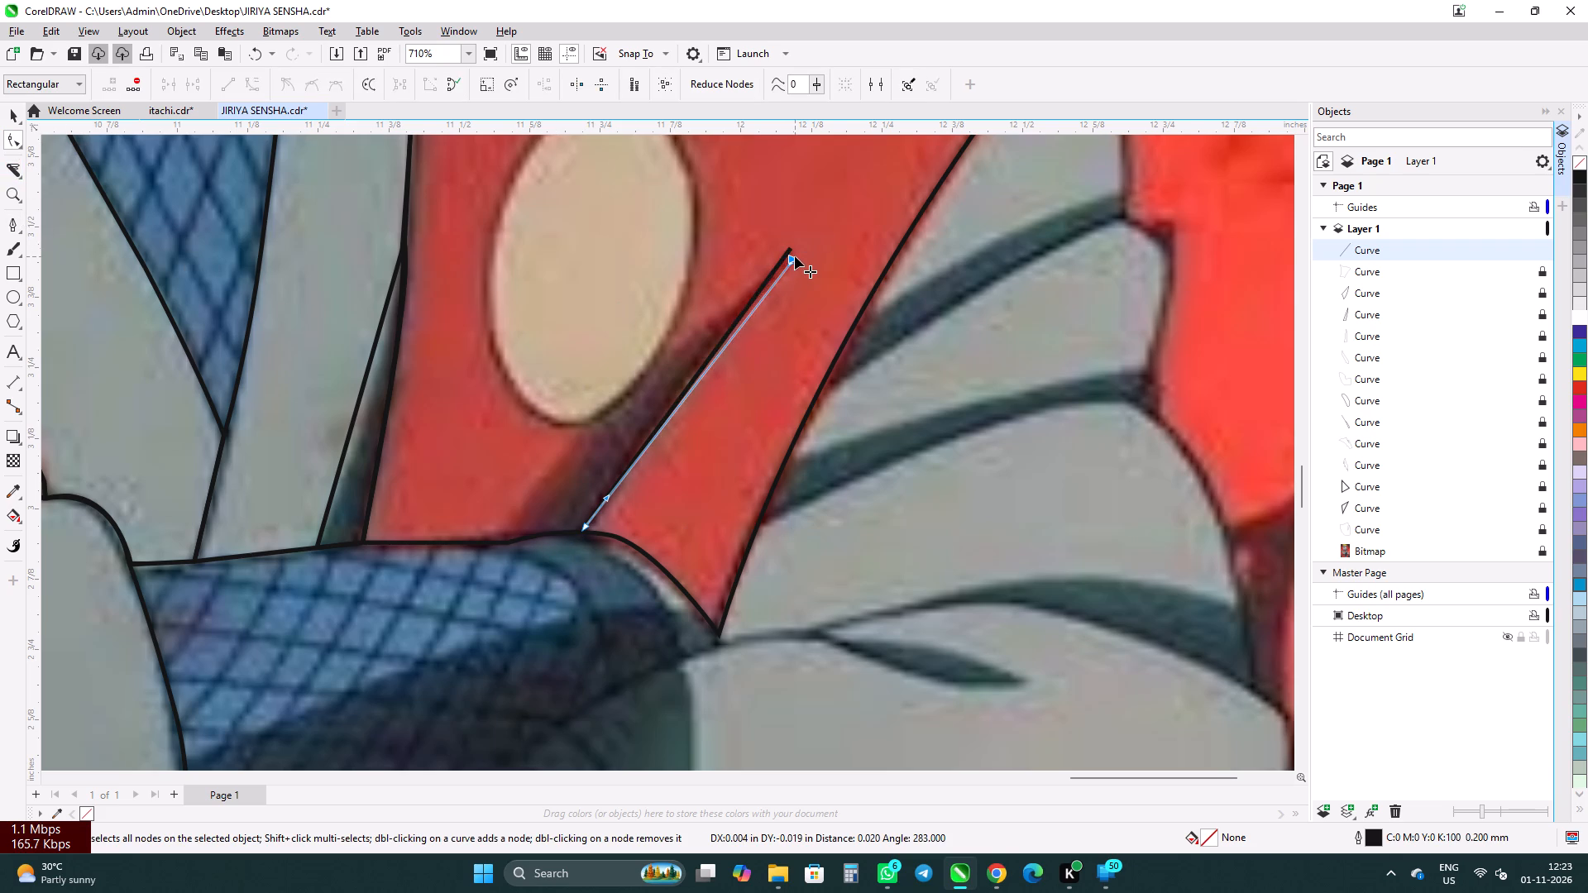
drag(795, 256, 792, 256)
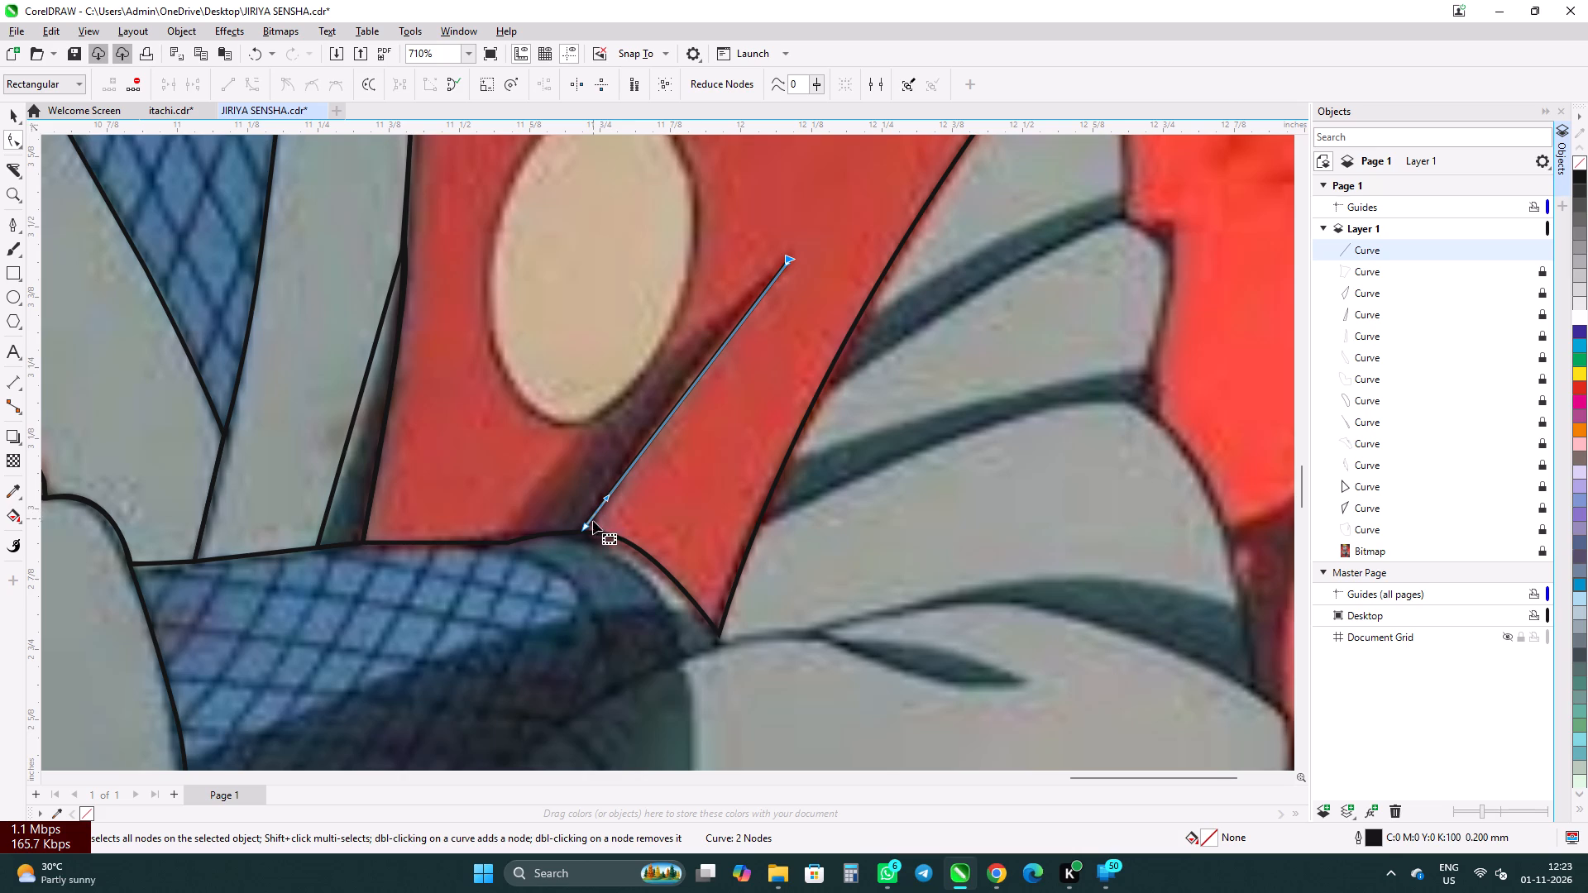
Extend the fold line with the Pen tool across the fold's base and up its inner edge past the beige oval to the tip.
click(10, 115)
click(10, 218)
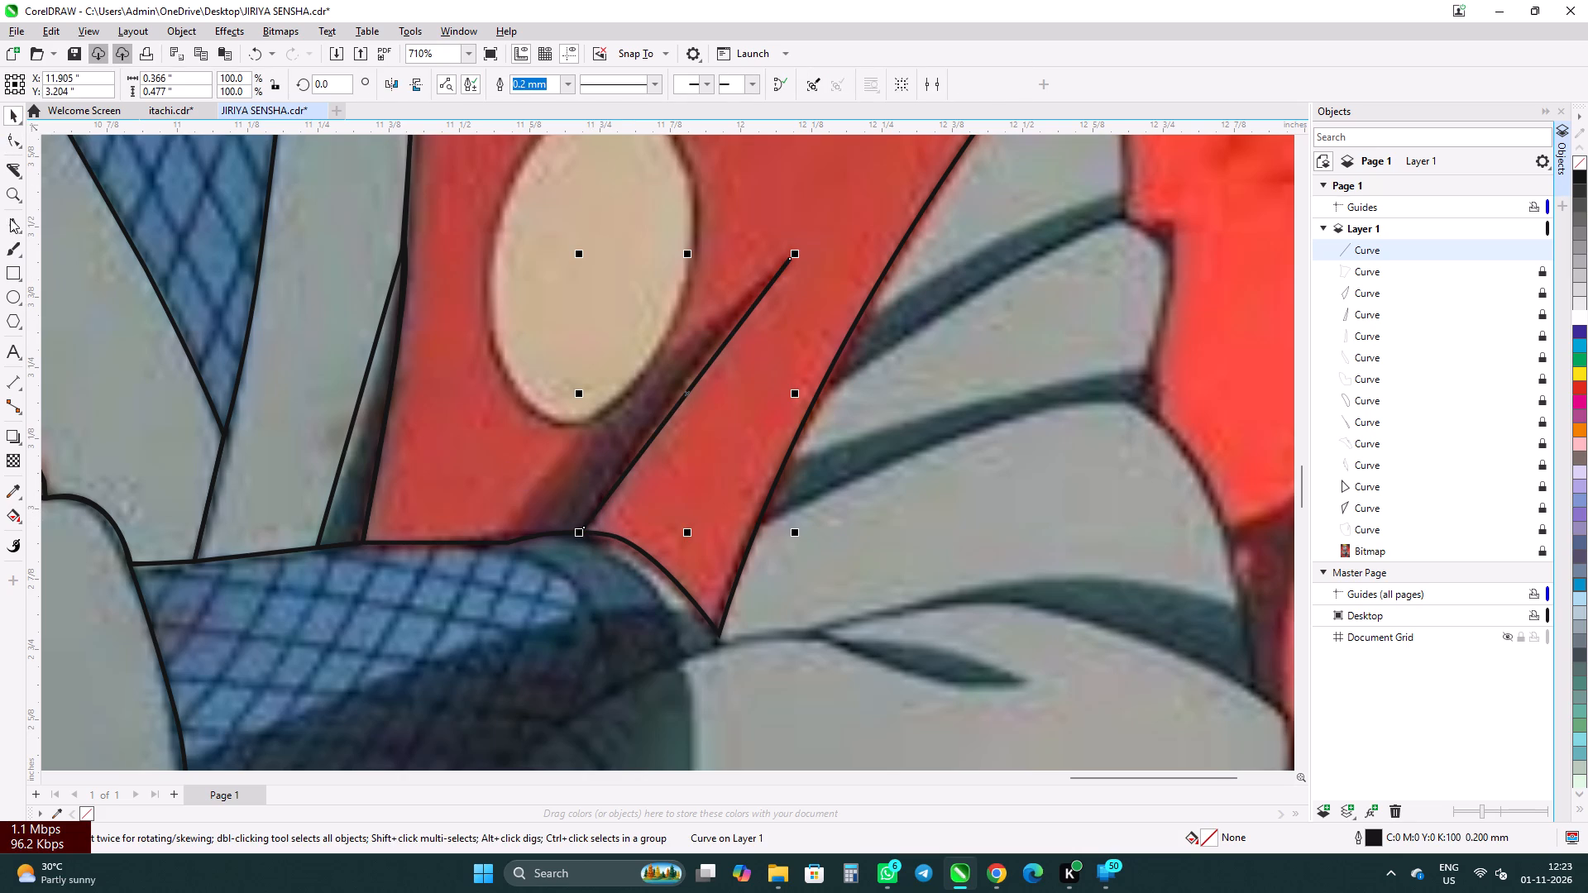
click(581, 528)
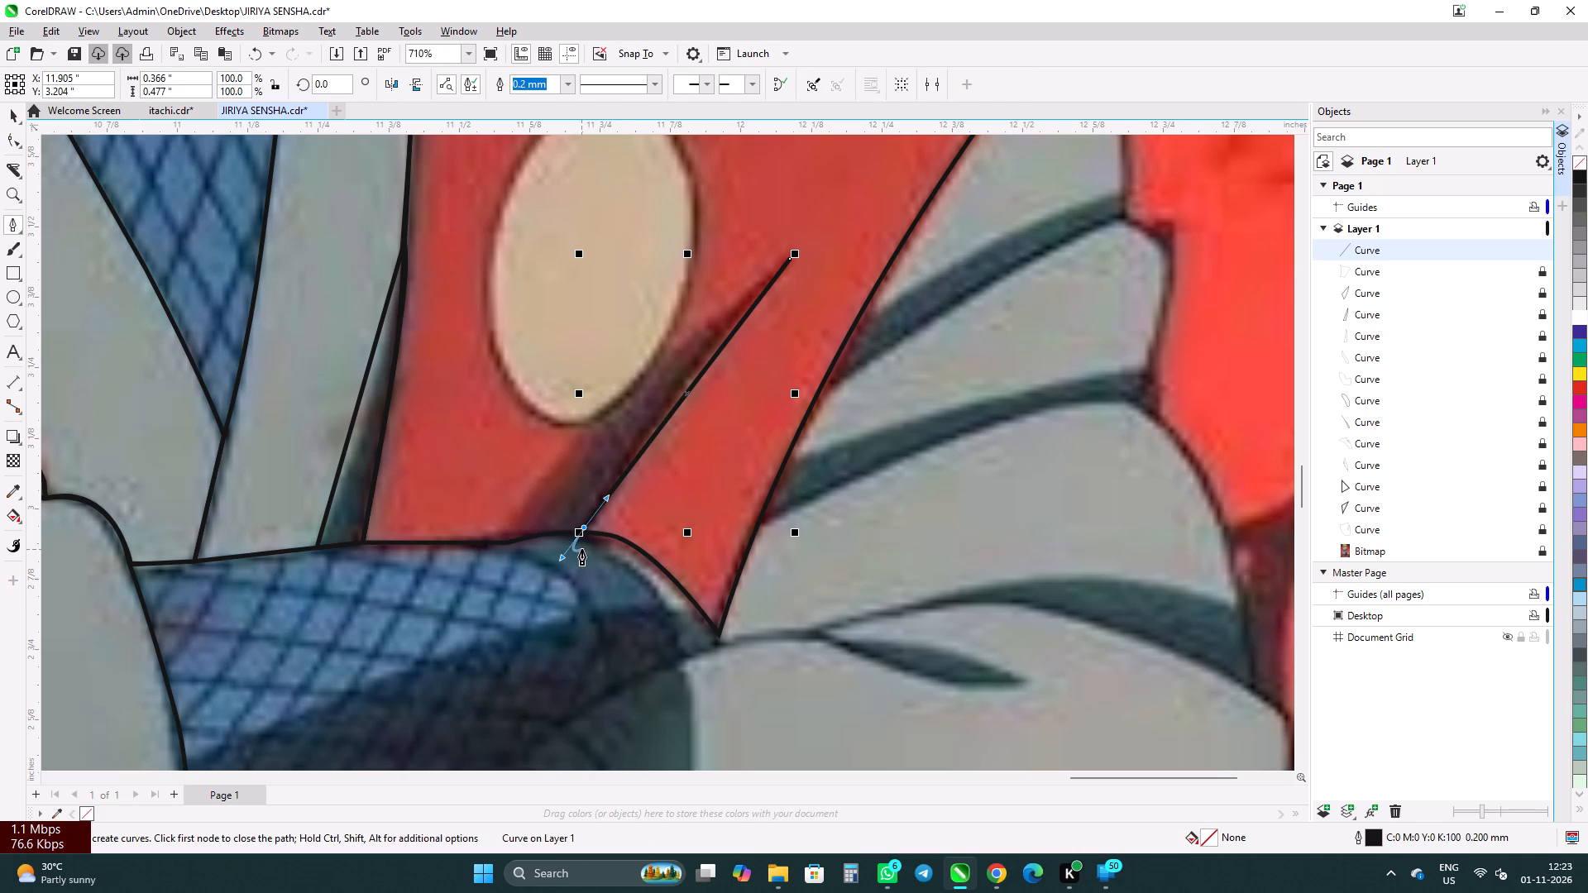
alt+click(590, 528)
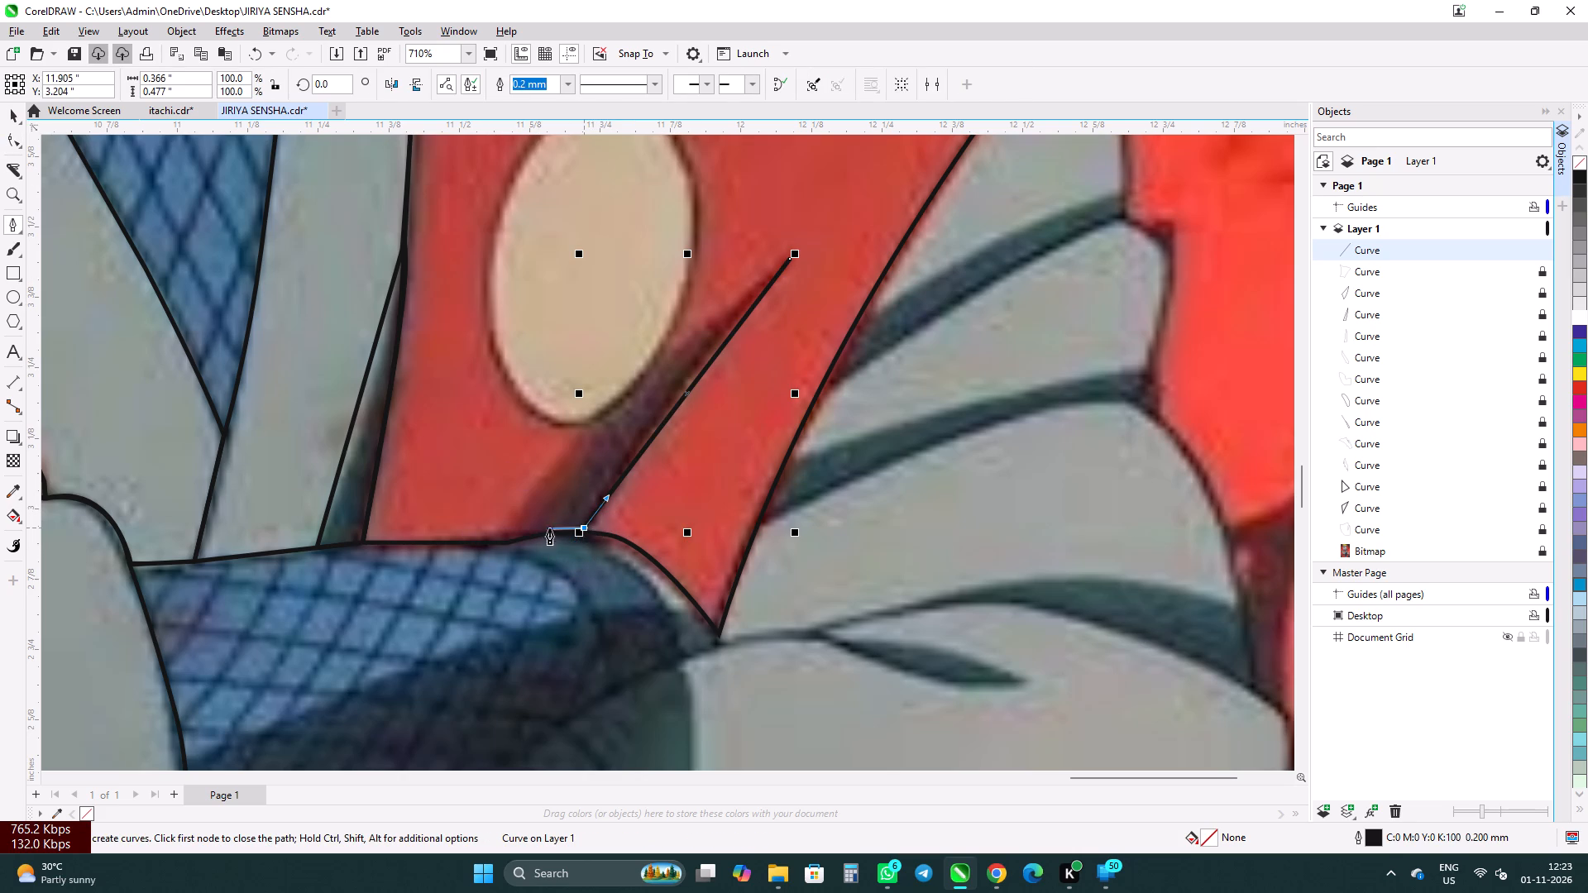
click(504, 537)
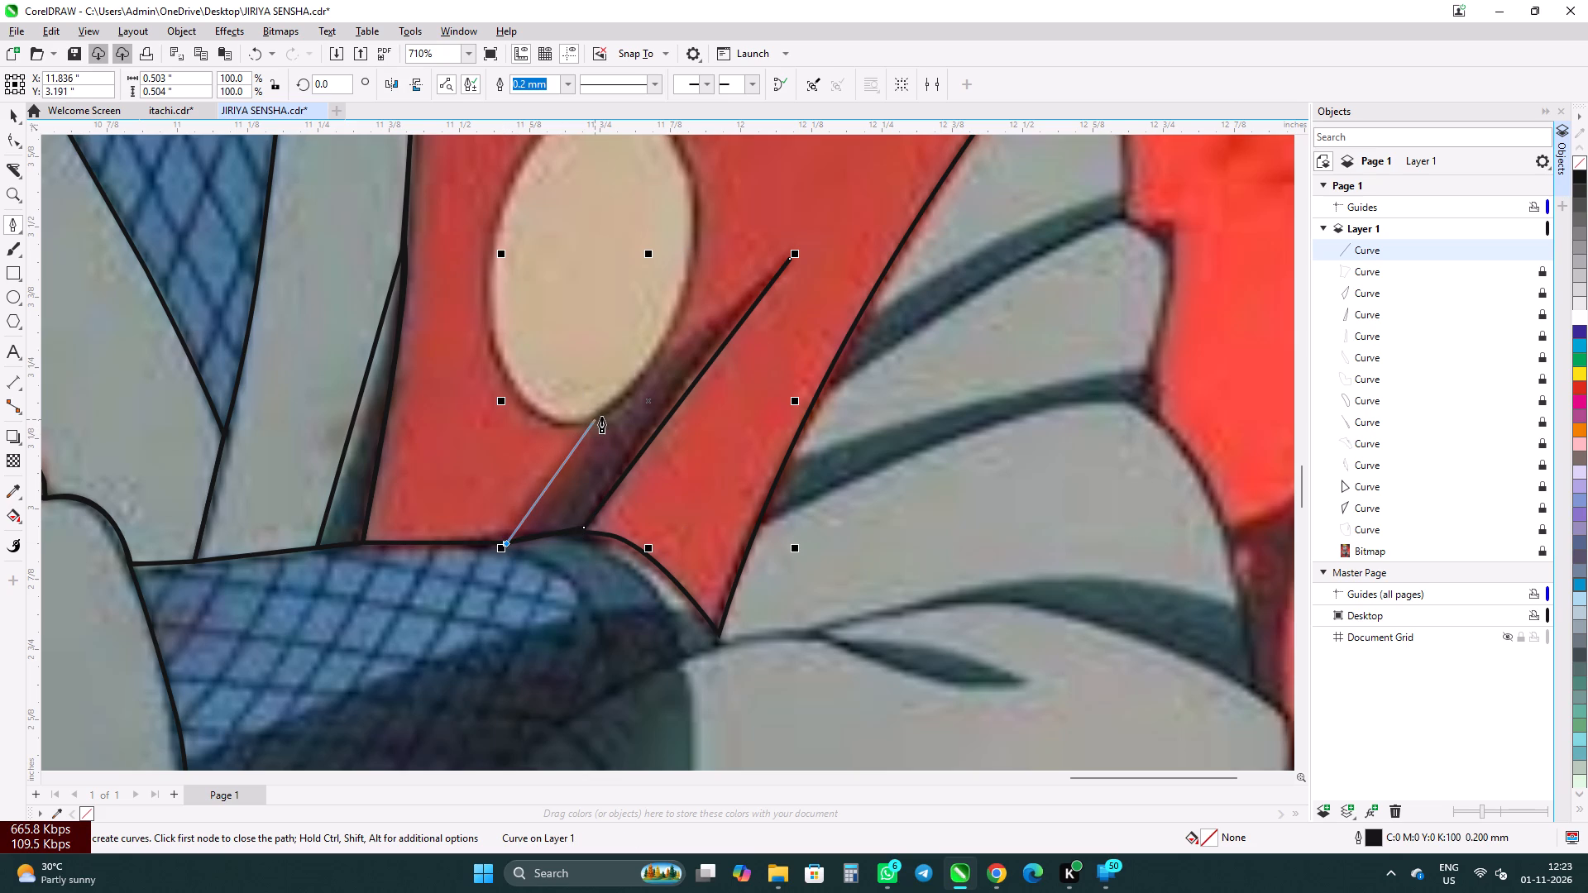
drag(601, 417, 646, 385)
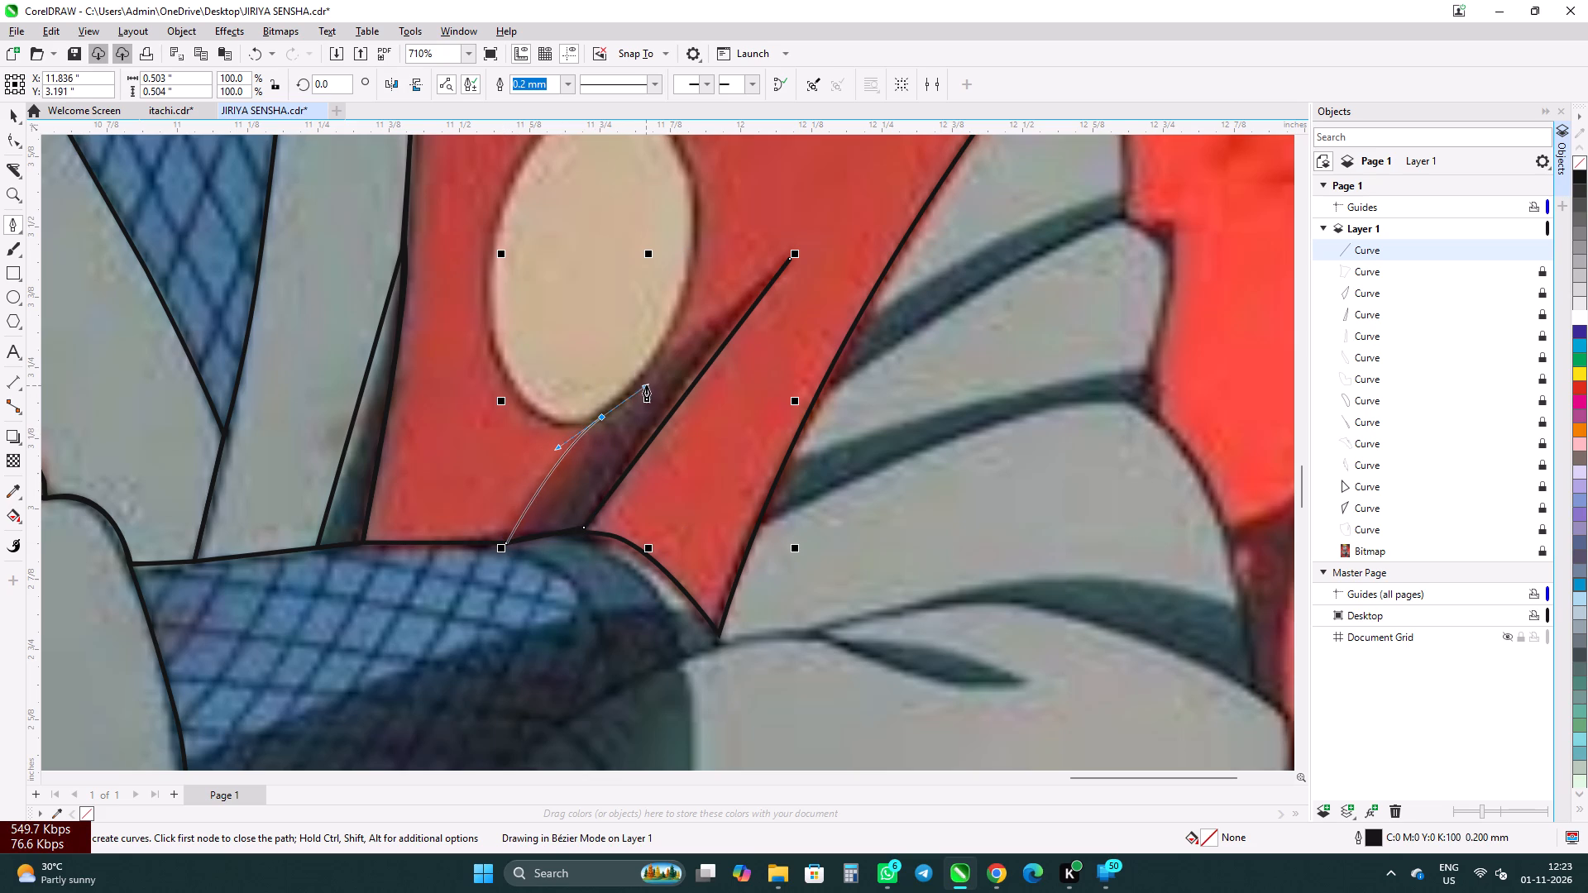
drag(646, 385, 639, 381)
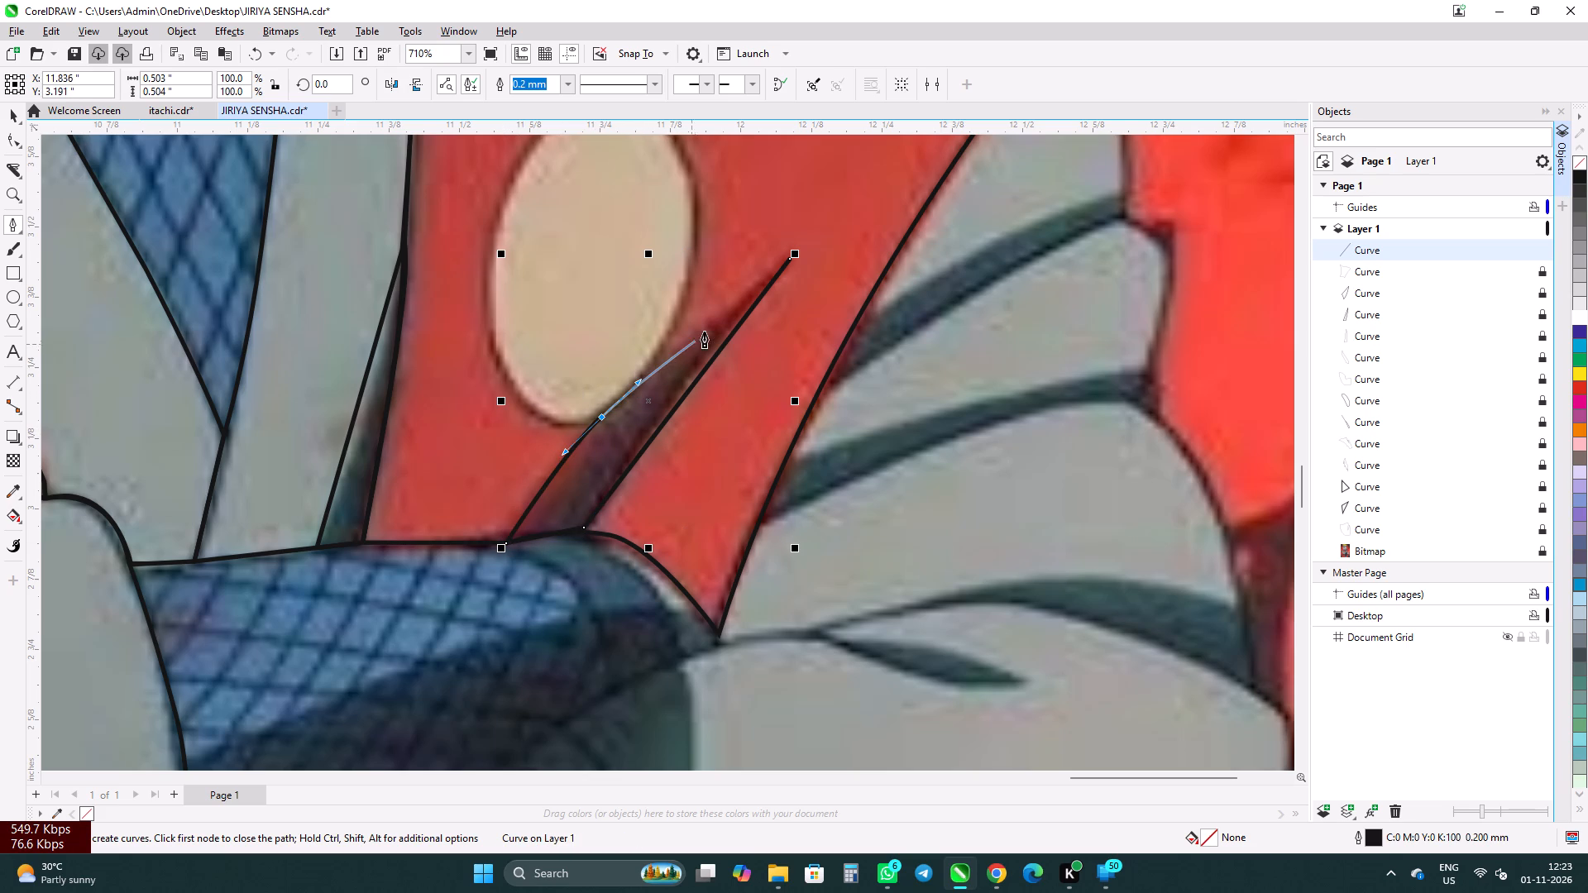
click(769, 273)
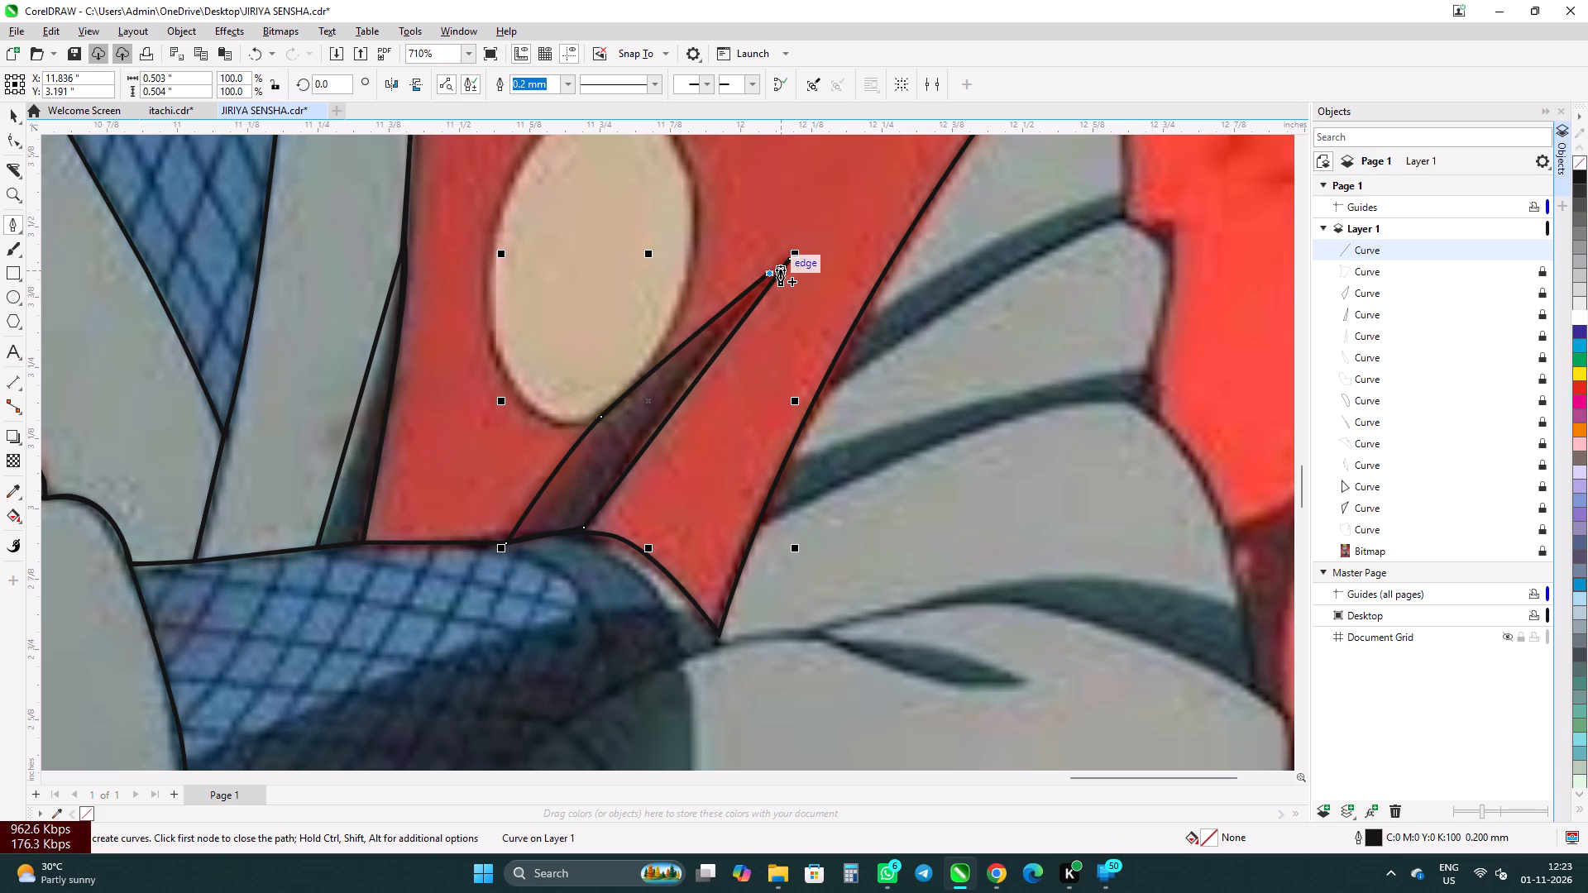
click(780, 270)
key(Escape)
Delete the extra node near the fold's tip and join the inner edge's open end to the tip node, closing the outline.
click(17, 140)
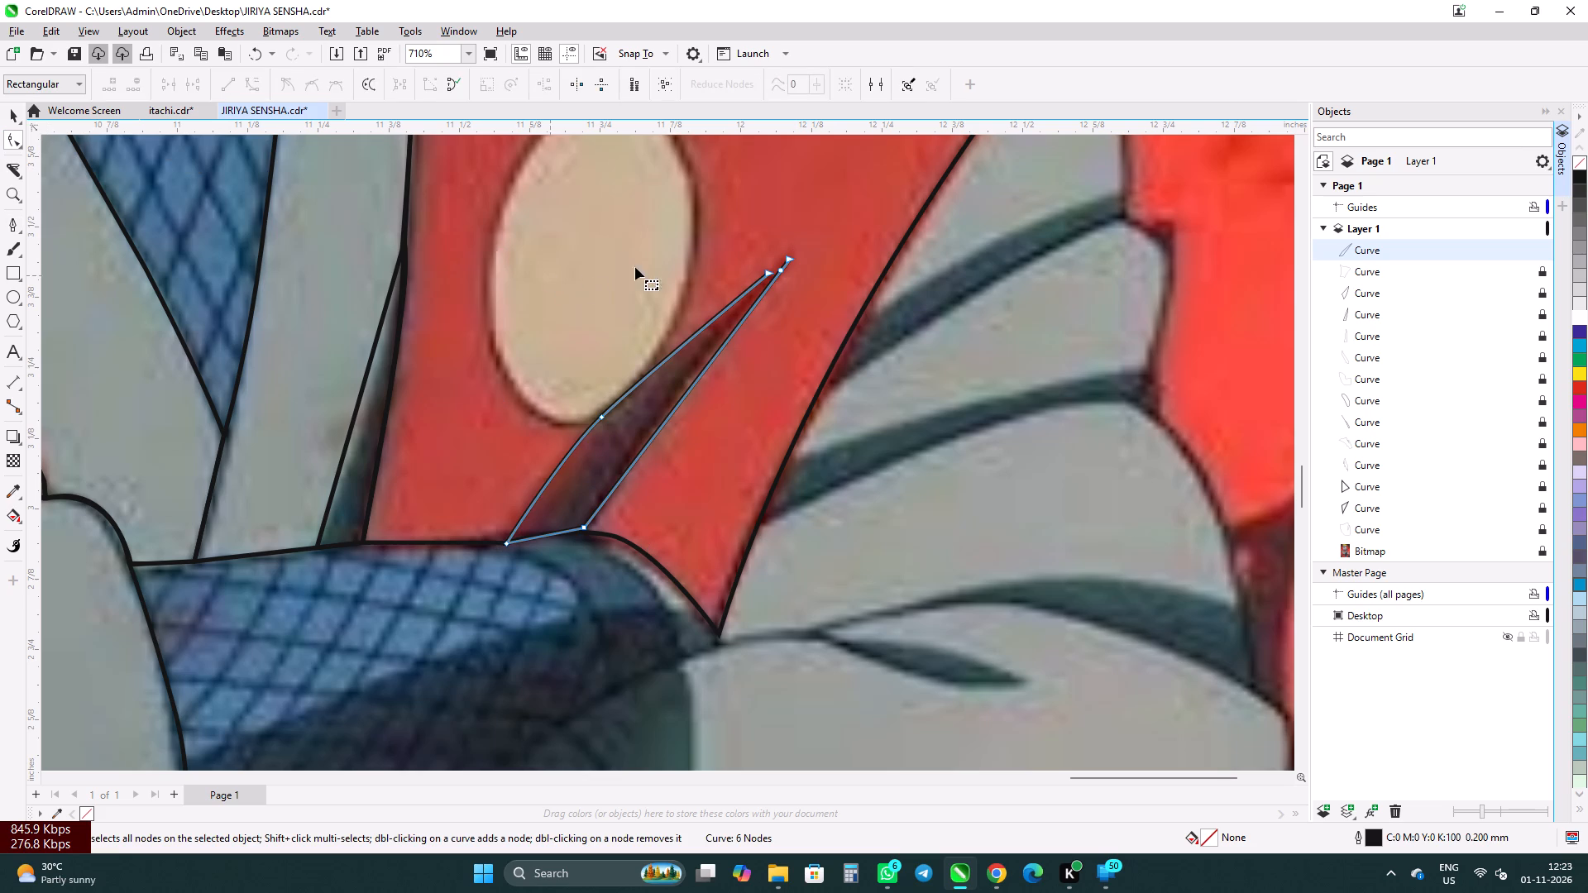
scroll(758, 263, up, 8)
click(805, 288)
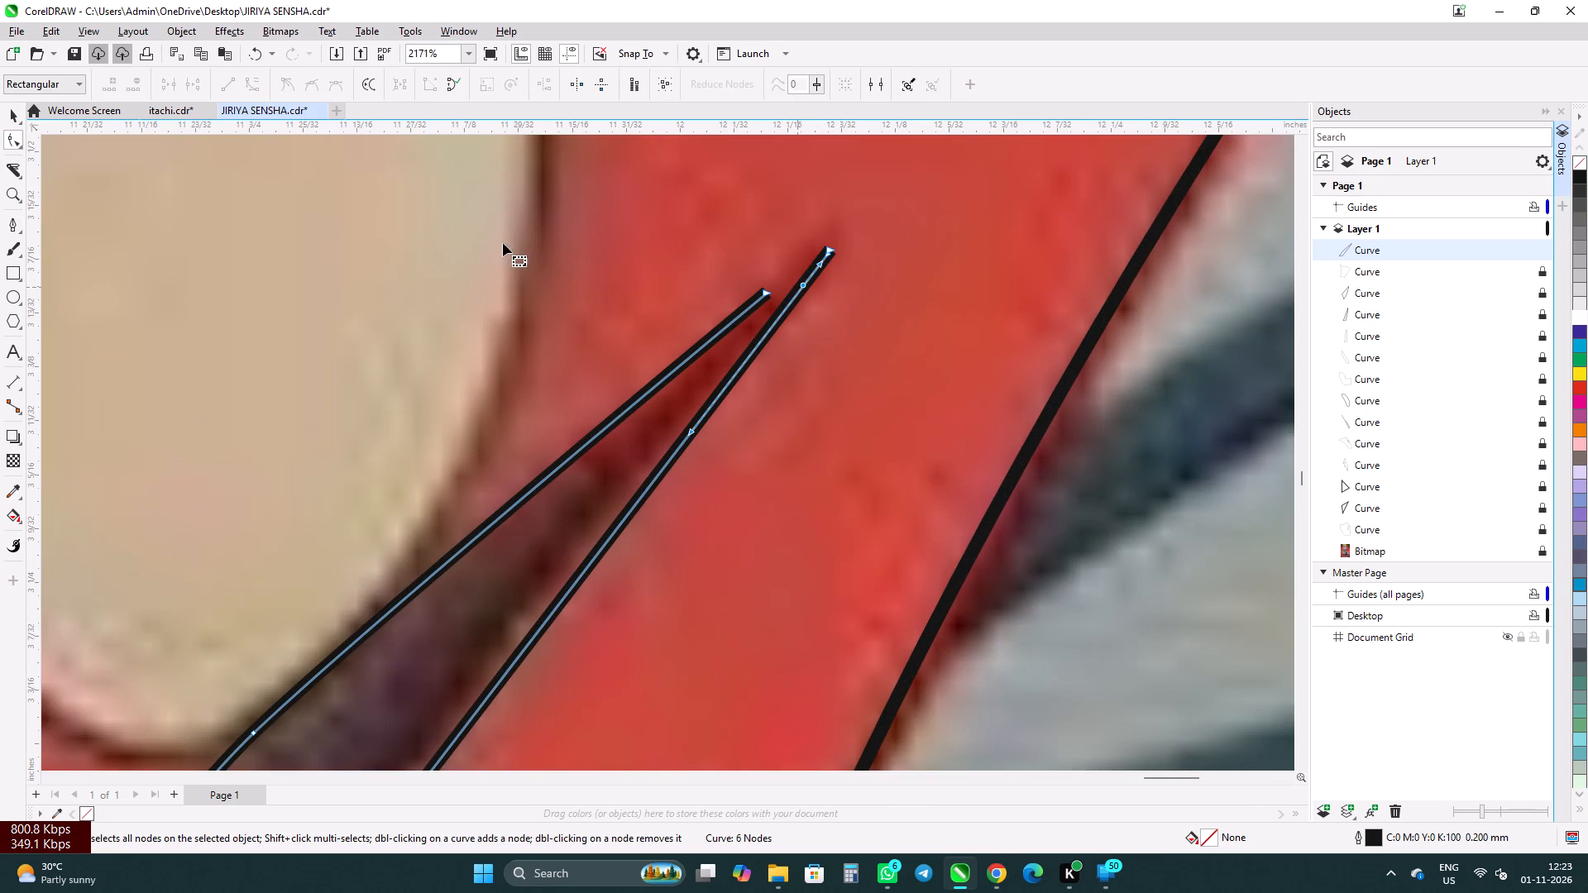
click(143, 82)
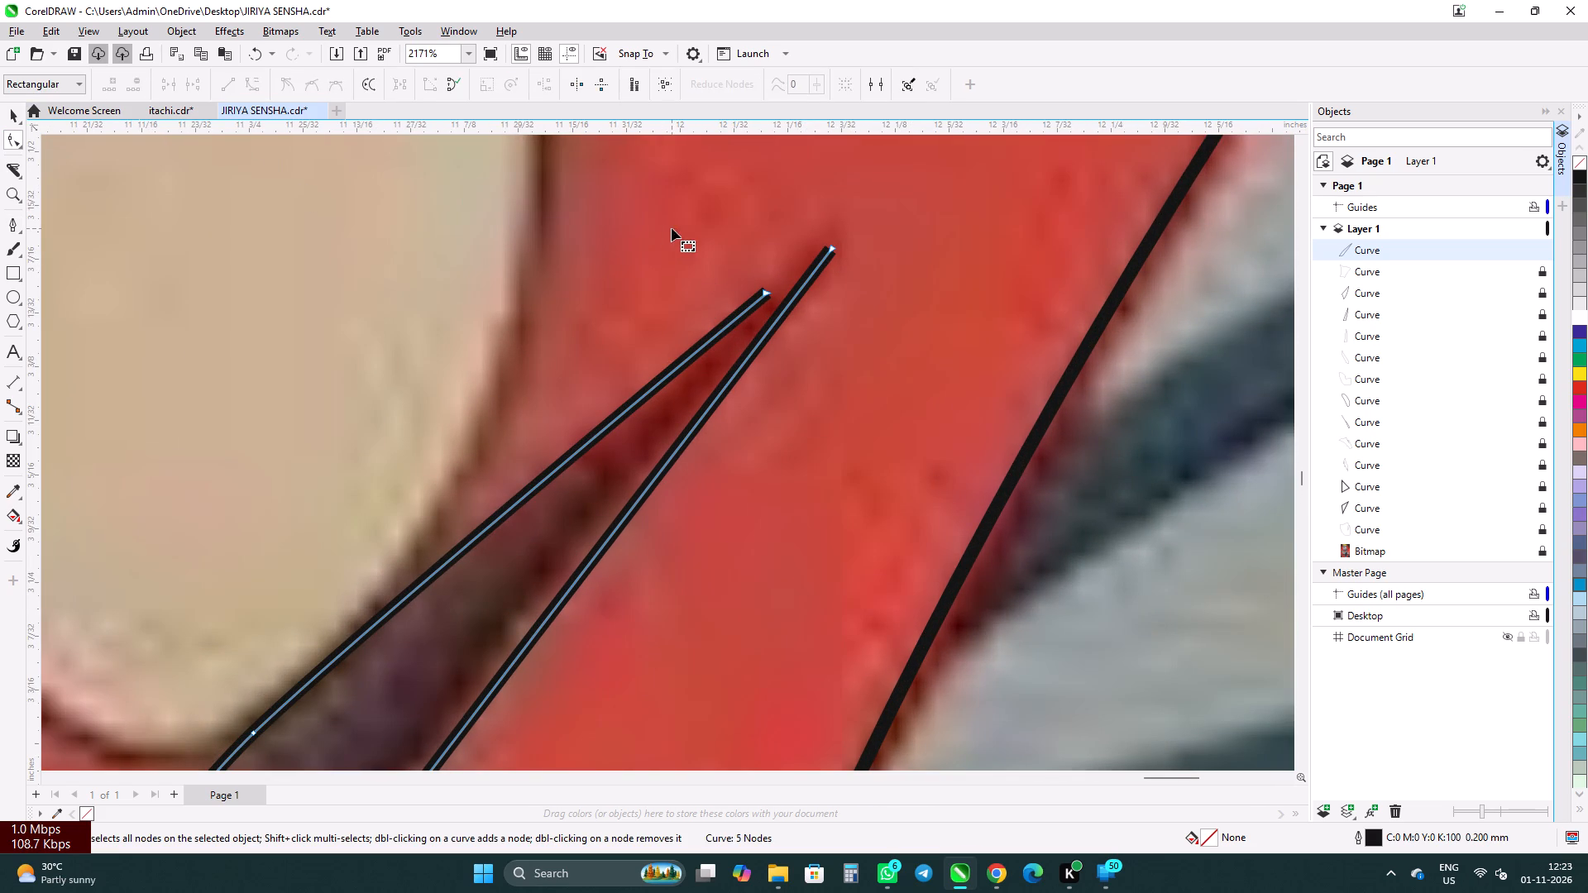
drag(759, 291, 768, 287)
drag(766, 293, 824, 253)
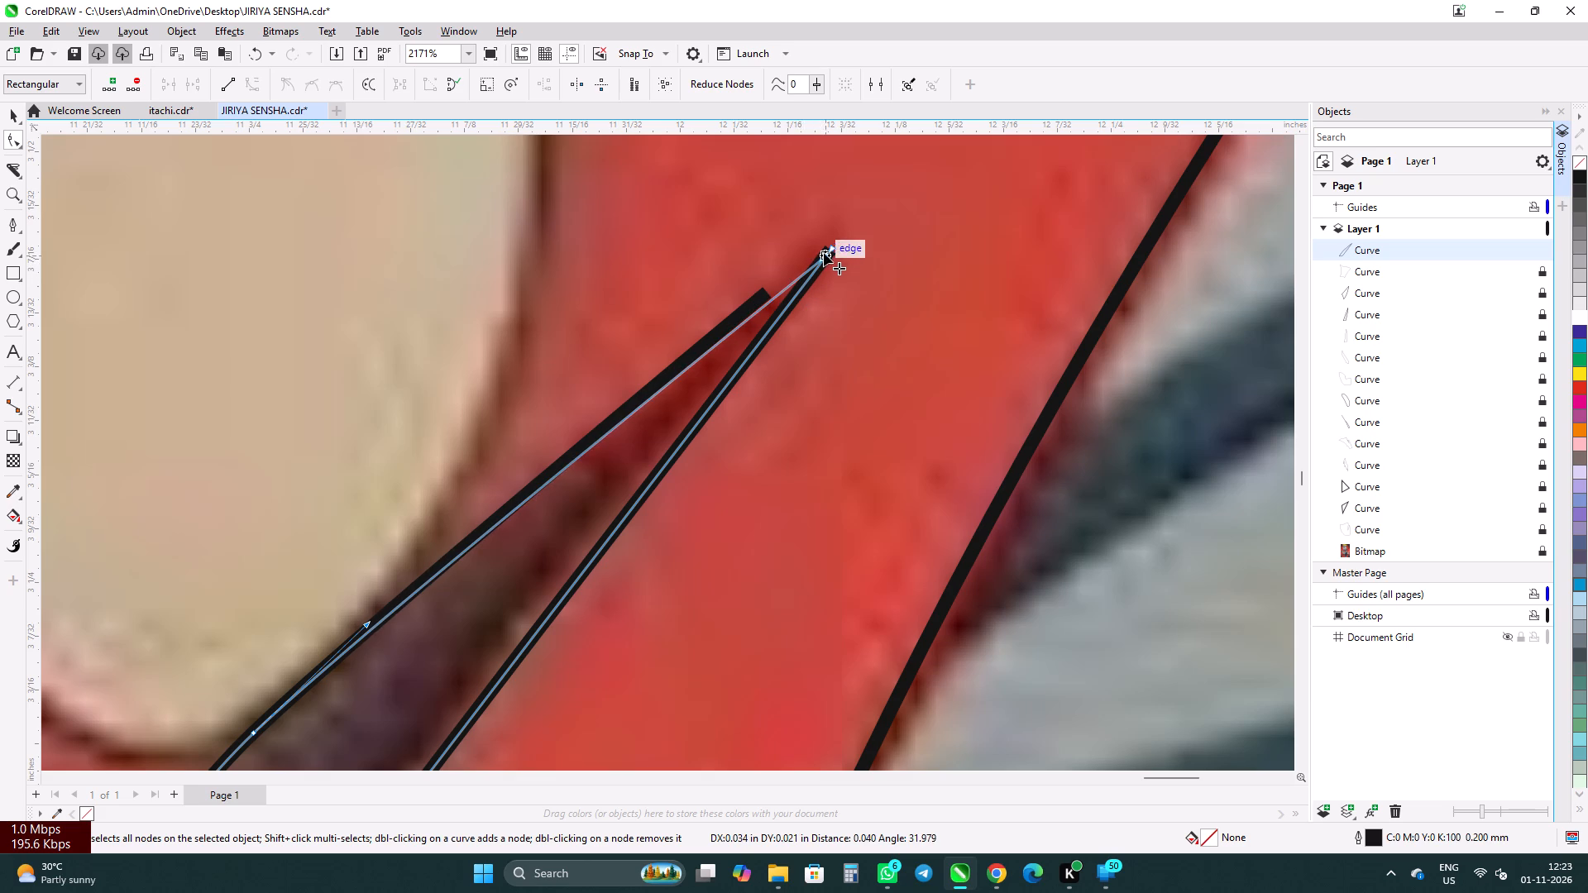
drag(824, 253, 828, 247)
scroll(770, 232, down, 5)
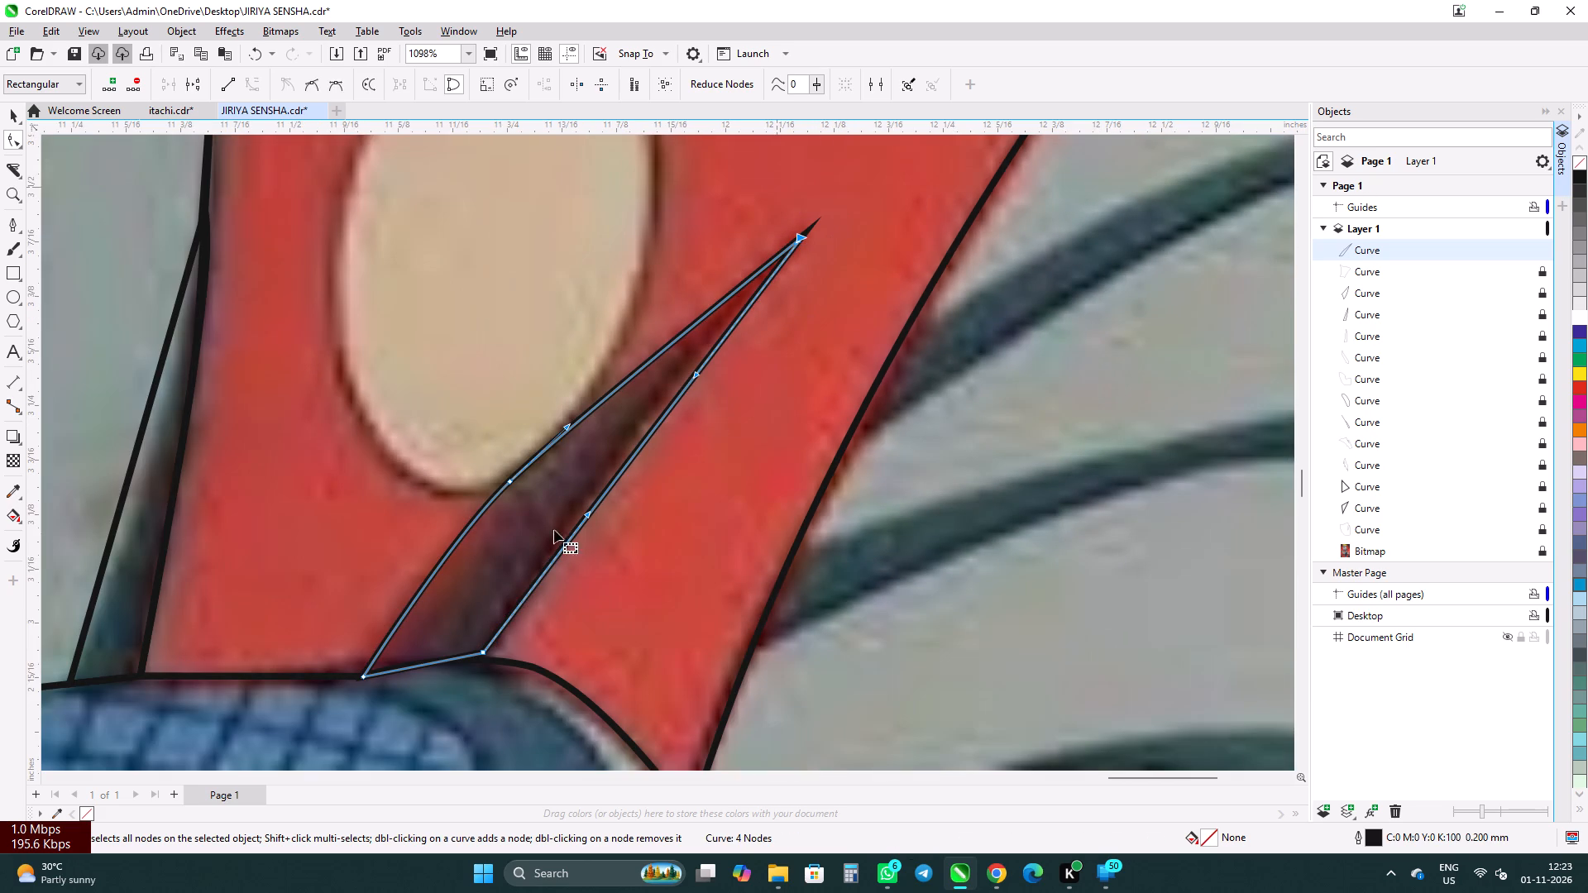
Reshape both long edges of the fold outline with their node and curve handles to match the dark shadow, and clear the selection.
scroll(576, 527, up, 2)
drag(595, 510, 589, 498)
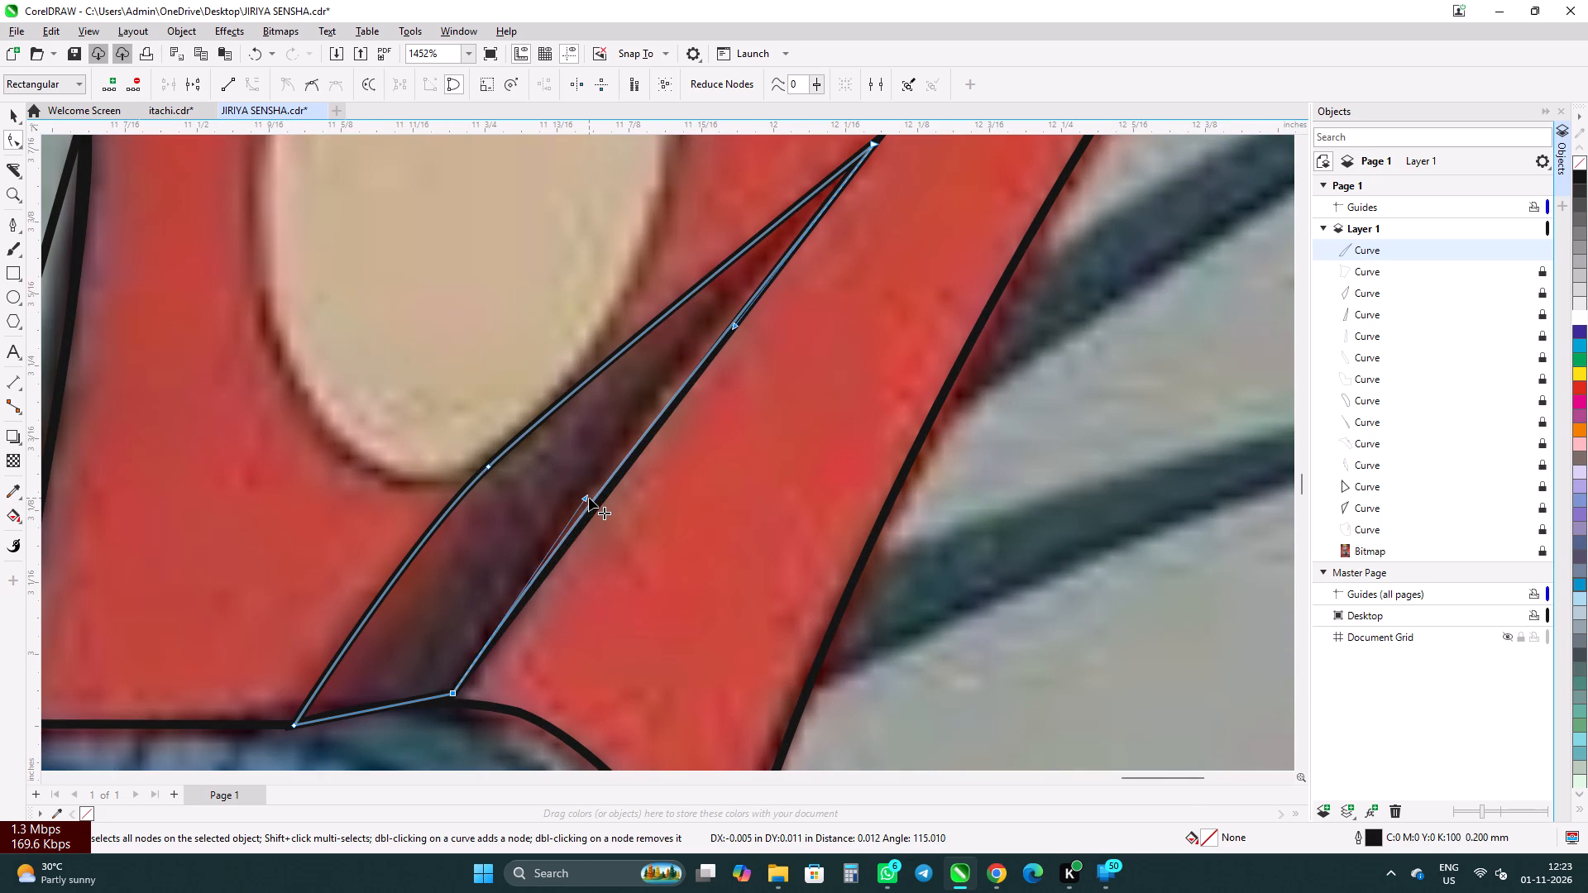
drag(589, 498, 581, 489)
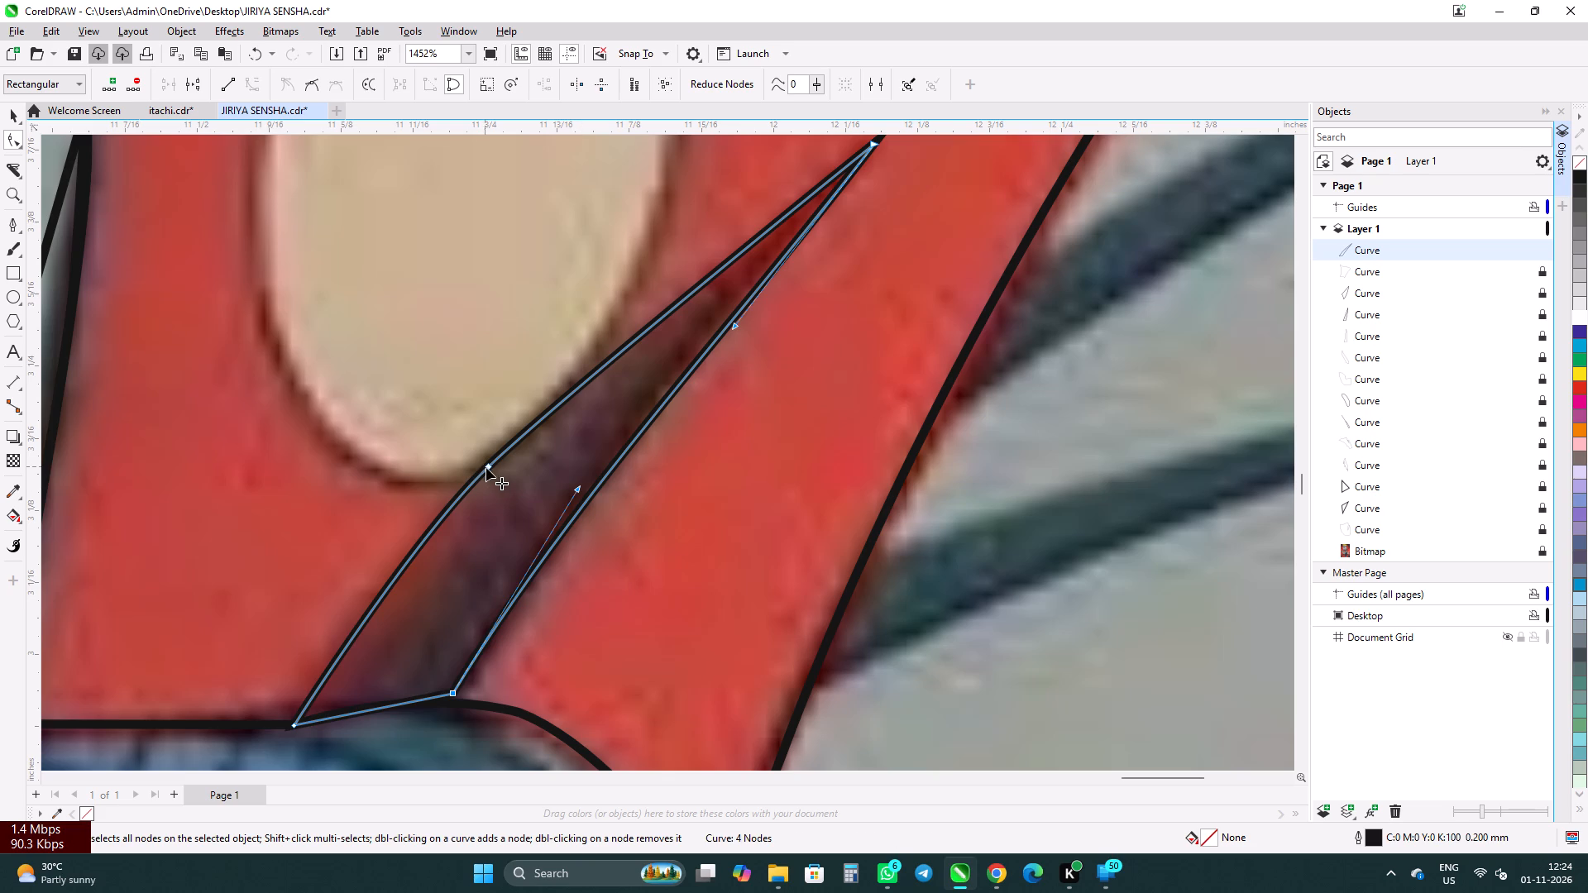
drag(489, 469, 500, 467)
click(428, 537)
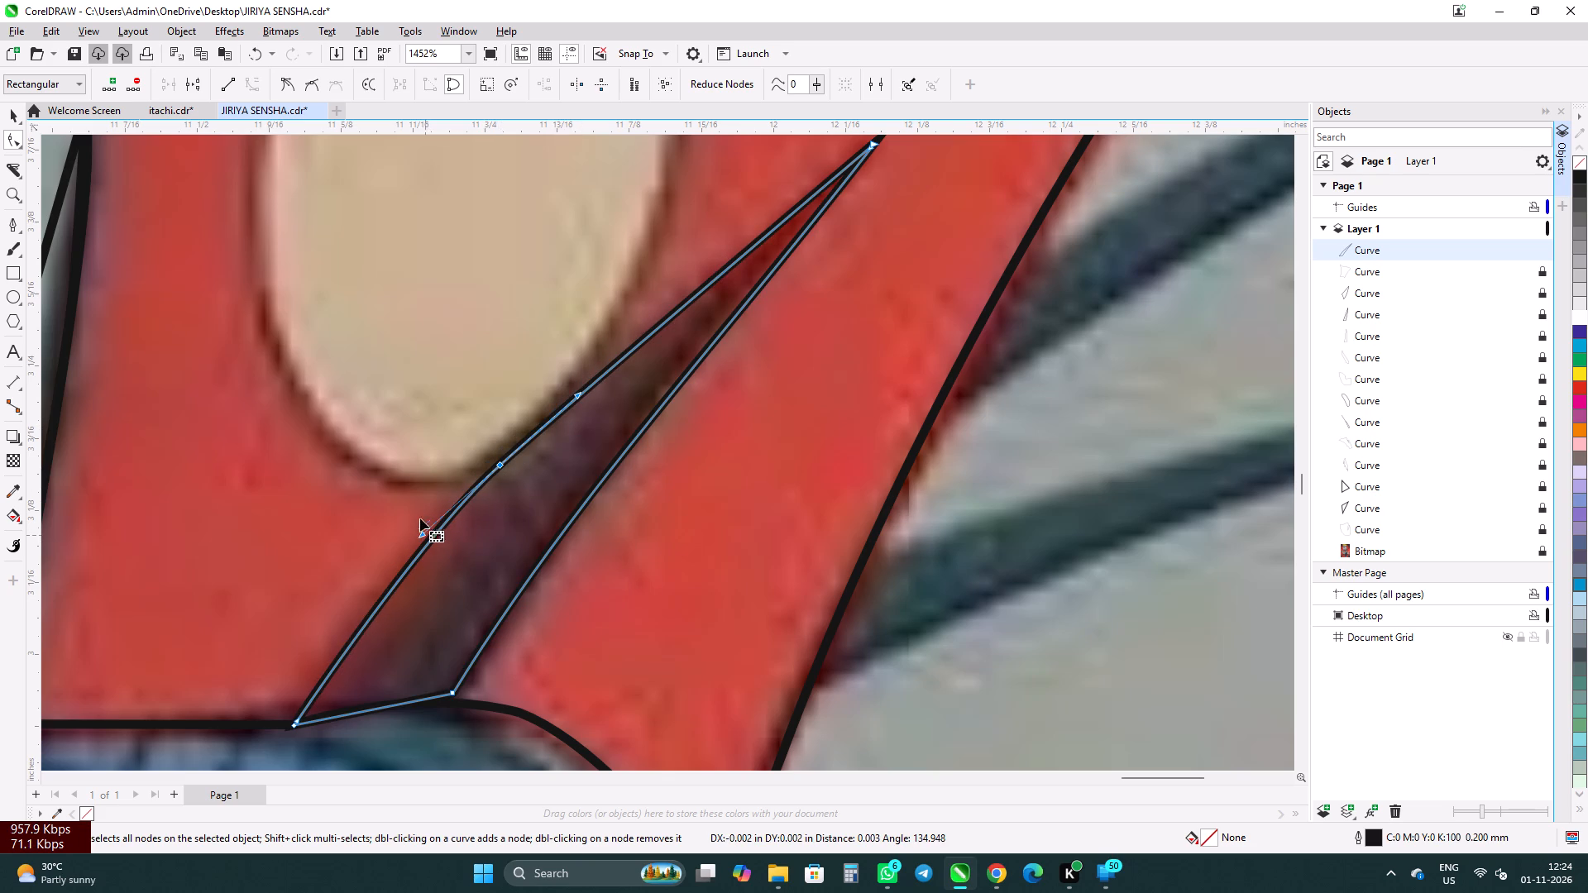
click(295, 75)
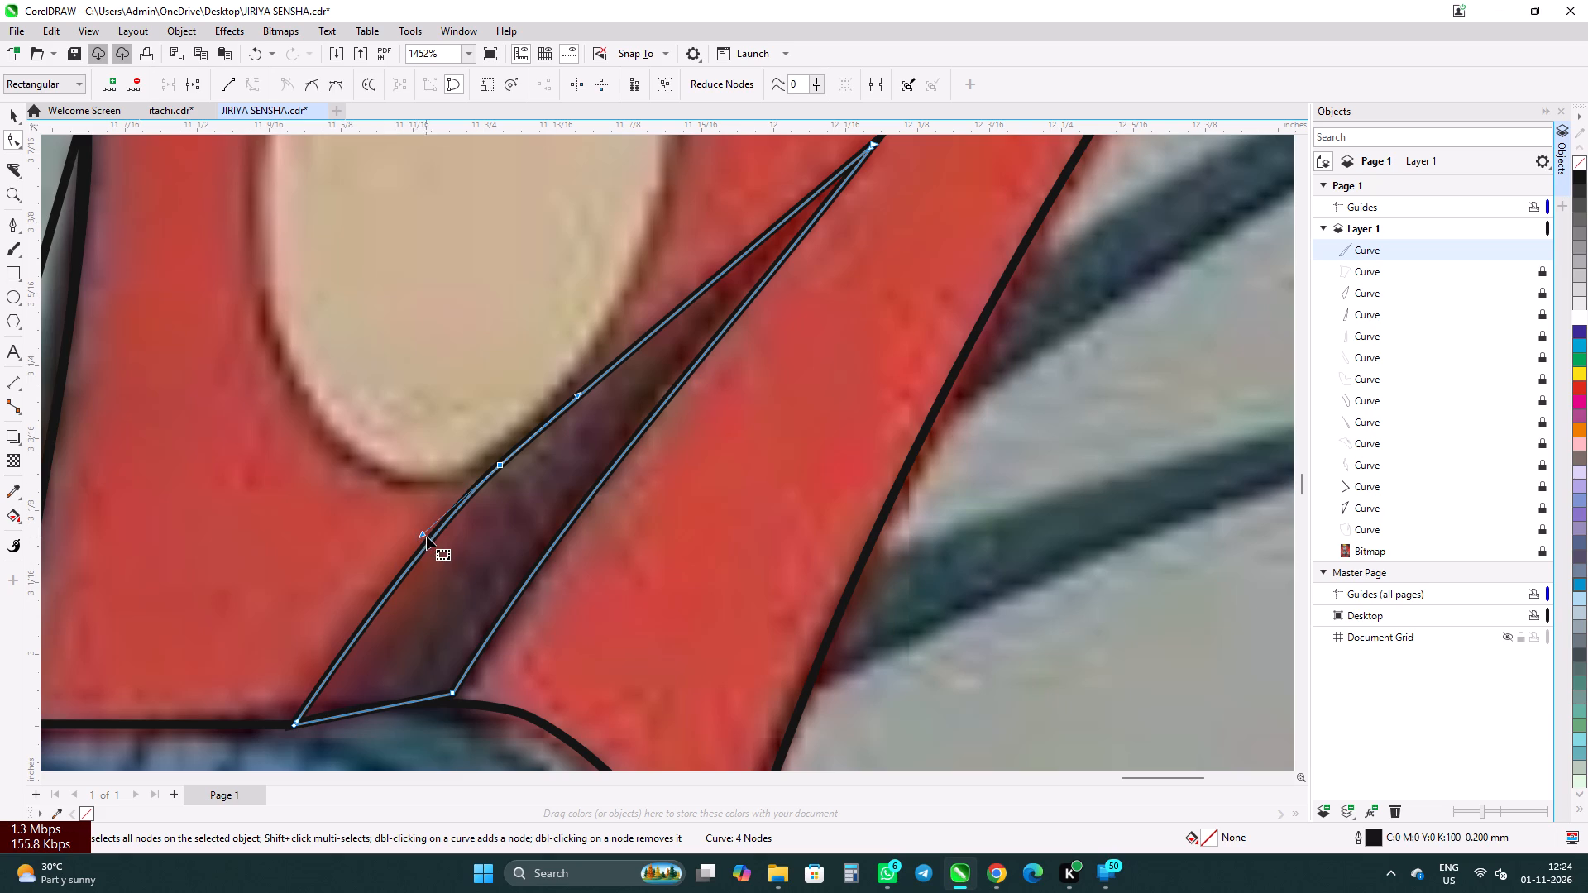
drag(420, 534, 428, 531)
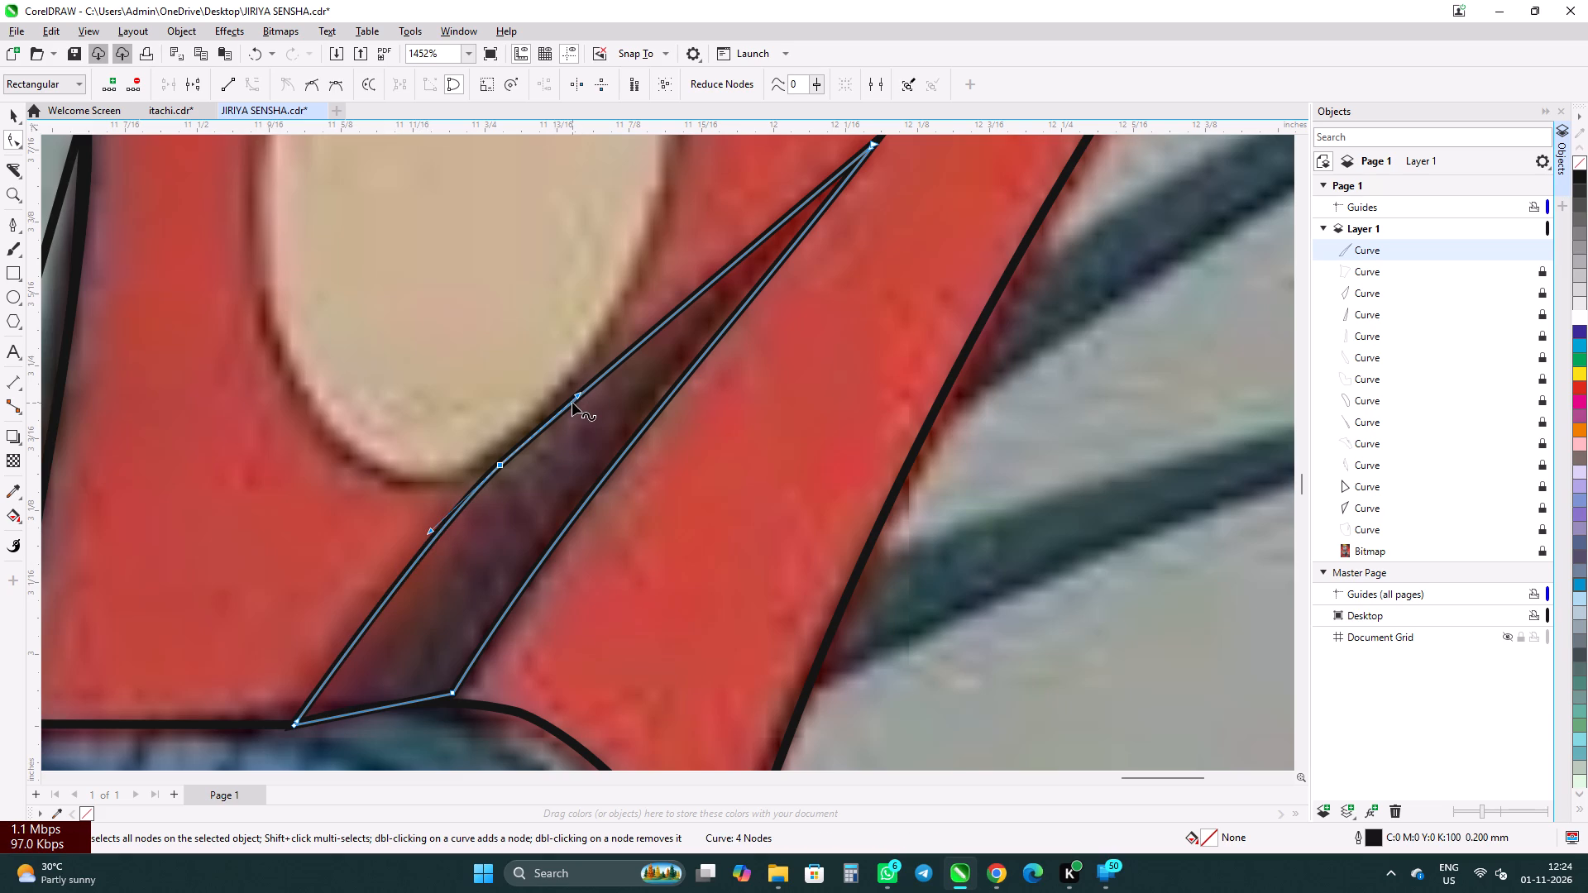
drag(580, 396, 585, 384)
scroll(624, 449, down, 6)
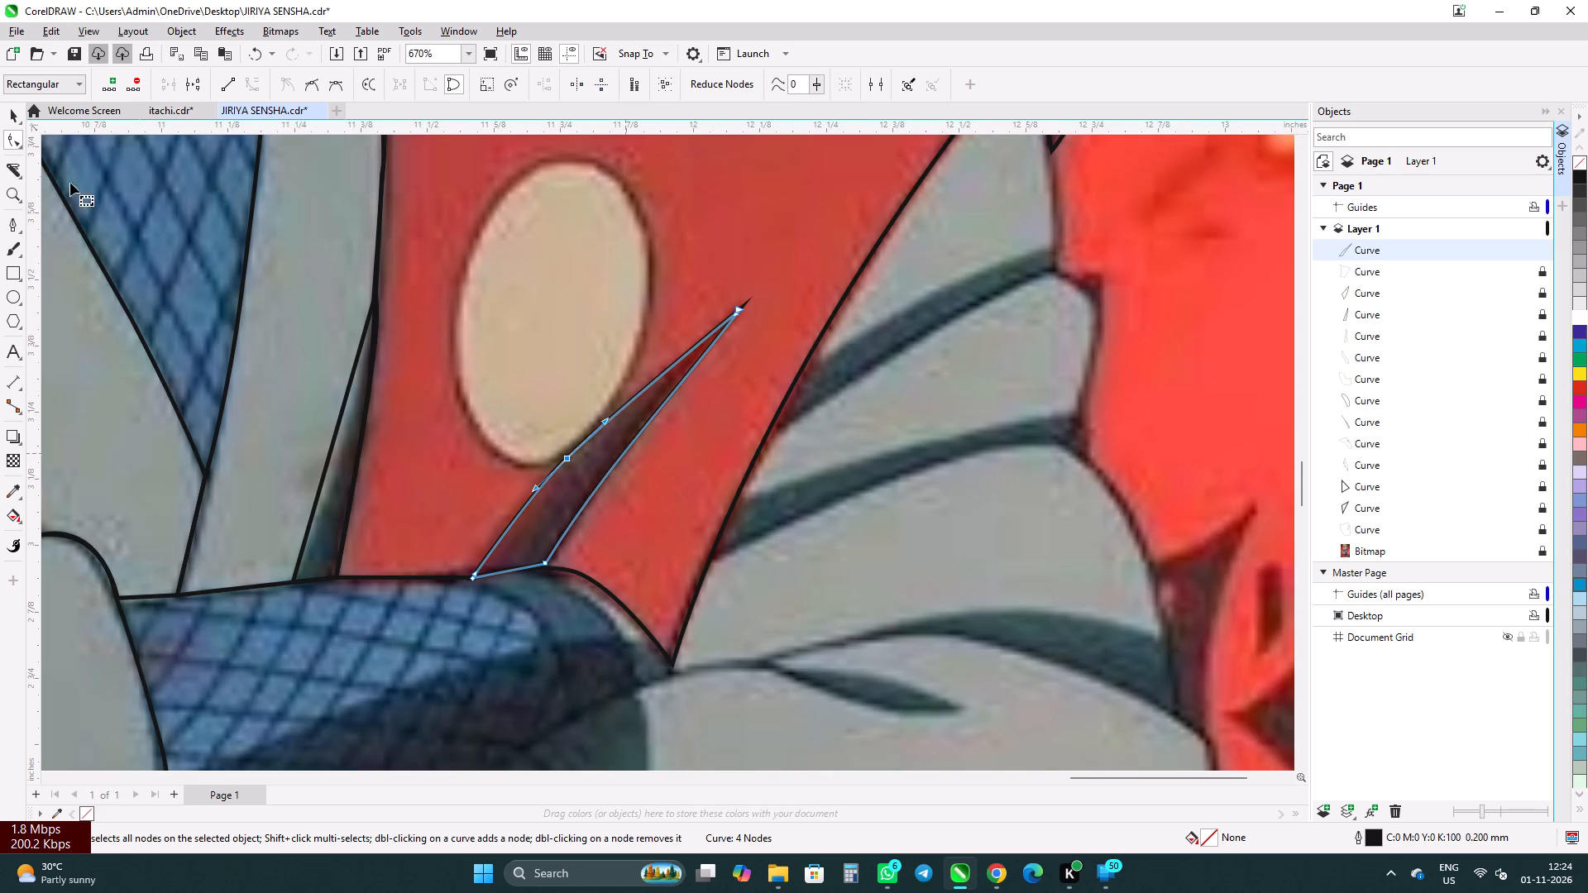
click(15, 118)
scroll(756, 568, down, 4)
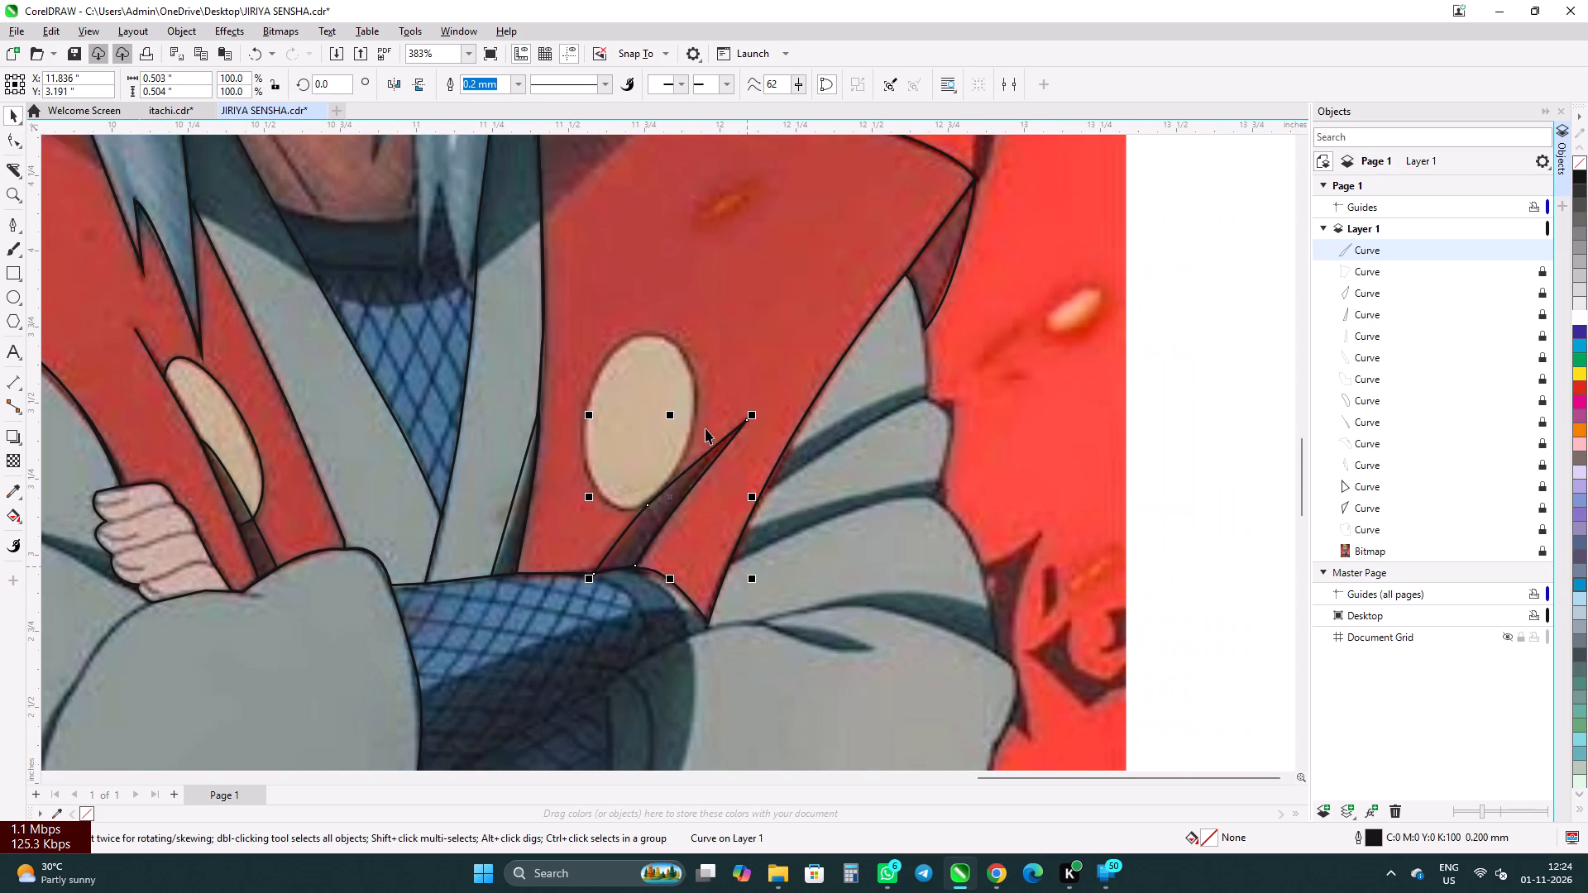
click(782, 383)
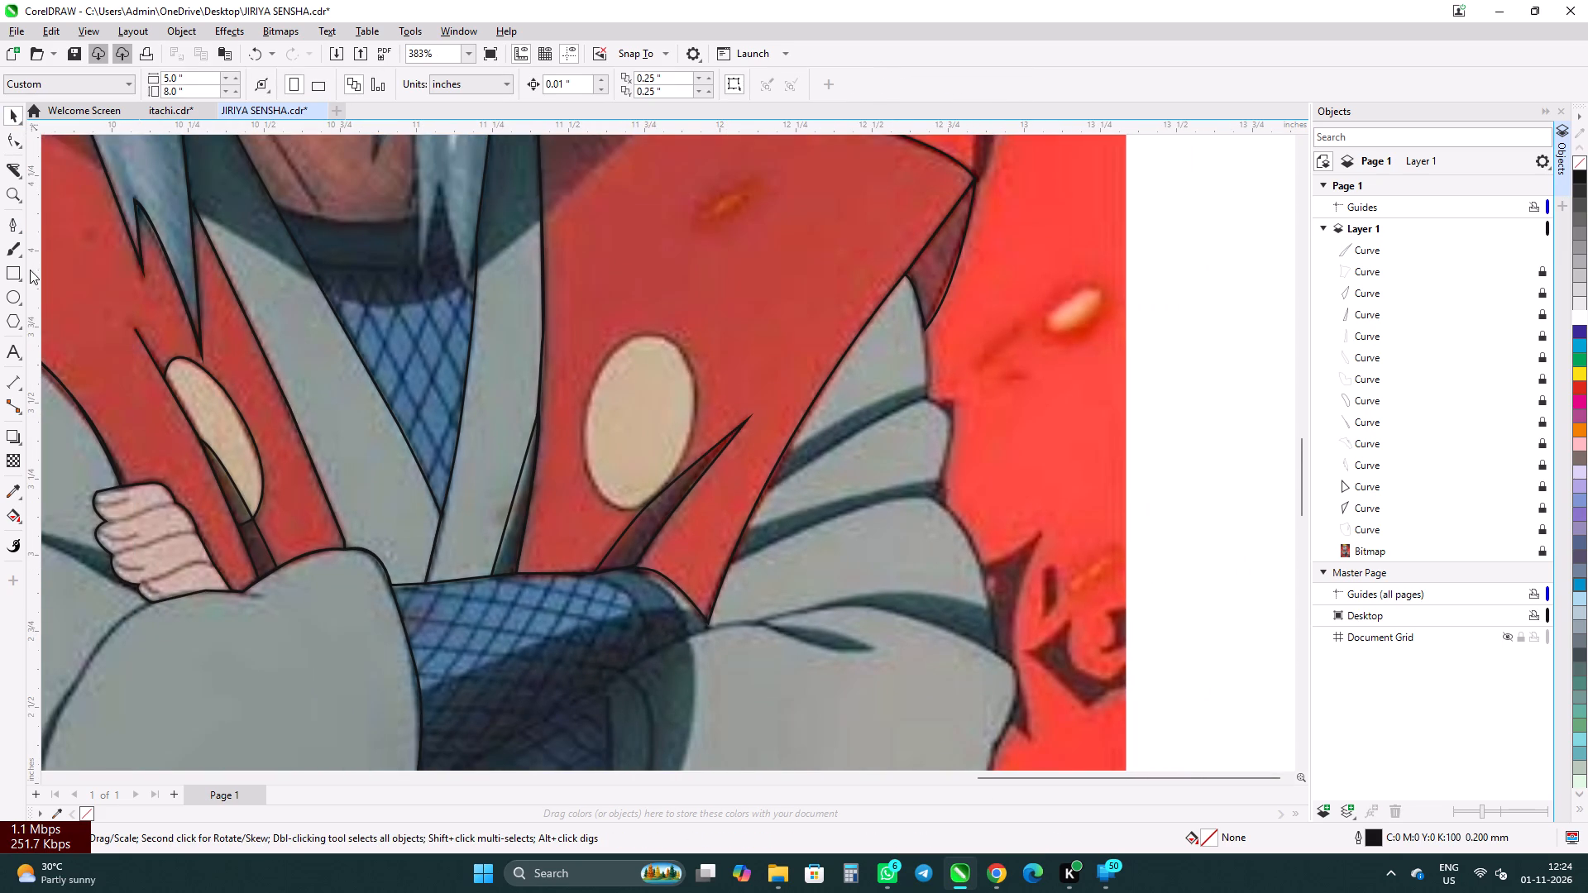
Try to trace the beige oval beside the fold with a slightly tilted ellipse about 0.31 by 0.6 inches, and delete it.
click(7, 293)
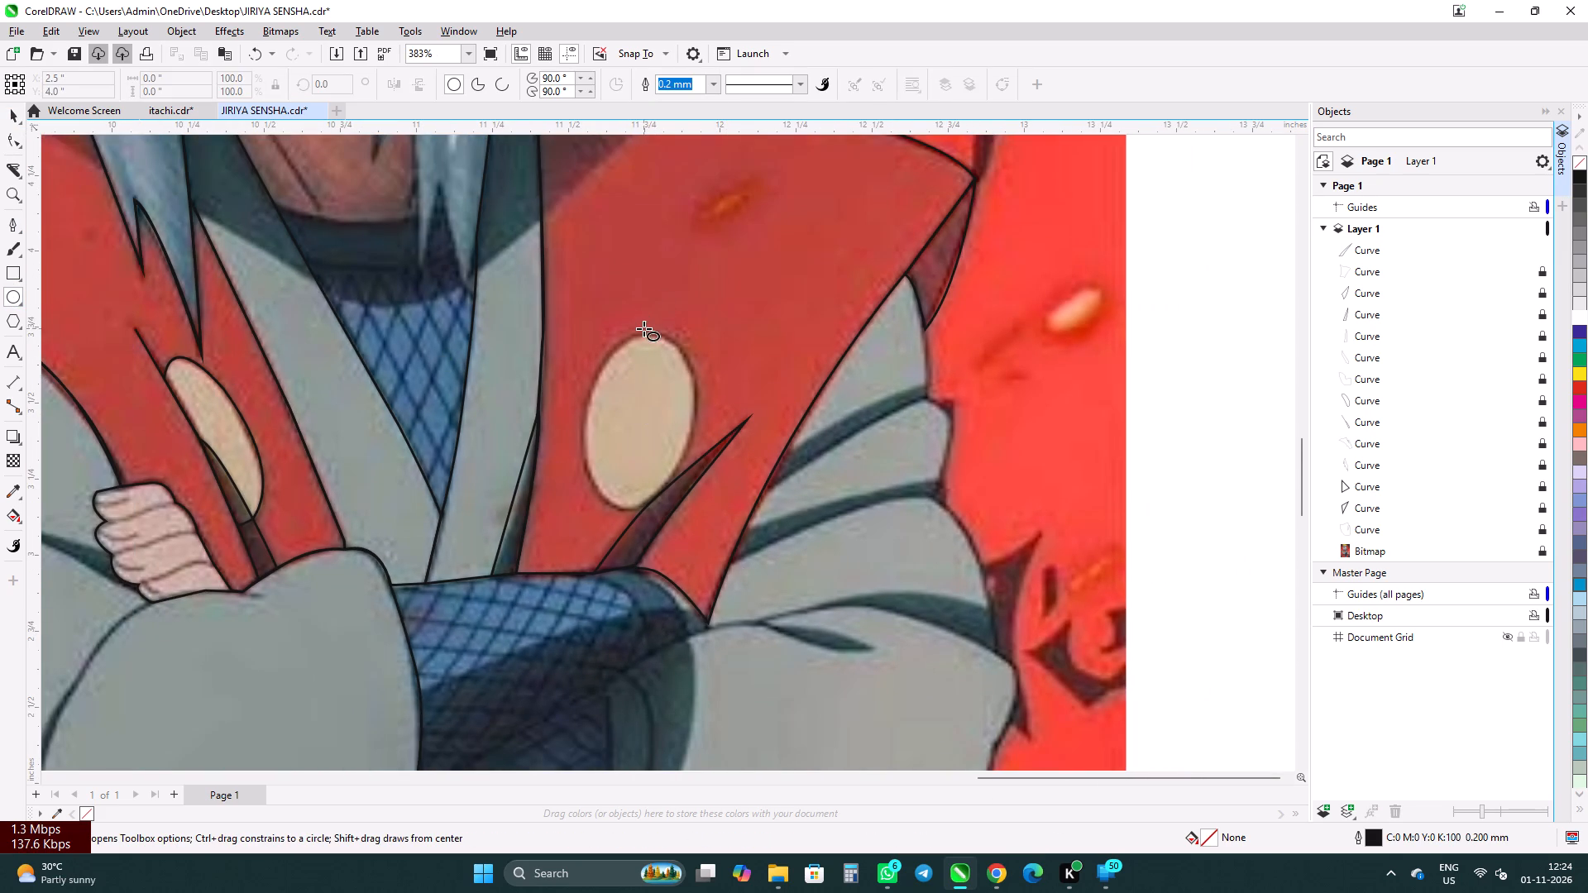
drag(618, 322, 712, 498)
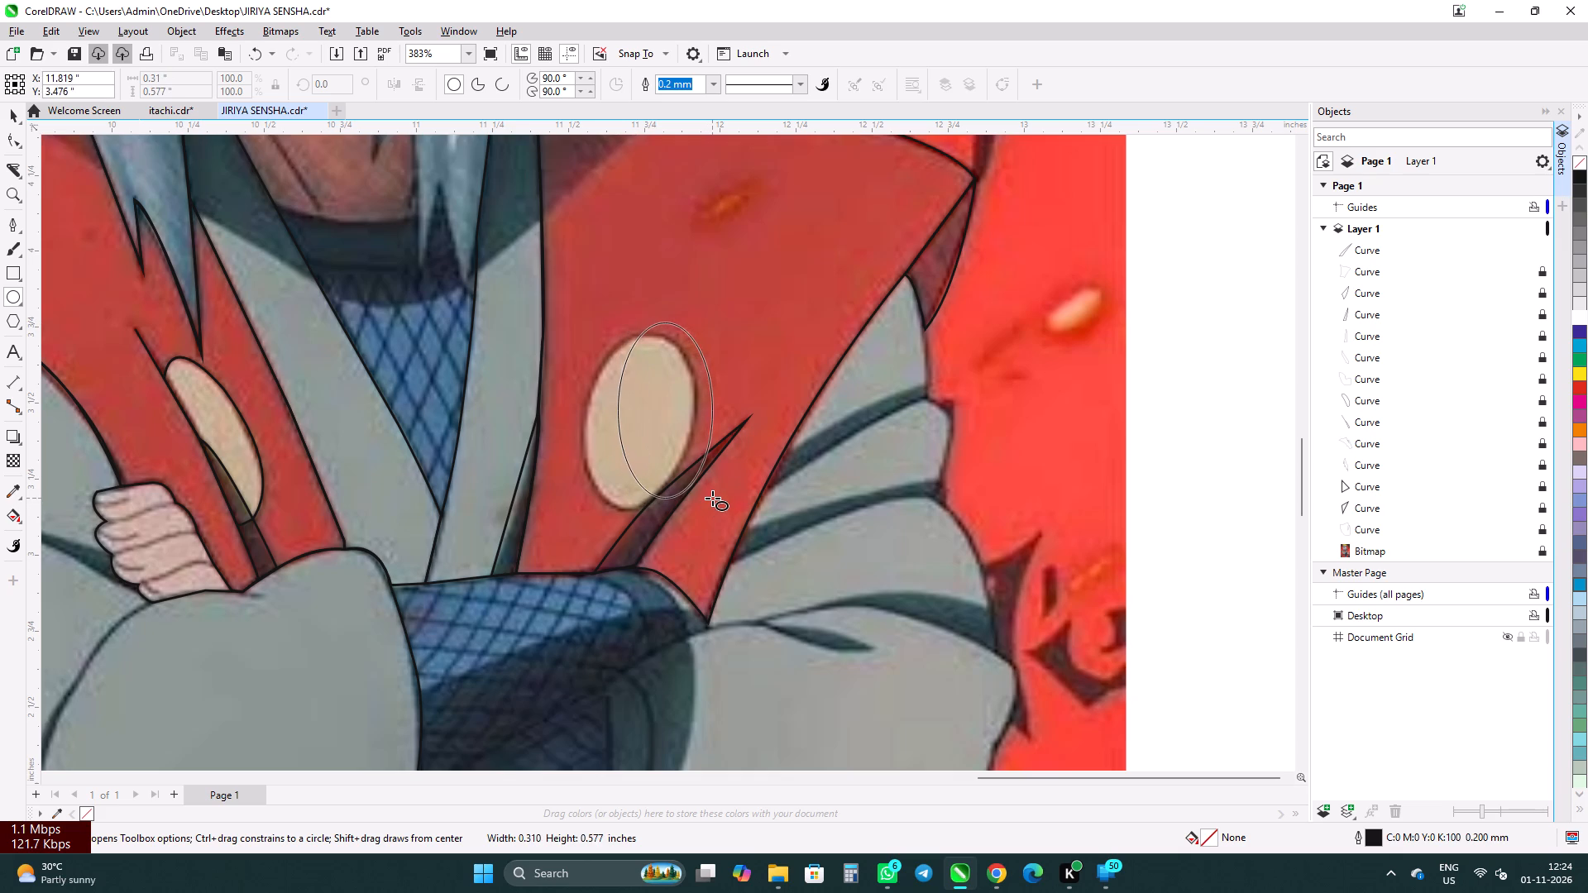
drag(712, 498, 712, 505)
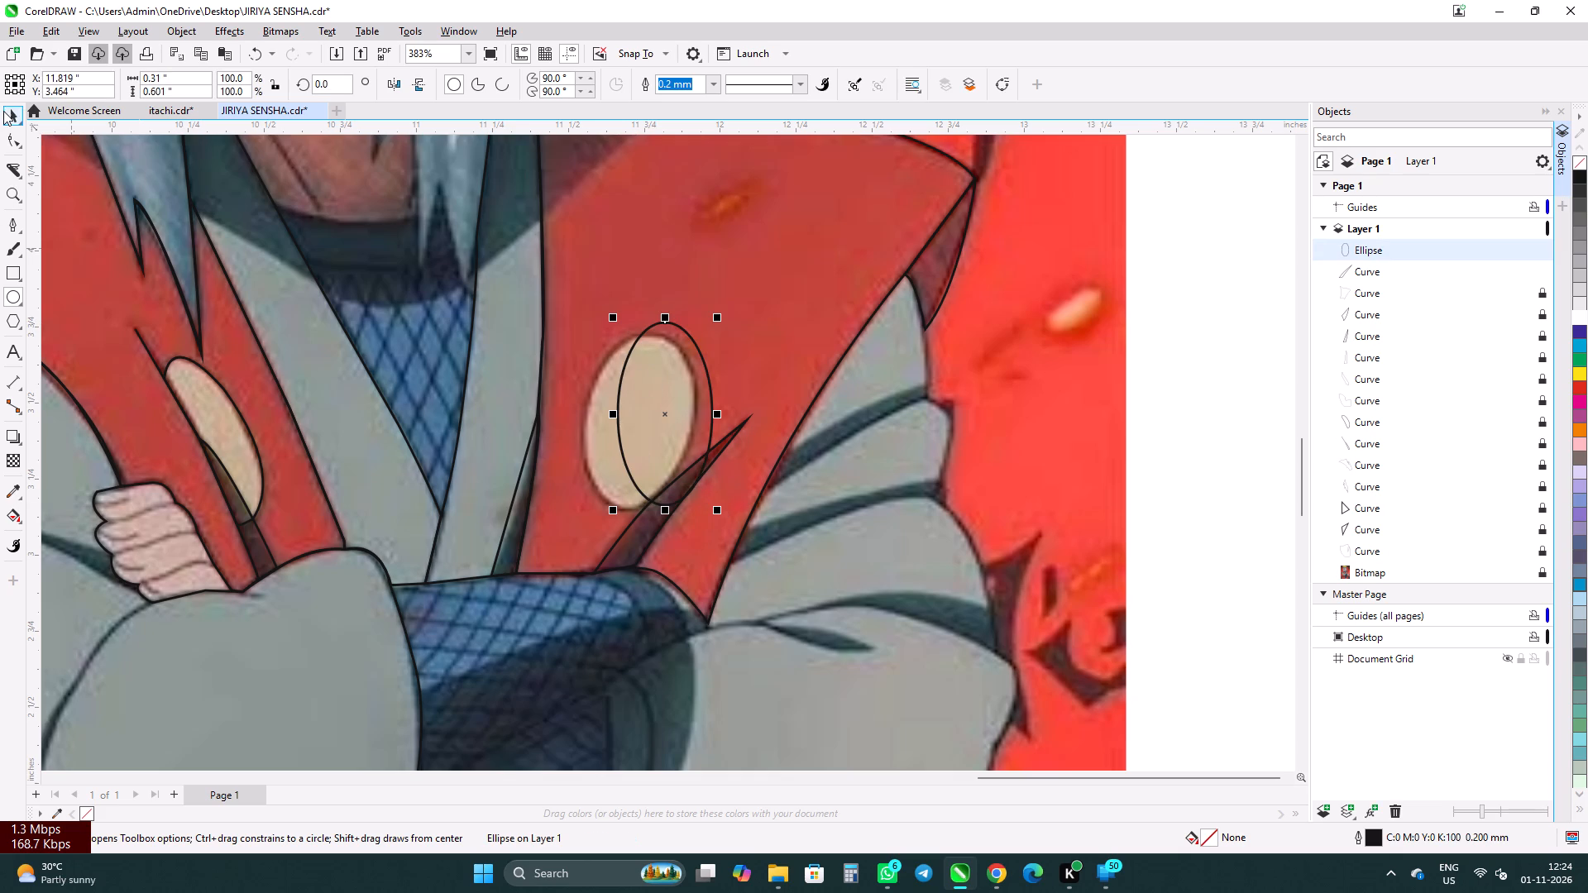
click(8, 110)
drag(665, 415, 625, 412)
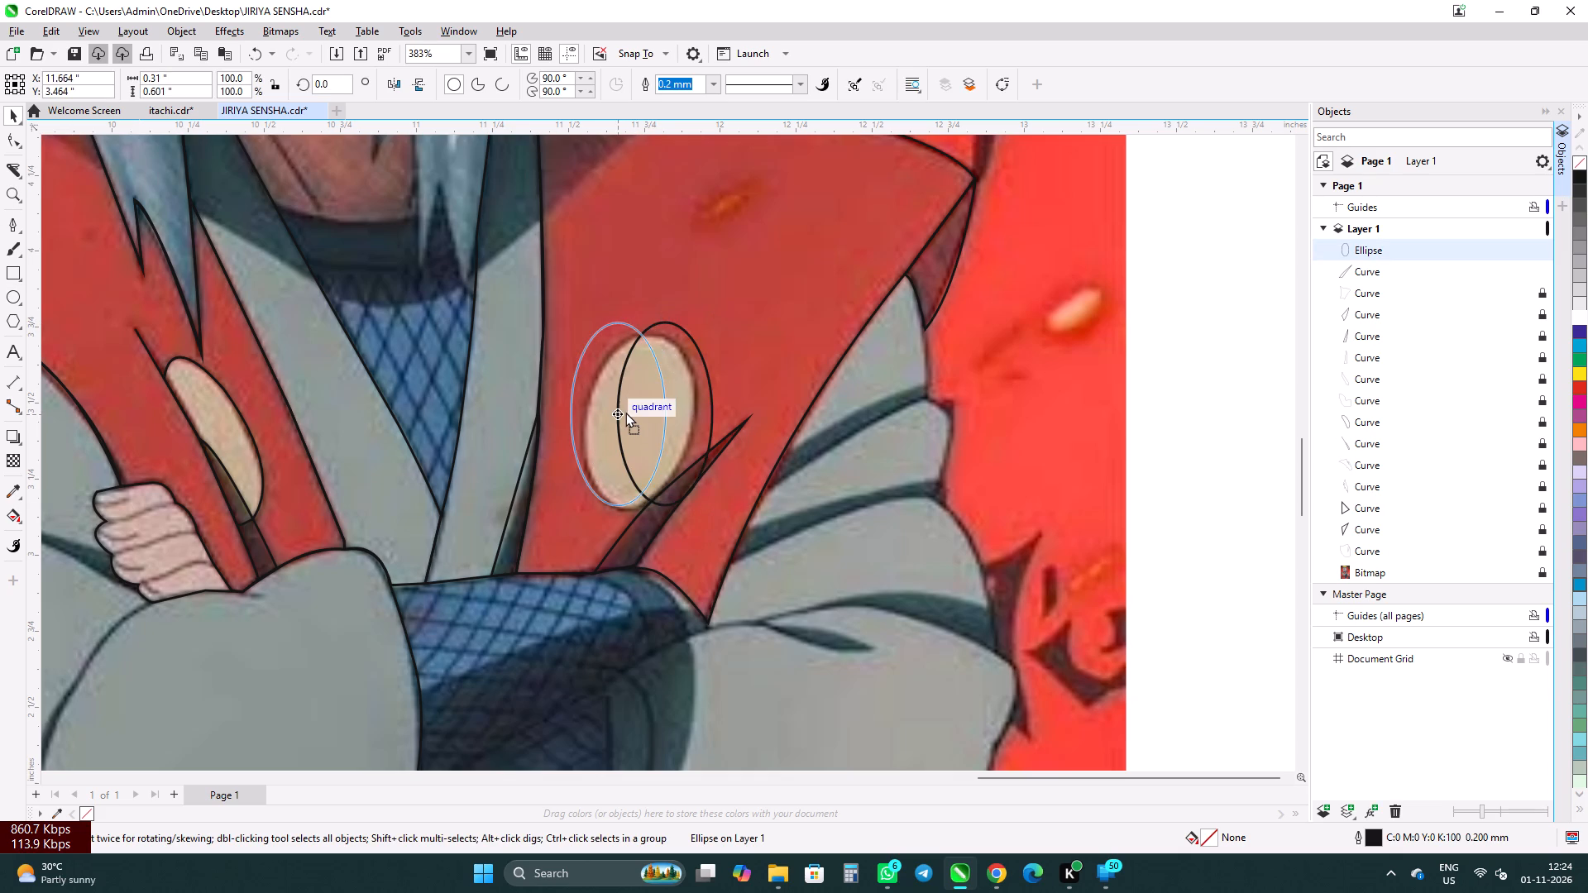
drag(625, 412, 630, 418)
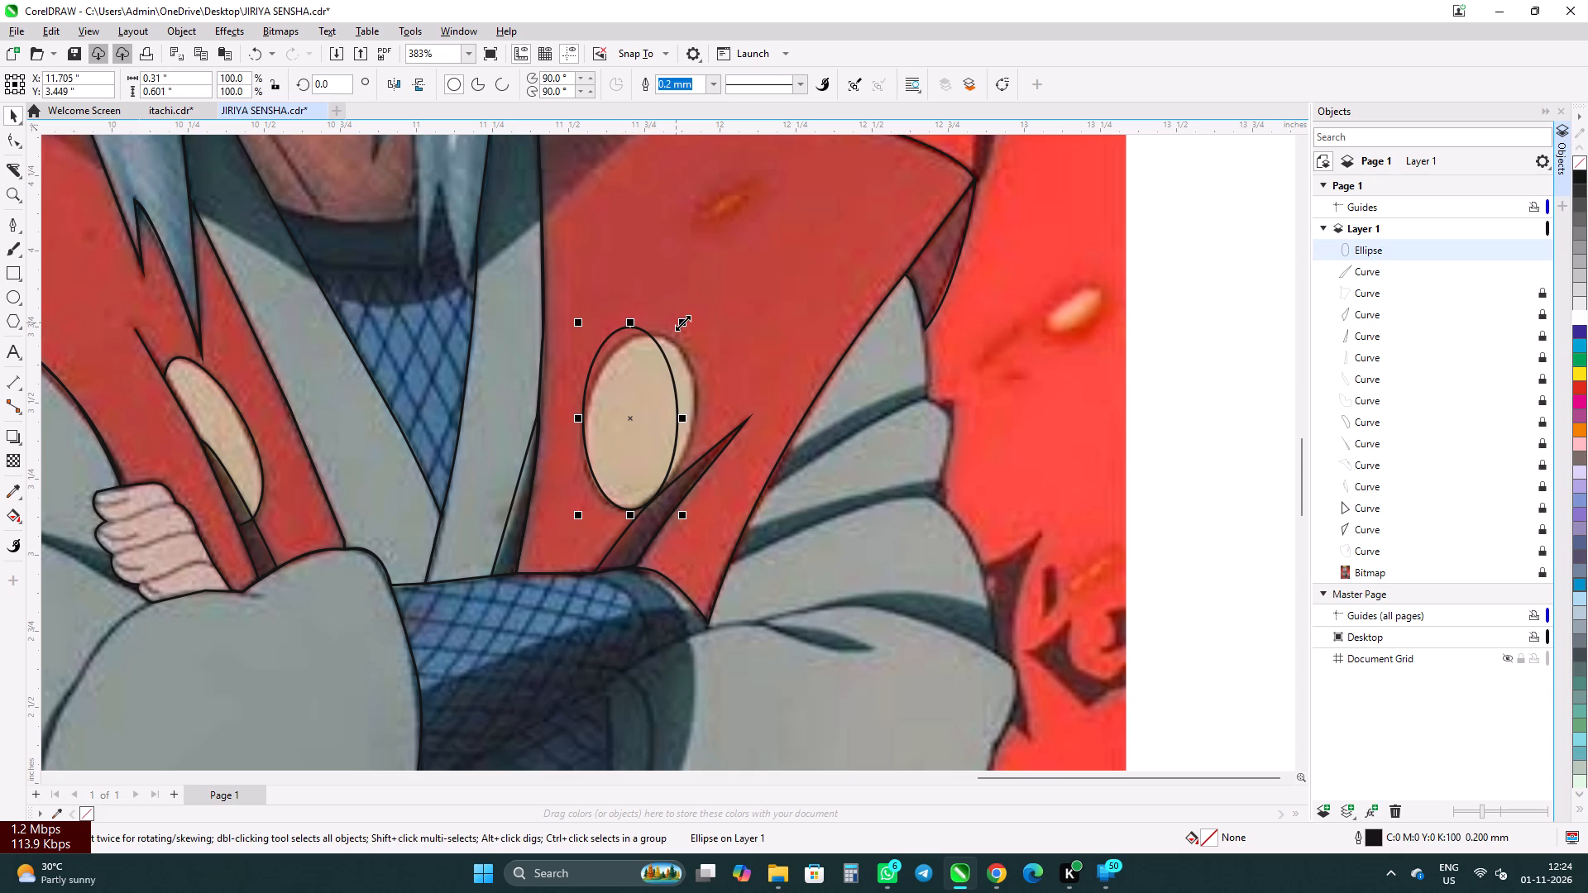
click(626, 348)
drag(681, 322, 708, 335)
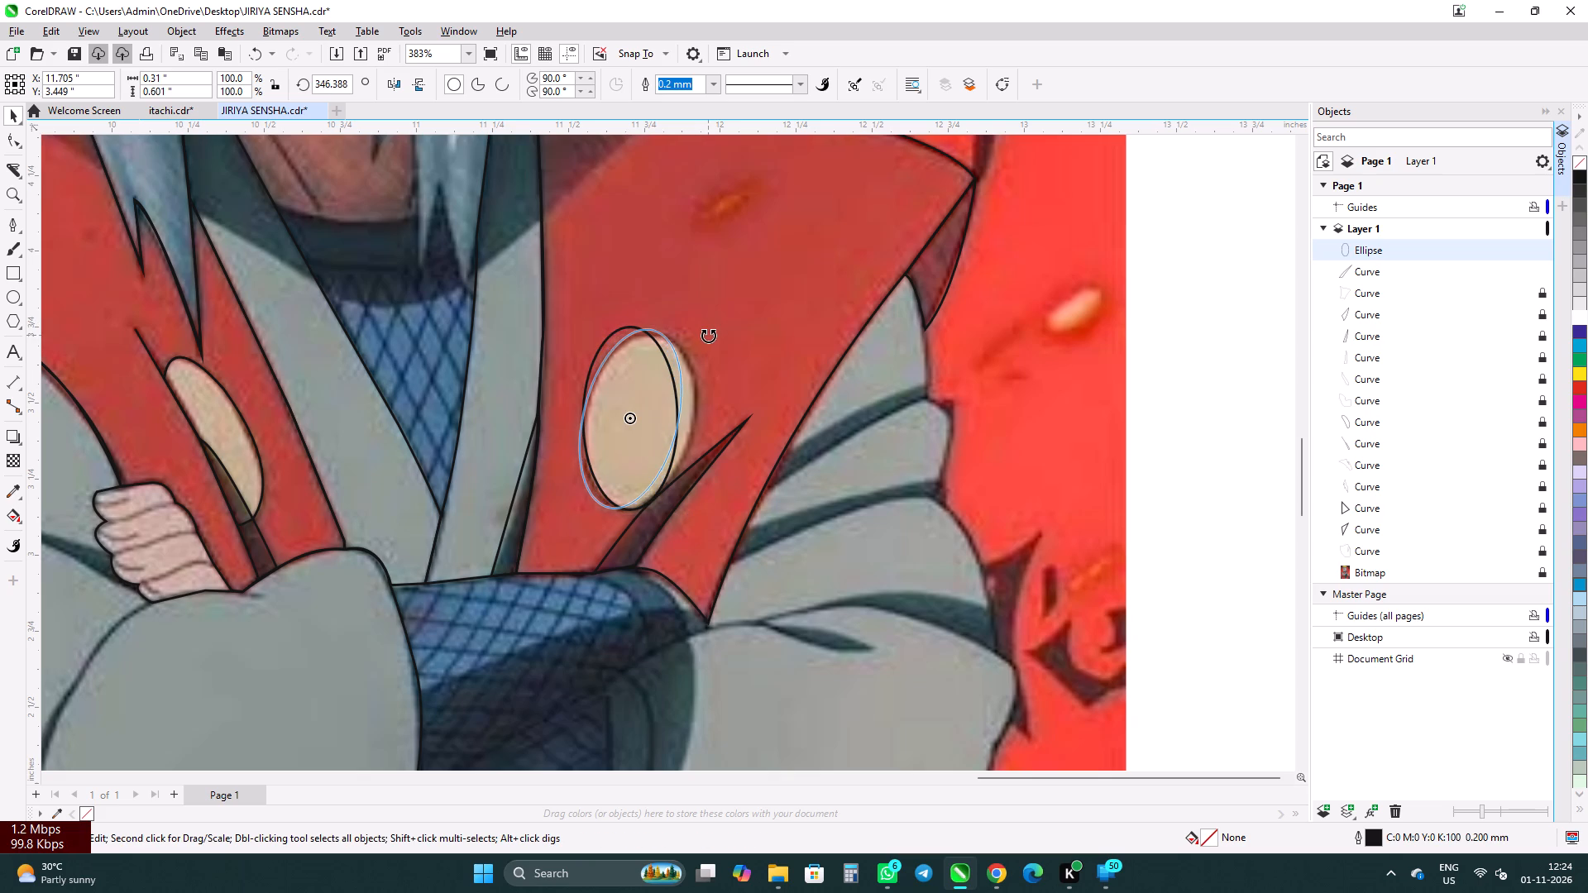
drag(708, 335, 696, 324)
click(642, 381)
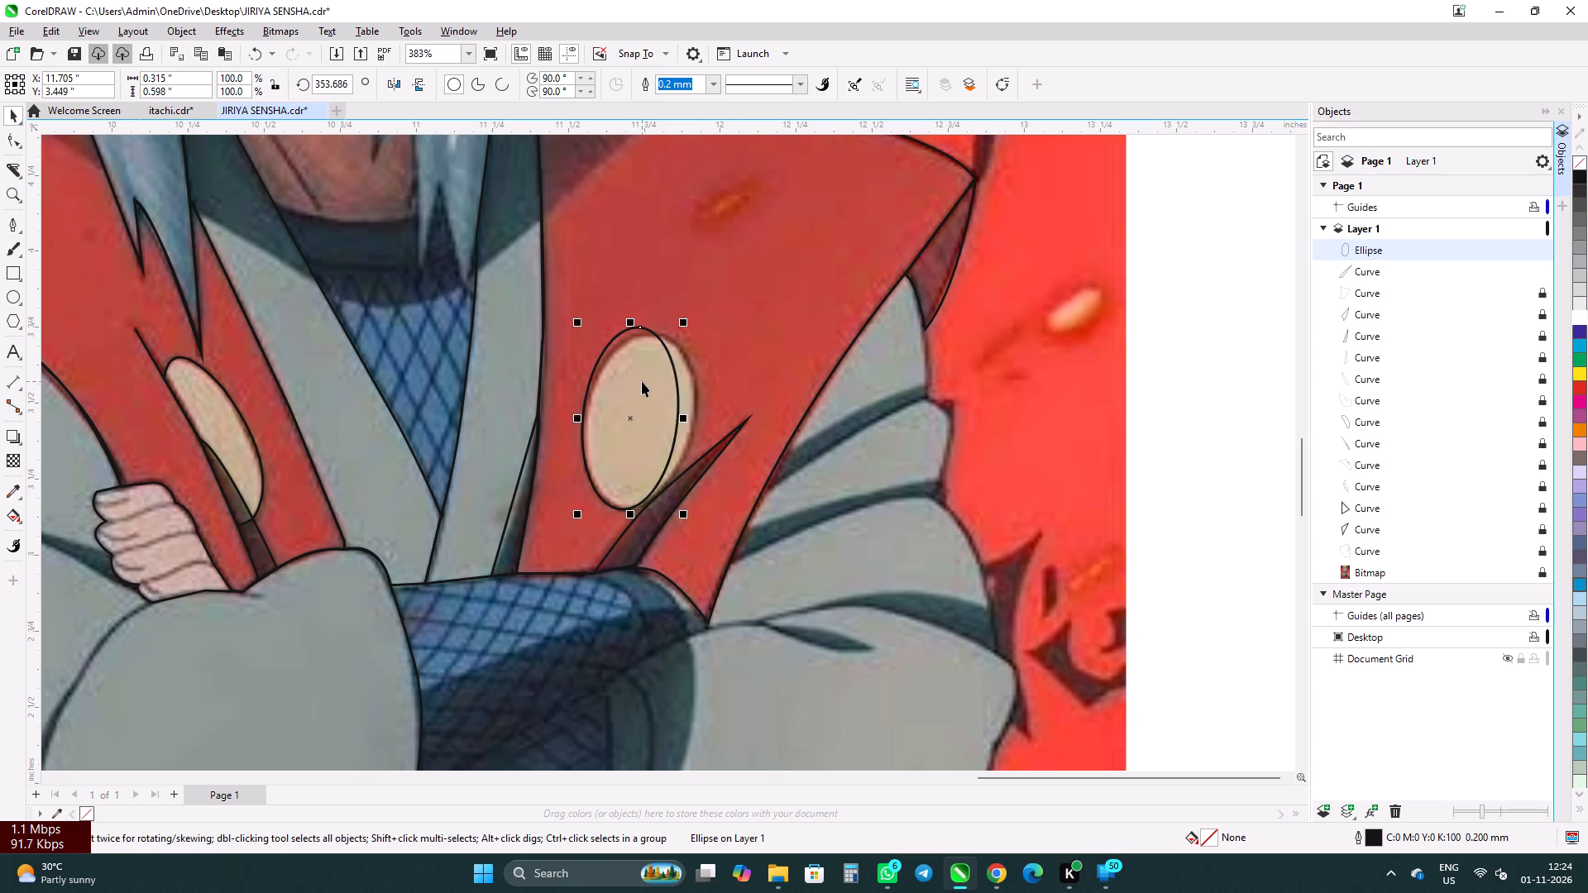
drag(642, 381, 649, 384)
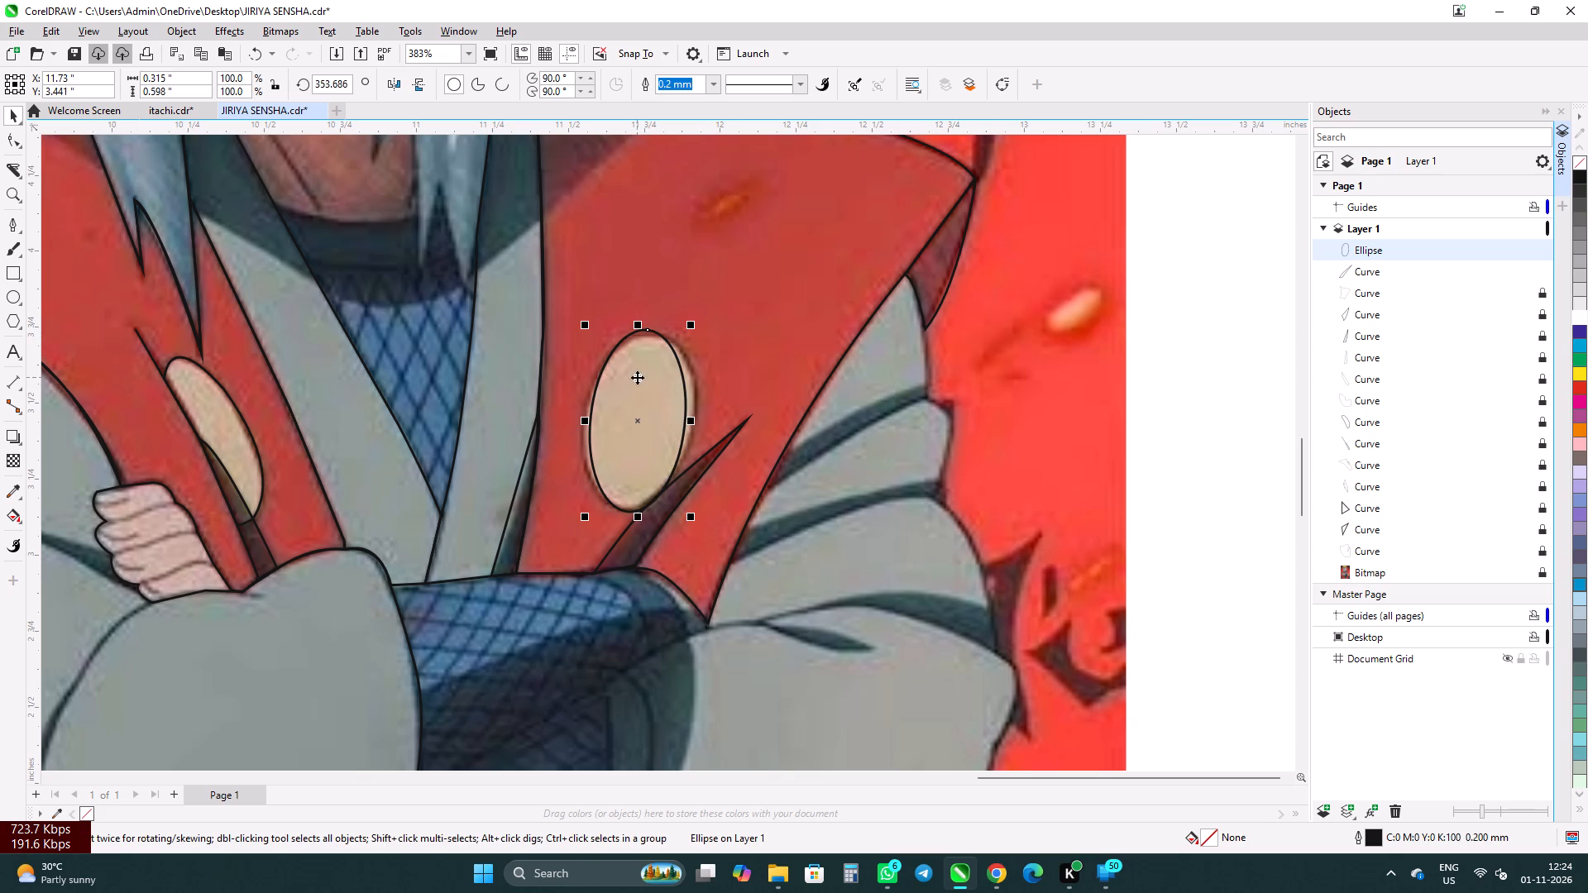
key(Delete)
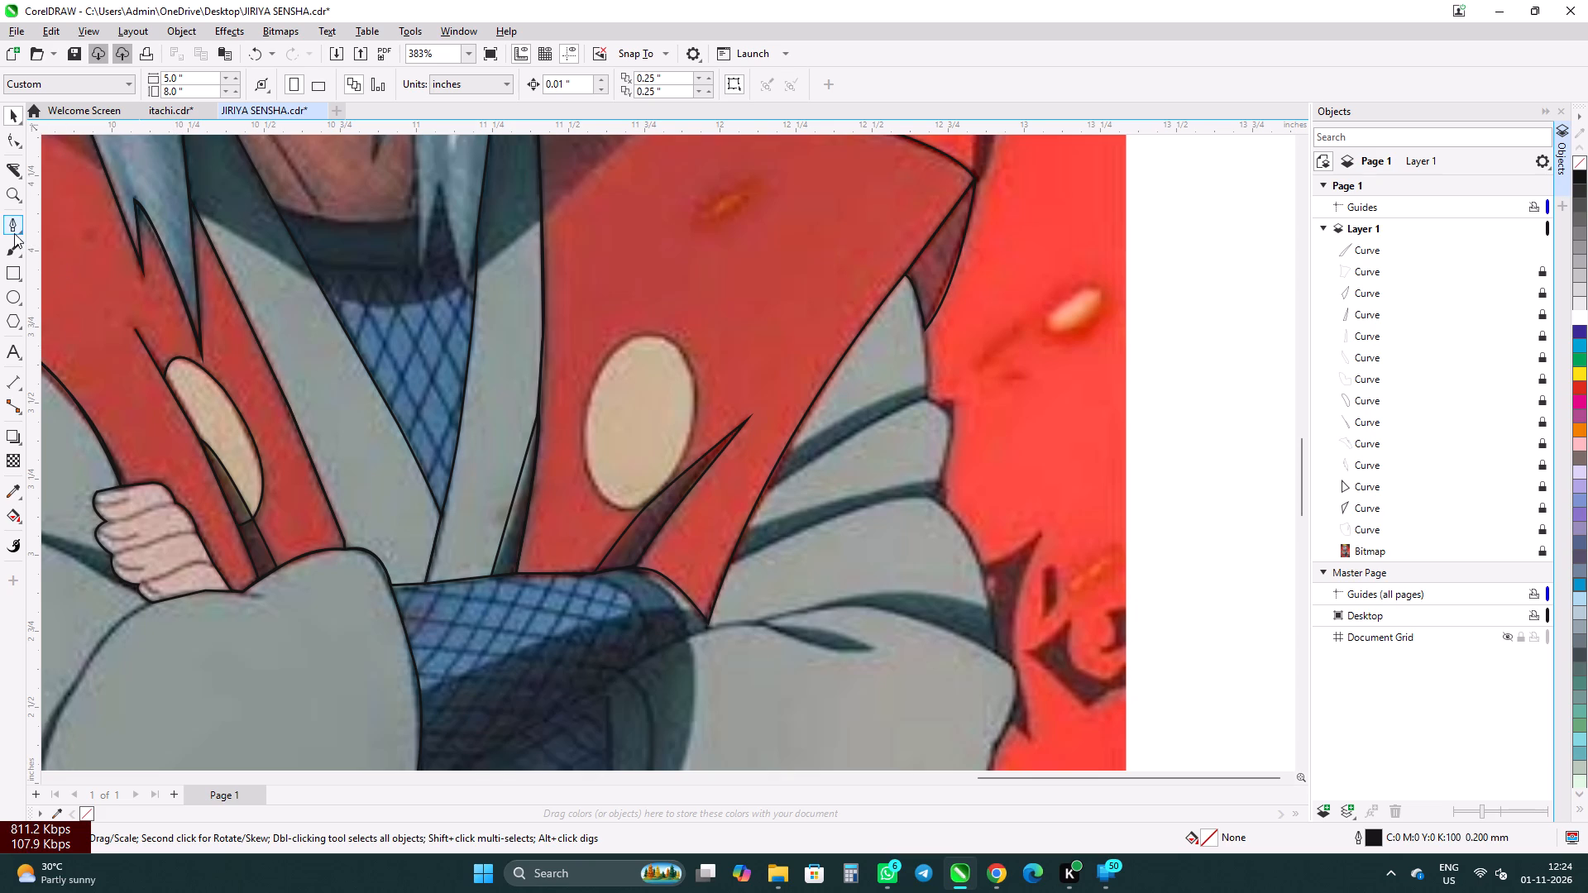
Trace the beige oval beside the fold with the Pen tool as a closed four-node curved outline starting at its lower-left edge.
click(12, 232)
scroll(606, 436, up, 2)
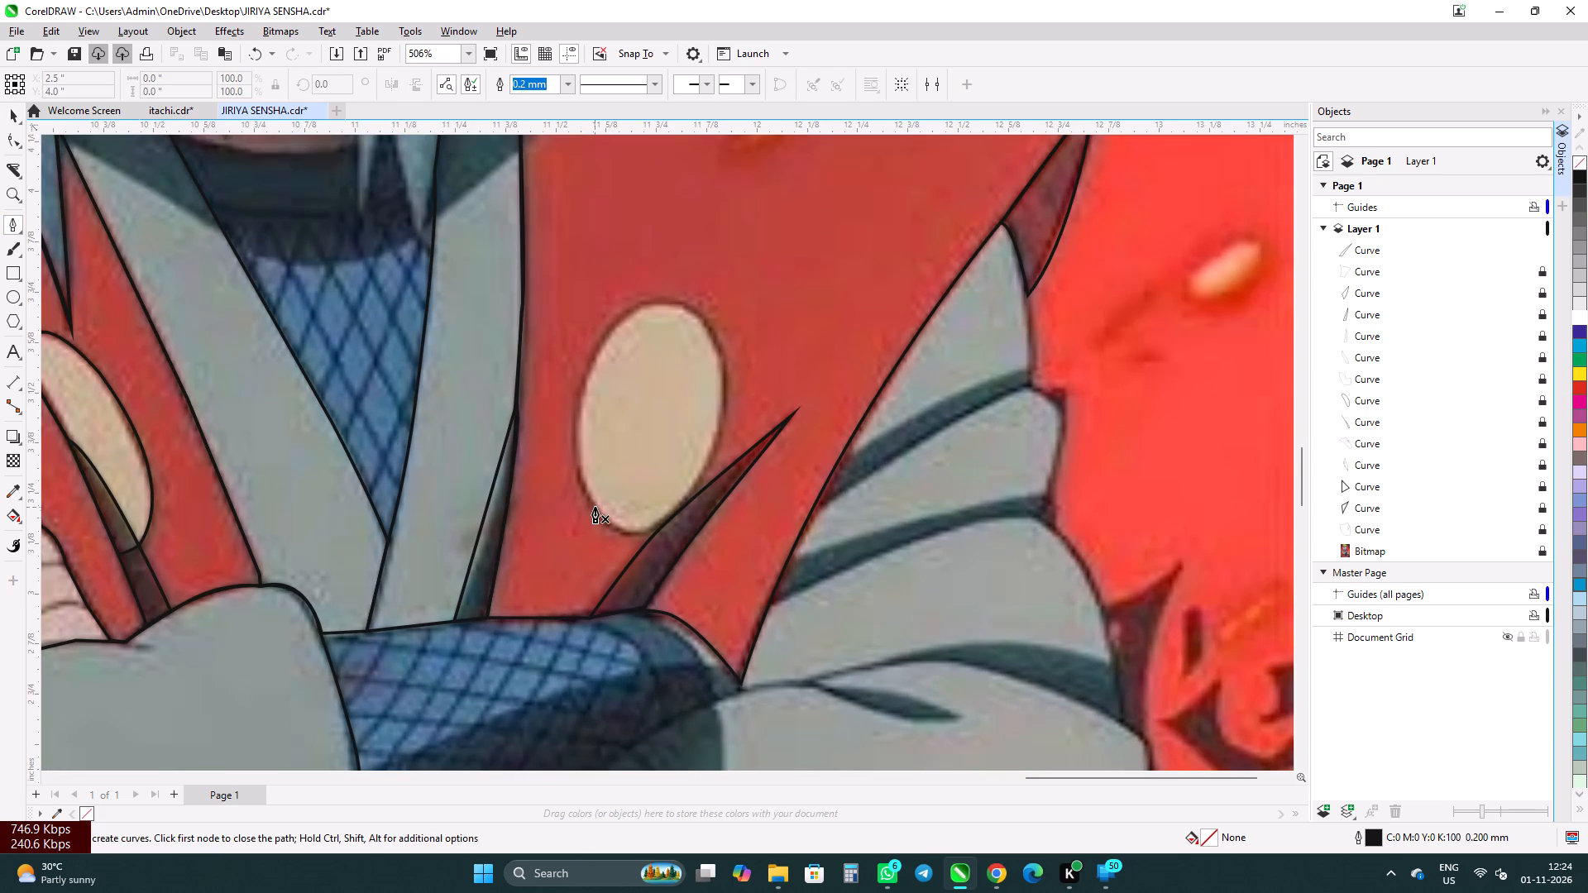
click(595, 507)
drag(604, 336, 675, 297)
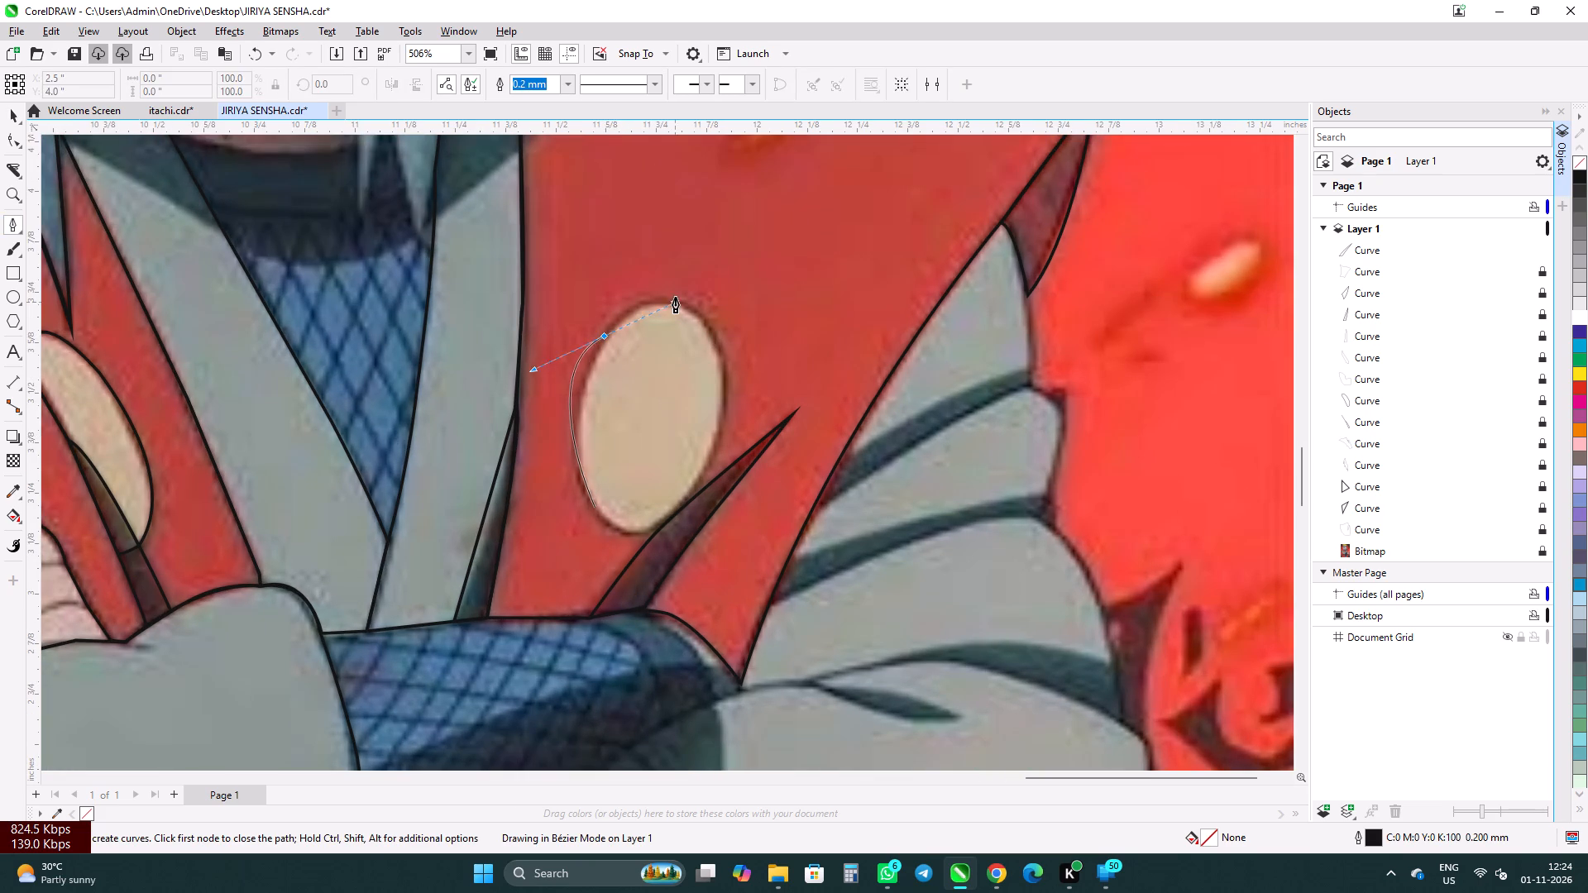
drag(675, 297, 653, 247)
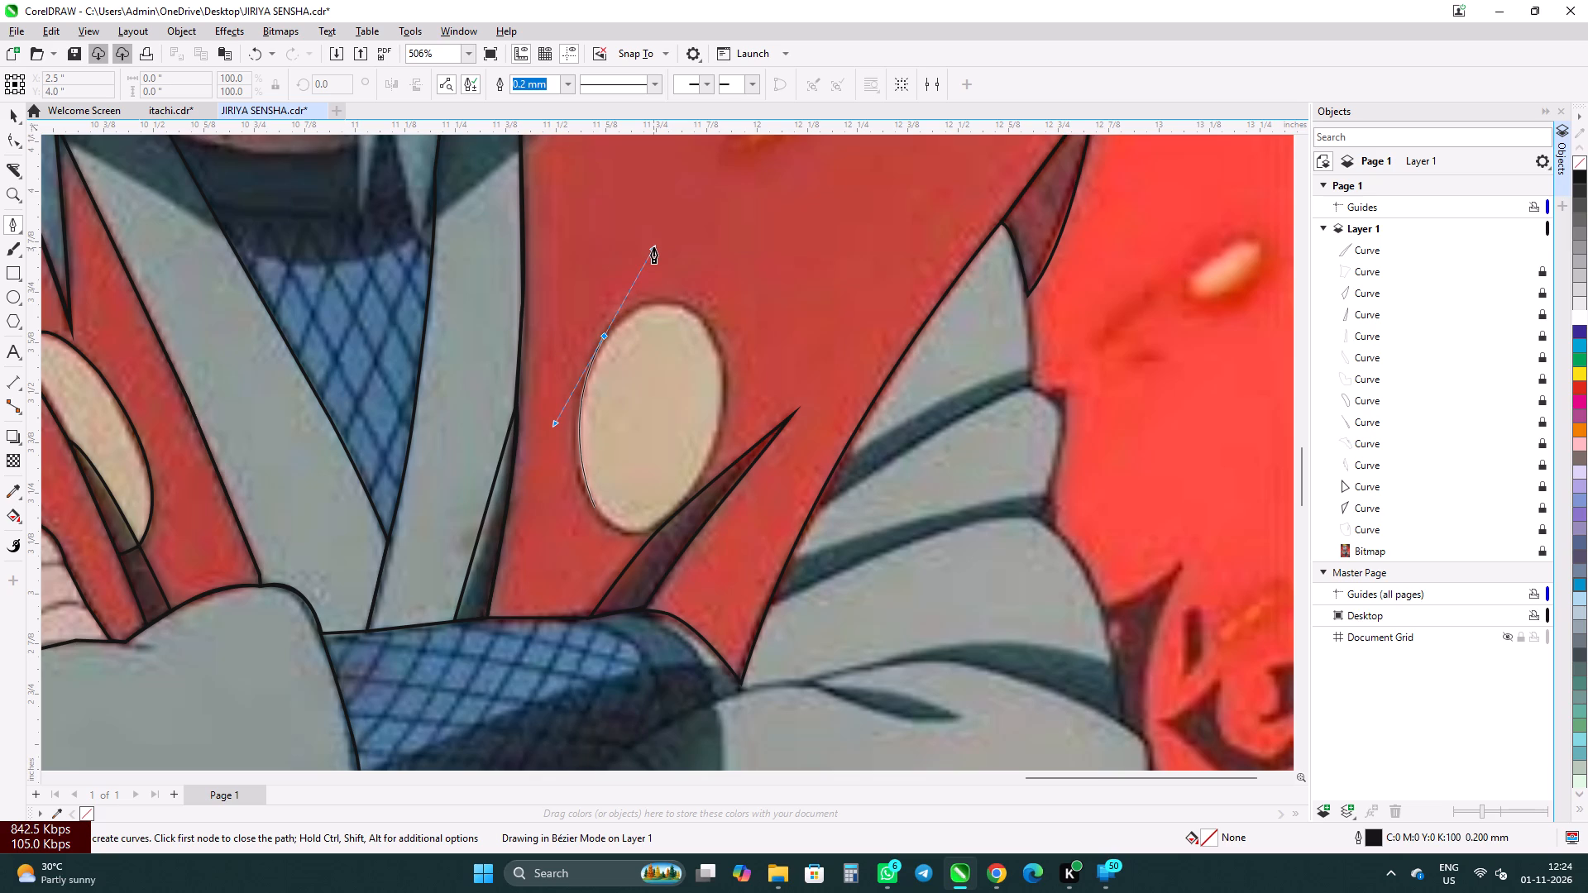
drag(653, 247, 657, 240)
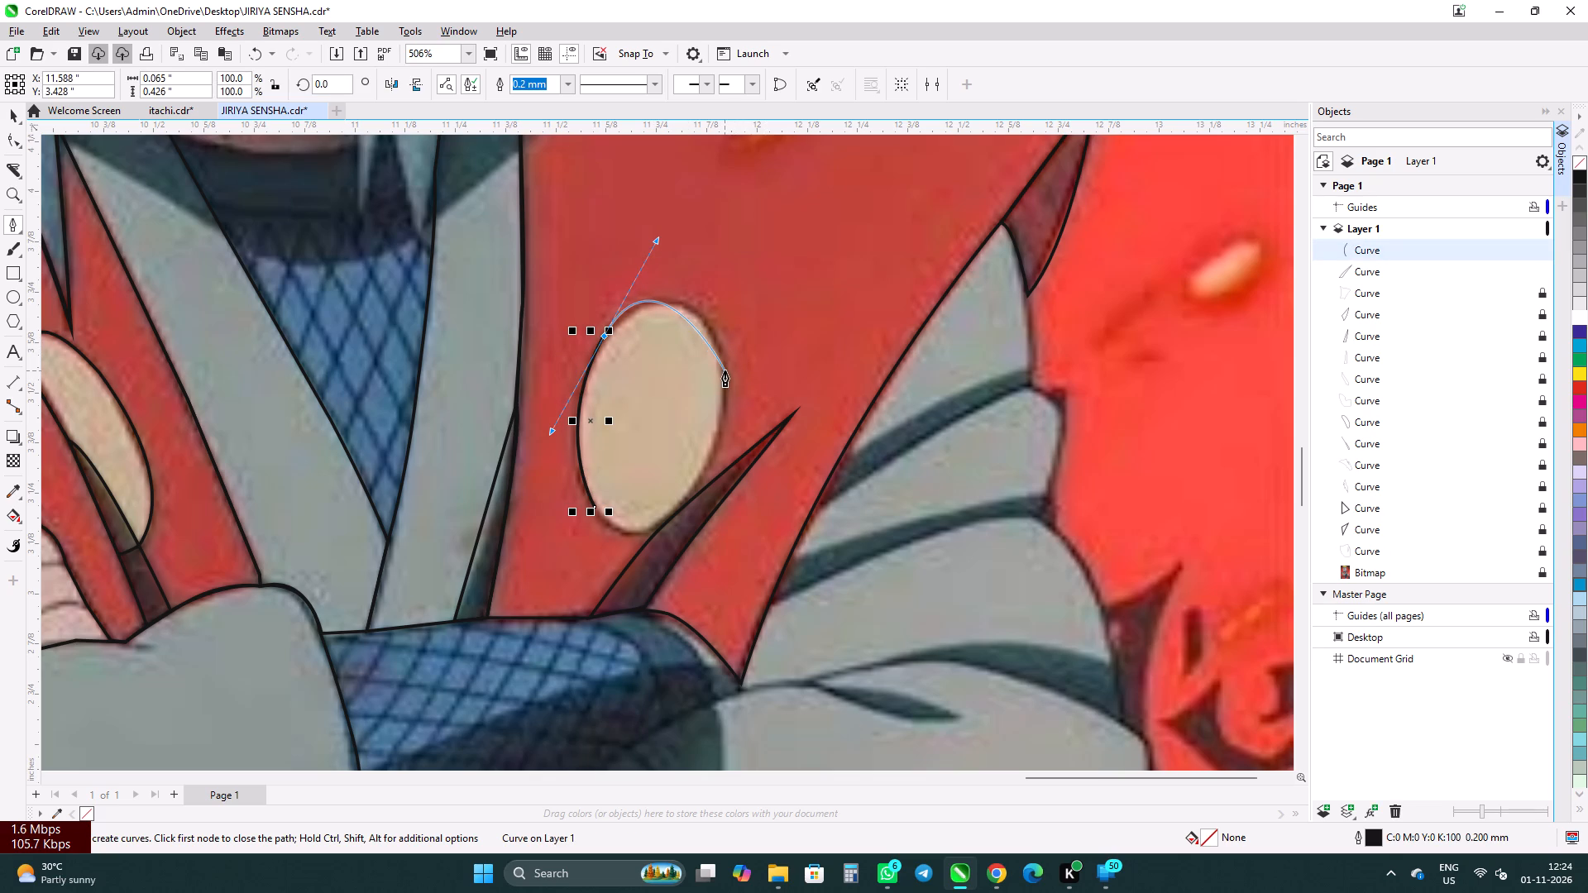
drag(725, 370, 712, 435)
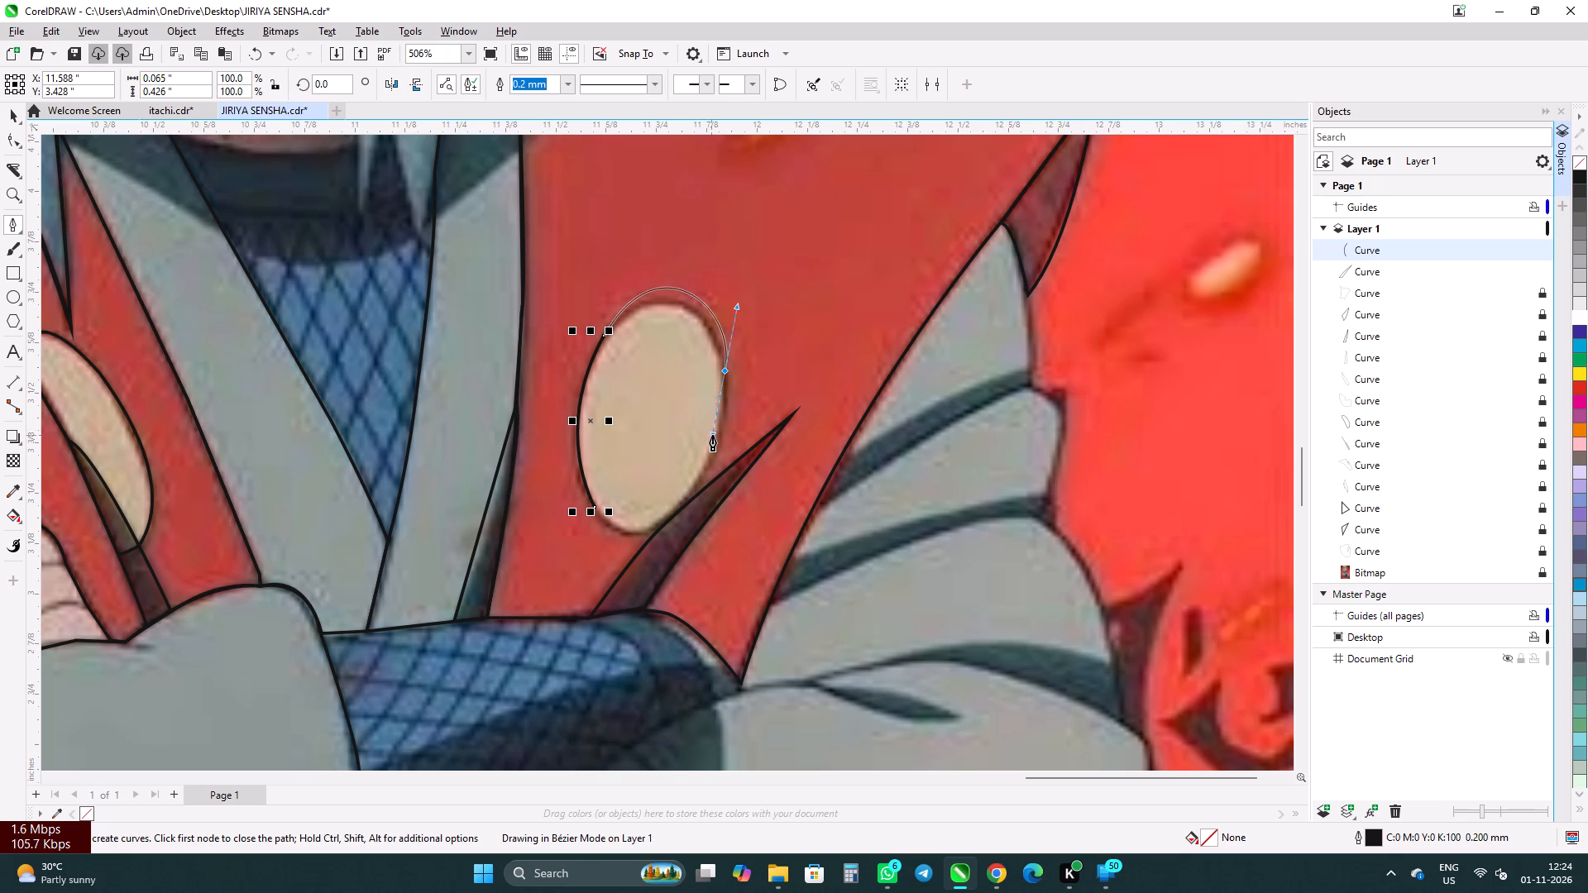
drag(712, 435, 718, 431)
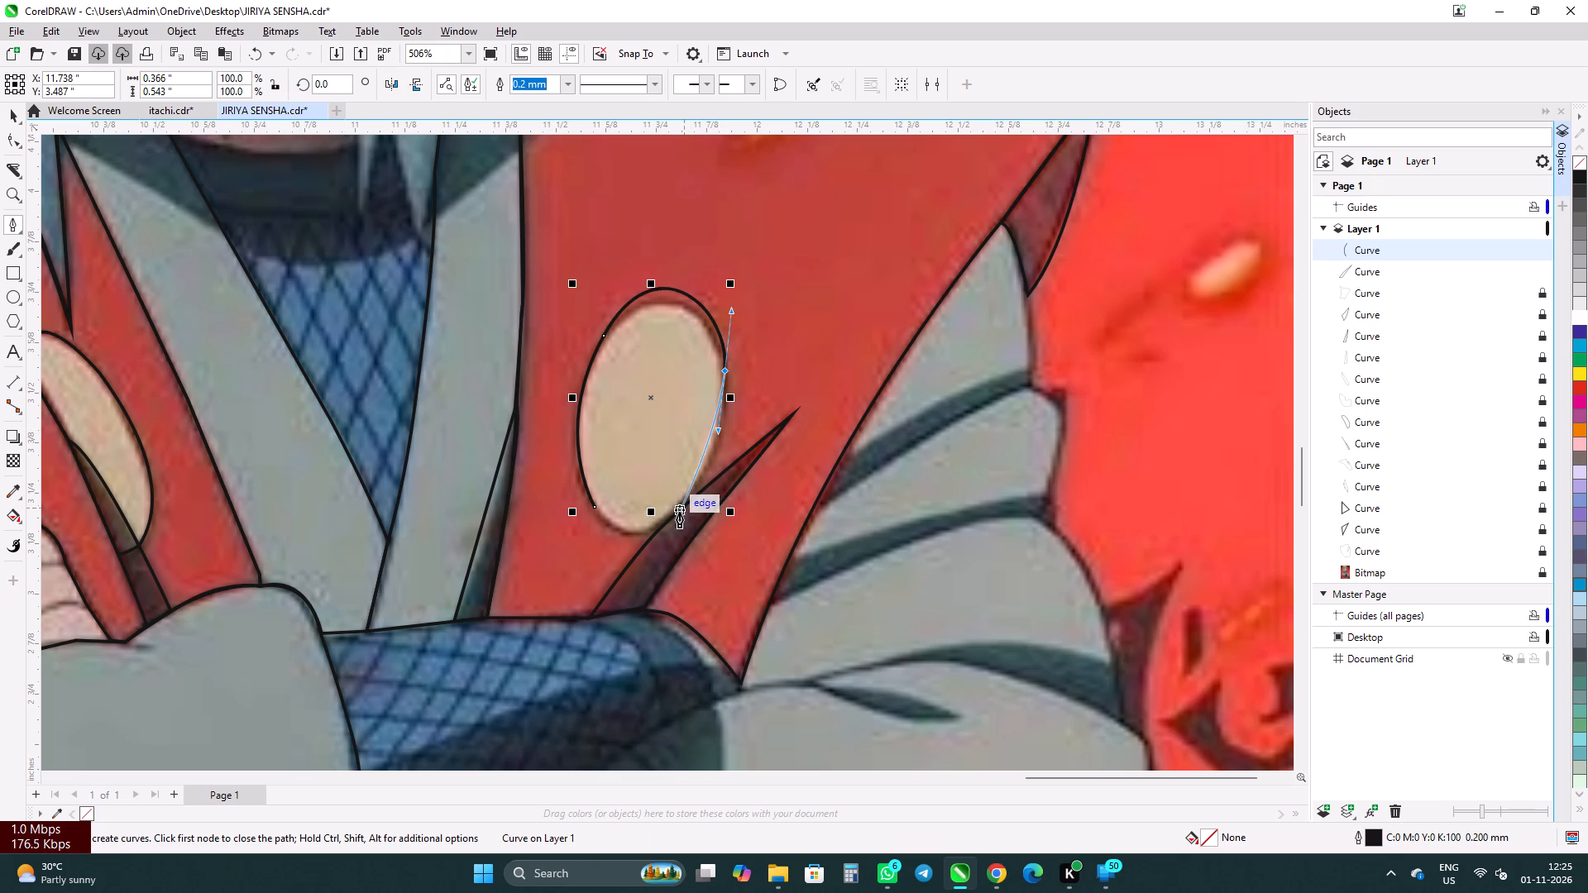
scroll(672, 509, up, 5)
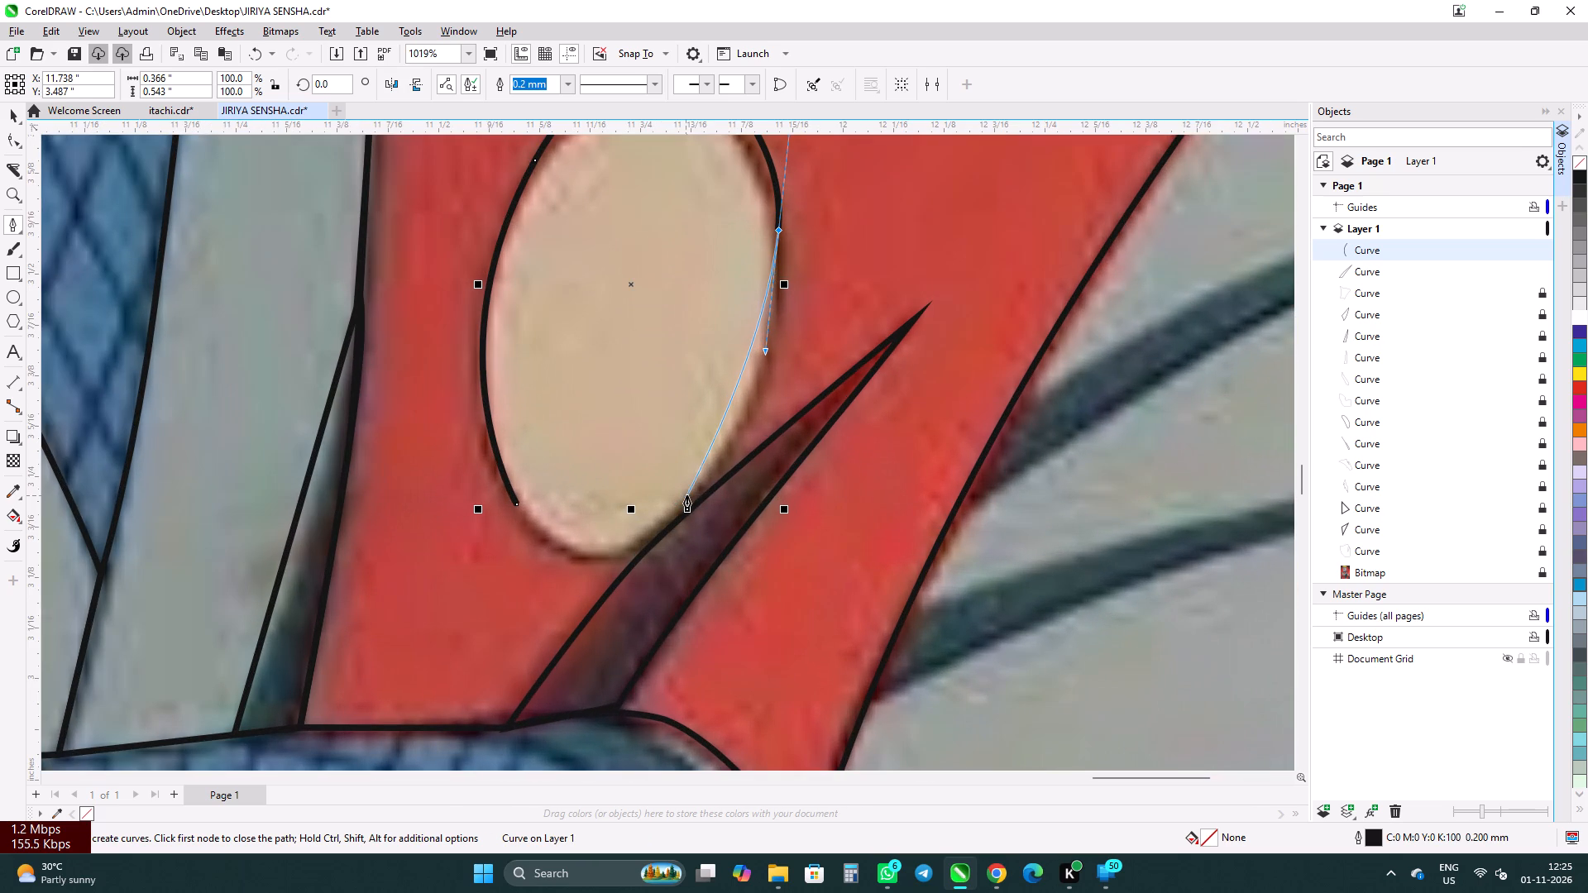
drag(692, 498, 620, 531)
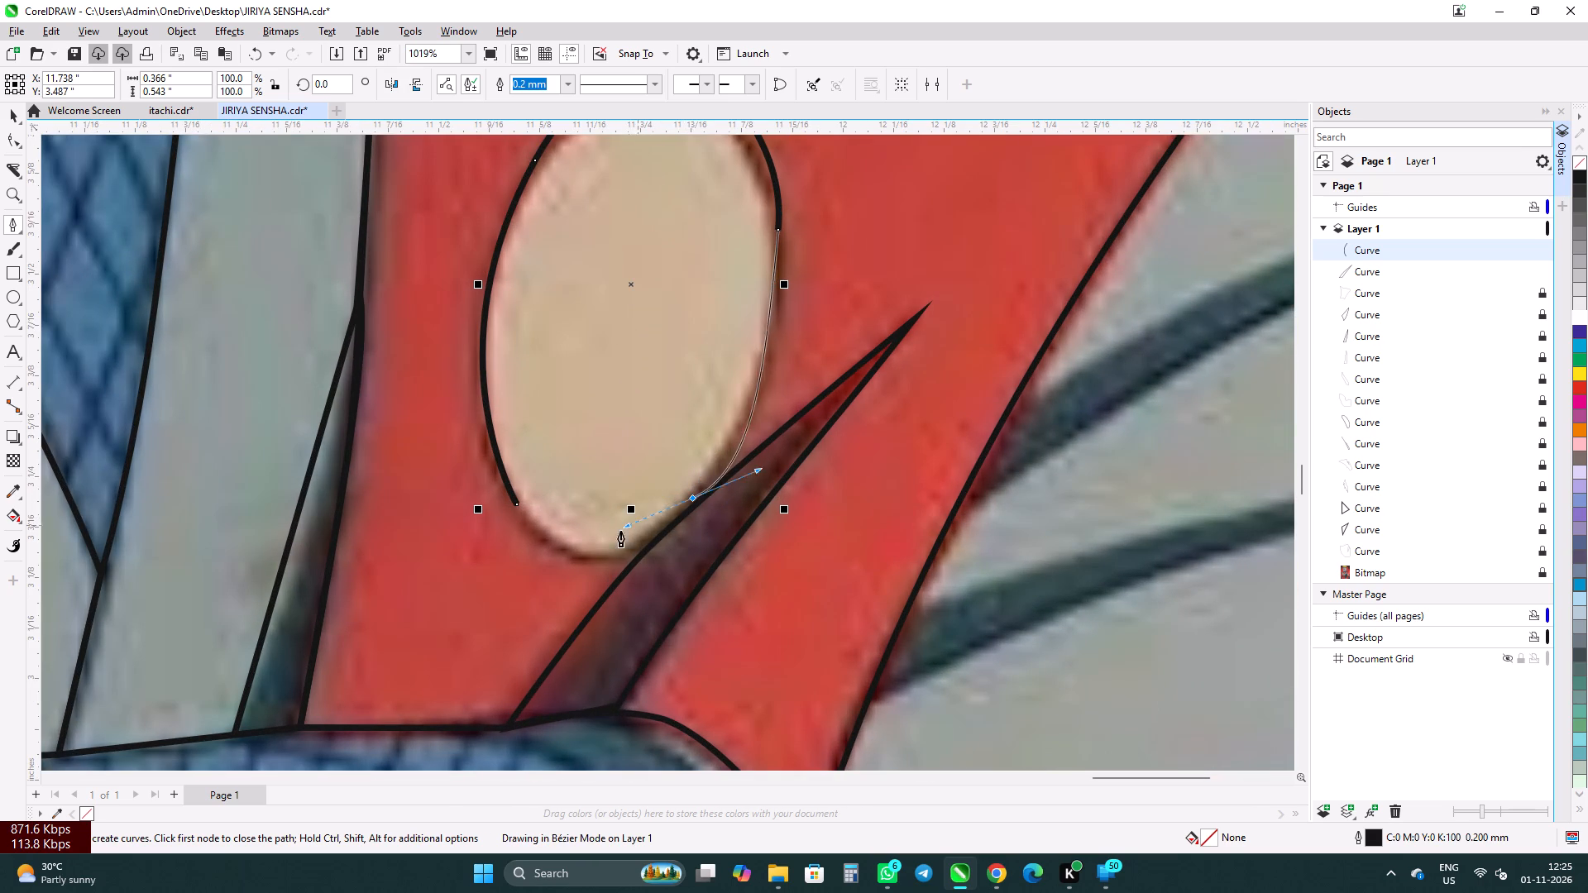
drag(620, 531, 596, 593)
click(516, 510)
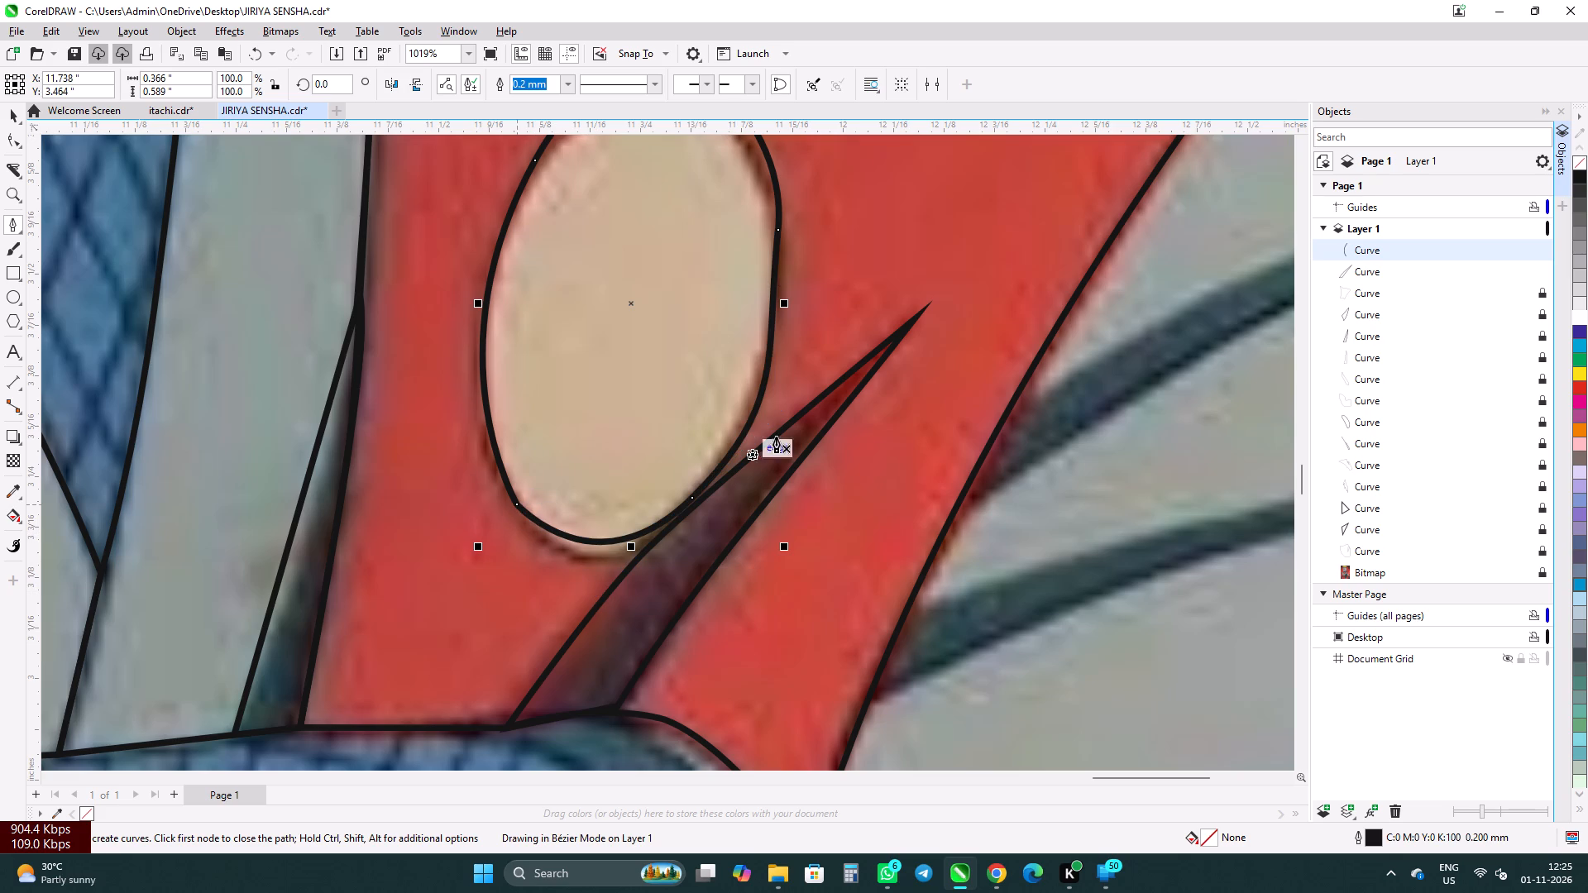
Make the oval outline's upper-left node a cusp and adjust its upper handle to bring the top curve down to the oval's edge.
click(11, 139)
scroll(684, 604, down, 5)
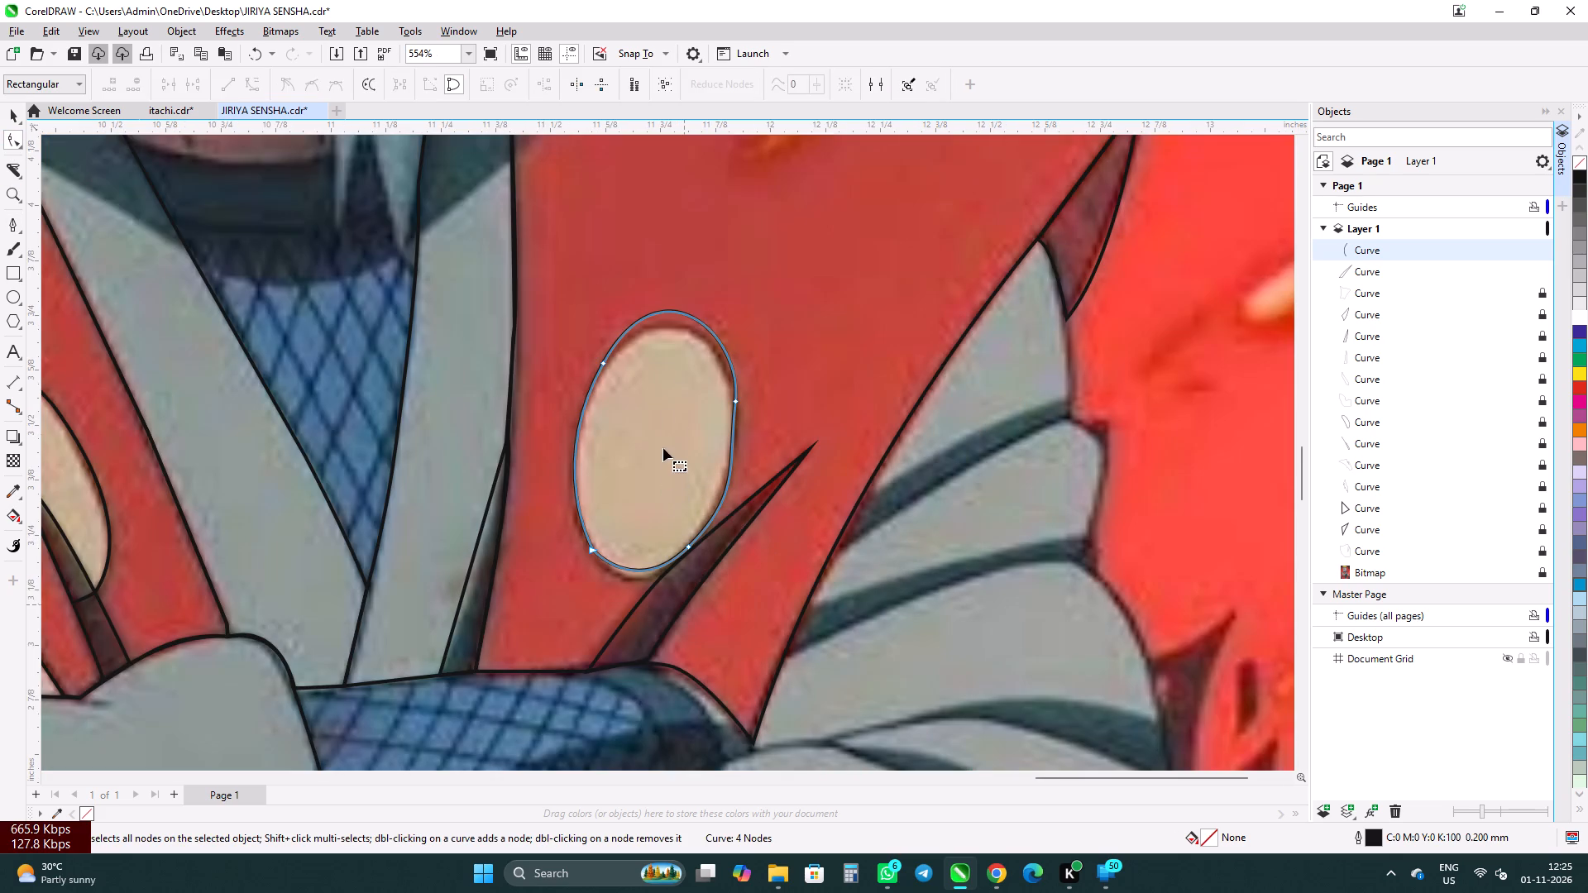
scroll(616, 293, up, 4)
click(586, 415)
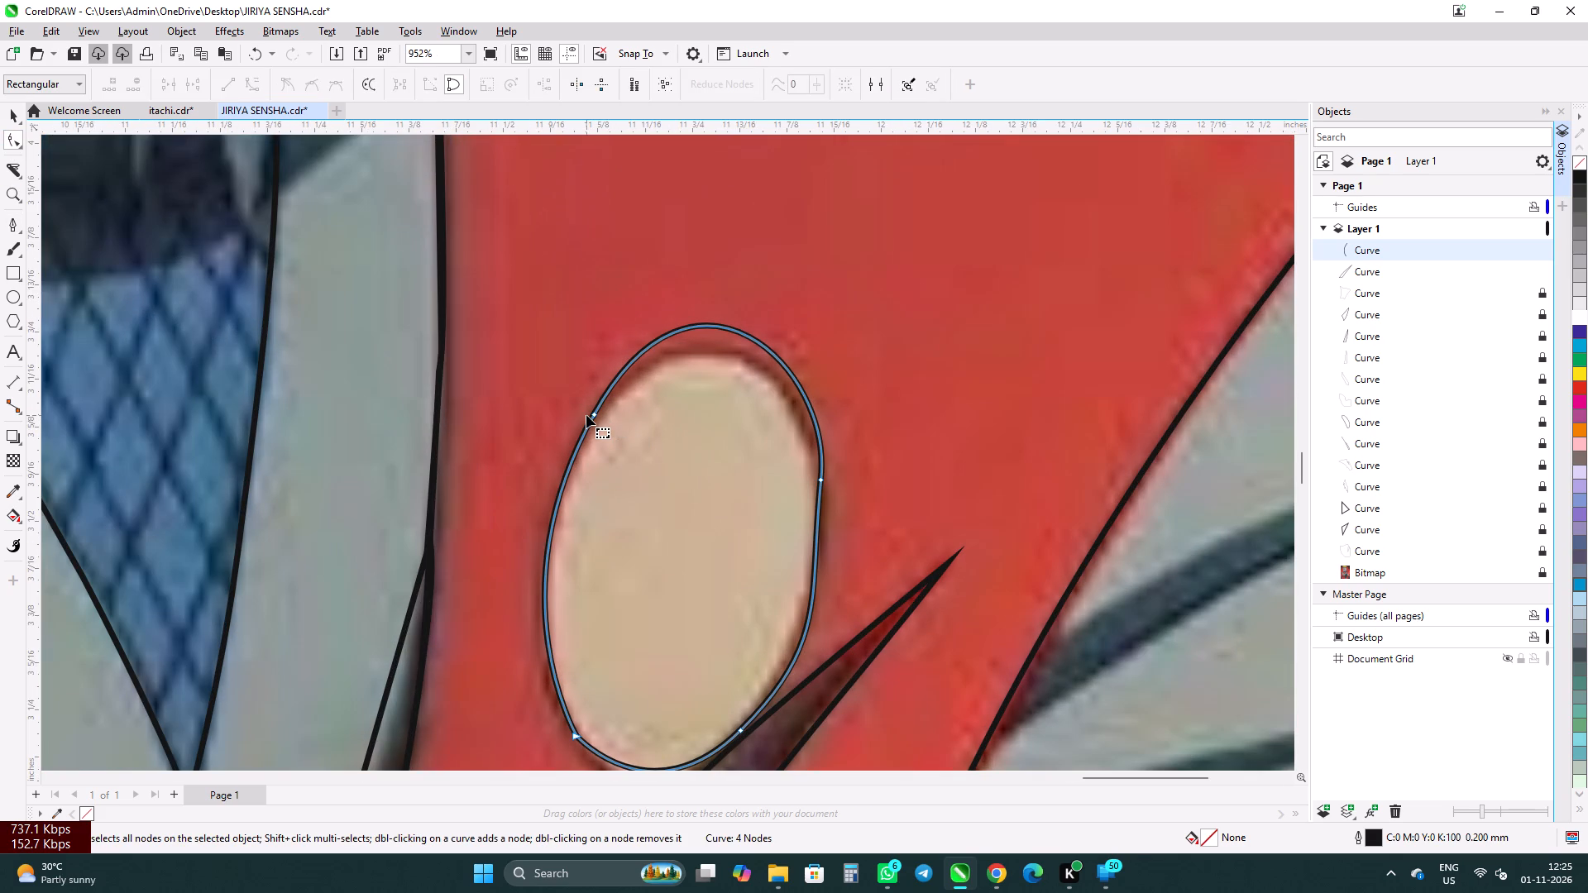
click(595, 418)
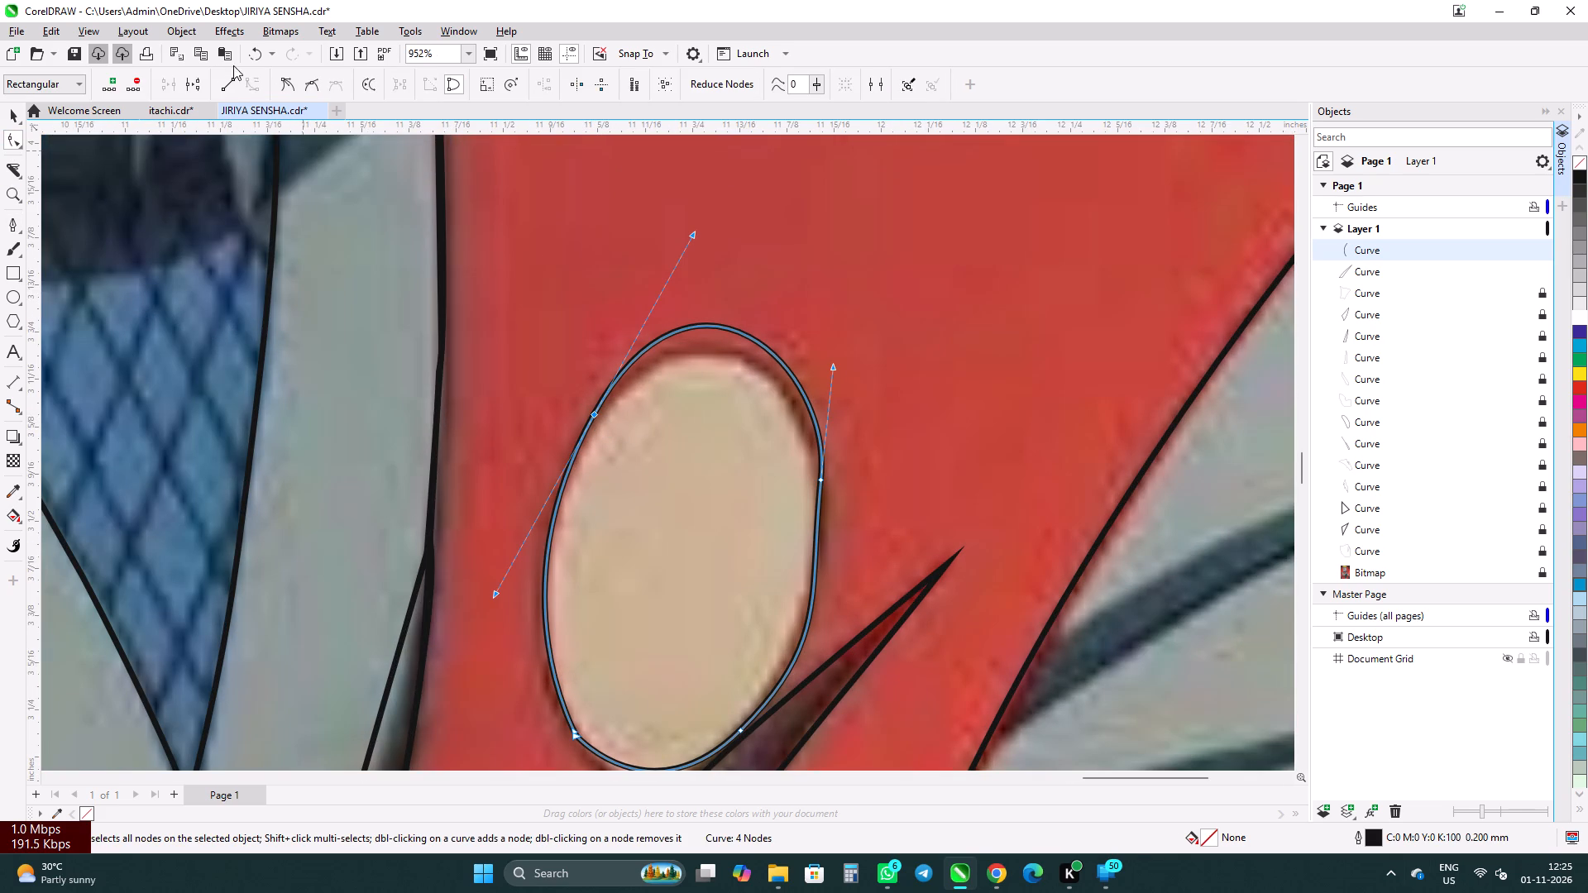
click(283, 80)
drag(694, 236, 711, 270)
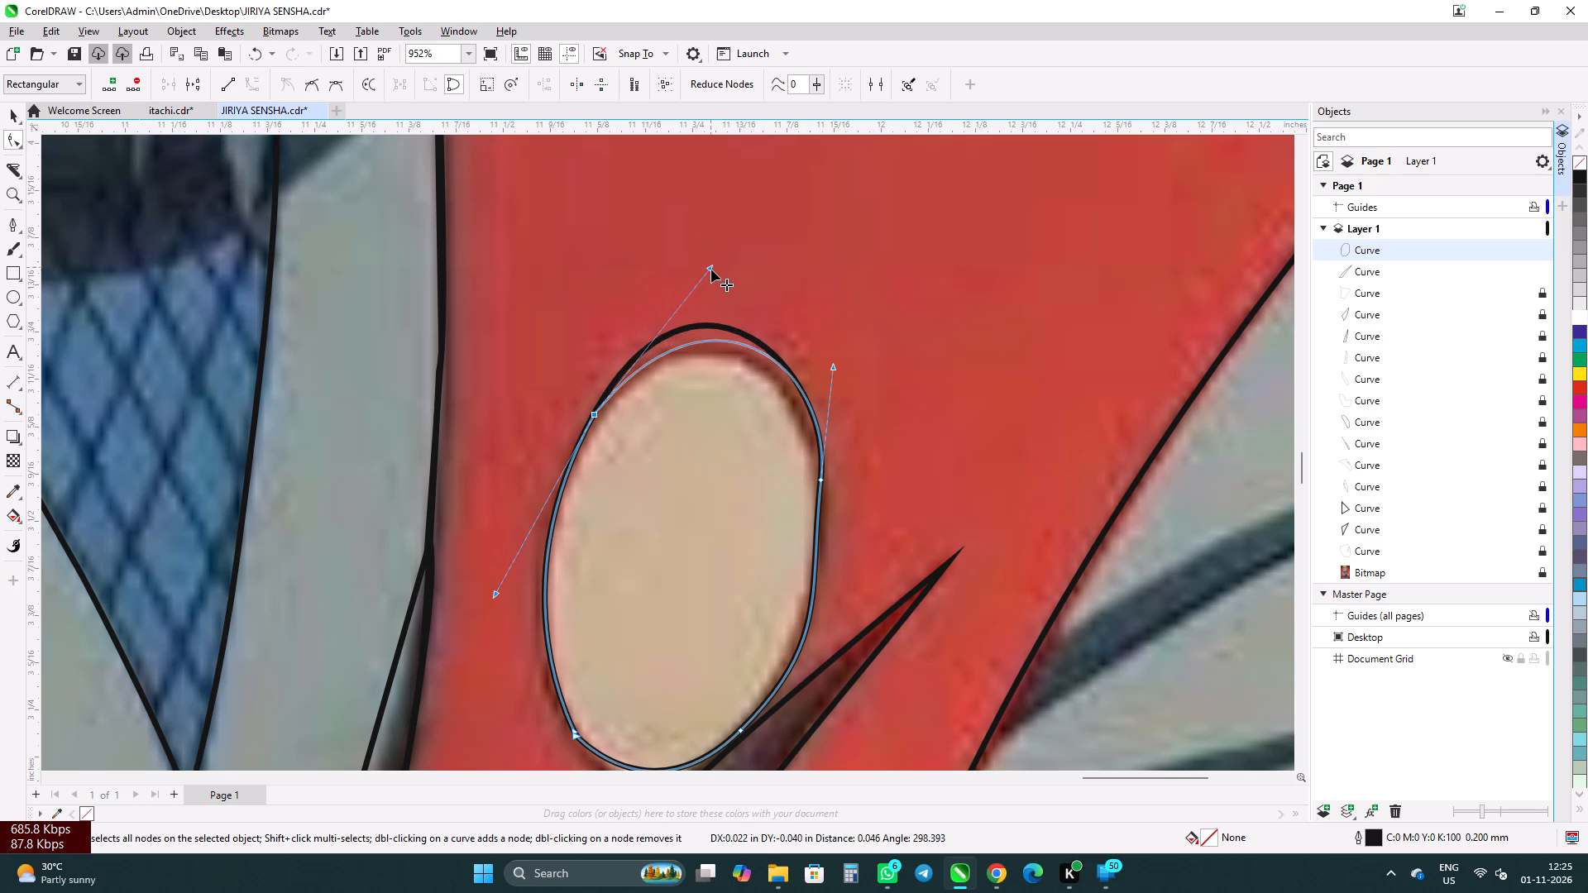
drag(711, 270, 686, 271)
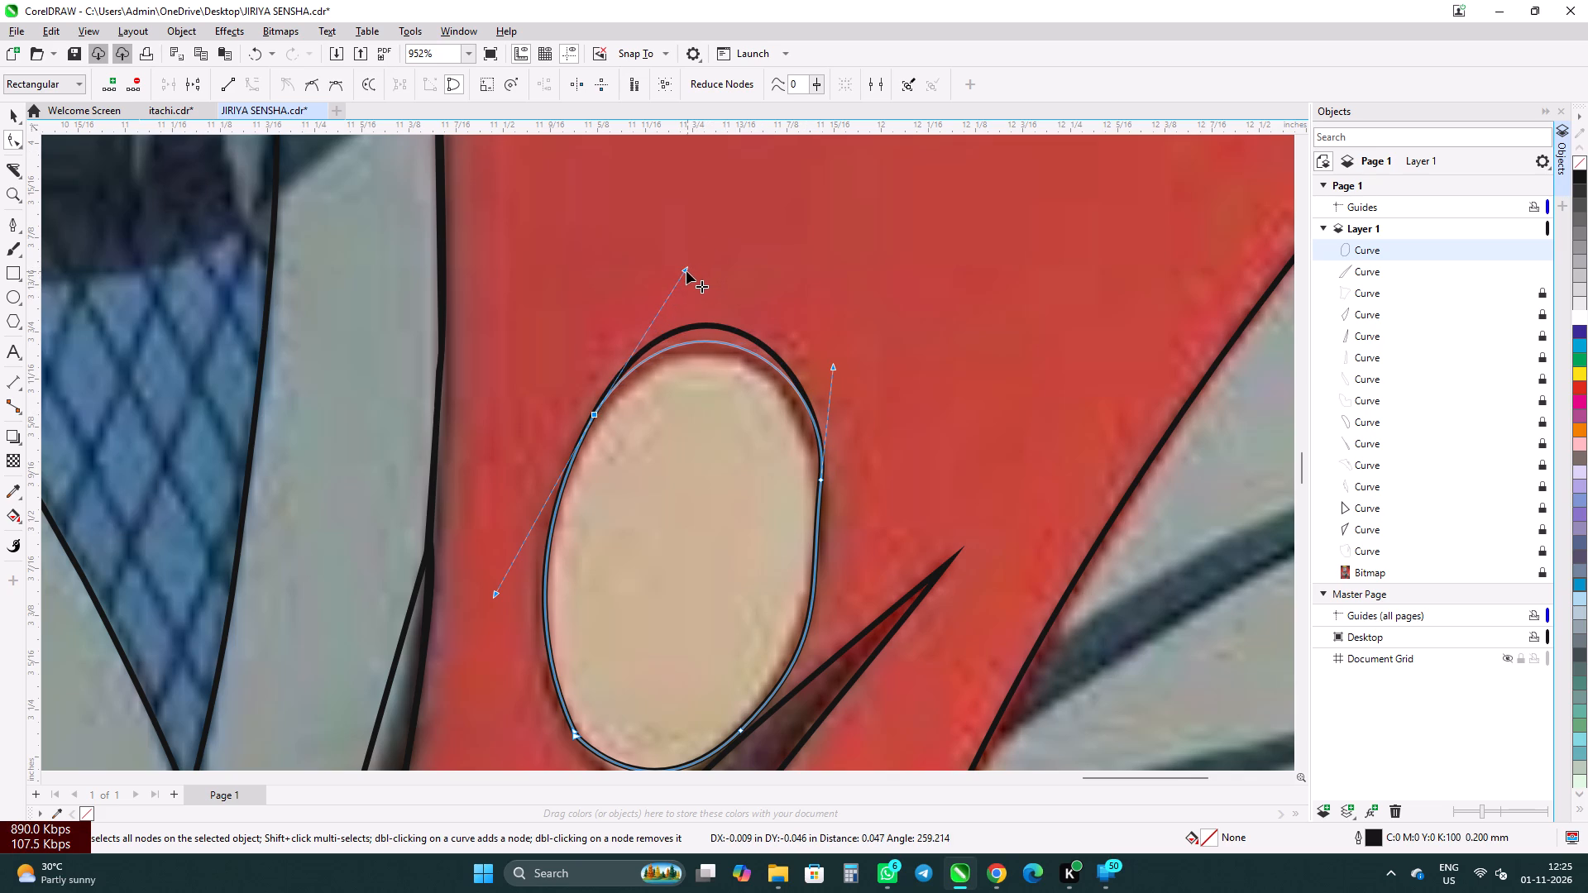
drag(686, 271, 675, 282)
Make the outline's right-side node a cusp and adjust both its handles to follow the oval's right edge.
click(824, 480)
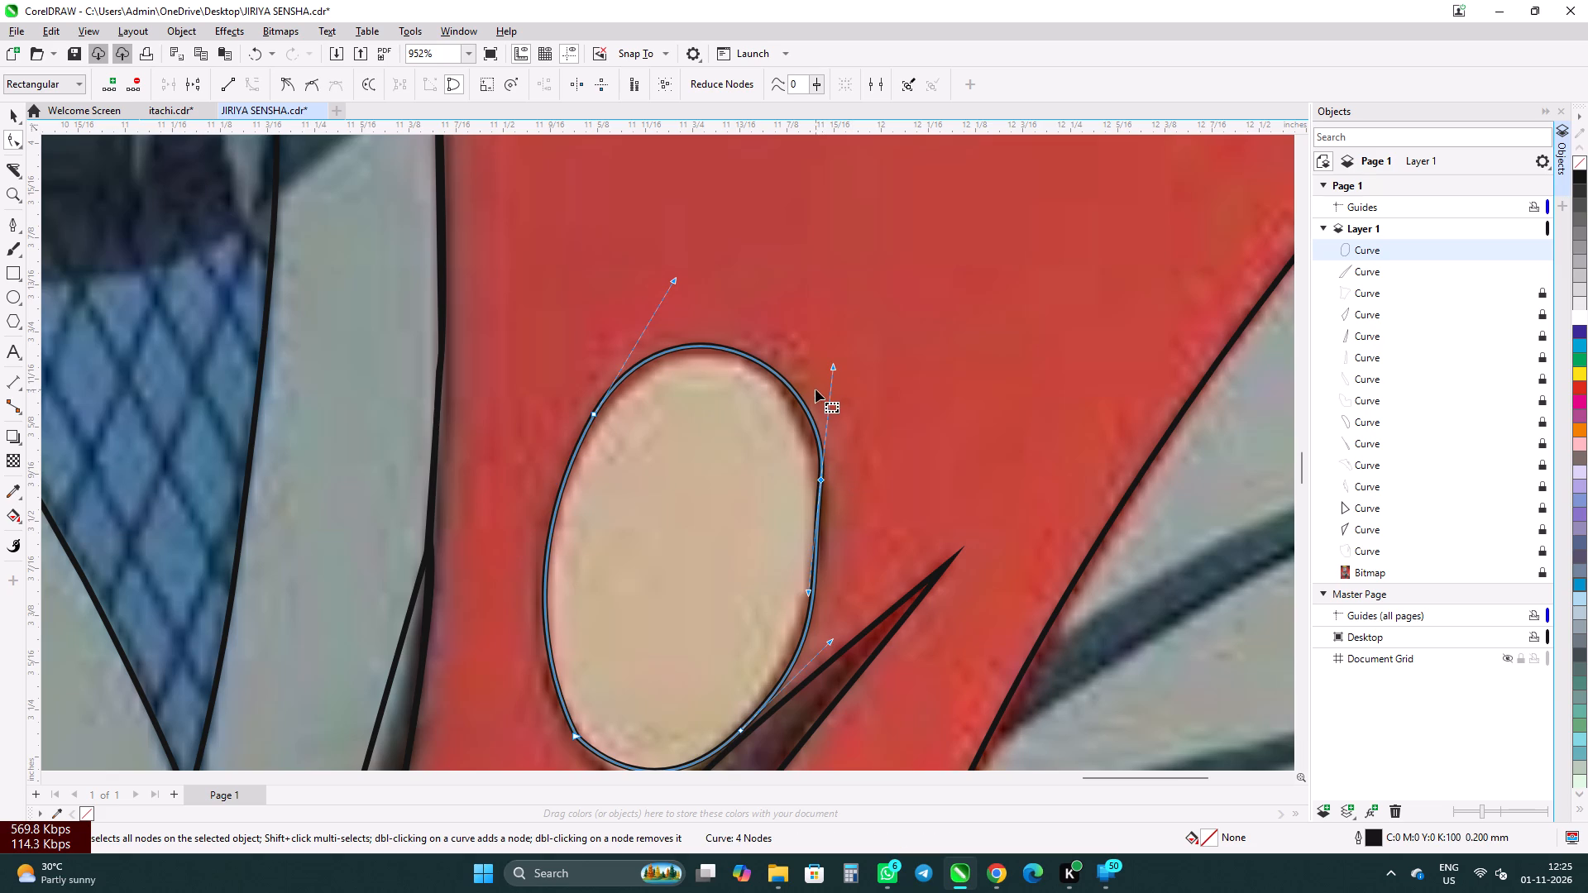
click(288, 88)
drag(835, 369, 815, 363)
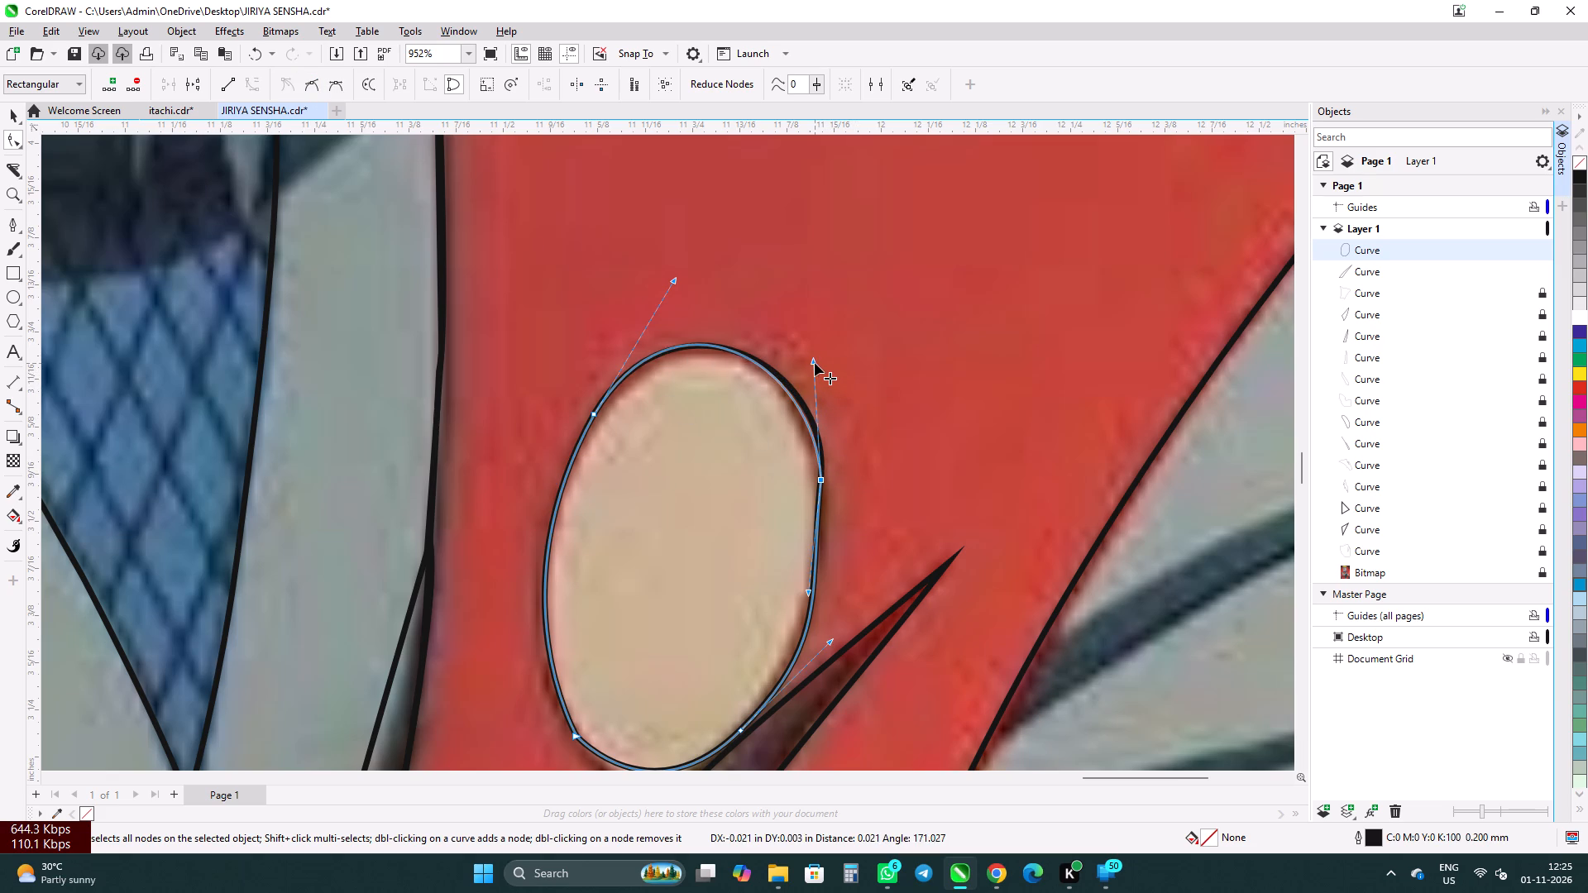
drag(815, 363, 813, 358)
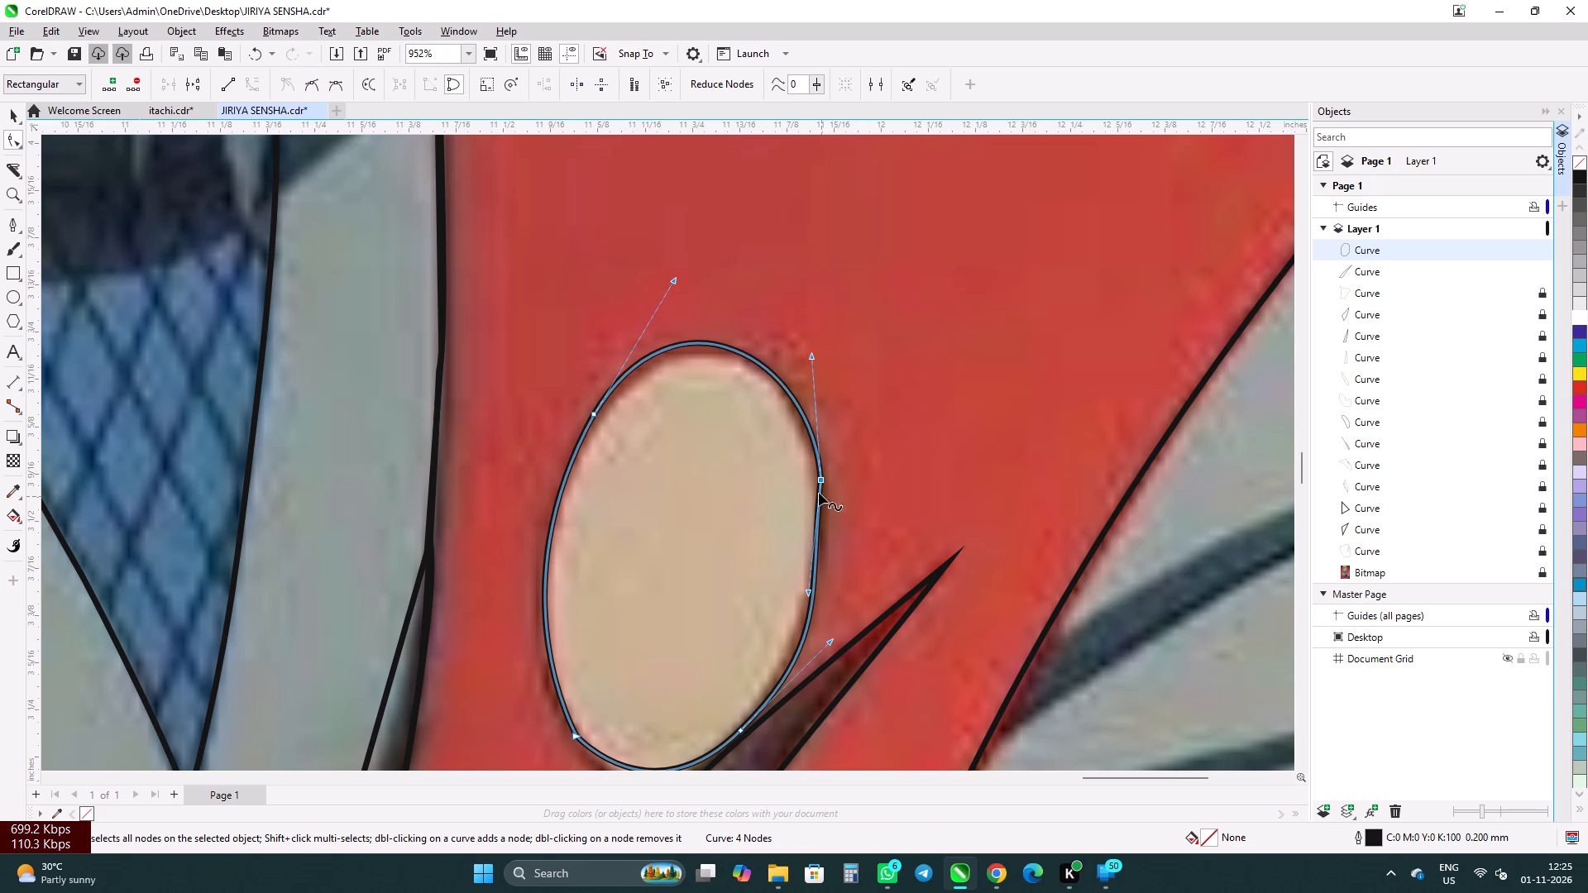
click(809, 591)
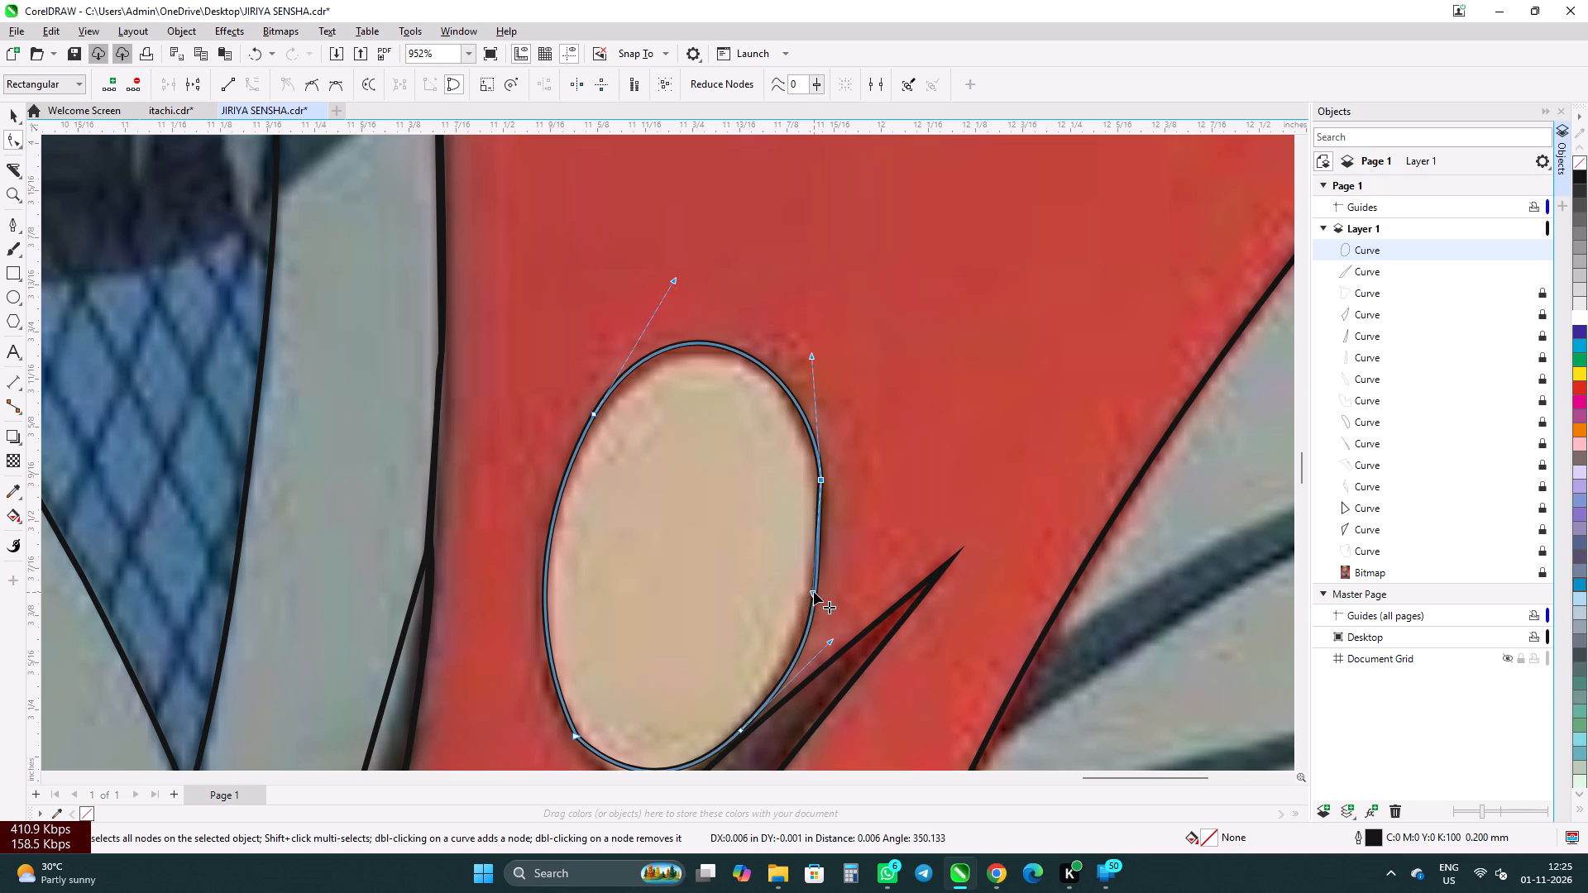
Make the outline's lower-right node a cusp and adjust its upper handle to fit the oval's edge beside the fold.
click(740, 734)
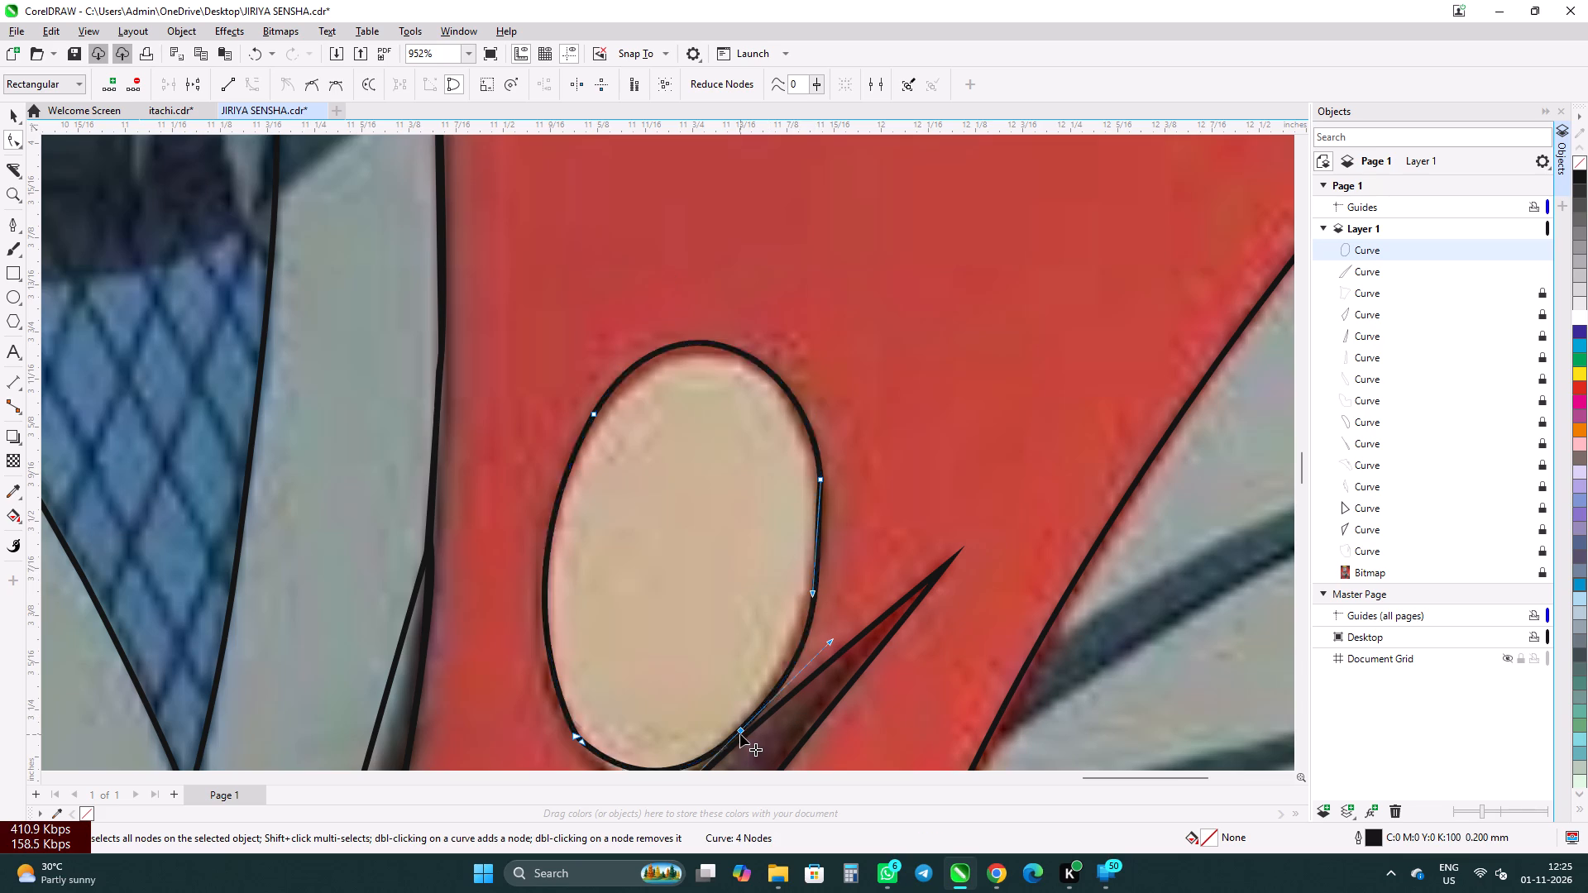
click(292, 90)
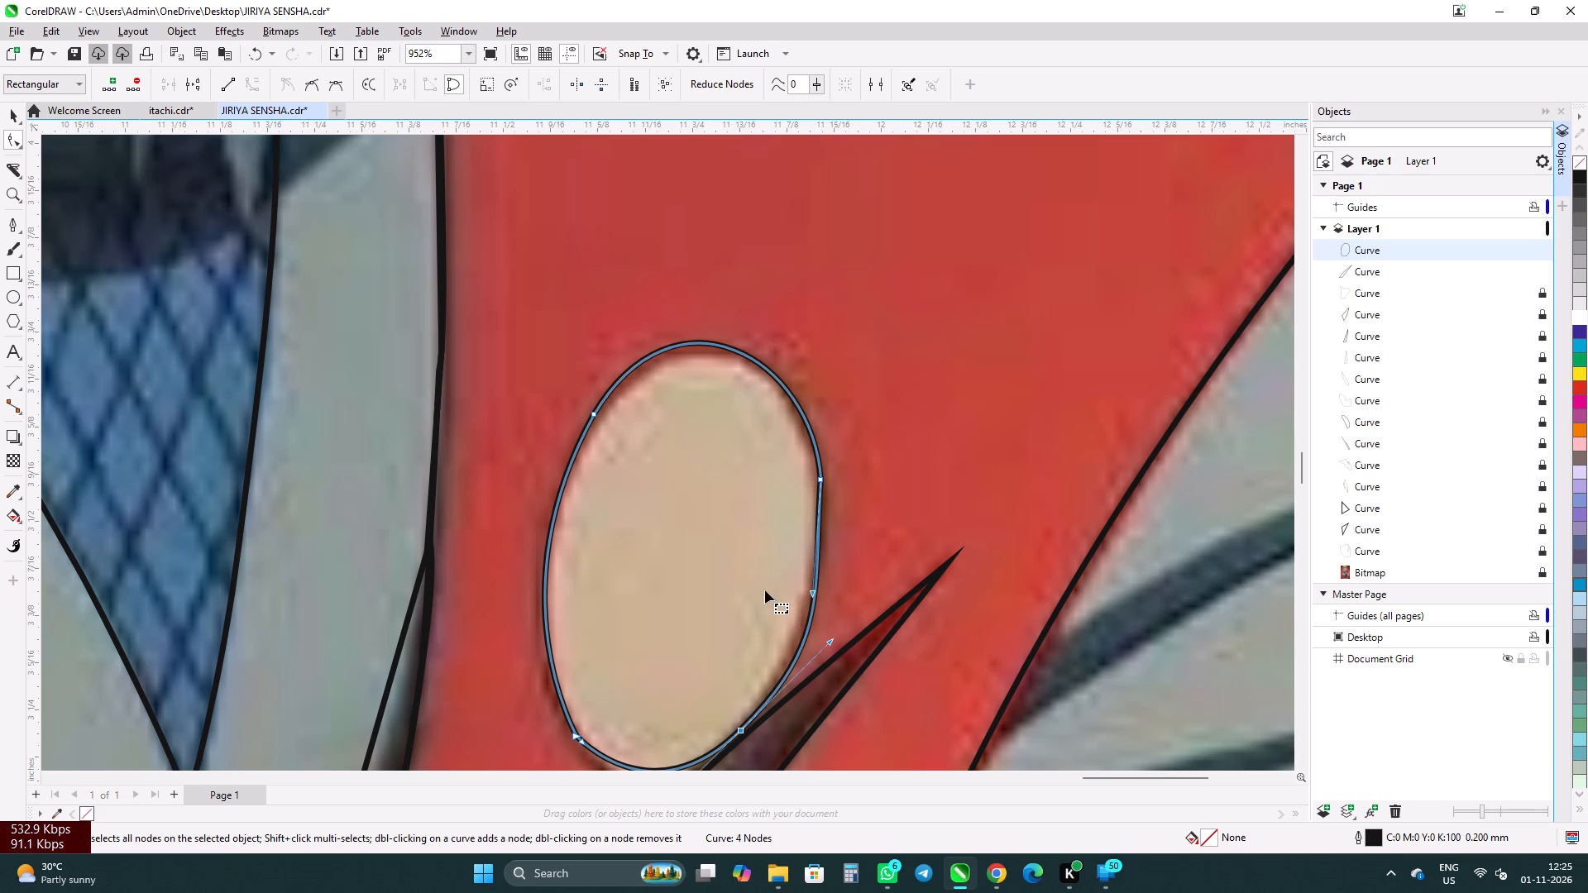
drag(829, 643, 823, 632)
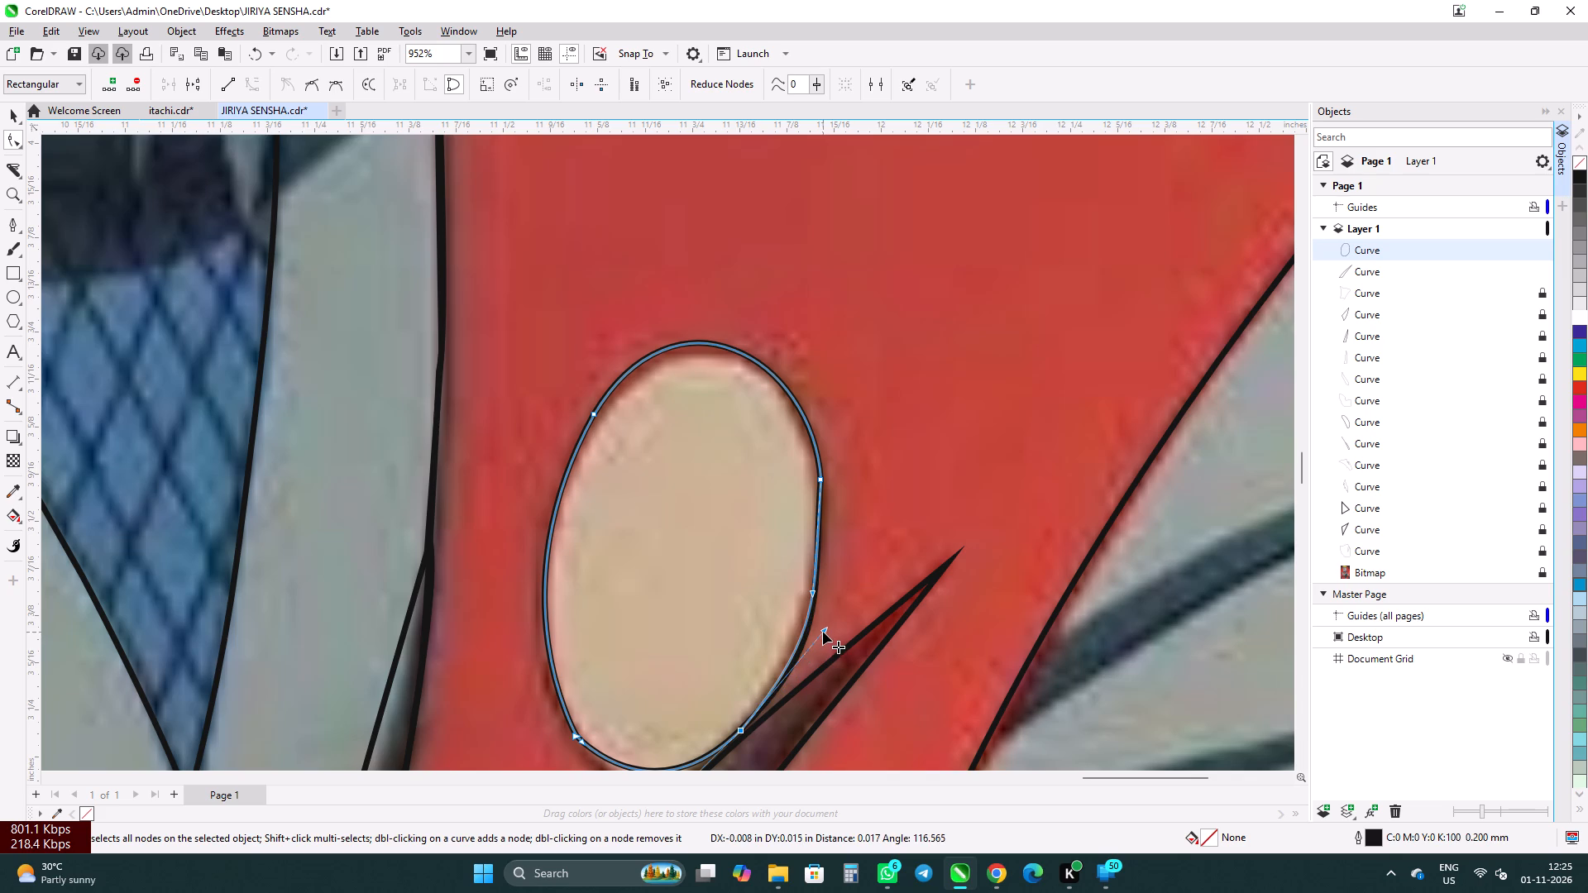
drag(823, 632, 816, 636)
scroll(782, 523, down, 2)
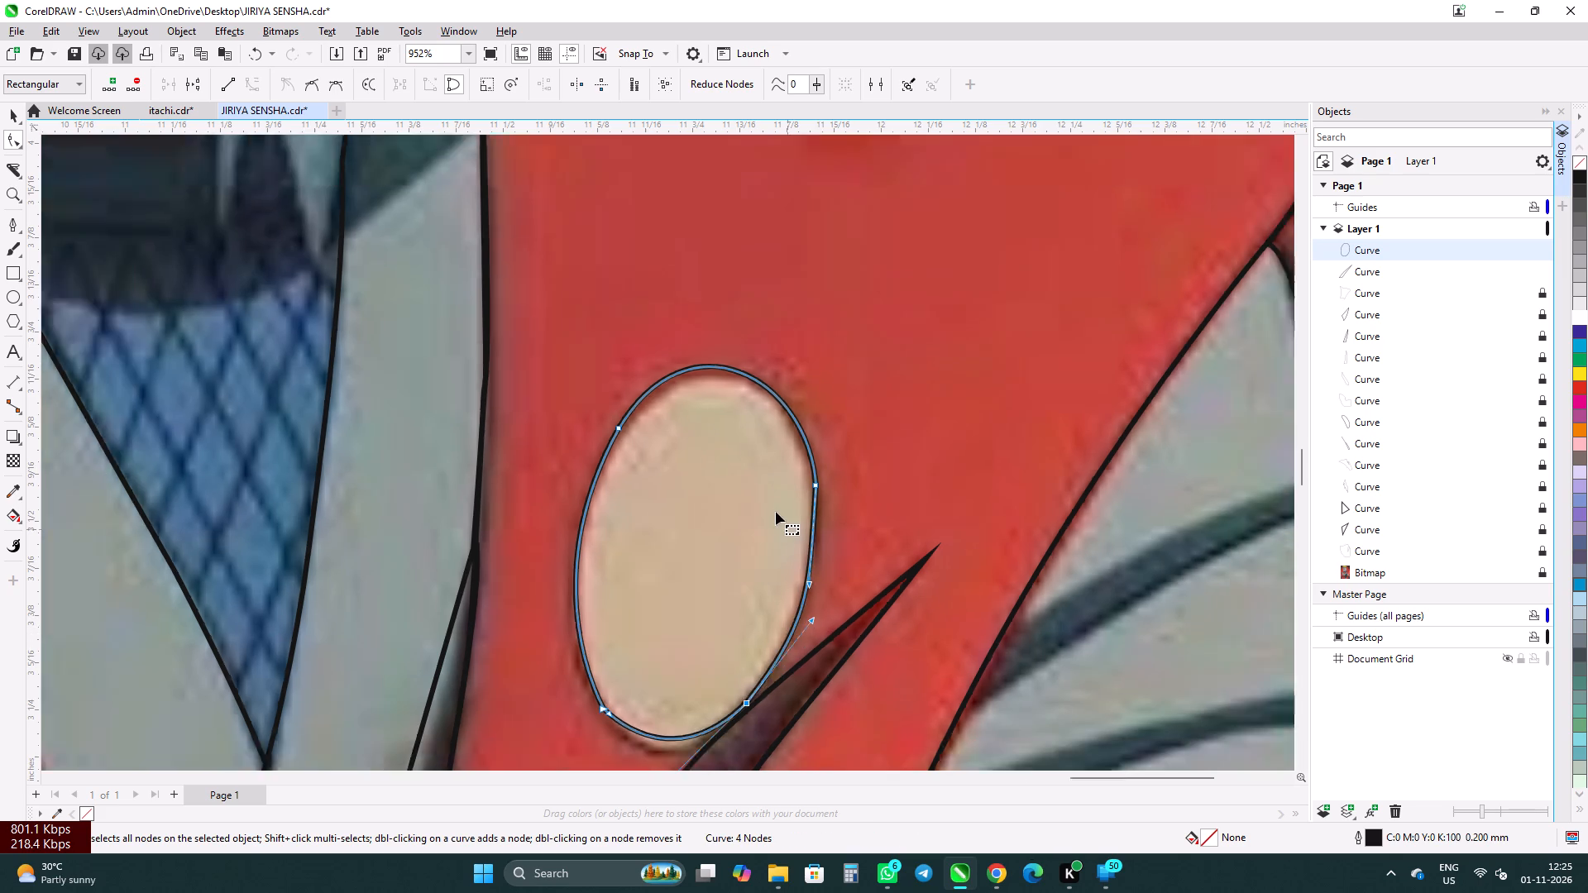
scroll(776, 512, down, 2)
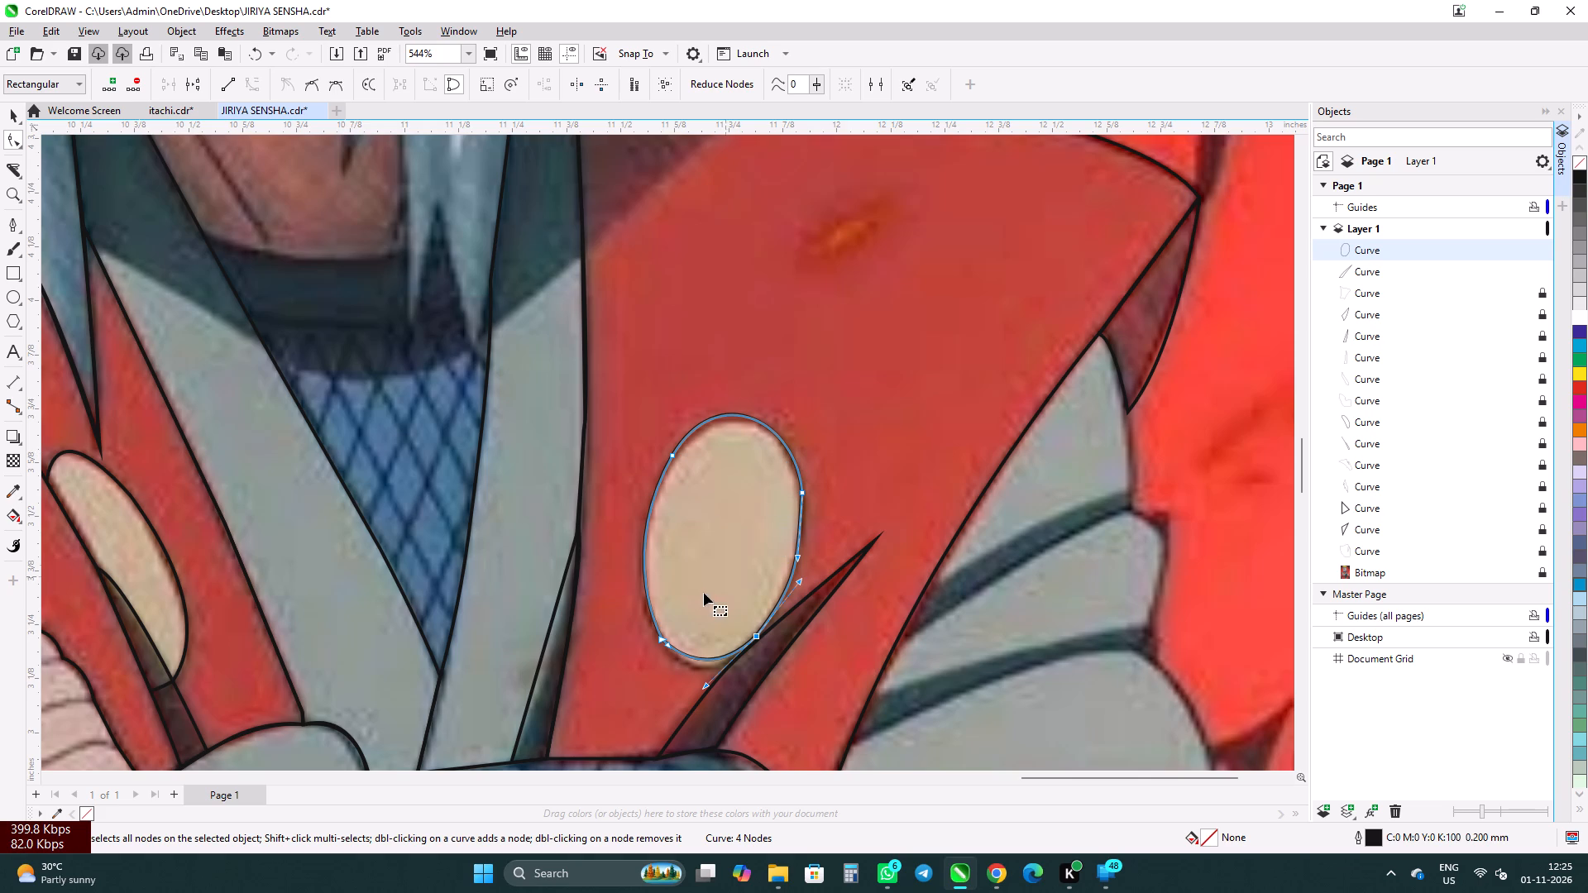
Adjust the oval outline's lower-left node handle to bring the bottom curve down to the oval's edge.
scroll(711, 685, up, 3)
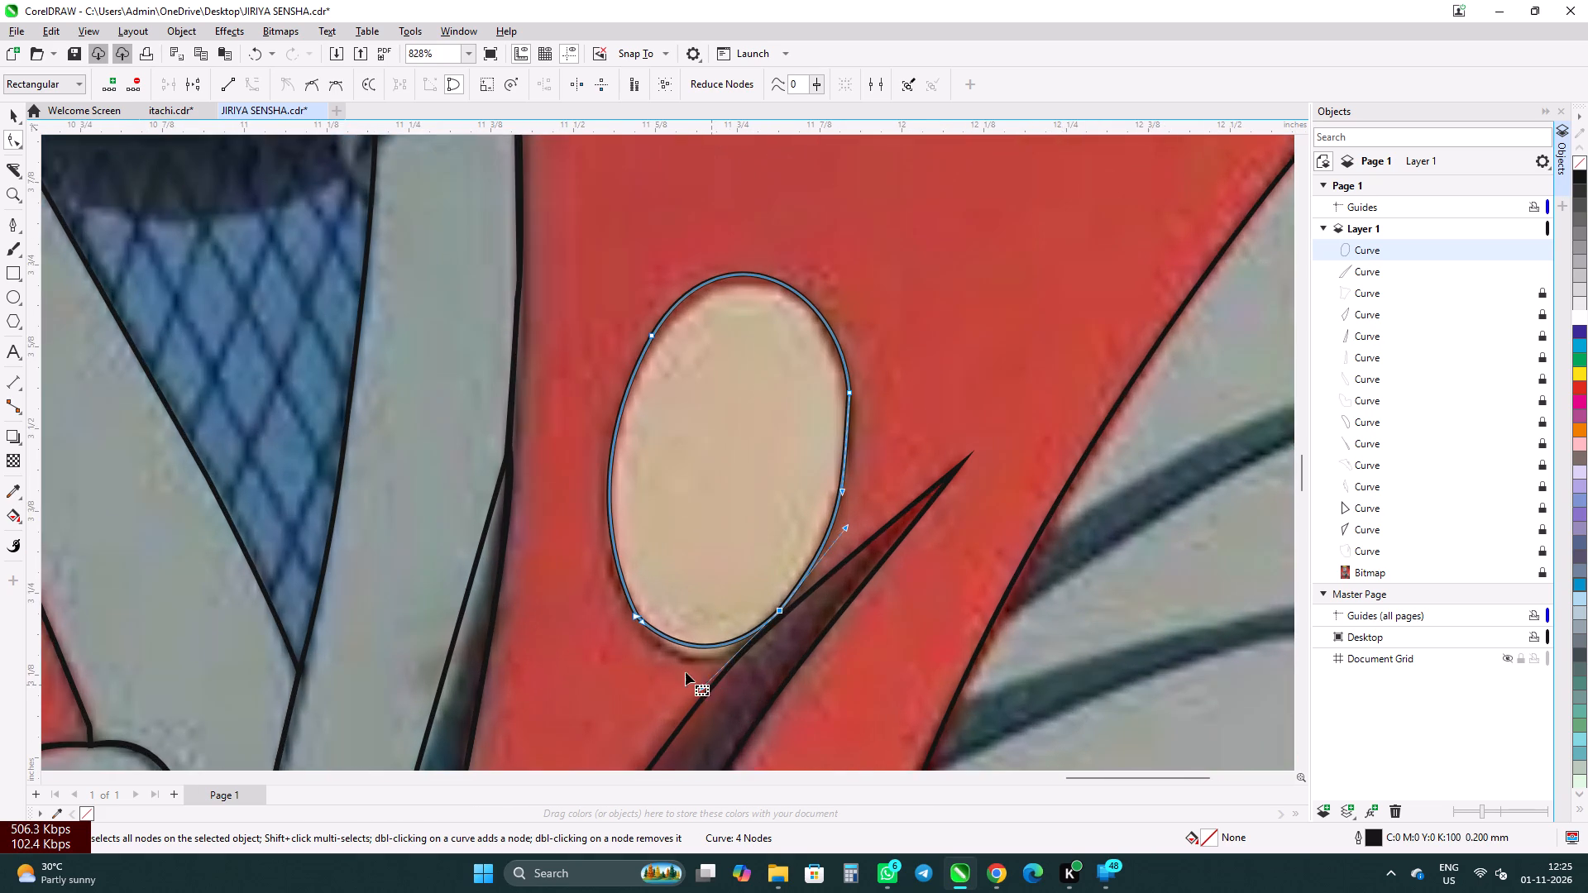
scroll(632, 640, up, 3)
drag(643, 610, 674, 646)
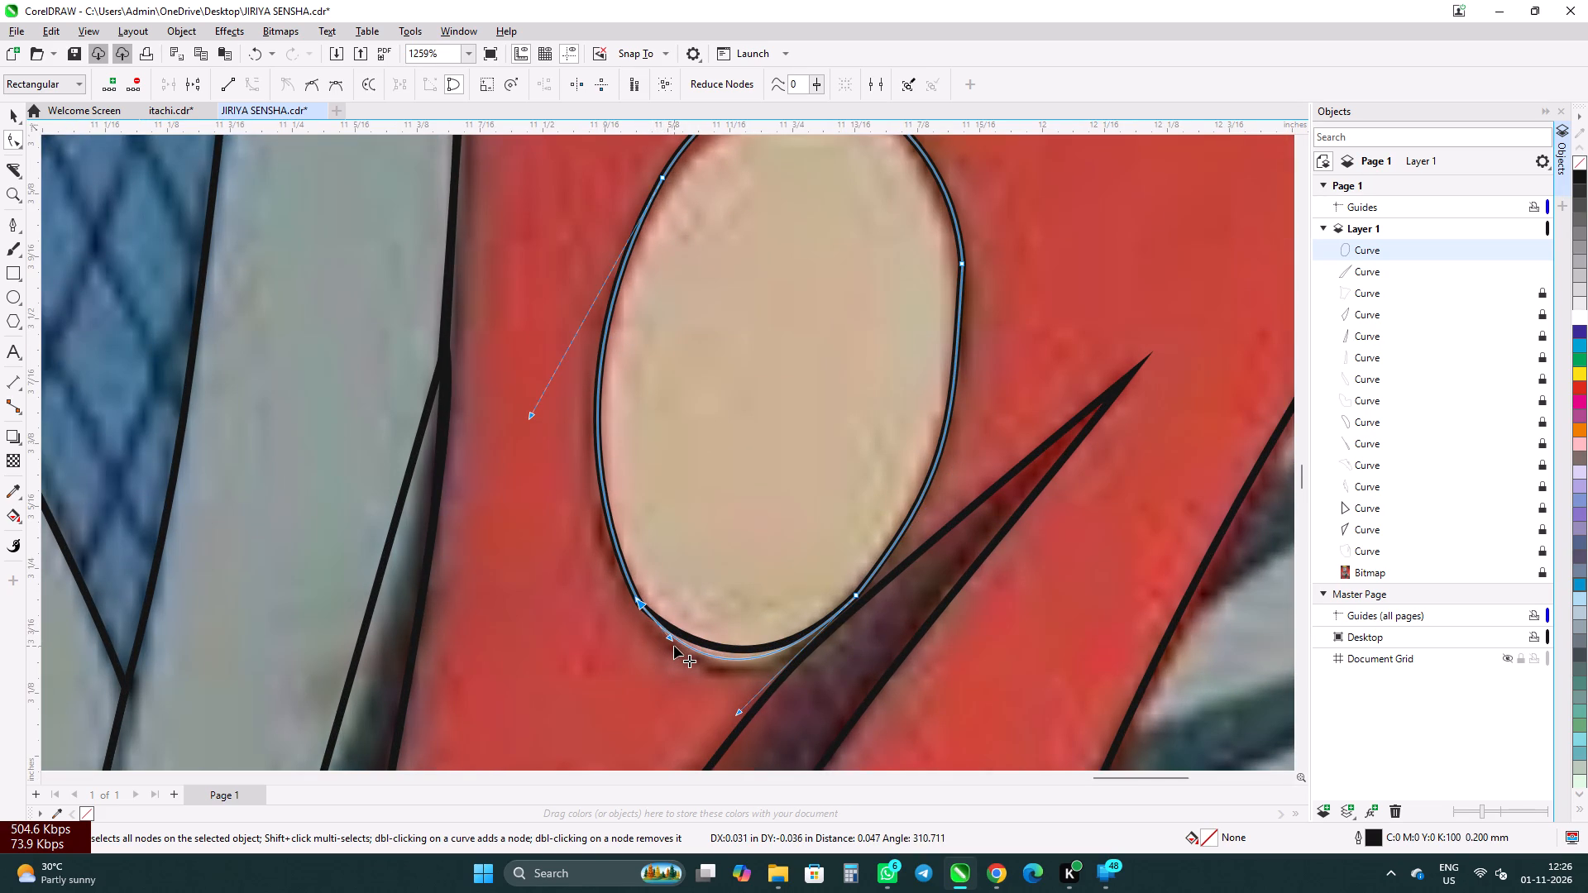
drag(674, 646, 682, 646)
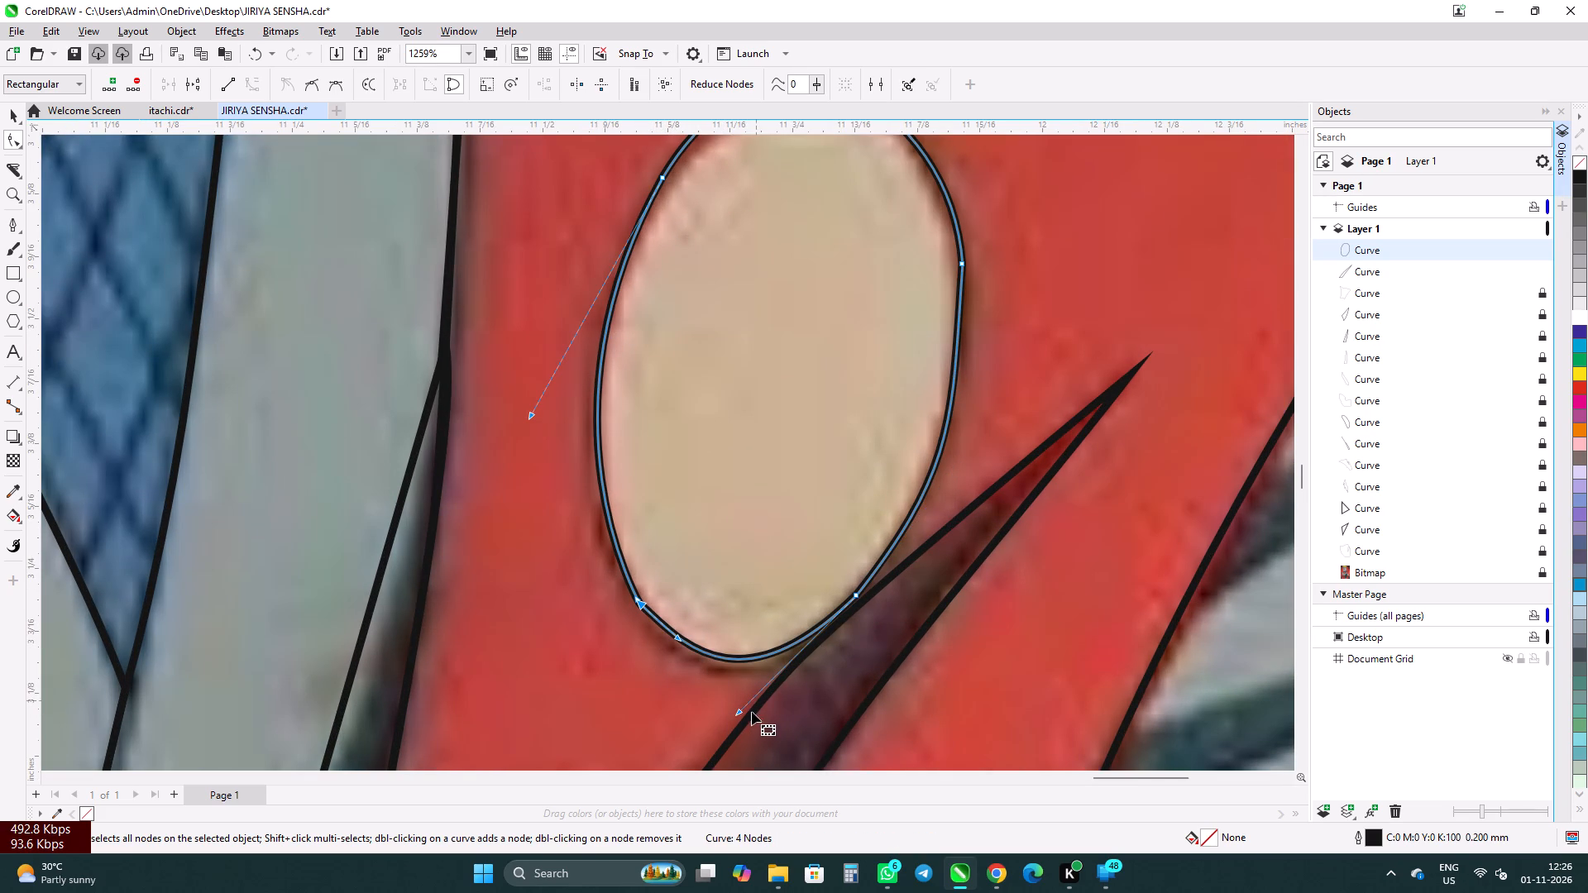
Move the oval outline's lower-right node slightly down along the fold and adjust the handles shaping the bottom curve.
click(737, 715)
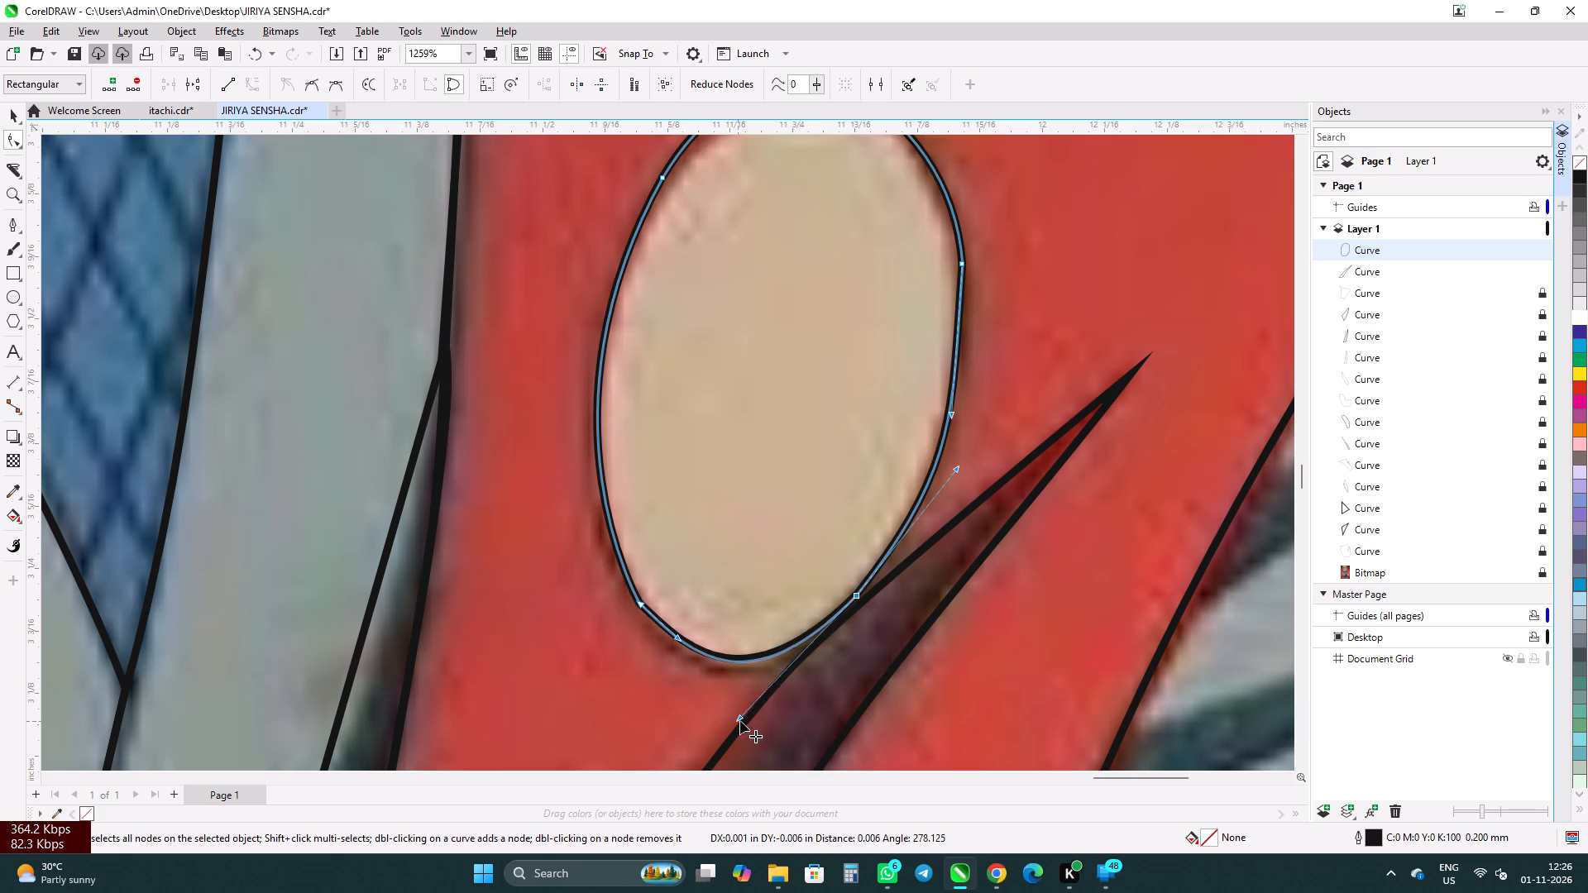
drag(856, 598, 856, 600)
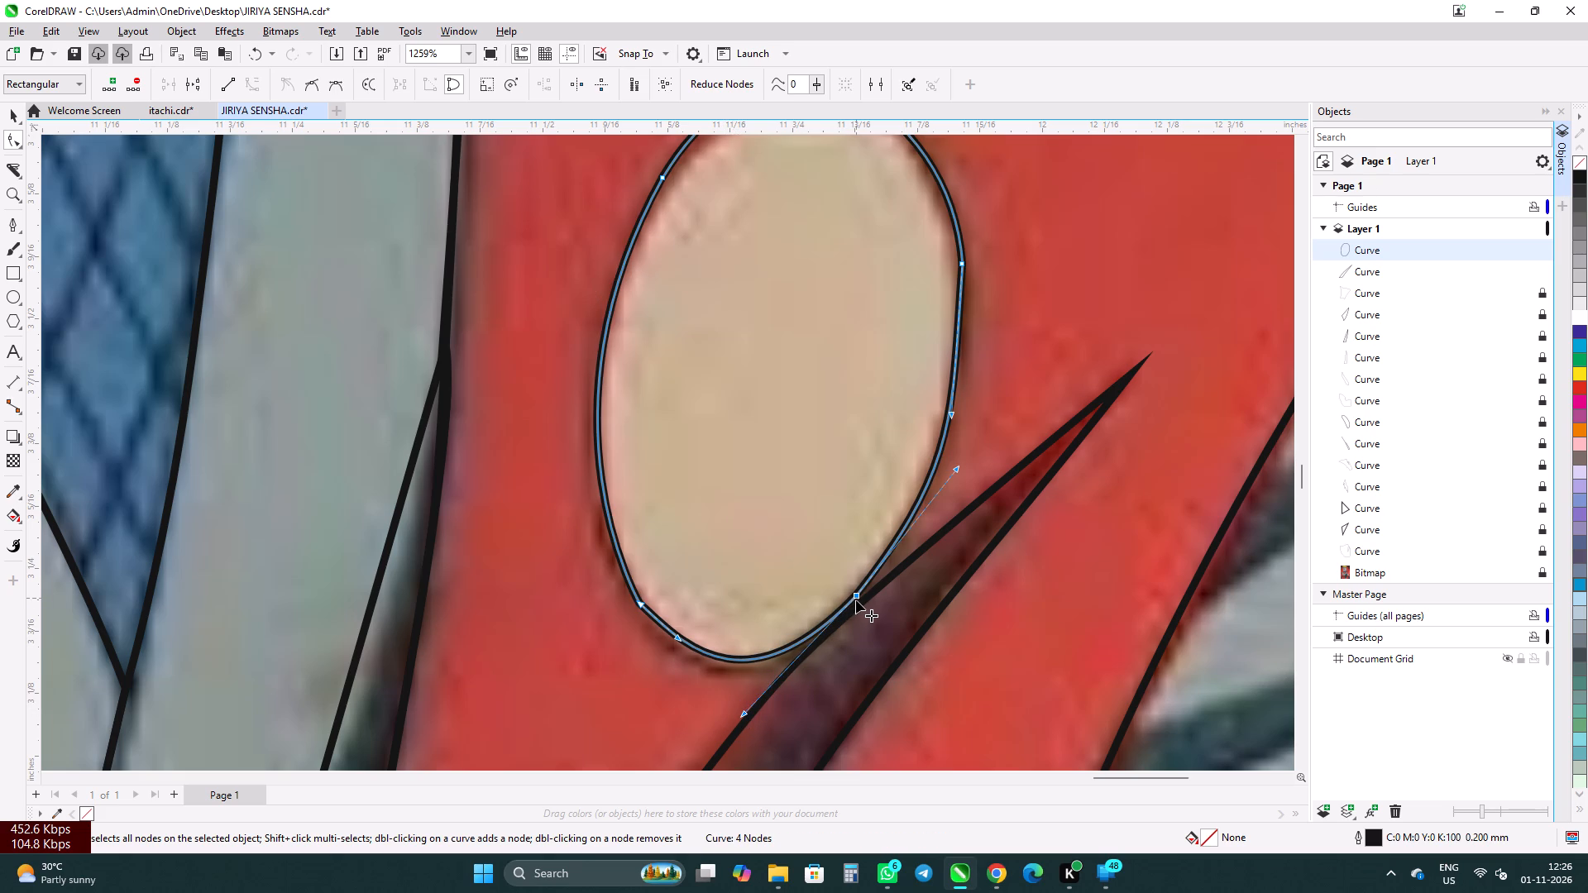
drag(856, 600, 857, 611)
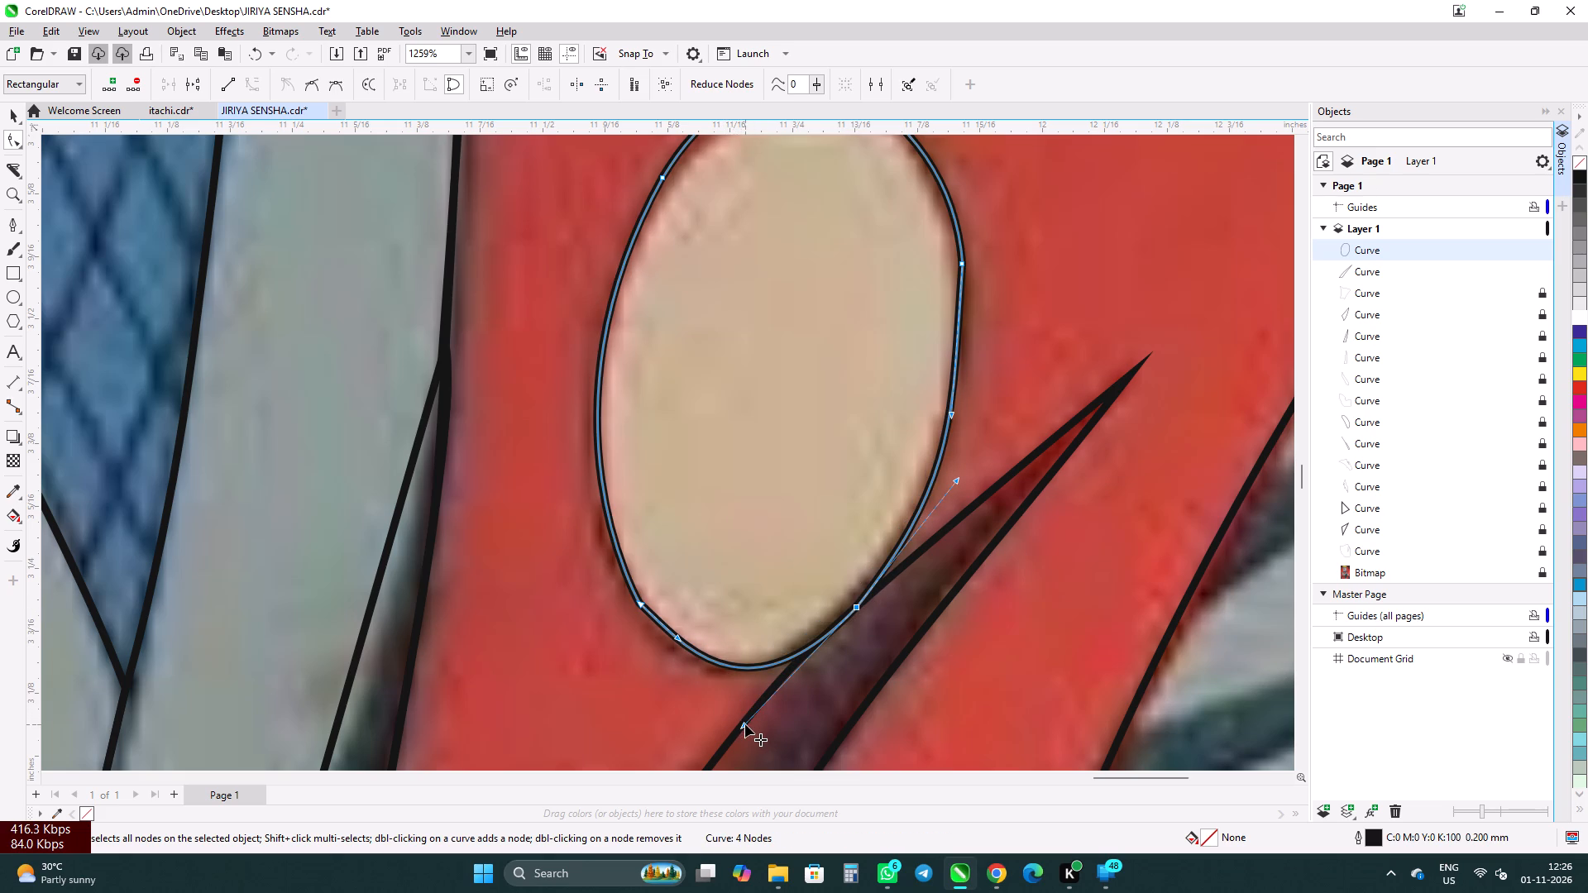
drag(745, 724, 730, 719)
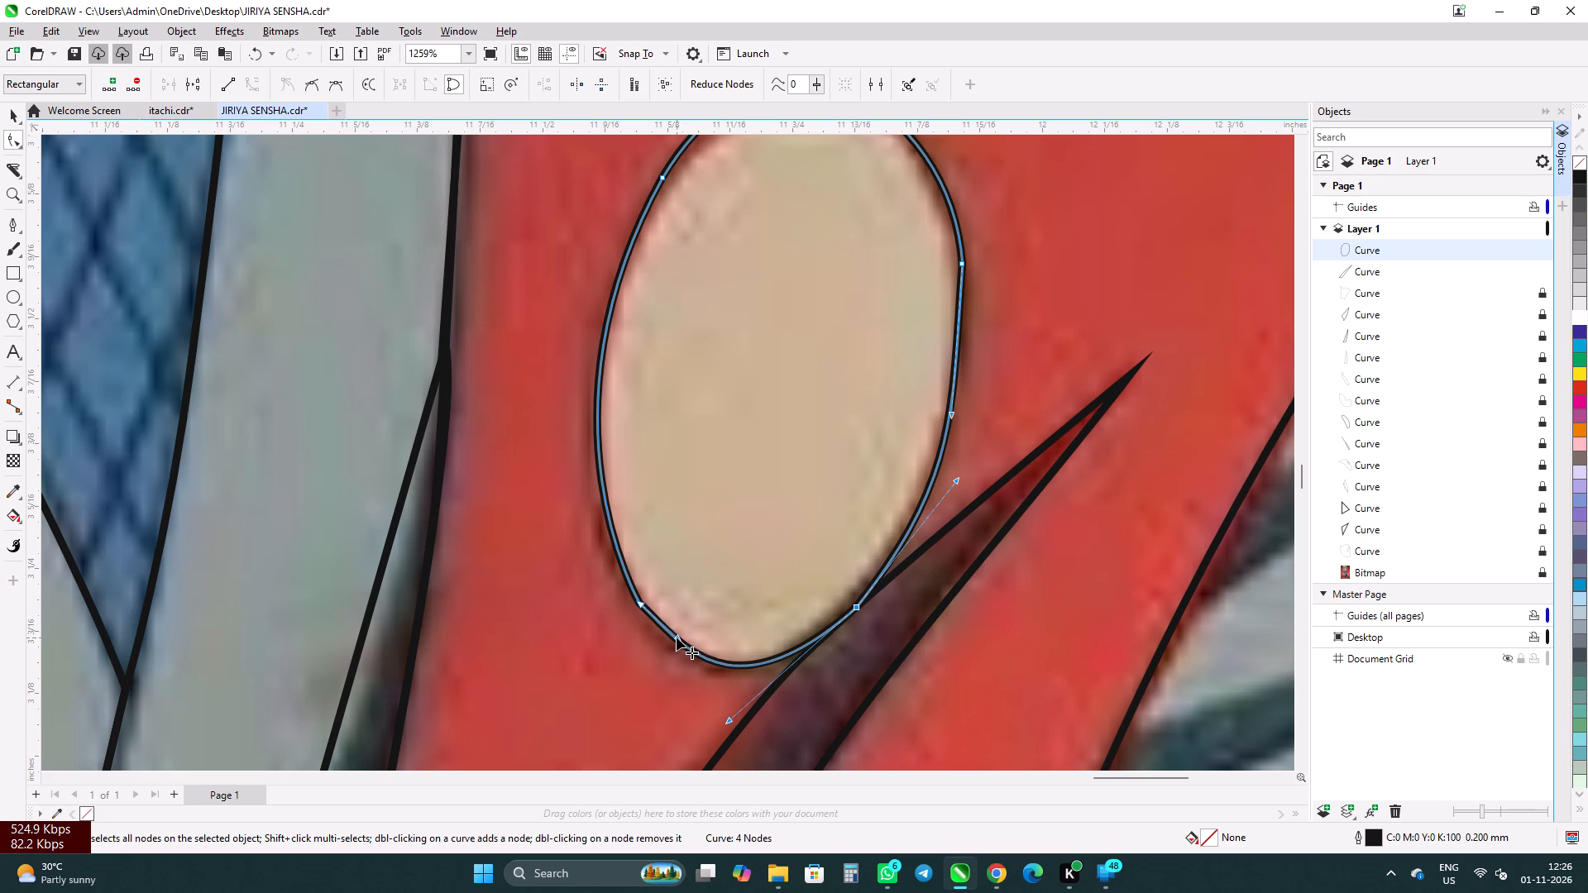
click(677, 638)
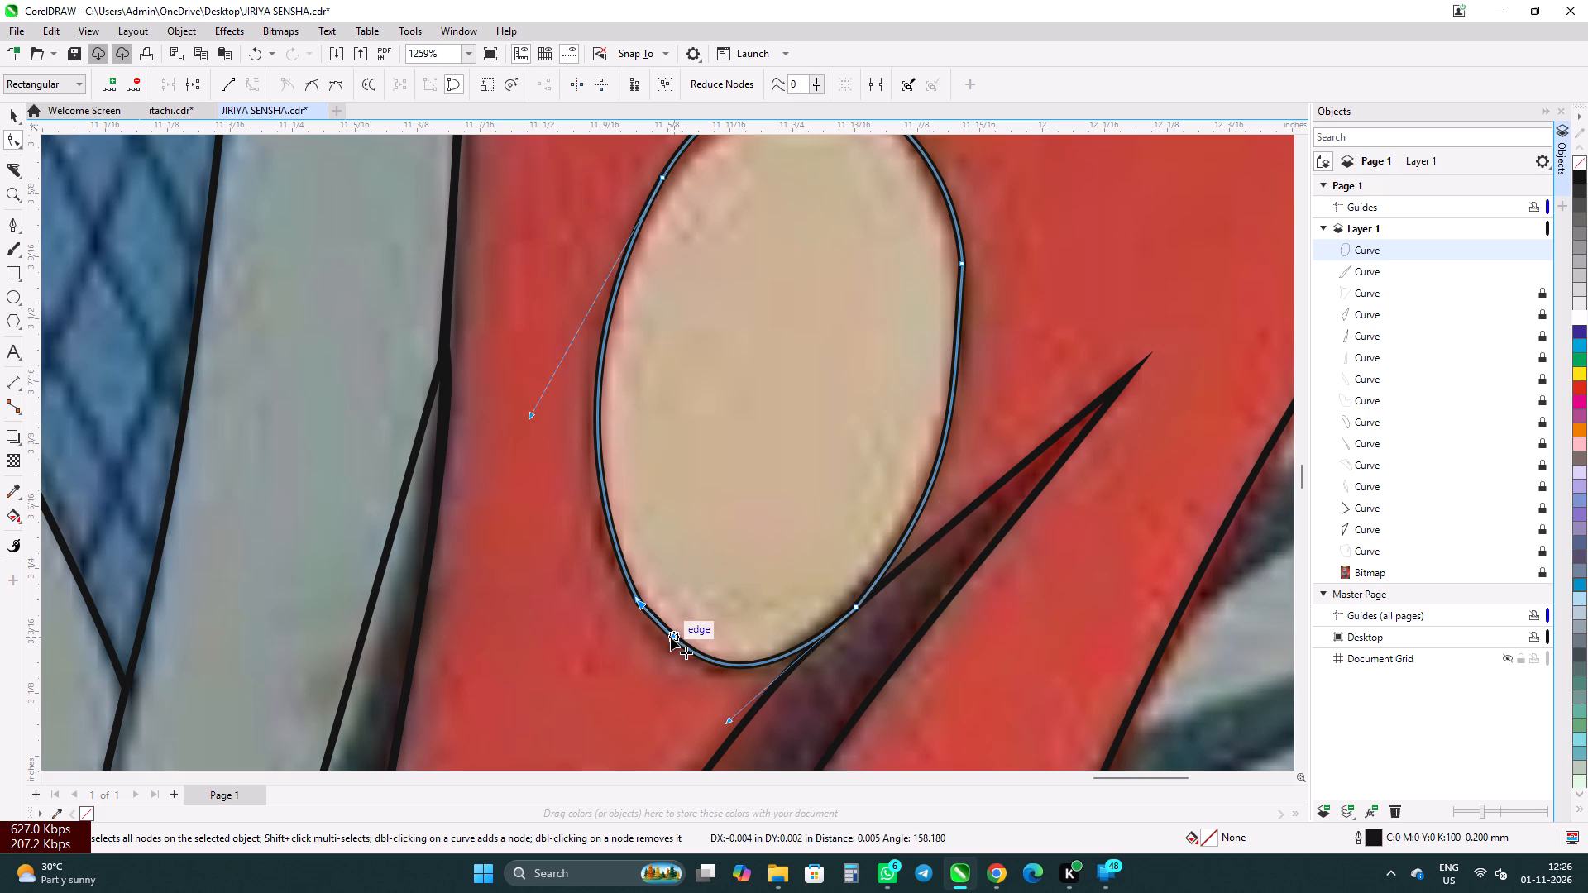
scroll(620, 643, down, 5)
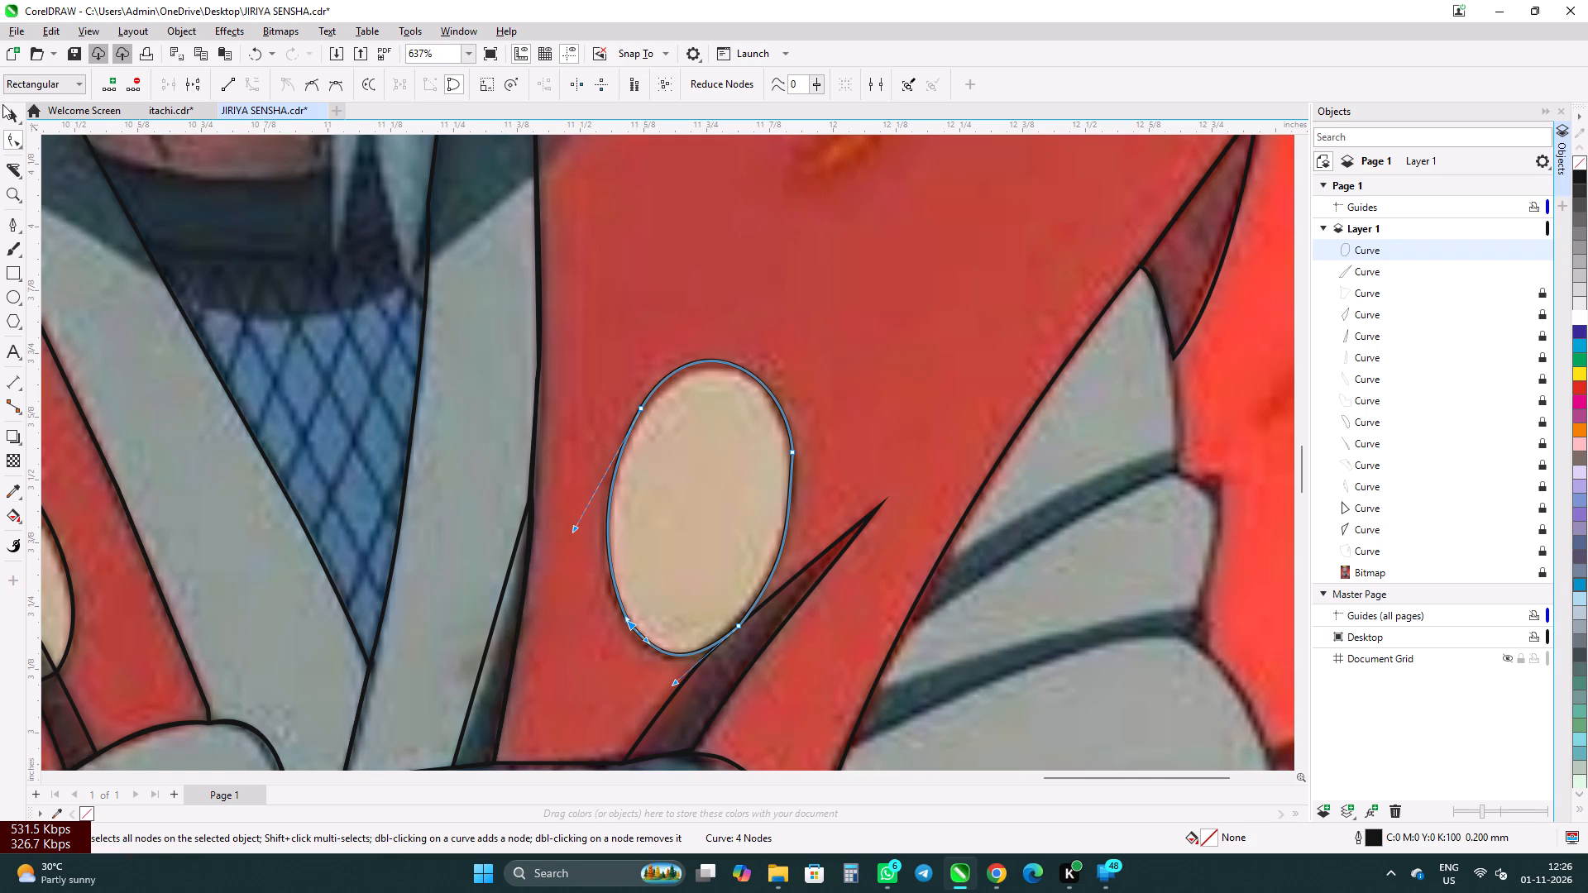
click(9, 110)
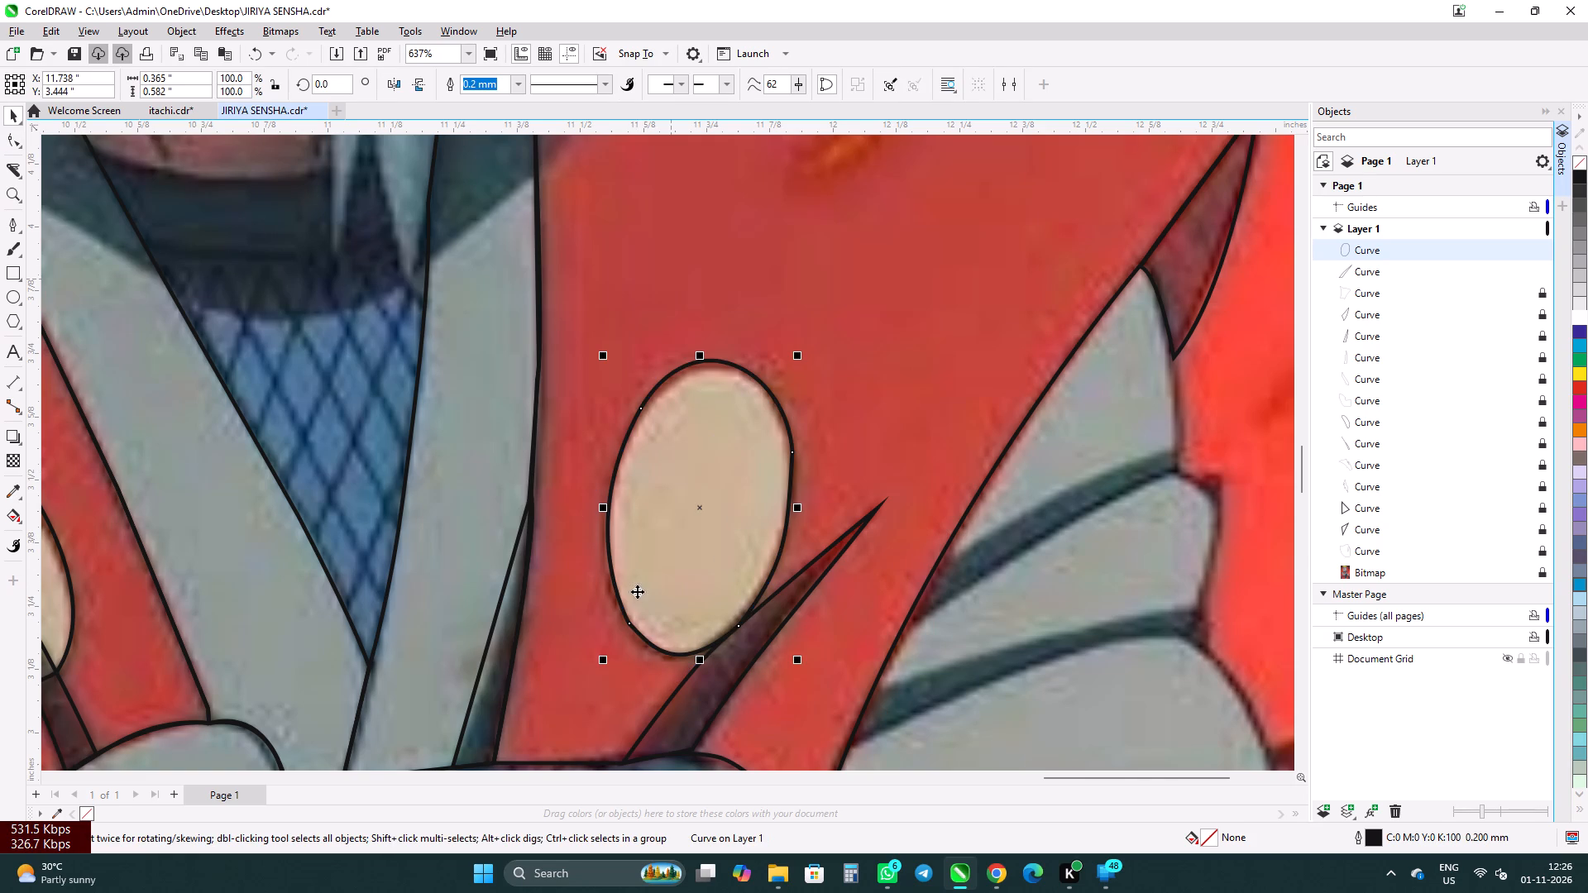
Fine-tune the upper handle of the oval outline's right-side node and the lower handle of its lower-left node.
click(7, 136)
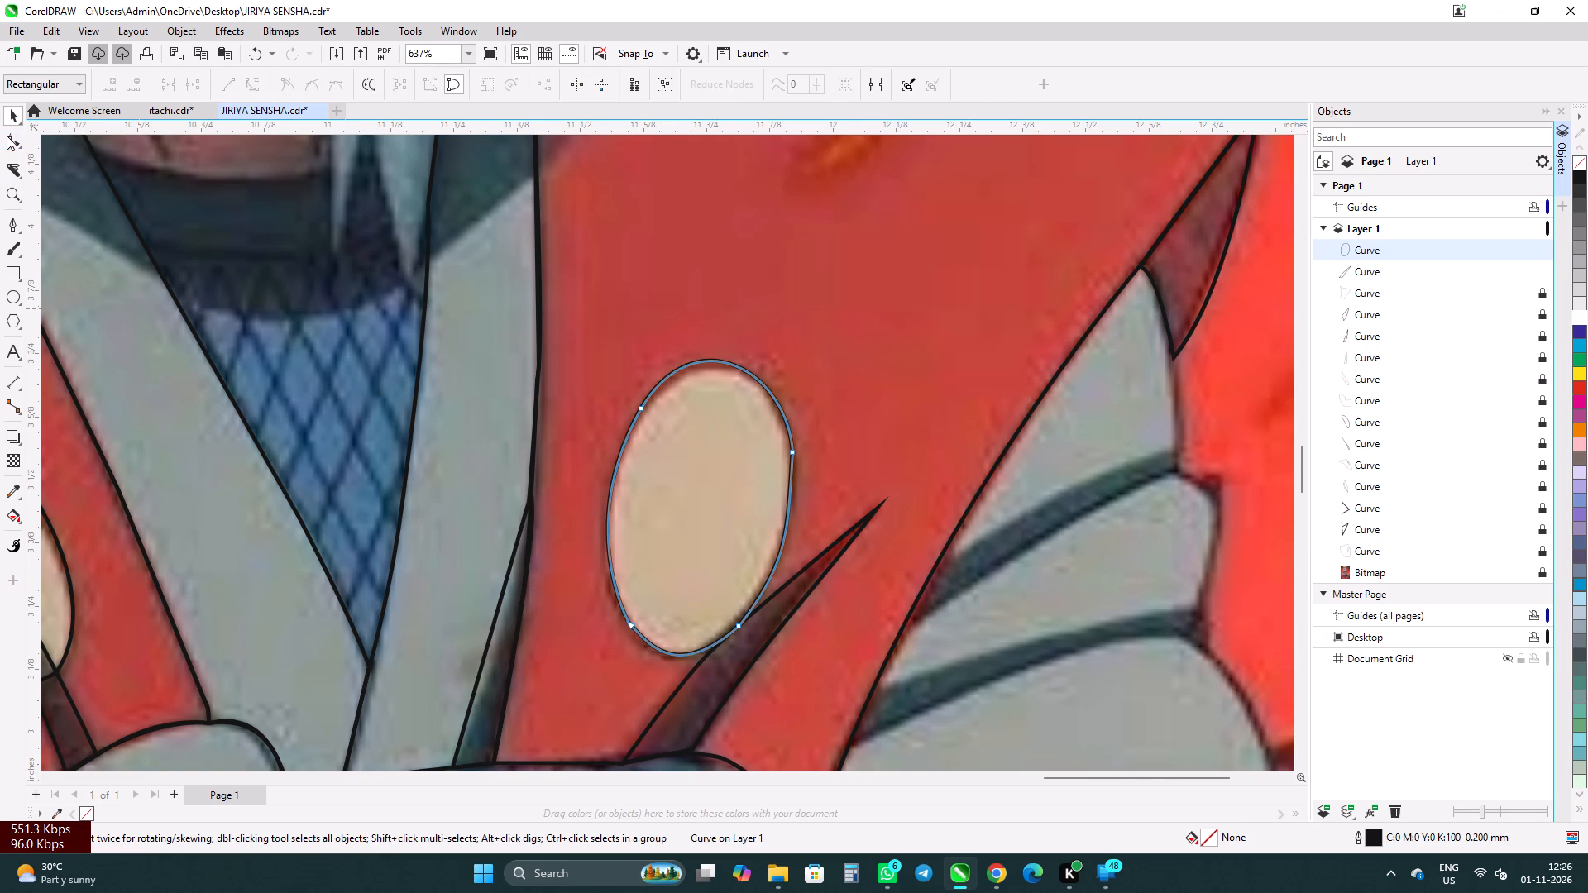
click(792, 451)
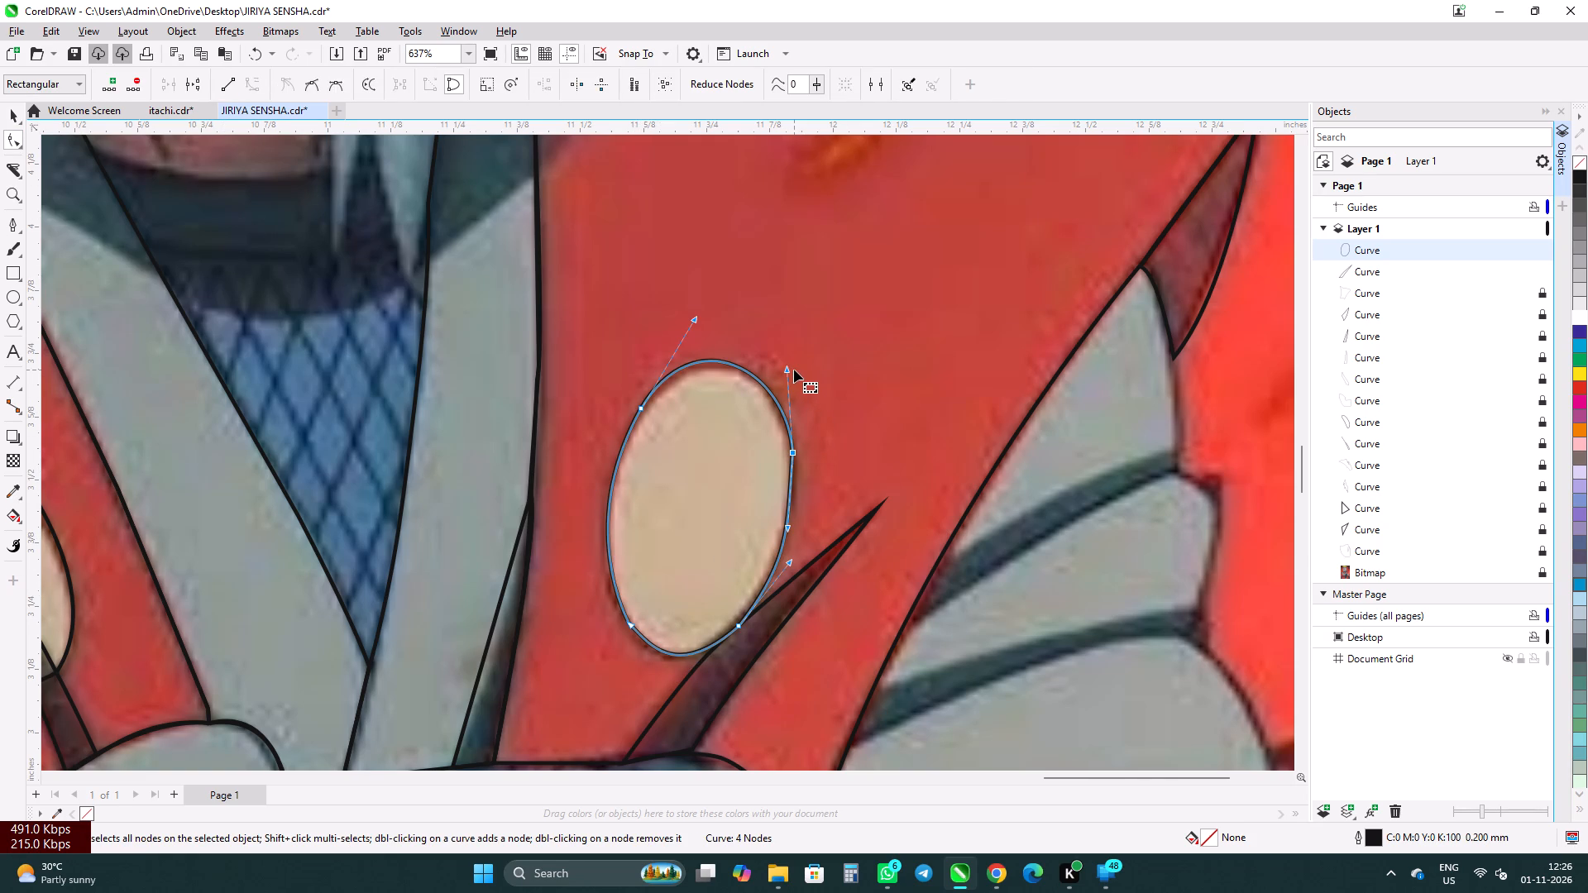
click(787, 369)
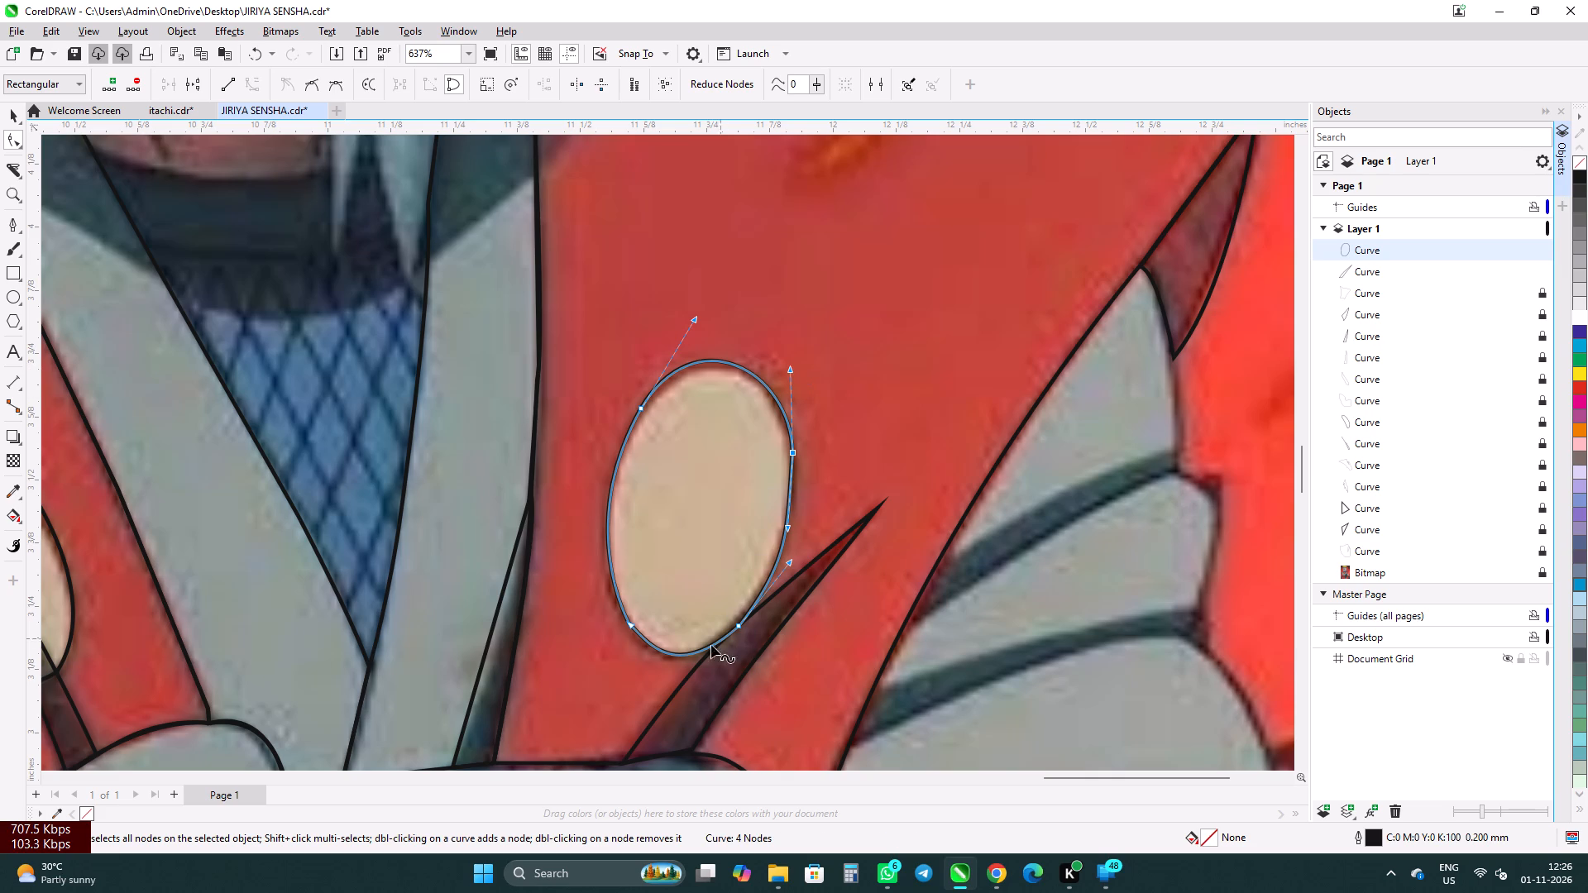
click(631, 623)
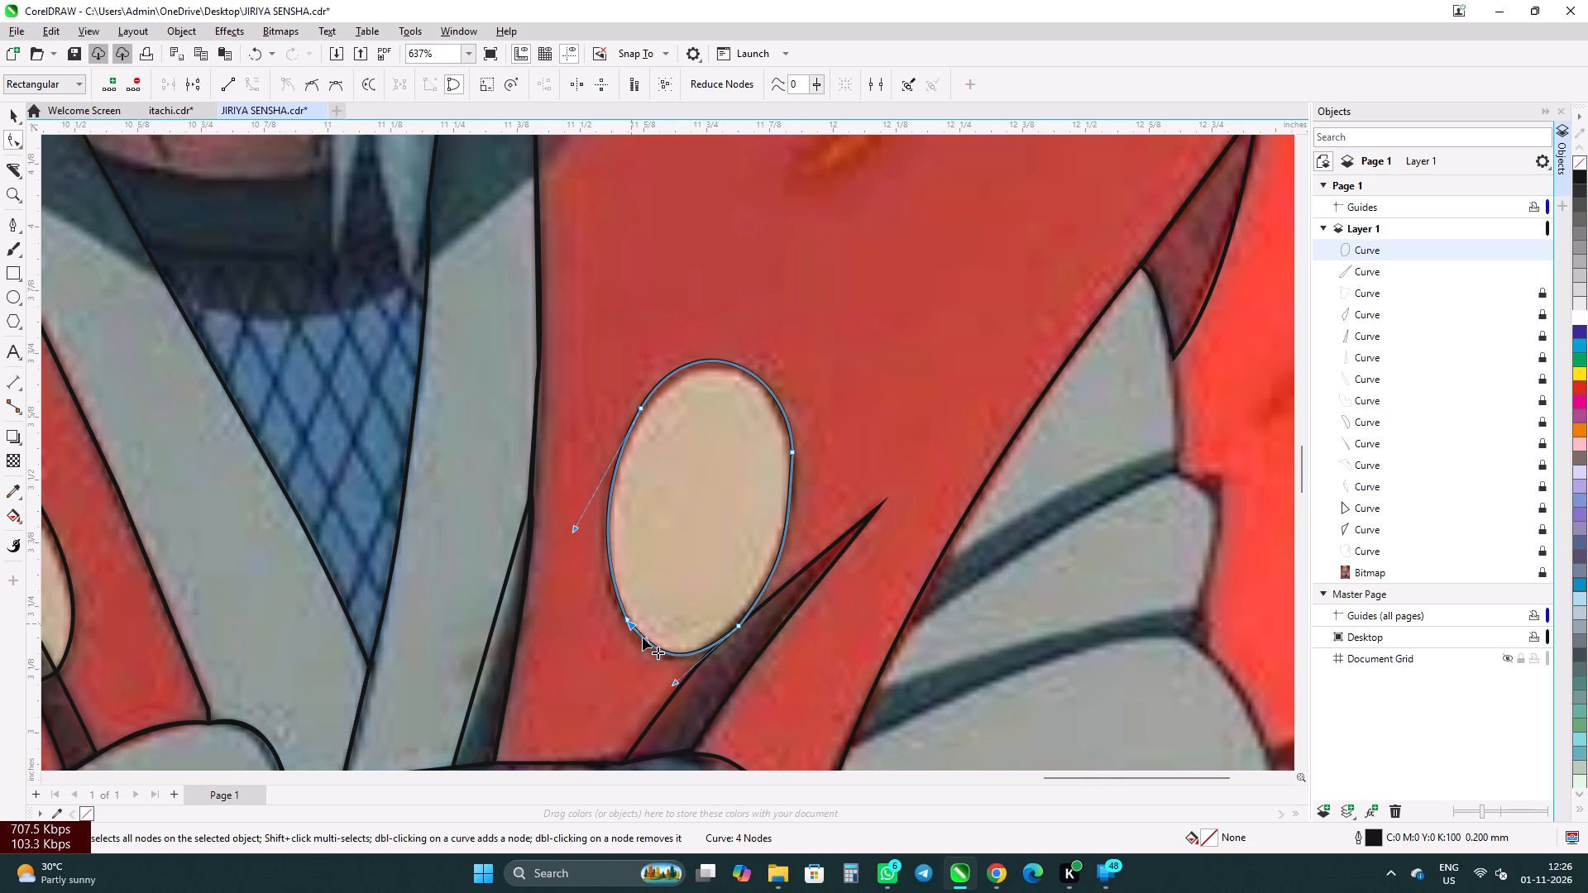
click(649, 641)
click(19, 107)
Lock the finished oval outline and the fold curve, leaving nothing selected.
scroll(1047, 642, down, 5)
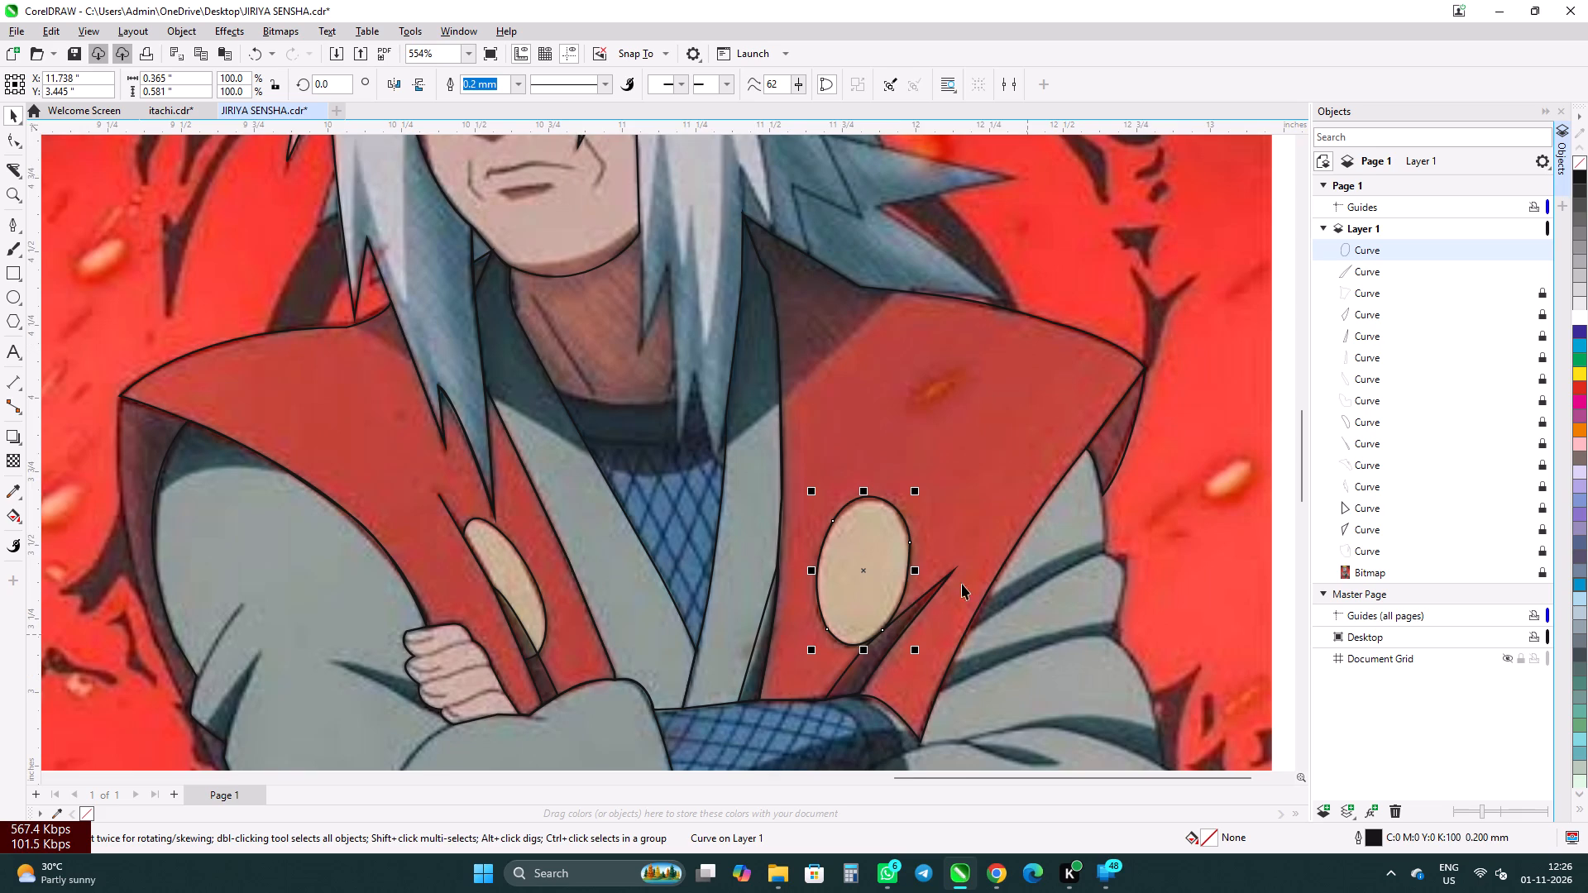
scroll(950, 499, down, 4)
scroll(898, 610, up, 3)
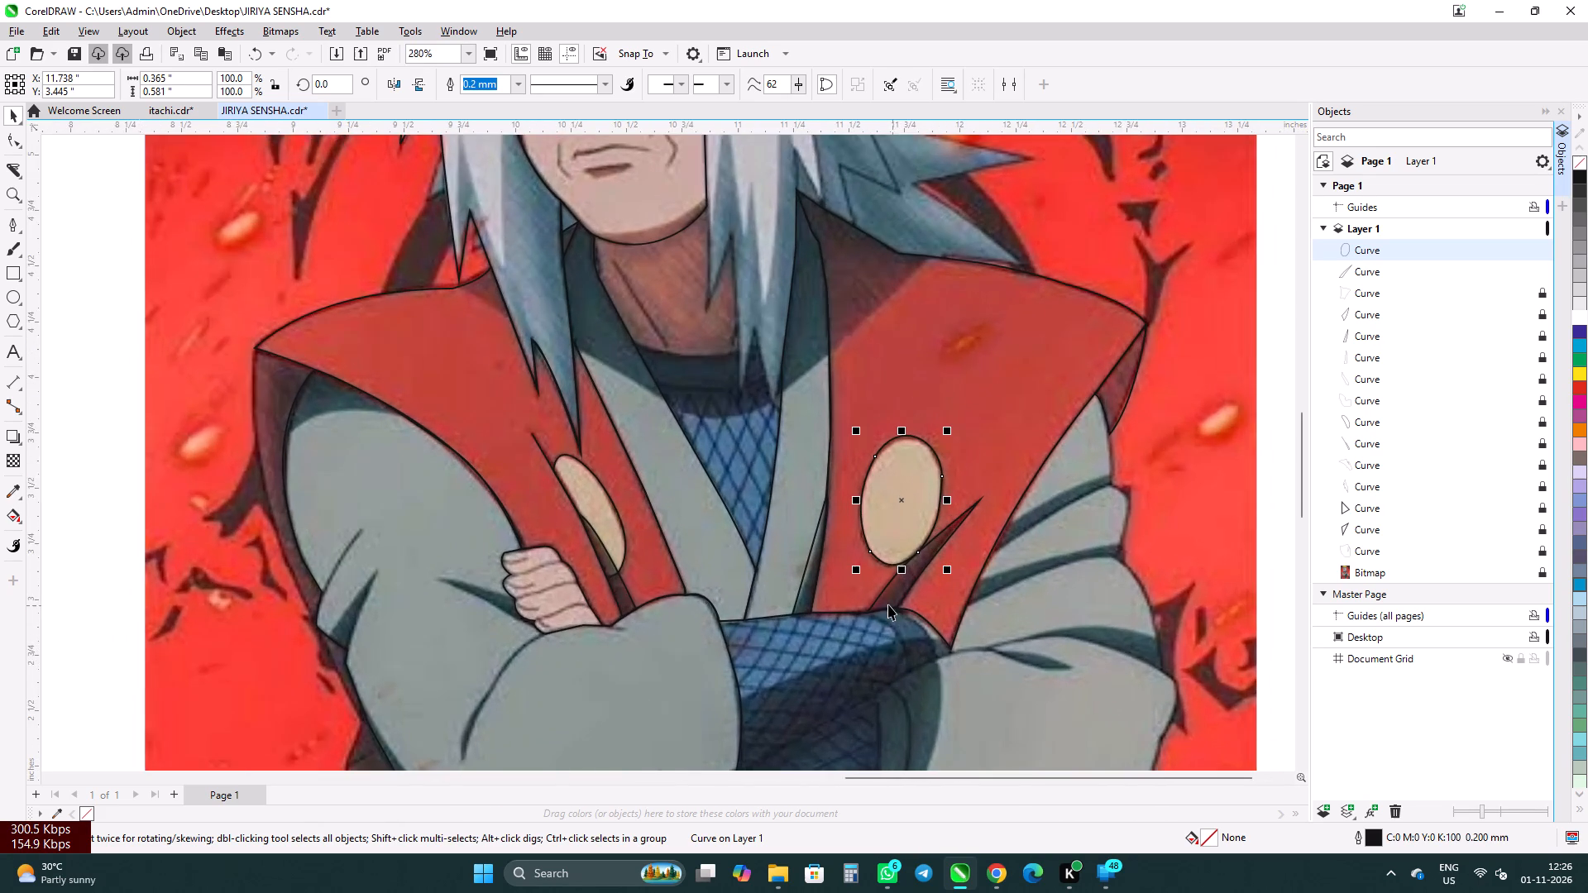
scroll(854, 594, down, 2)
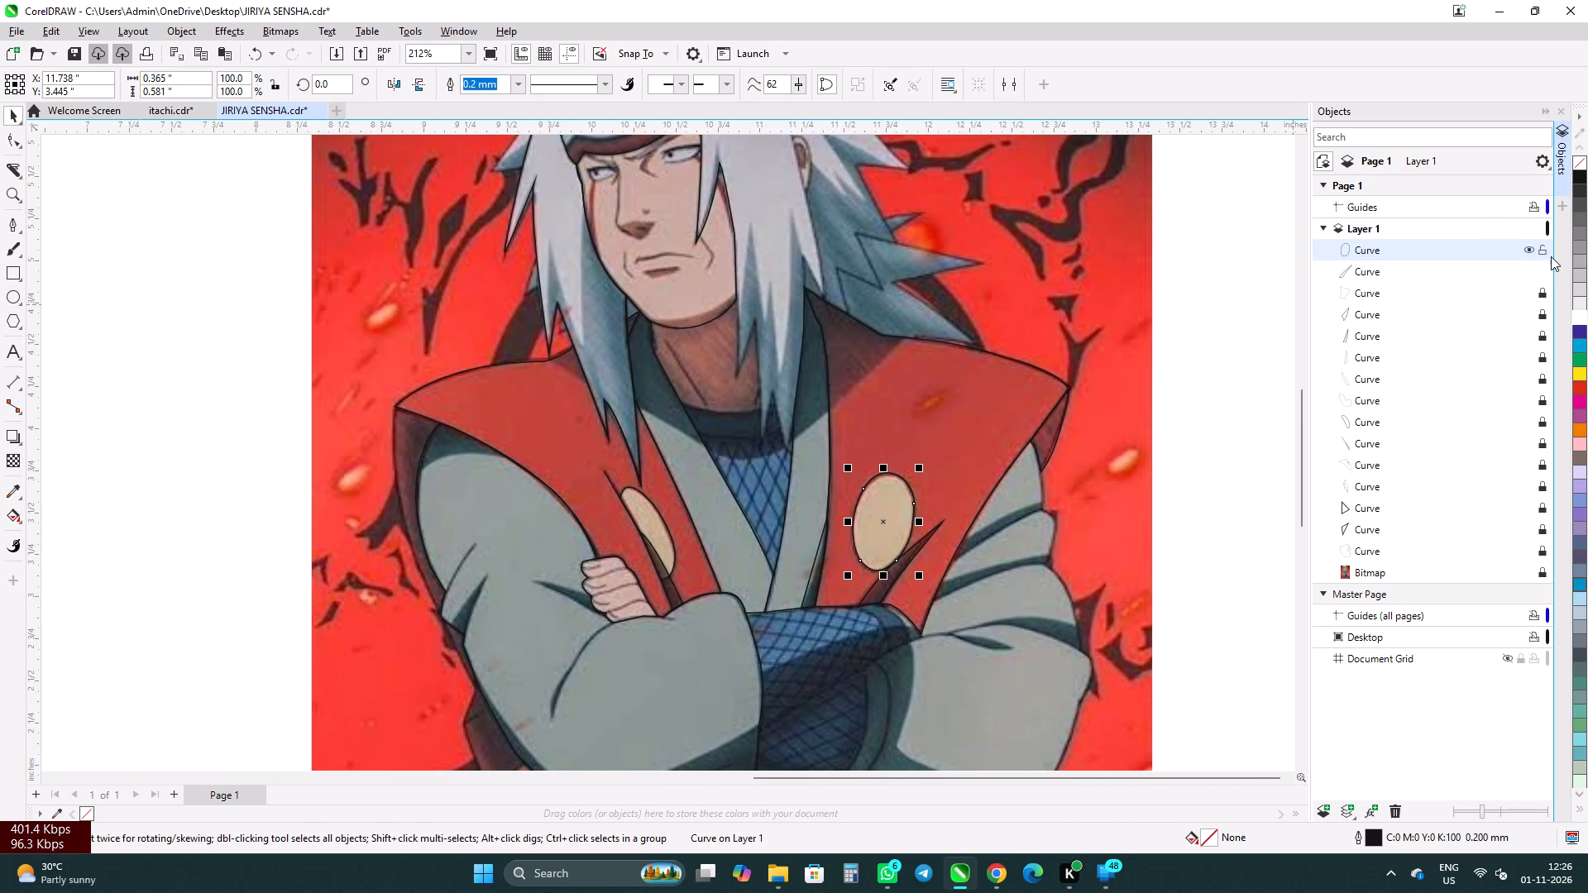
click(1546, 250)
click(1547, 275)
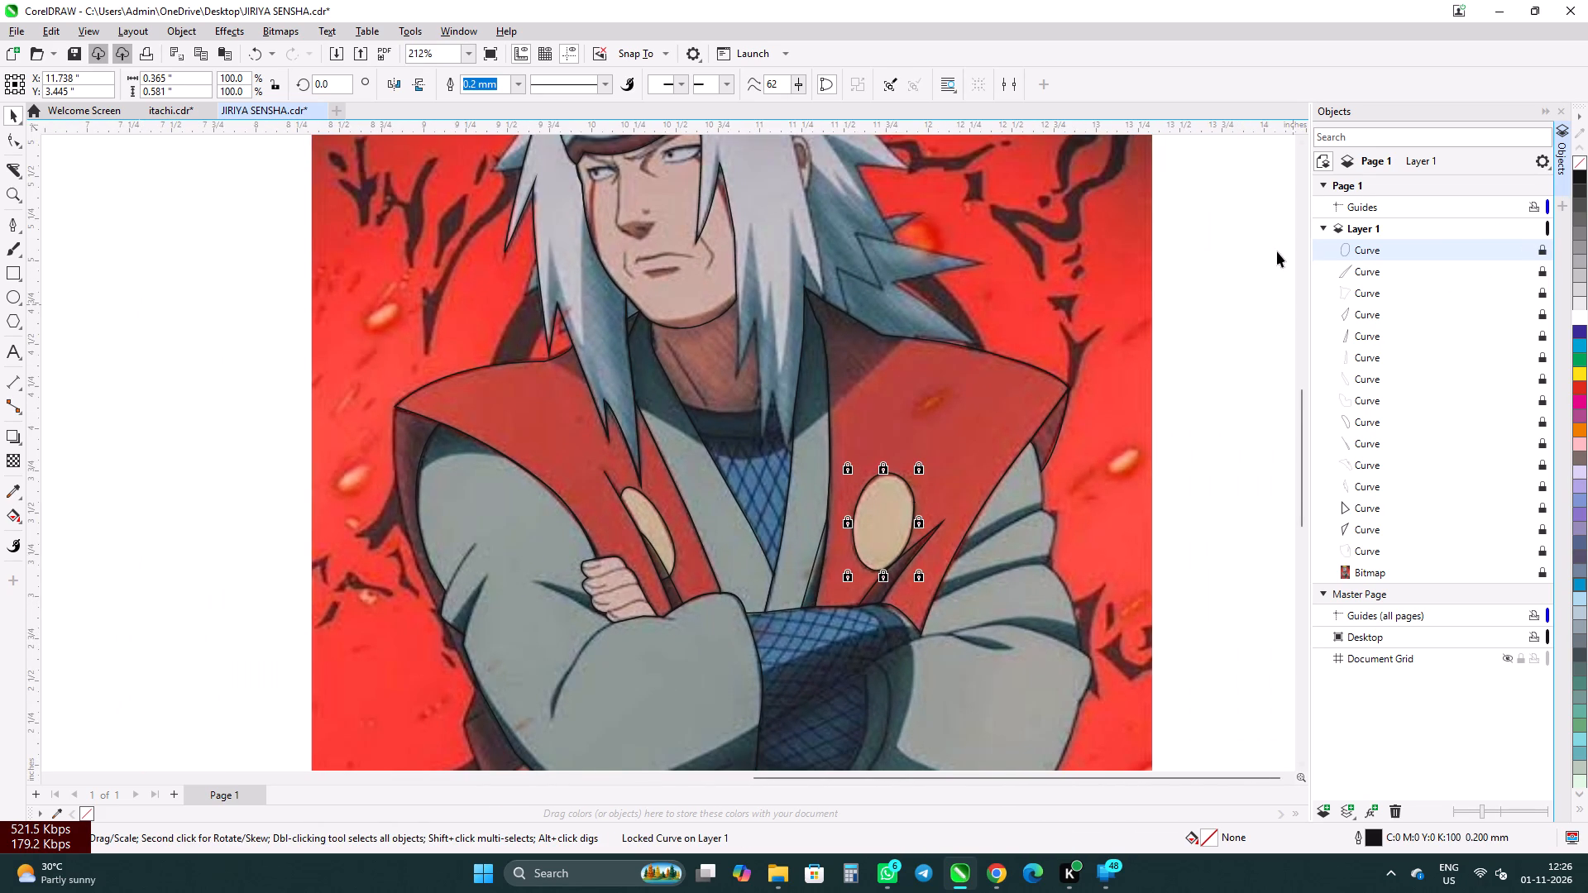
click(1273, 251)
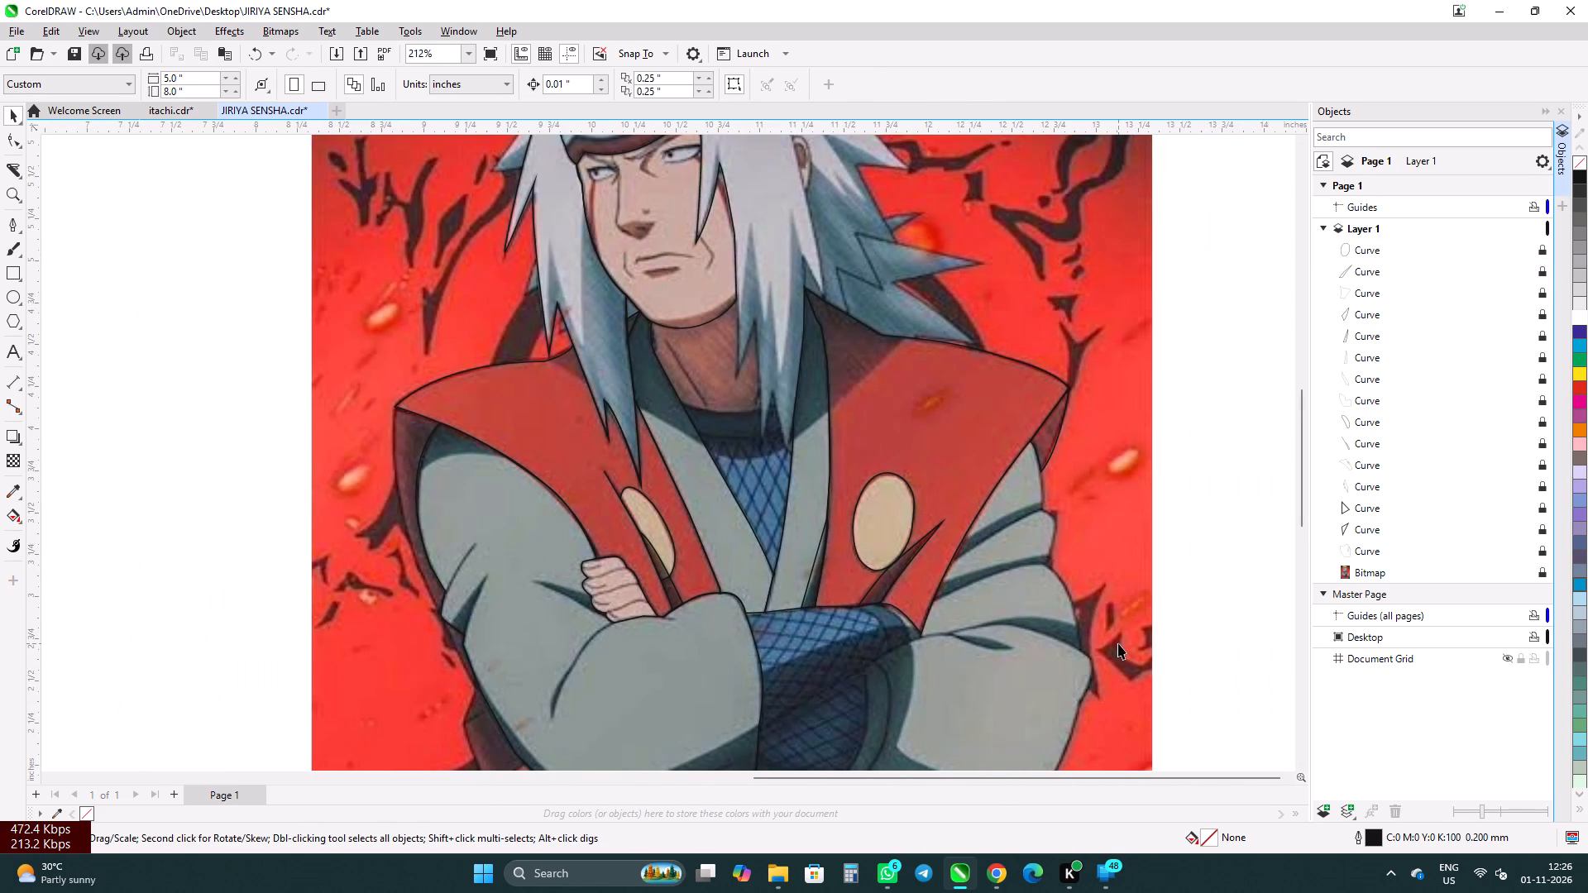
Unlock the red vest outline around the oval and move its bottom-edge node beside the fold's base slightly down.
click(916, 618)
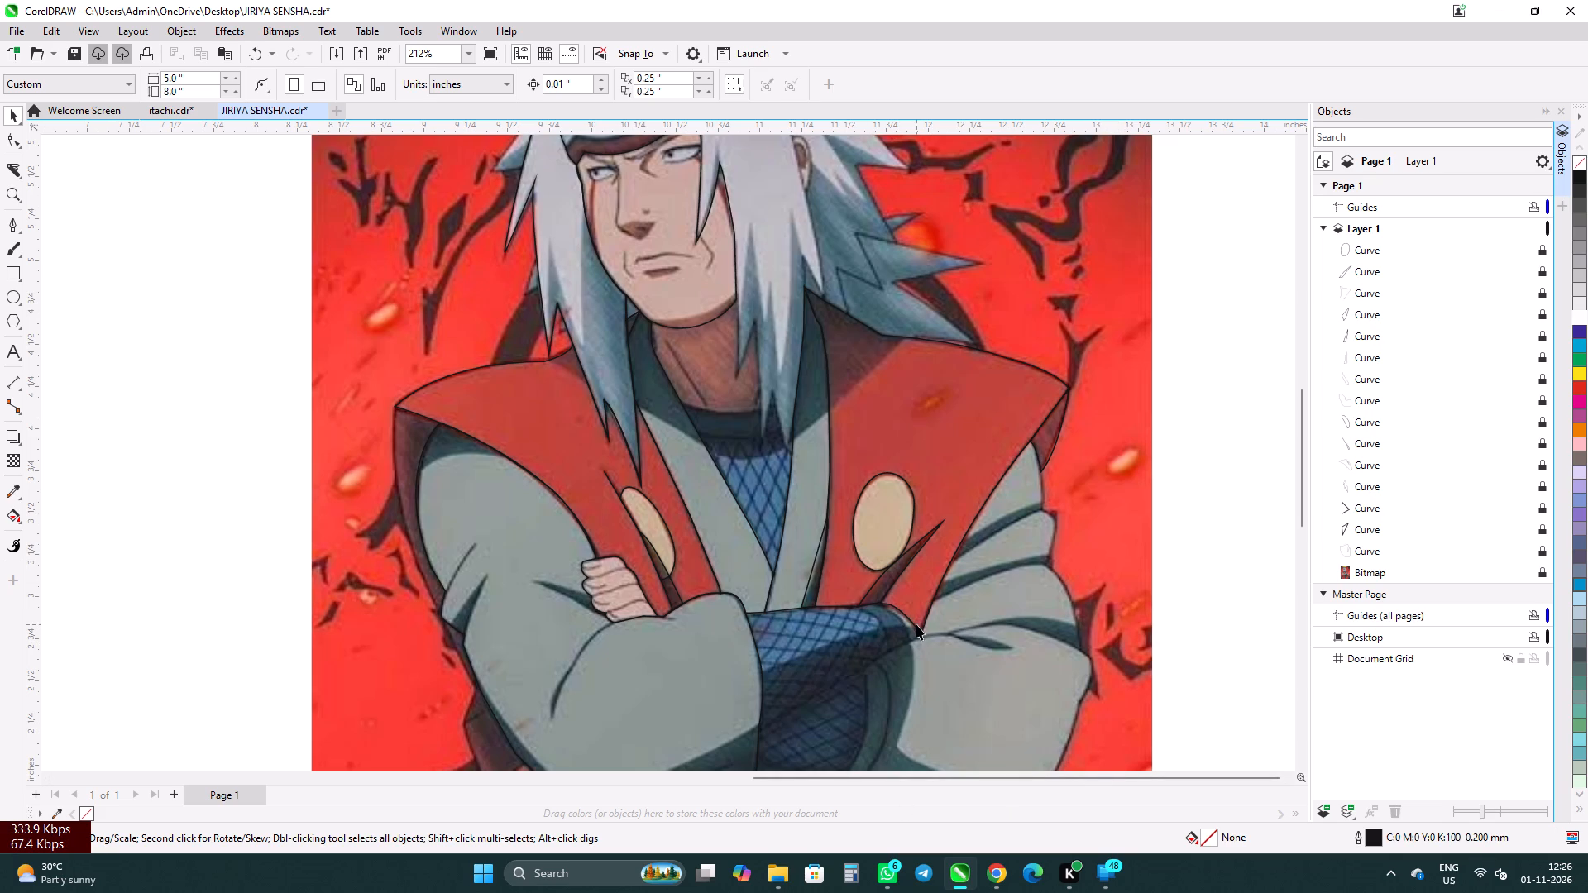
right_click(916, 624)
click(936, 658)
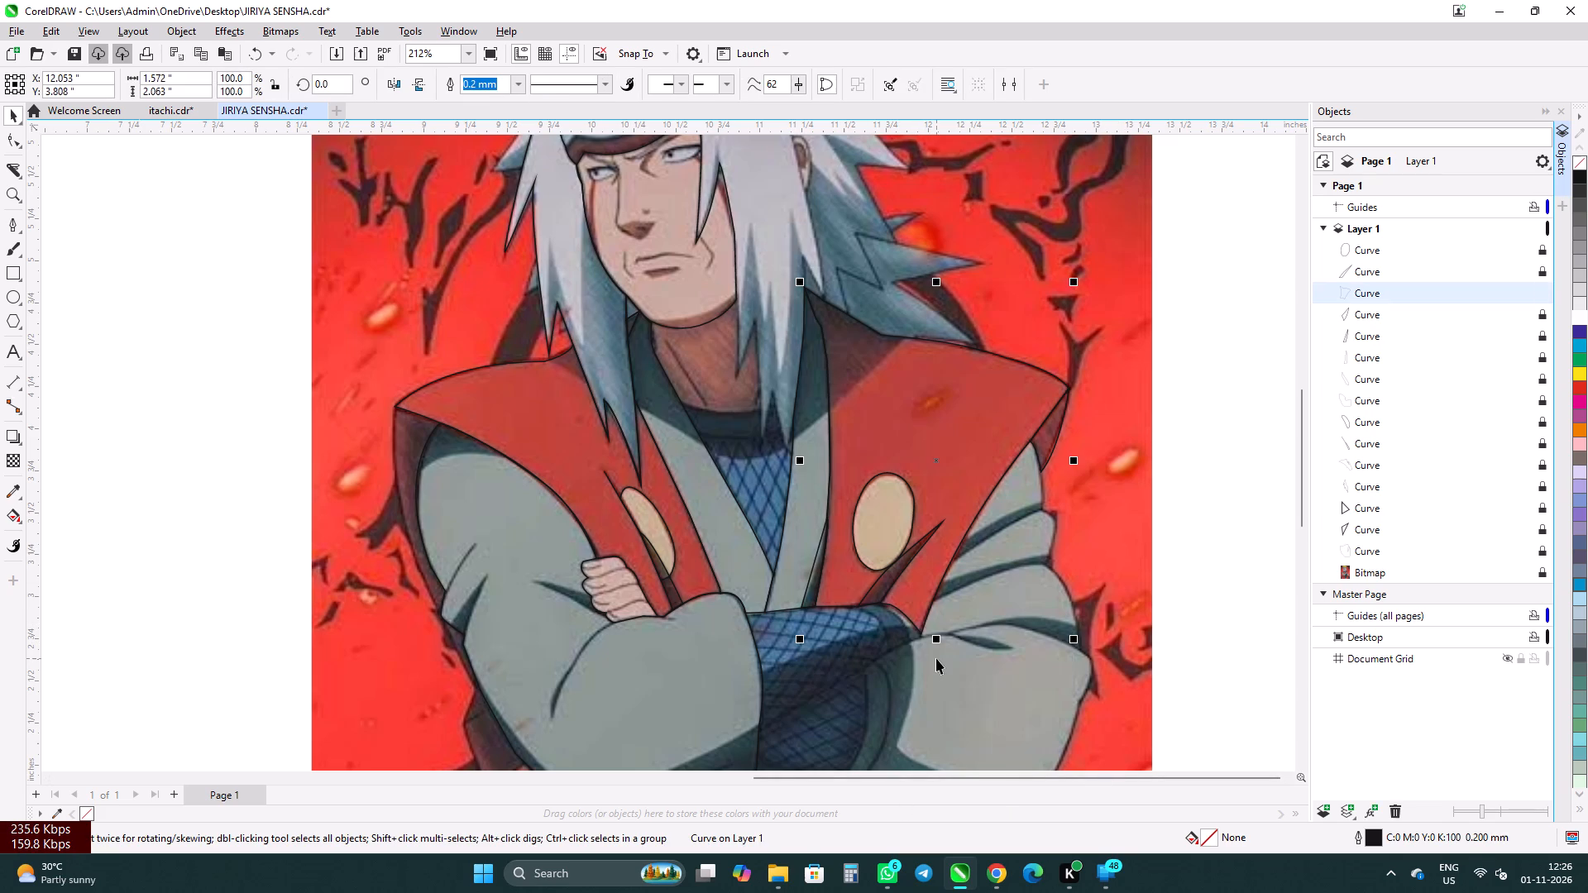
click(19, 145)
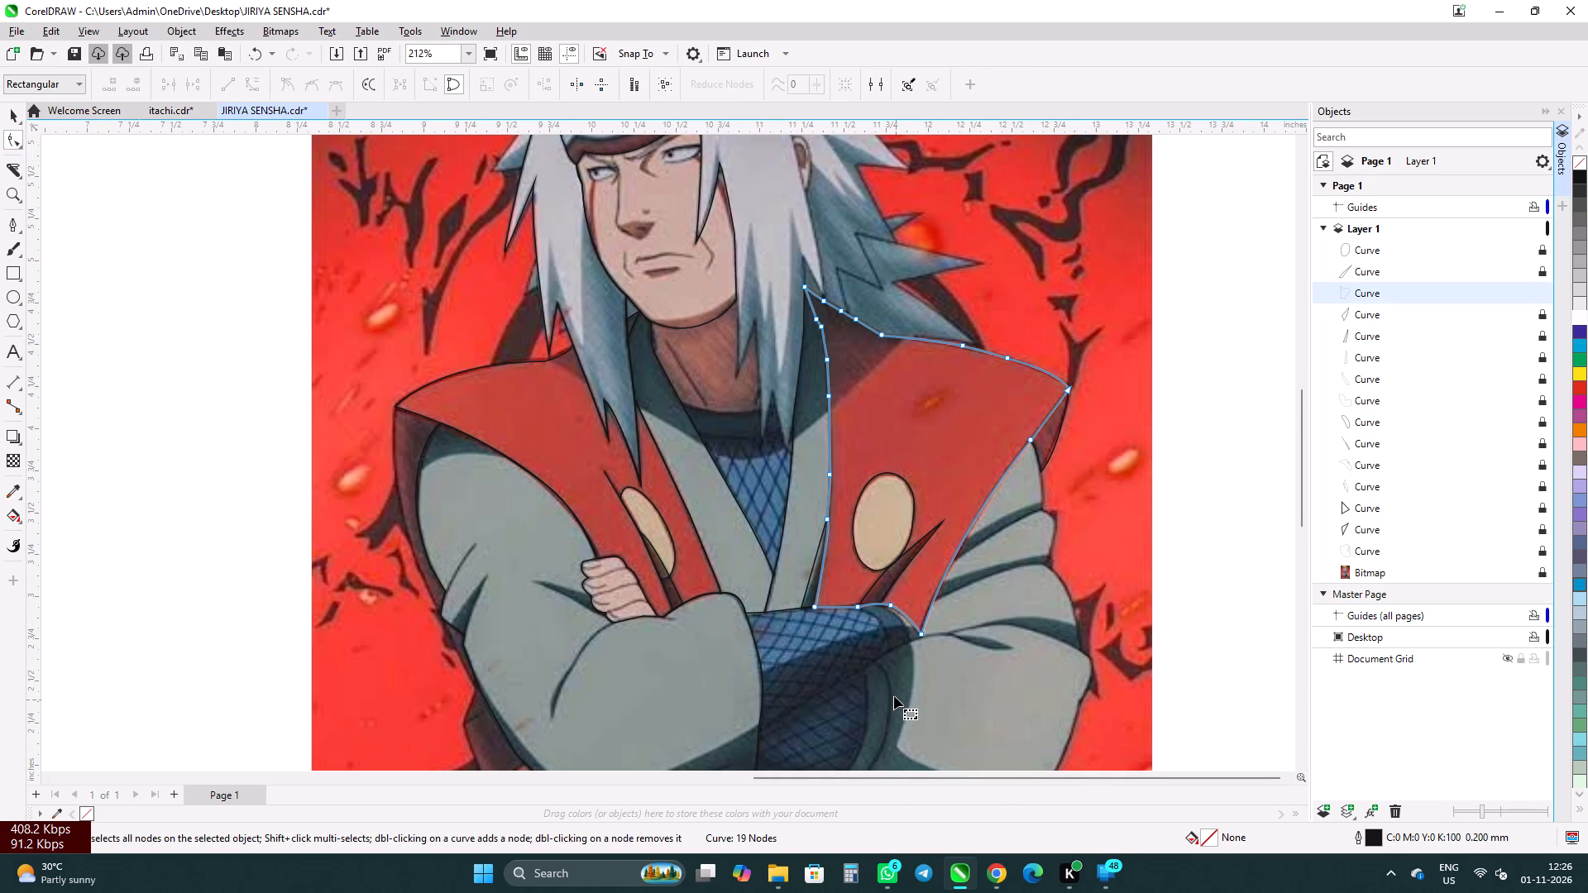
scroll(858, 630, up, 11)
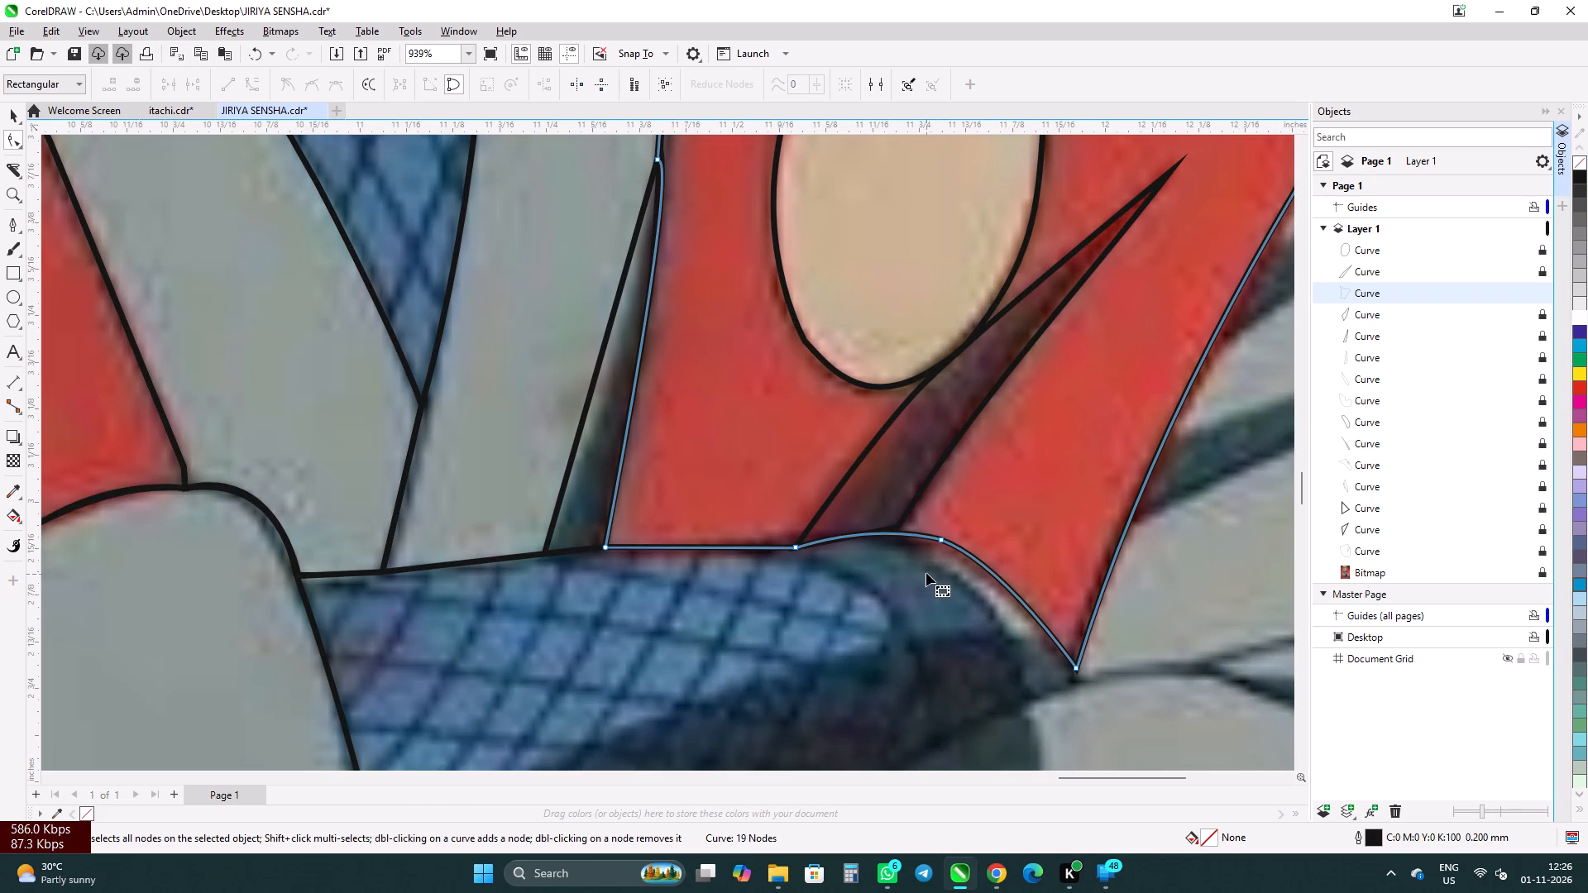
drag(941, 543, 942, 547)
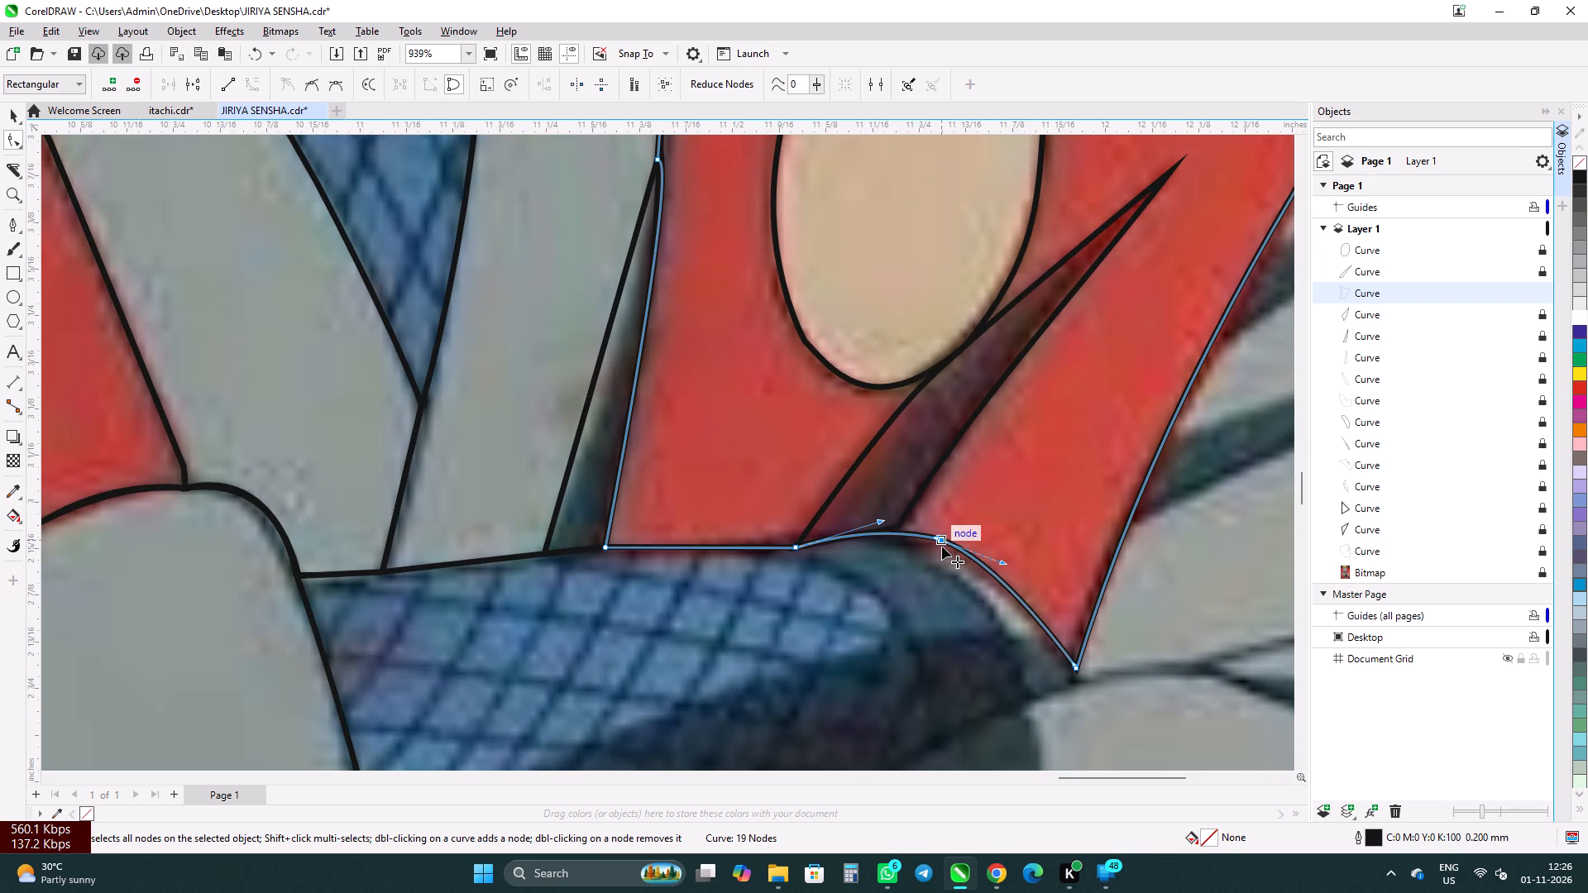
drag(942, 547, 942, 552)
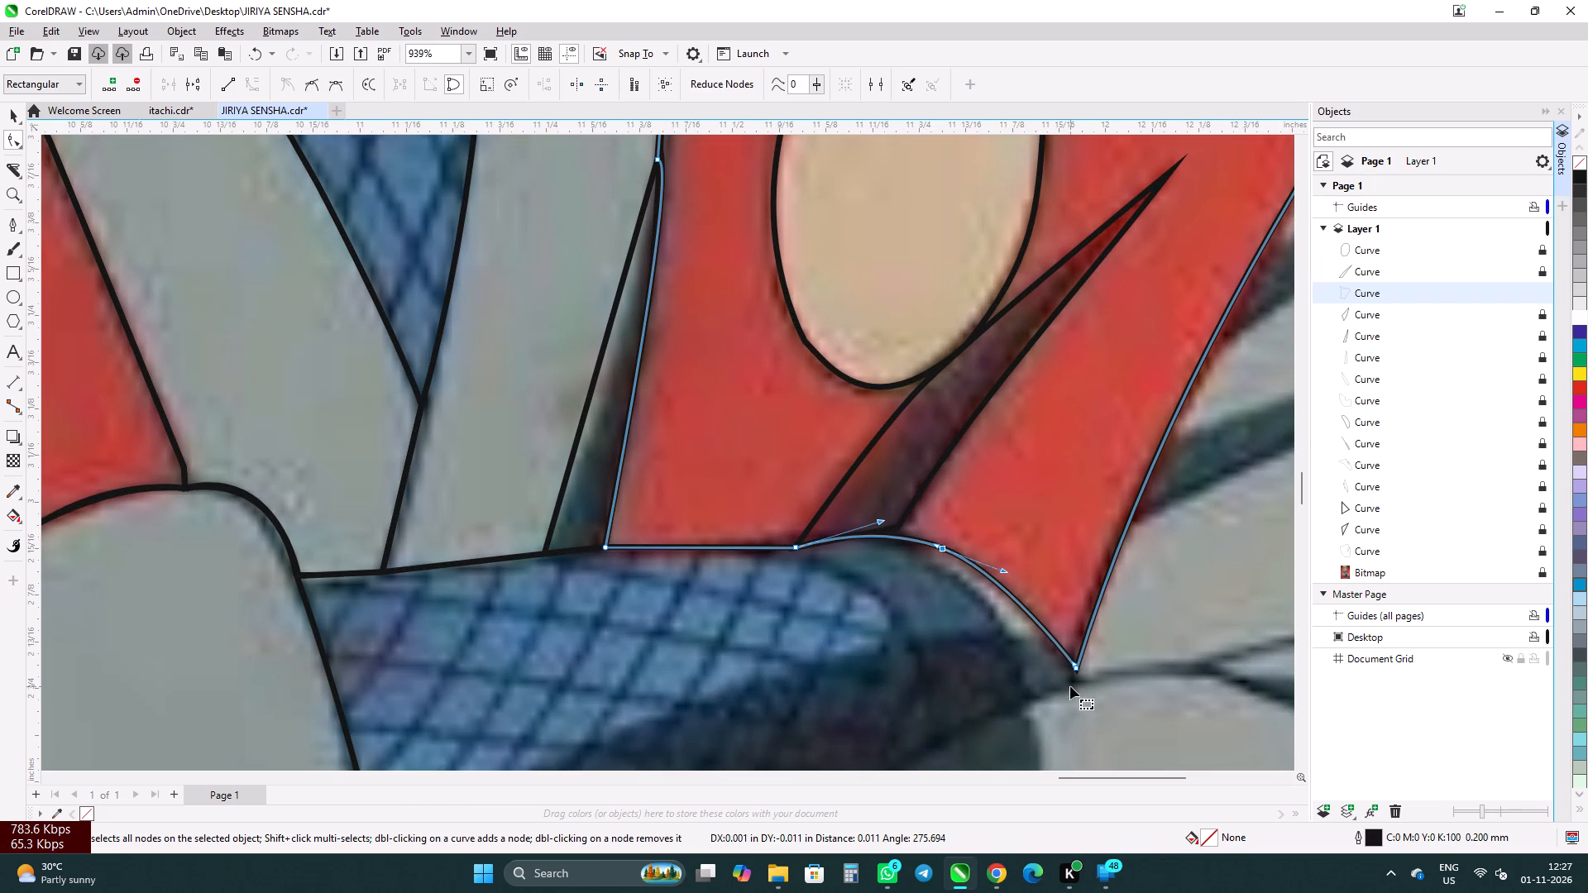
Lock the edited vest outline.
click(1543, 293)
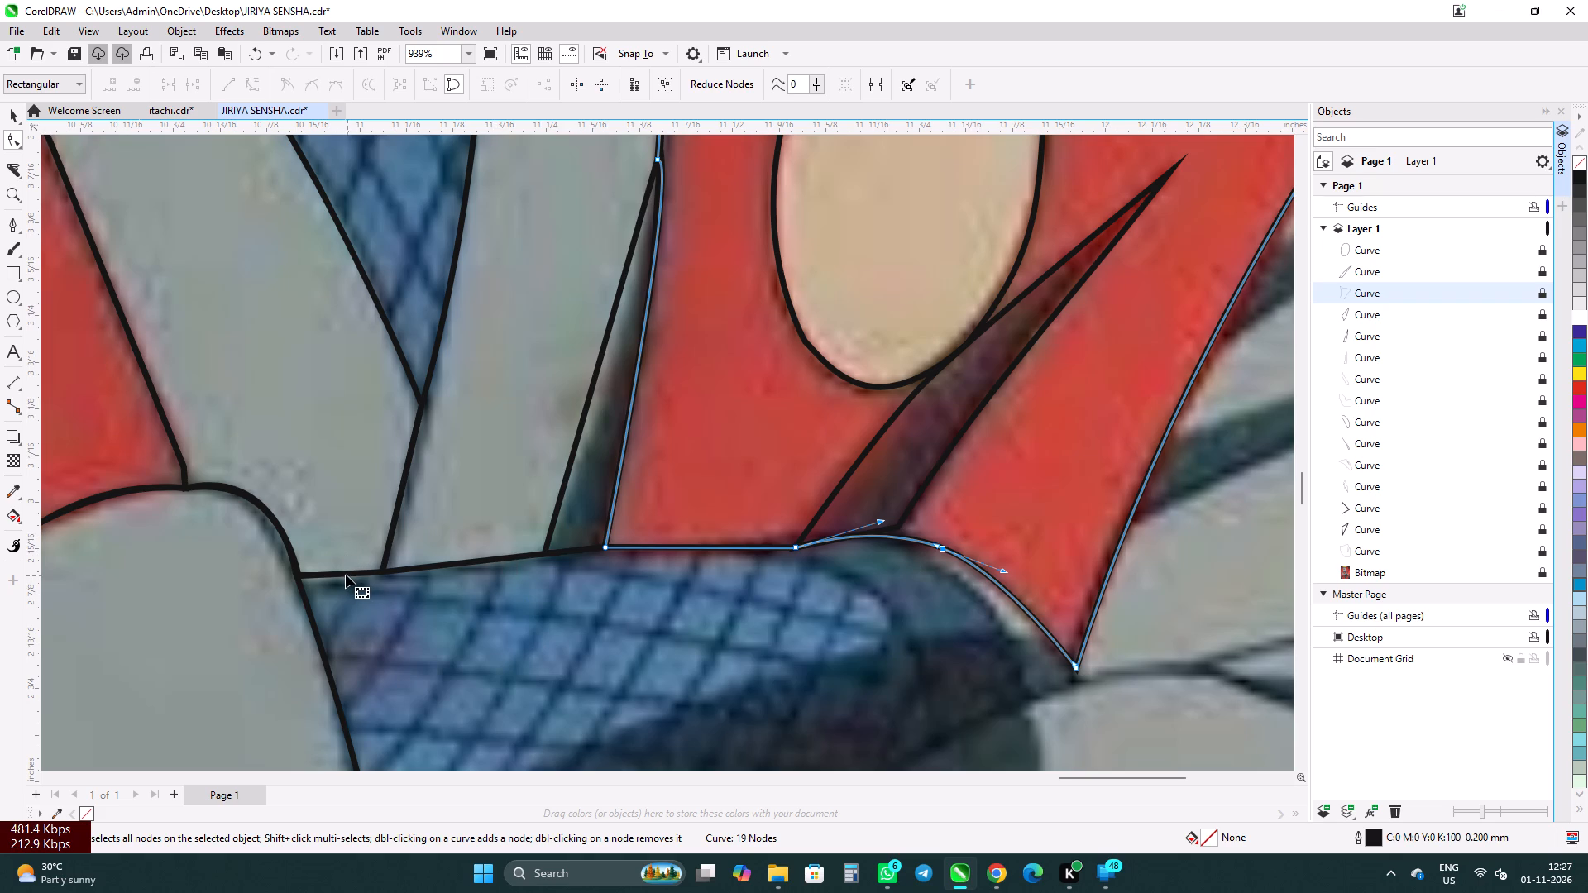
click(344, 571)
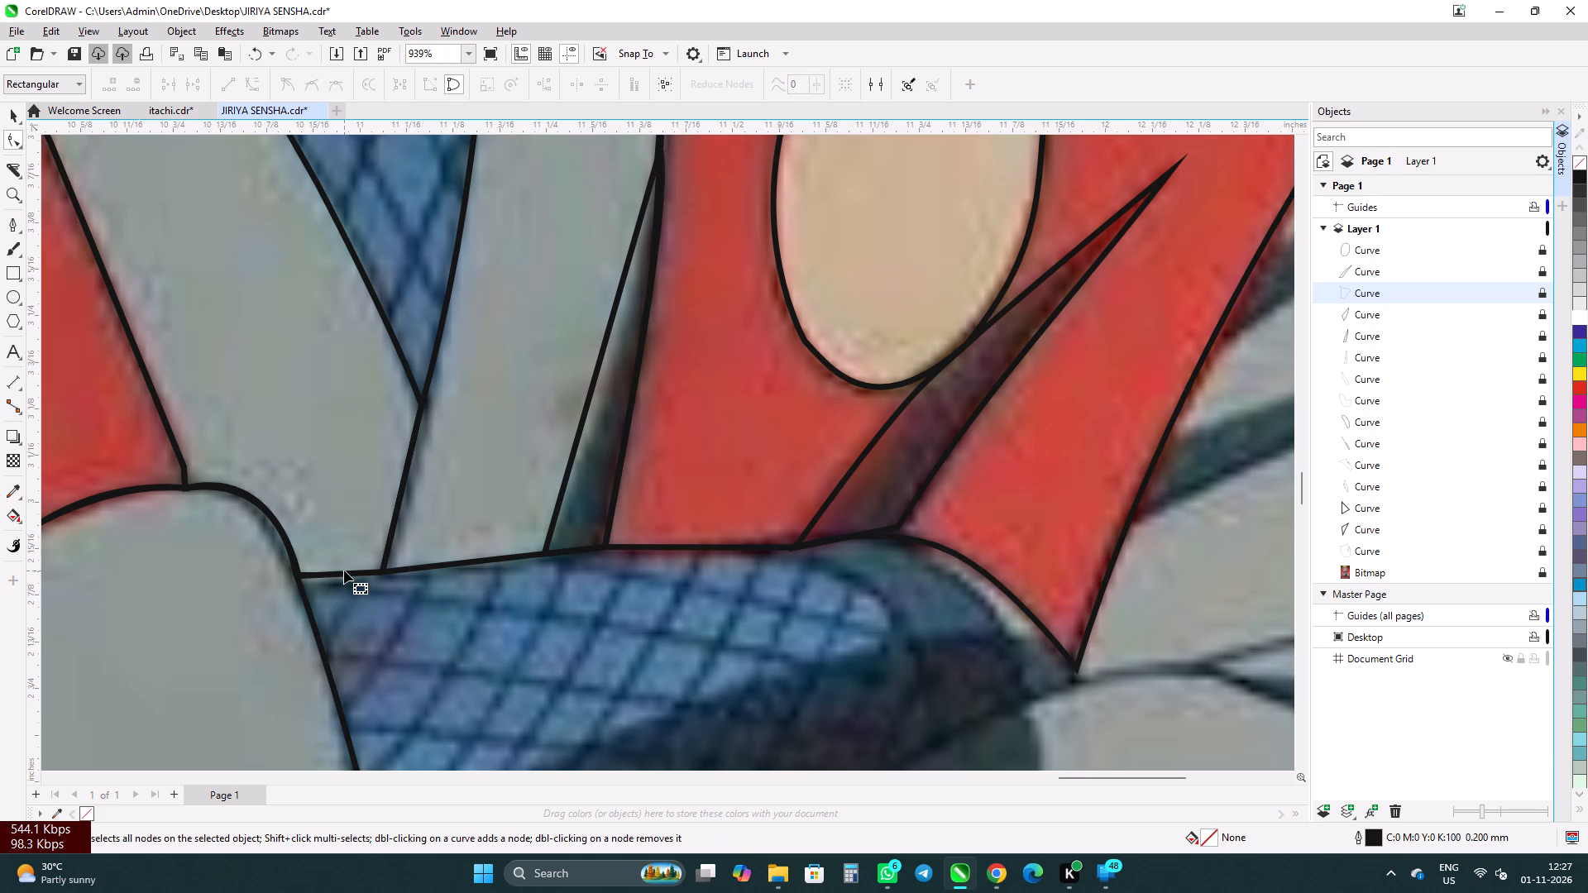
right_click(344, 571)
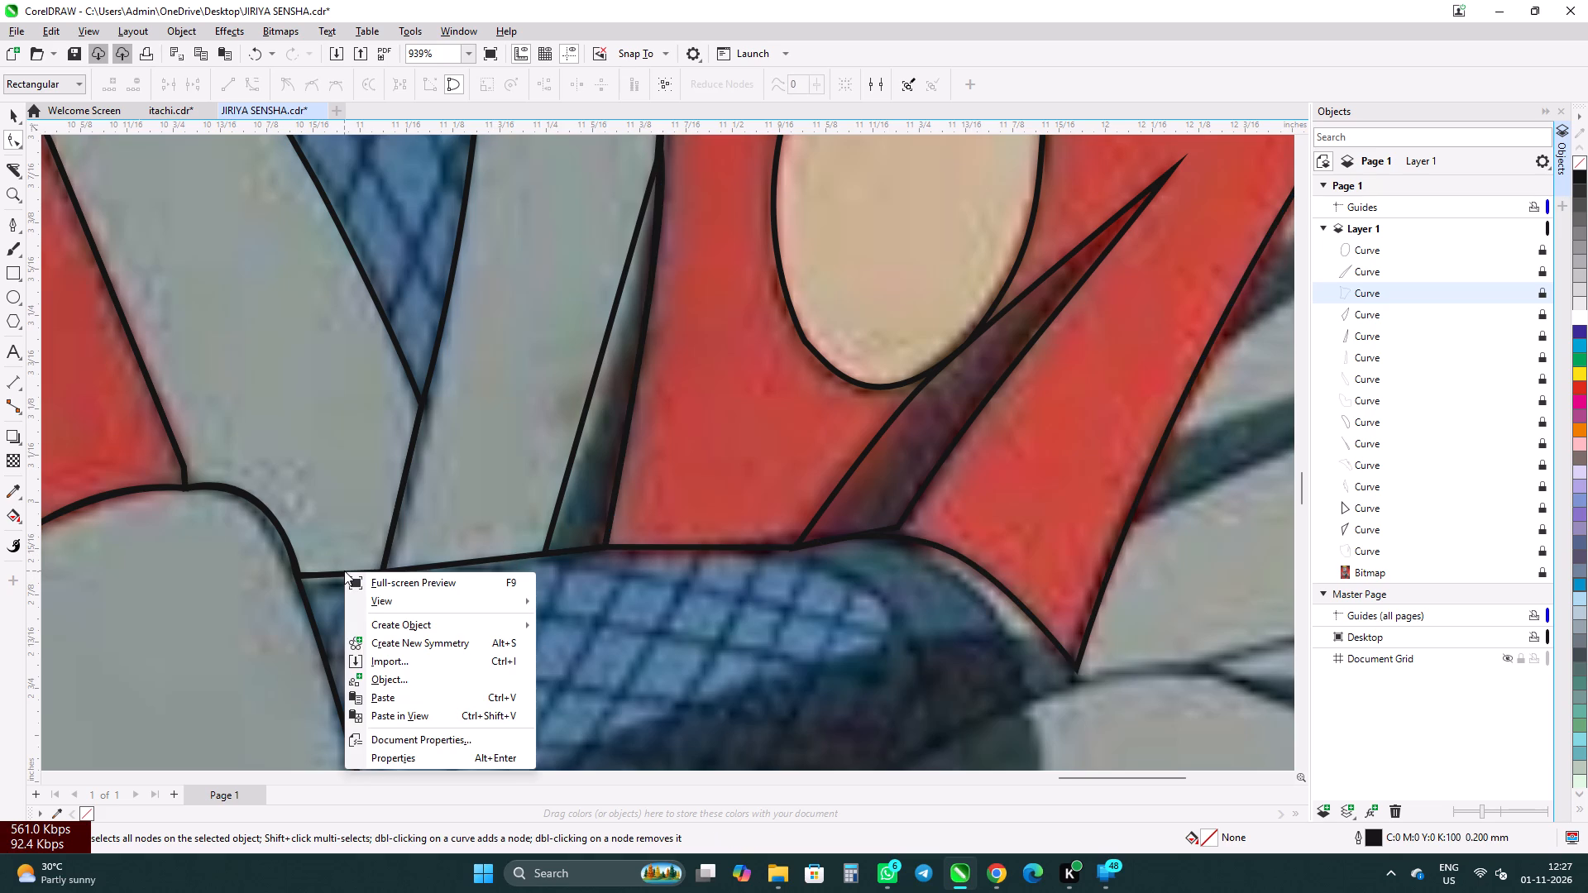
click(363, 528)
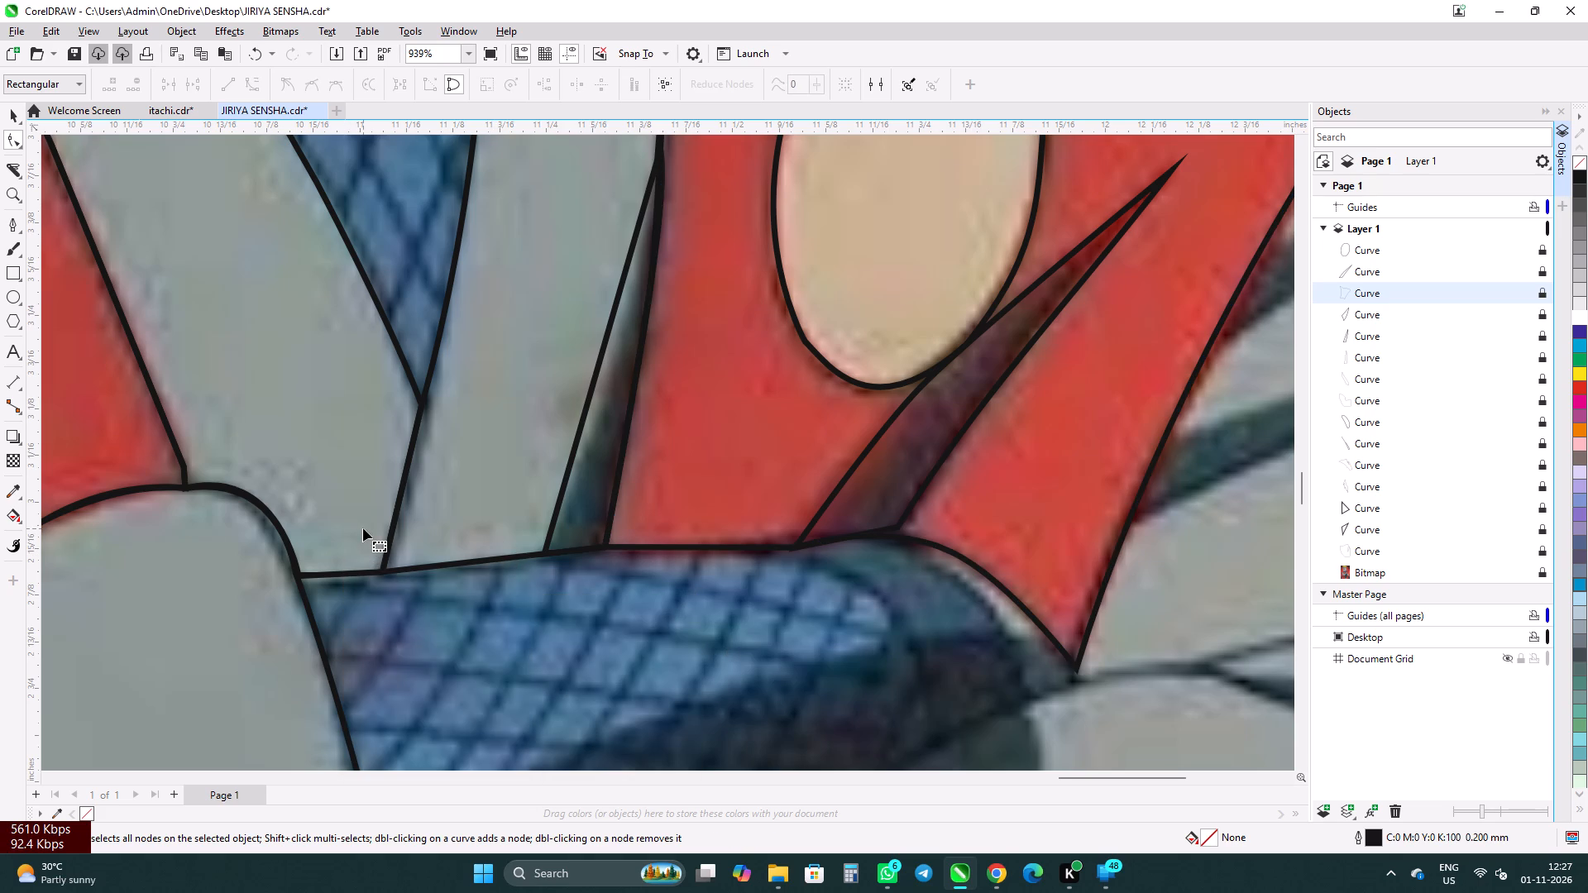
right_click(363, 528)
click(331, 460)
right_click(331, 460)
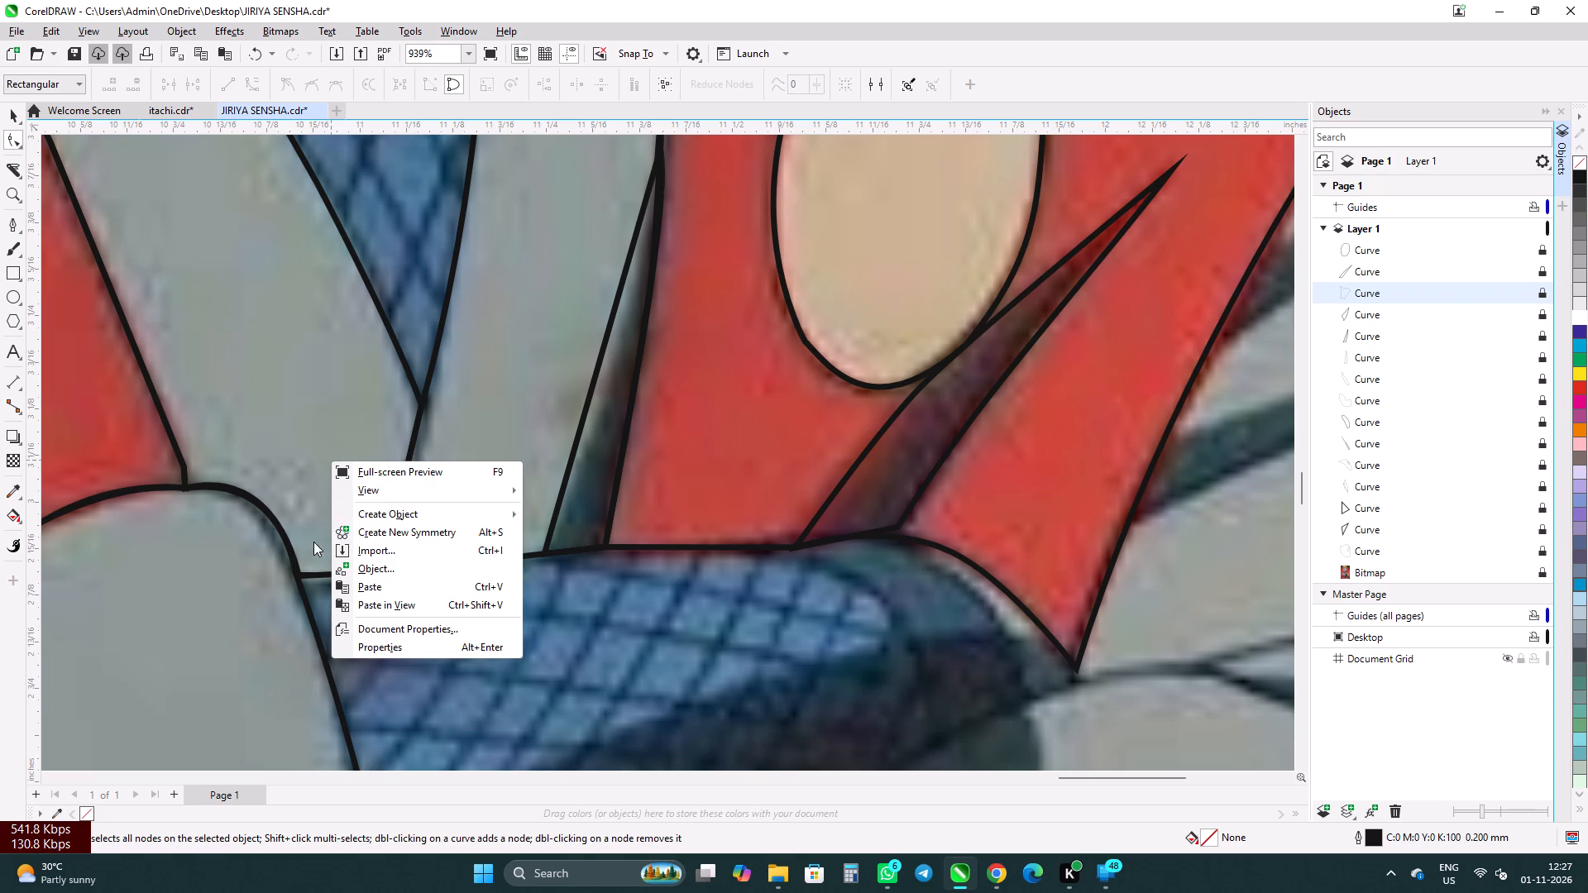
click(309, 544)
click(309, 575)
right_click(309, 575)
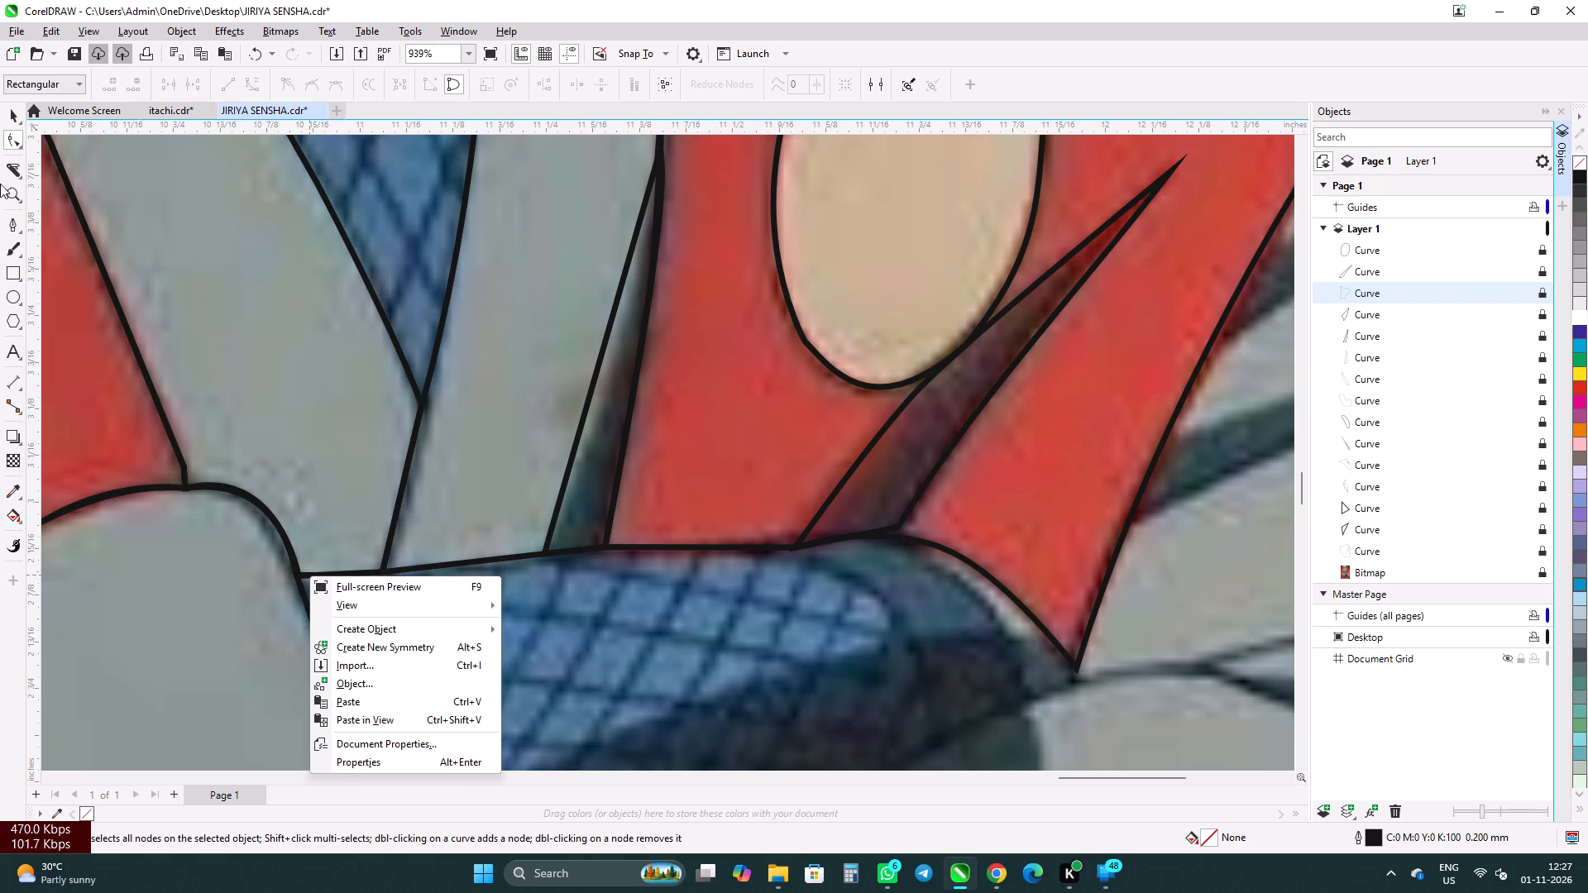
Unlock the left grey lapel outline and nudge both nodes of its short bottom edge down 0.01 inches.
click(3, 114)
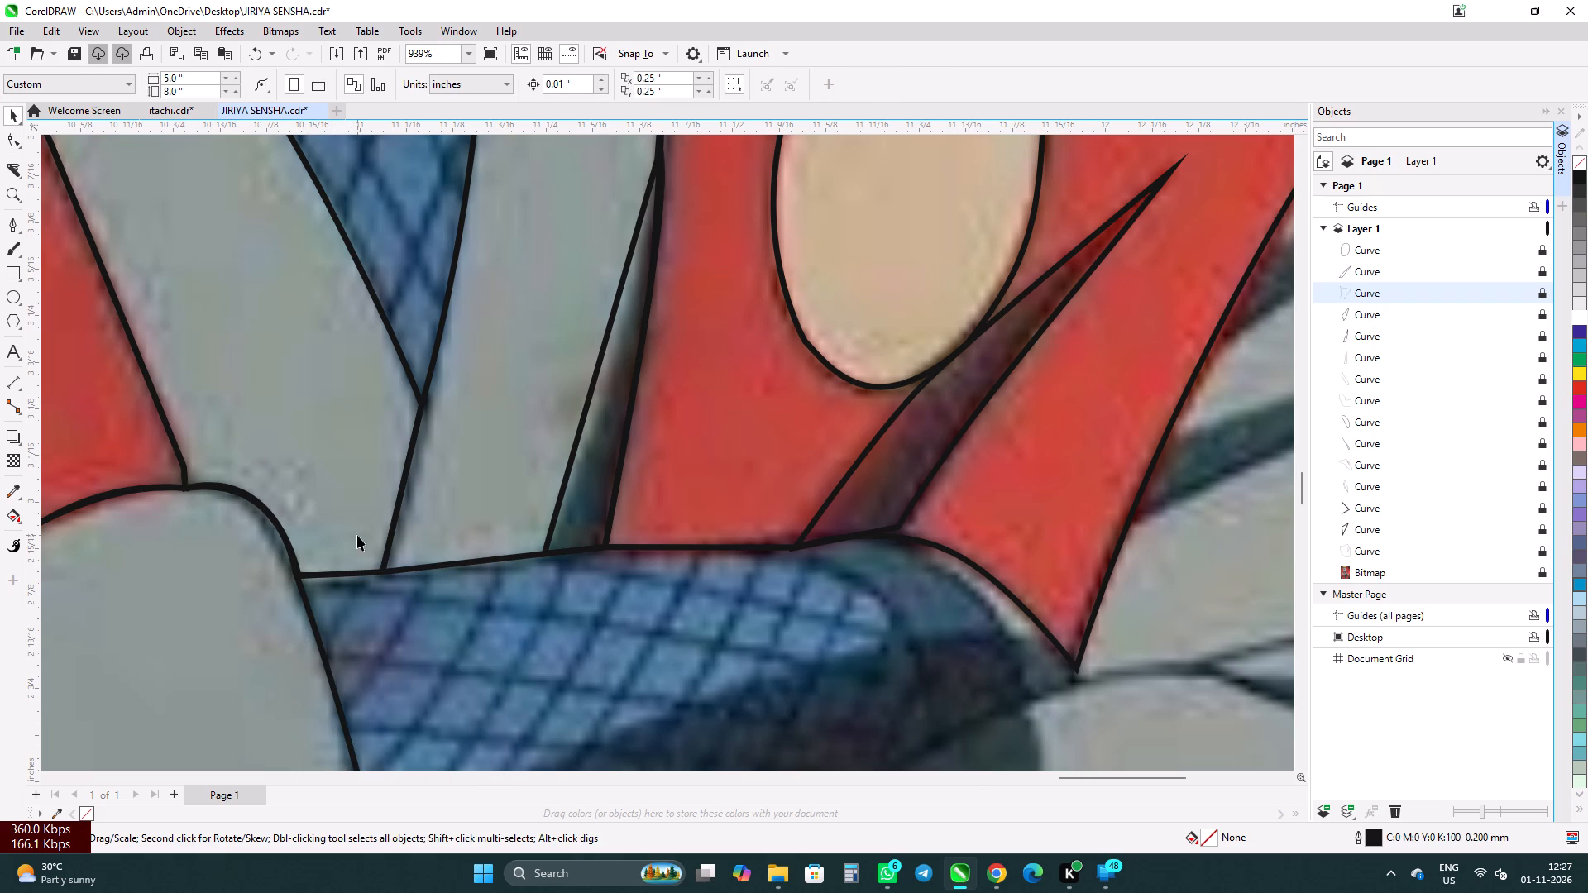
right_click(357, 535)
click(360, 565)
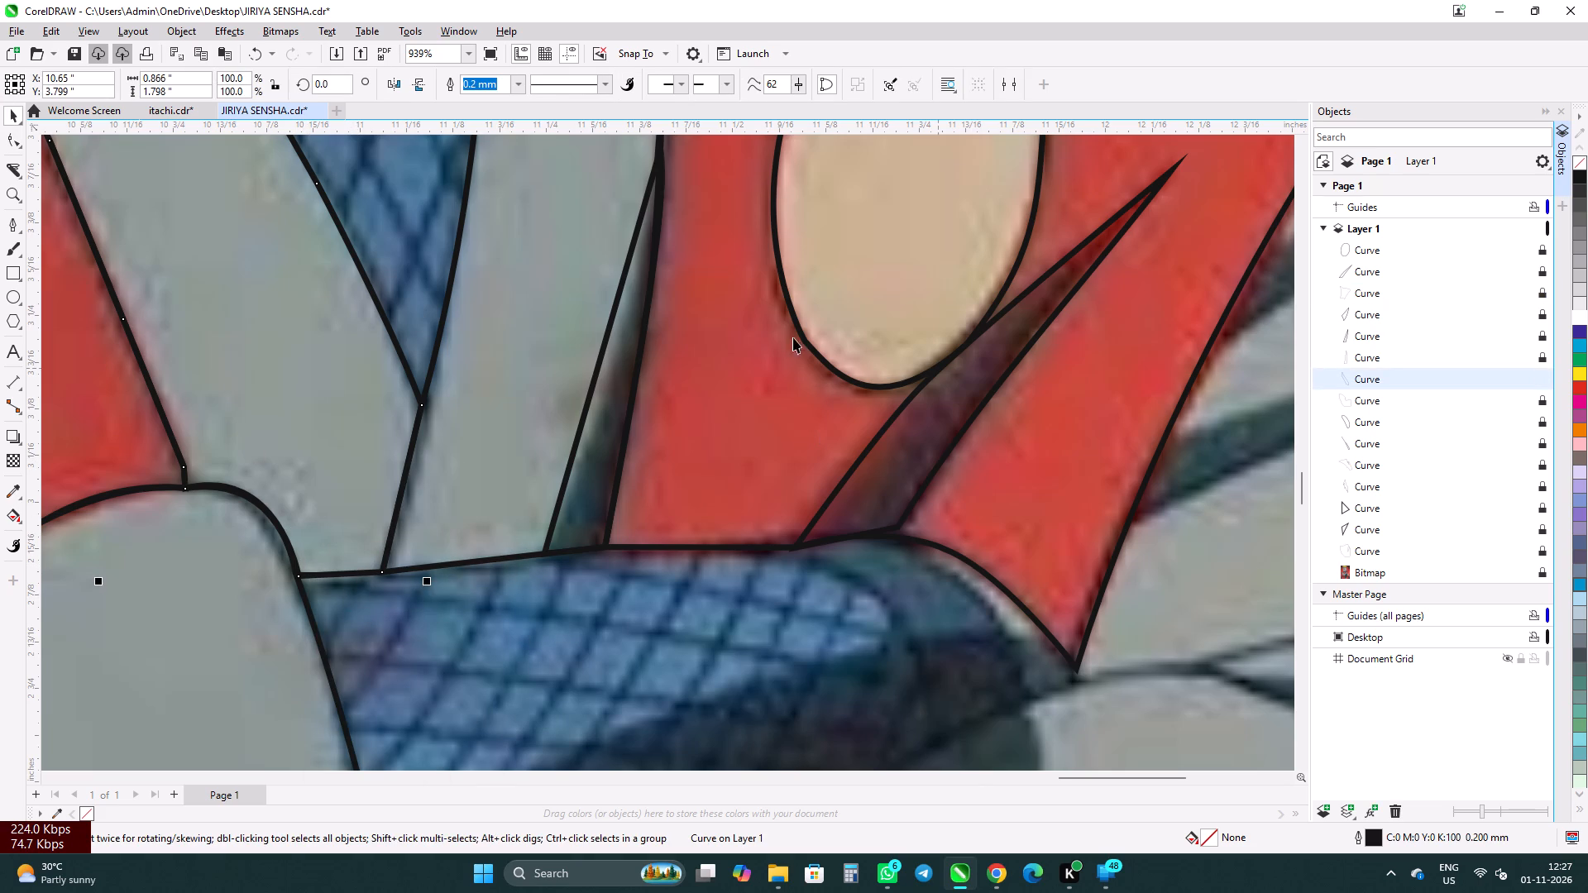
click(22, 149)
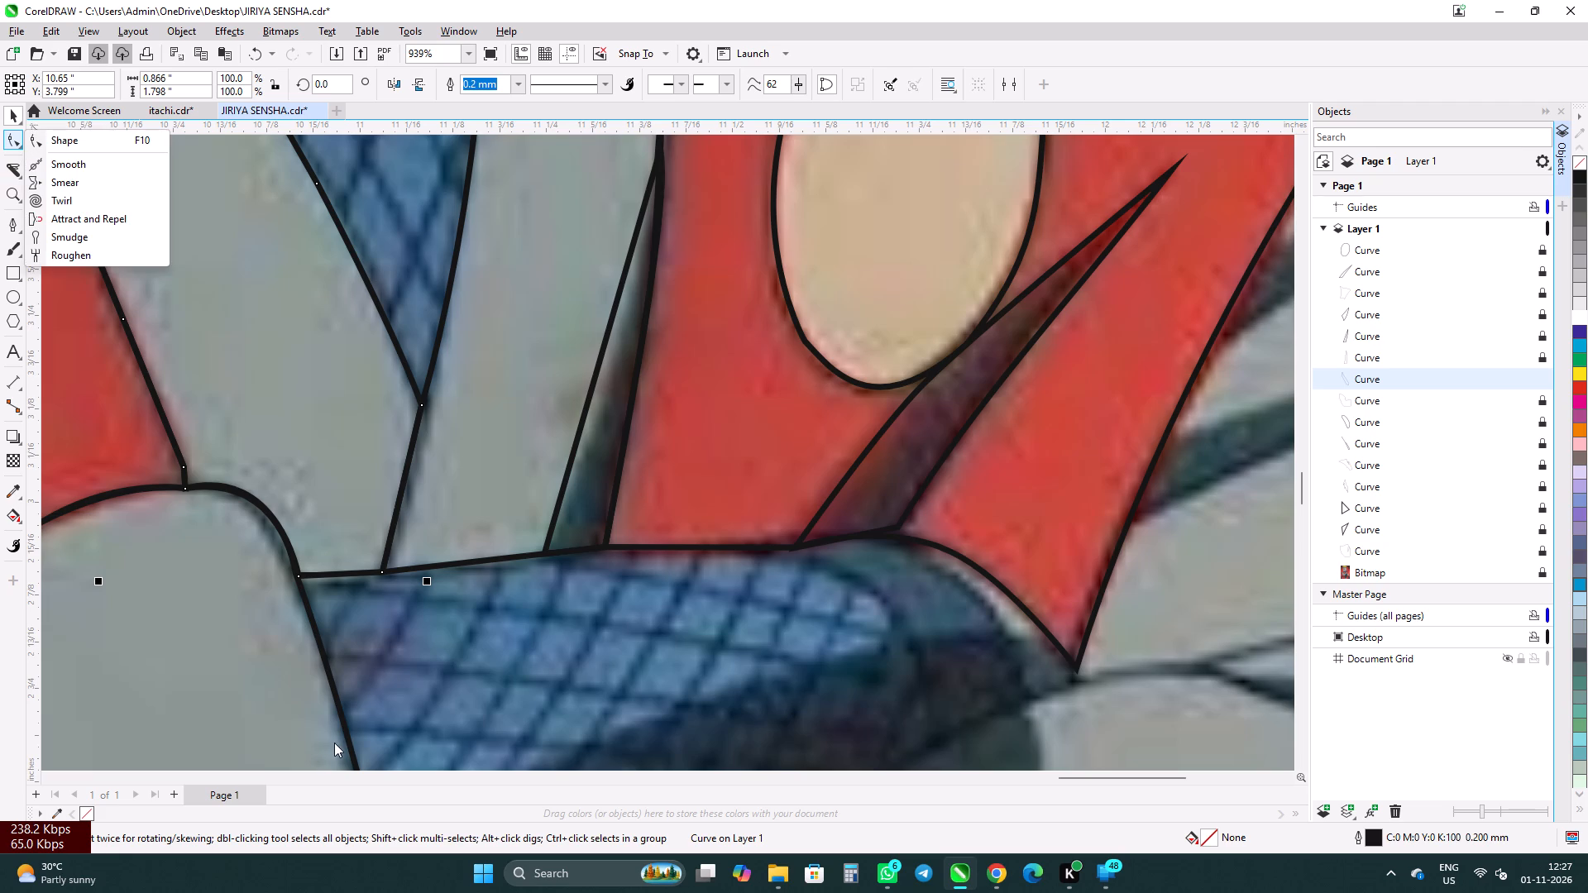
scroll(287, 618, up, 4)
click(304, 541)
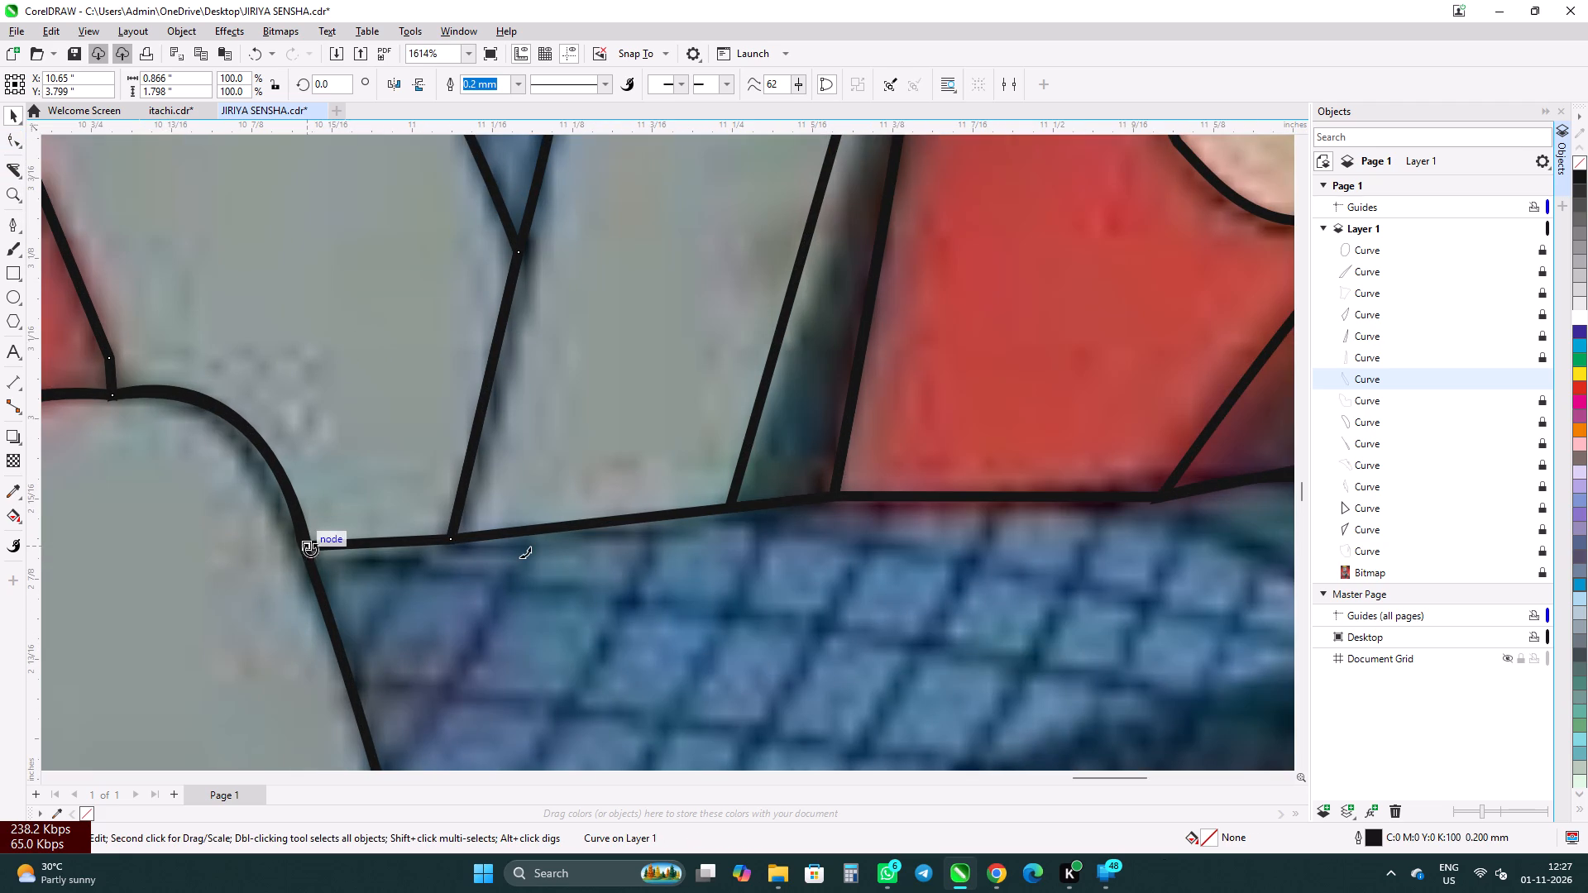
click(7, 139)
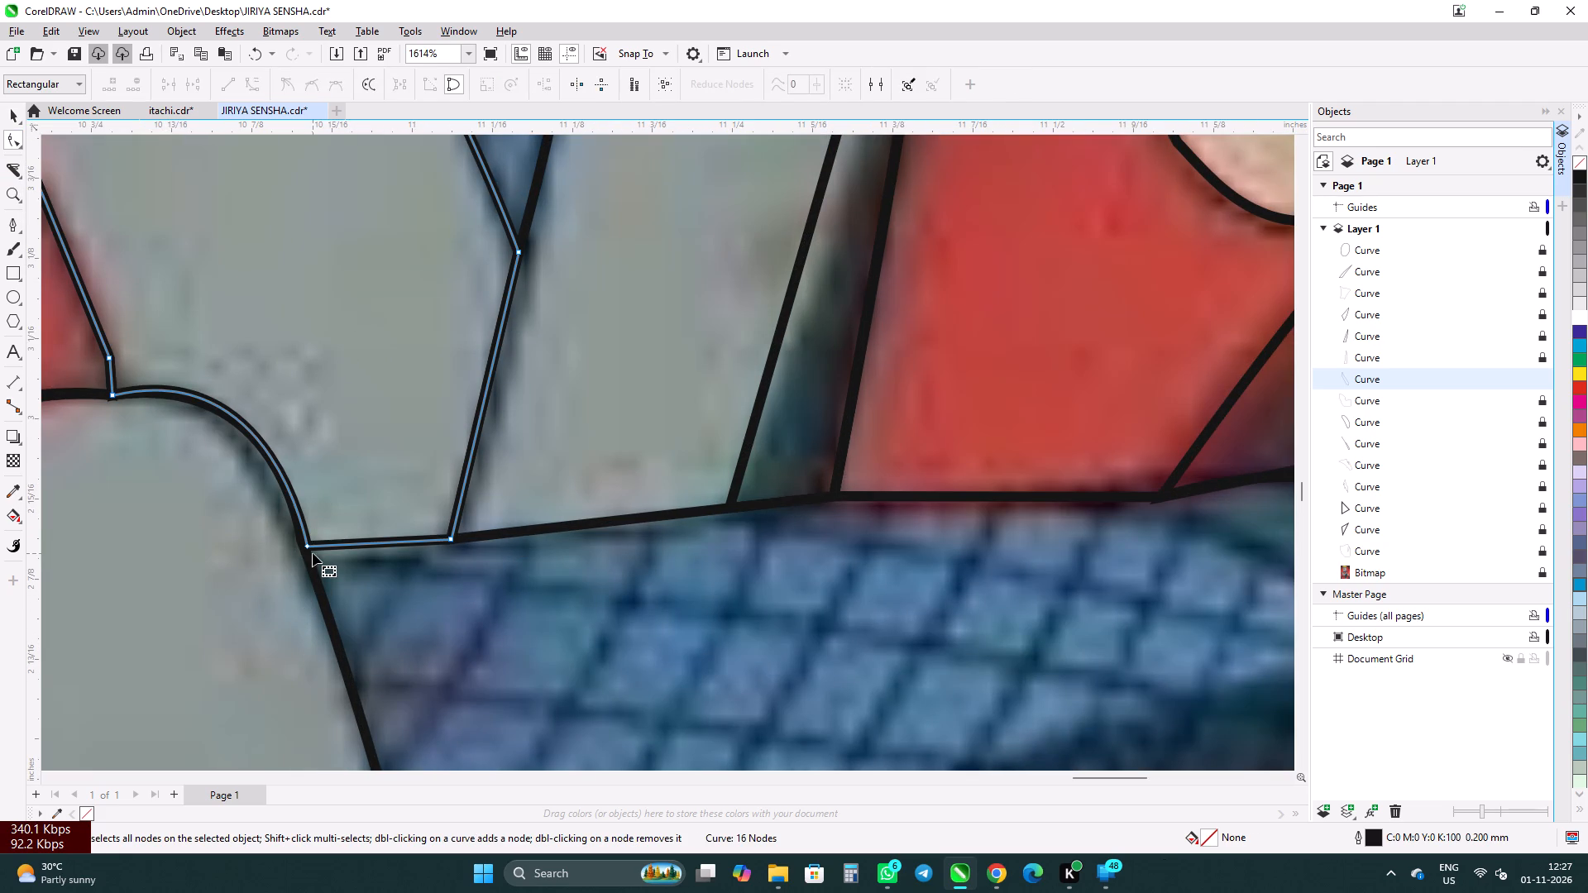
click(311, 545)
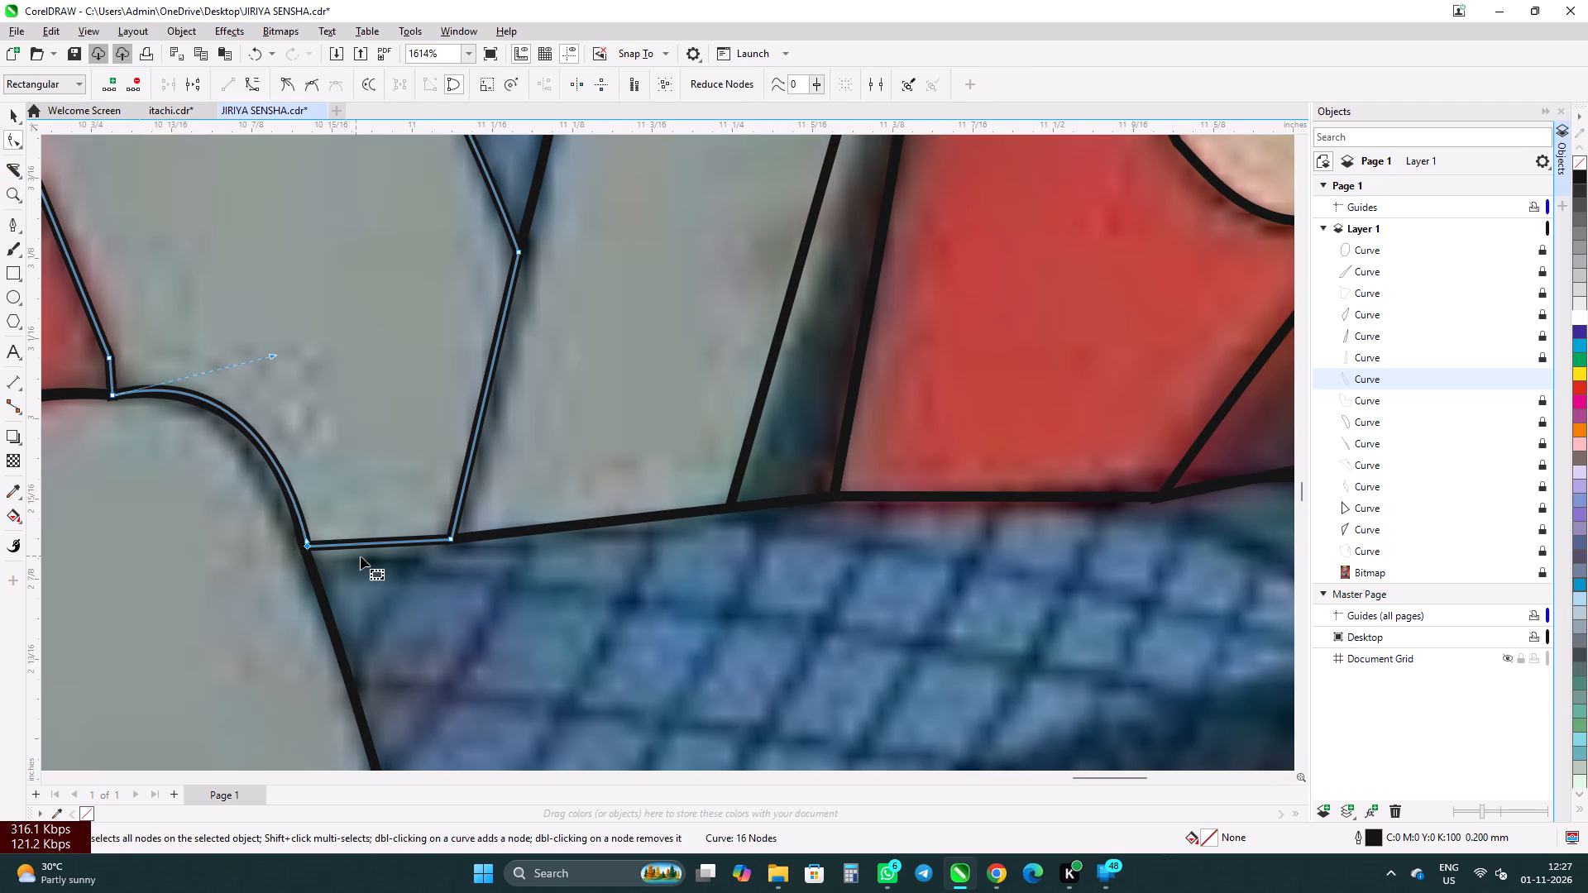
ctrl+click(448, 540)
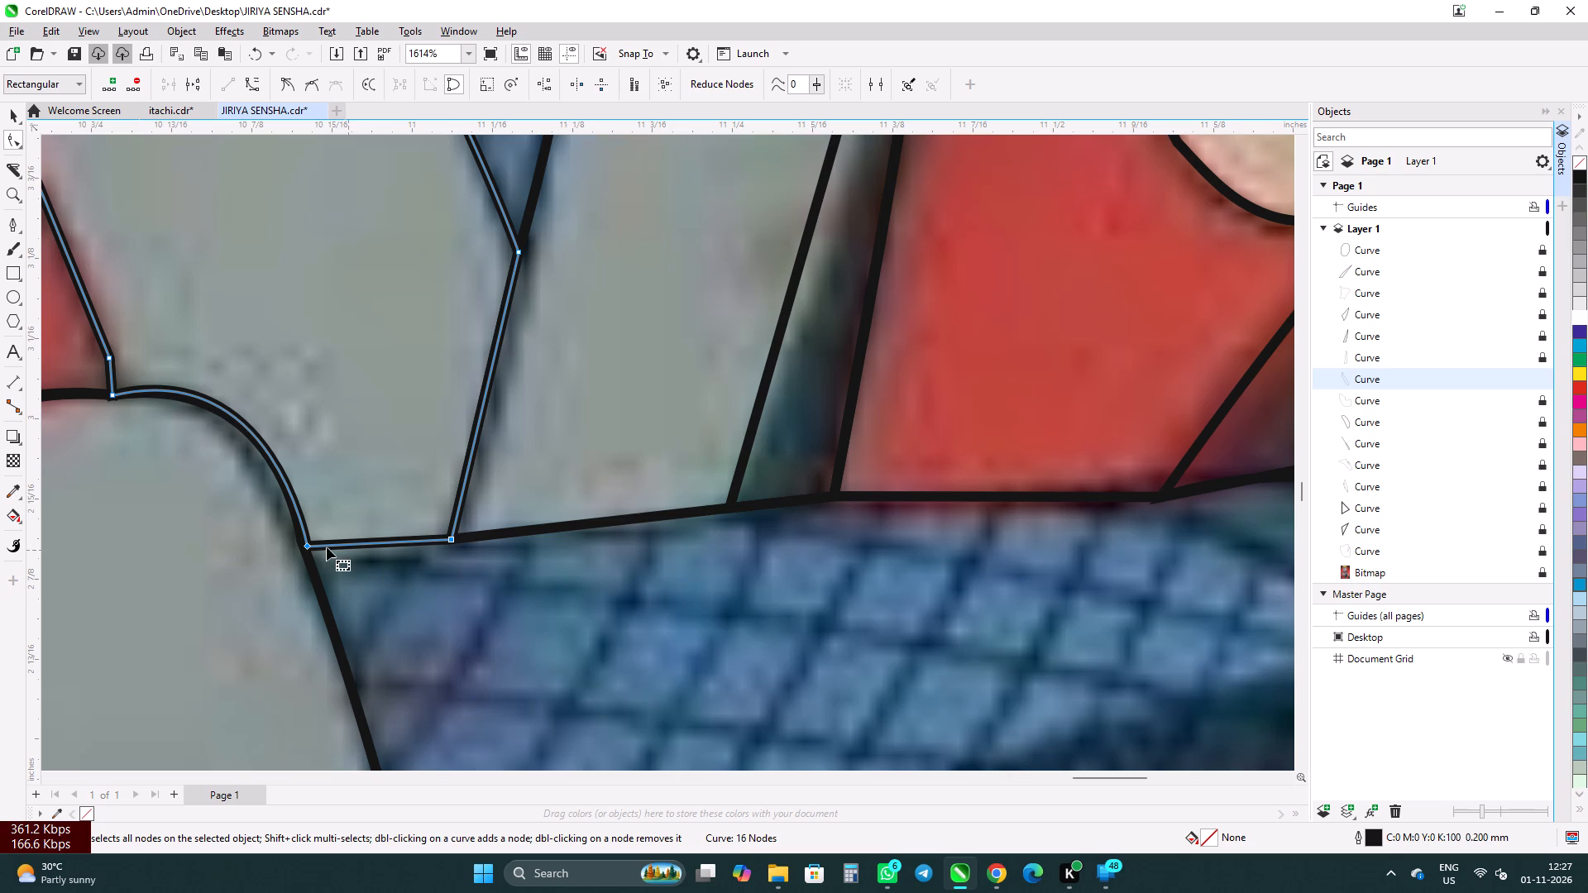
key(Down)
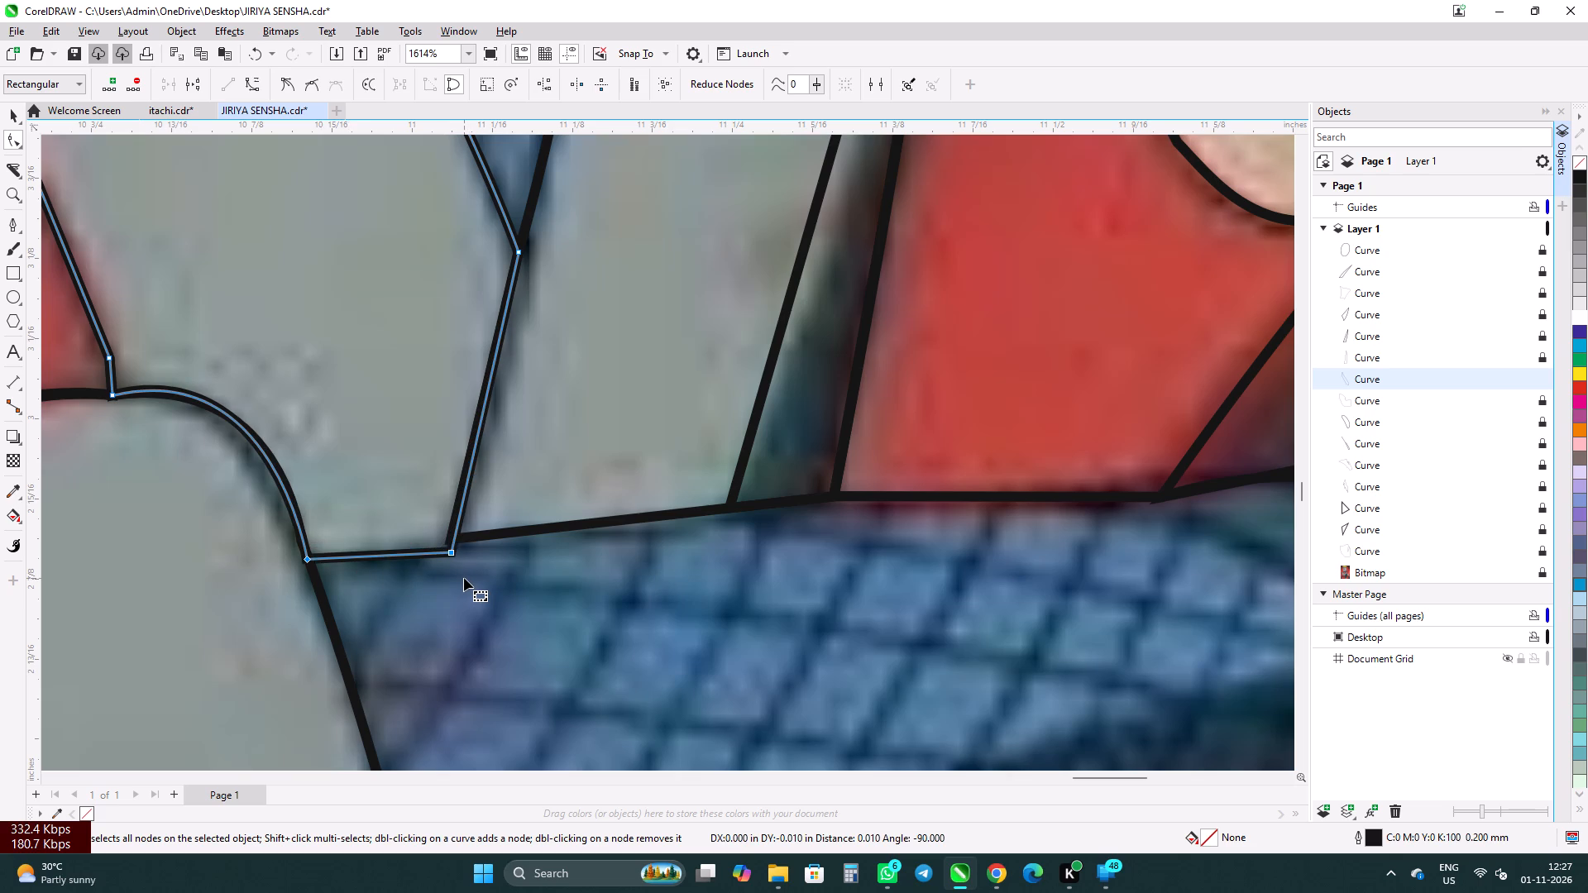
Fine-tune the left lapel outline's short bottom segment slightly upward so it meets the neighbouring lapel's bottom edge.
drag(382, 557, 381, 557)
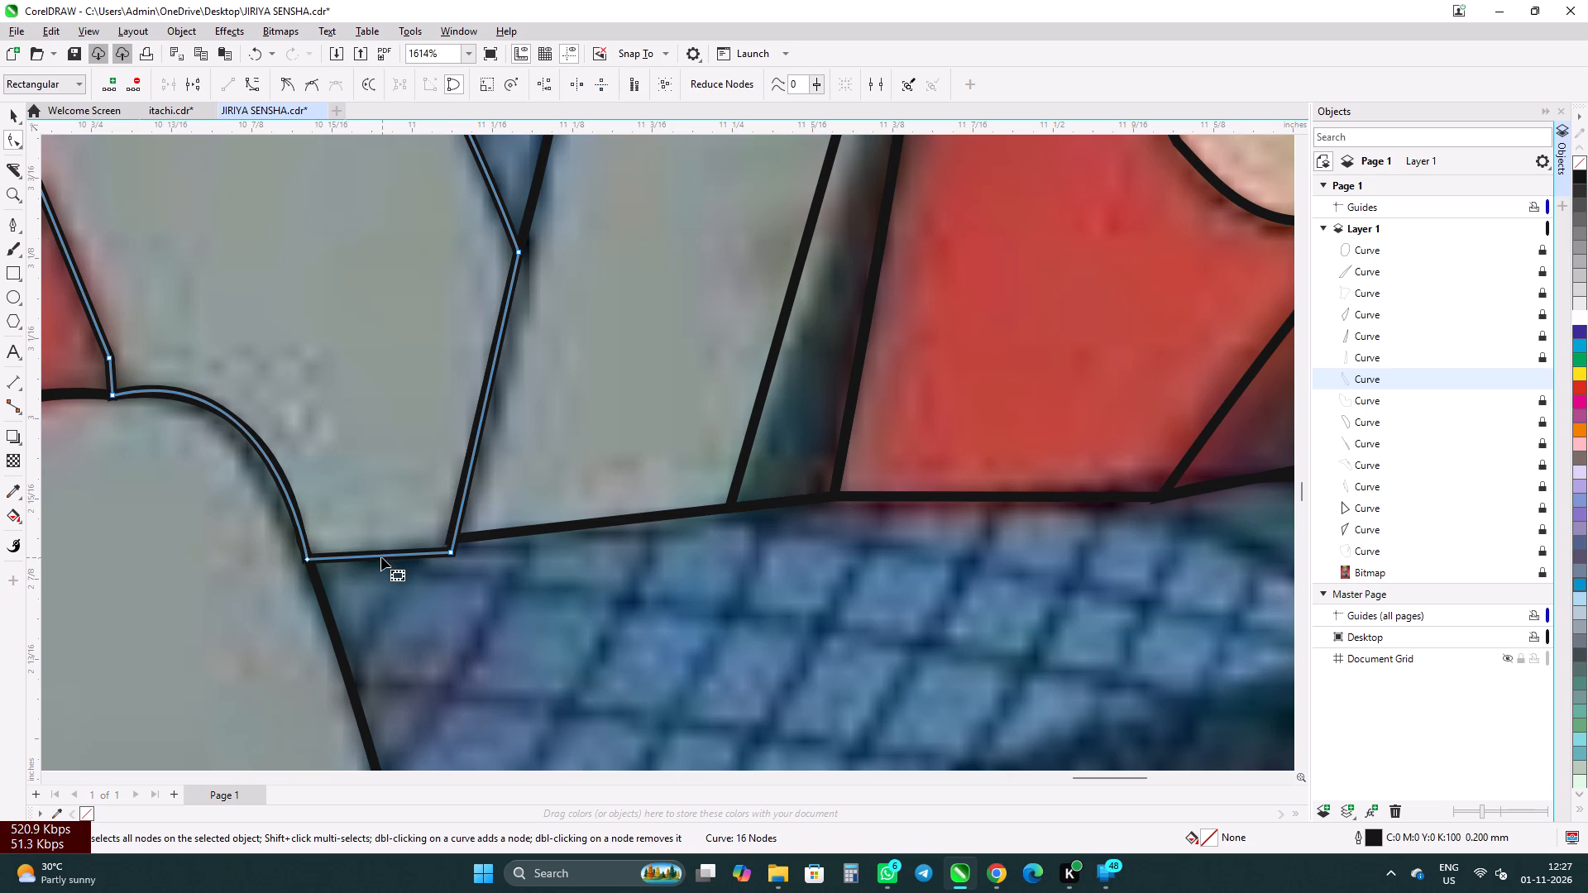
drag(381, 557, 380, 539)
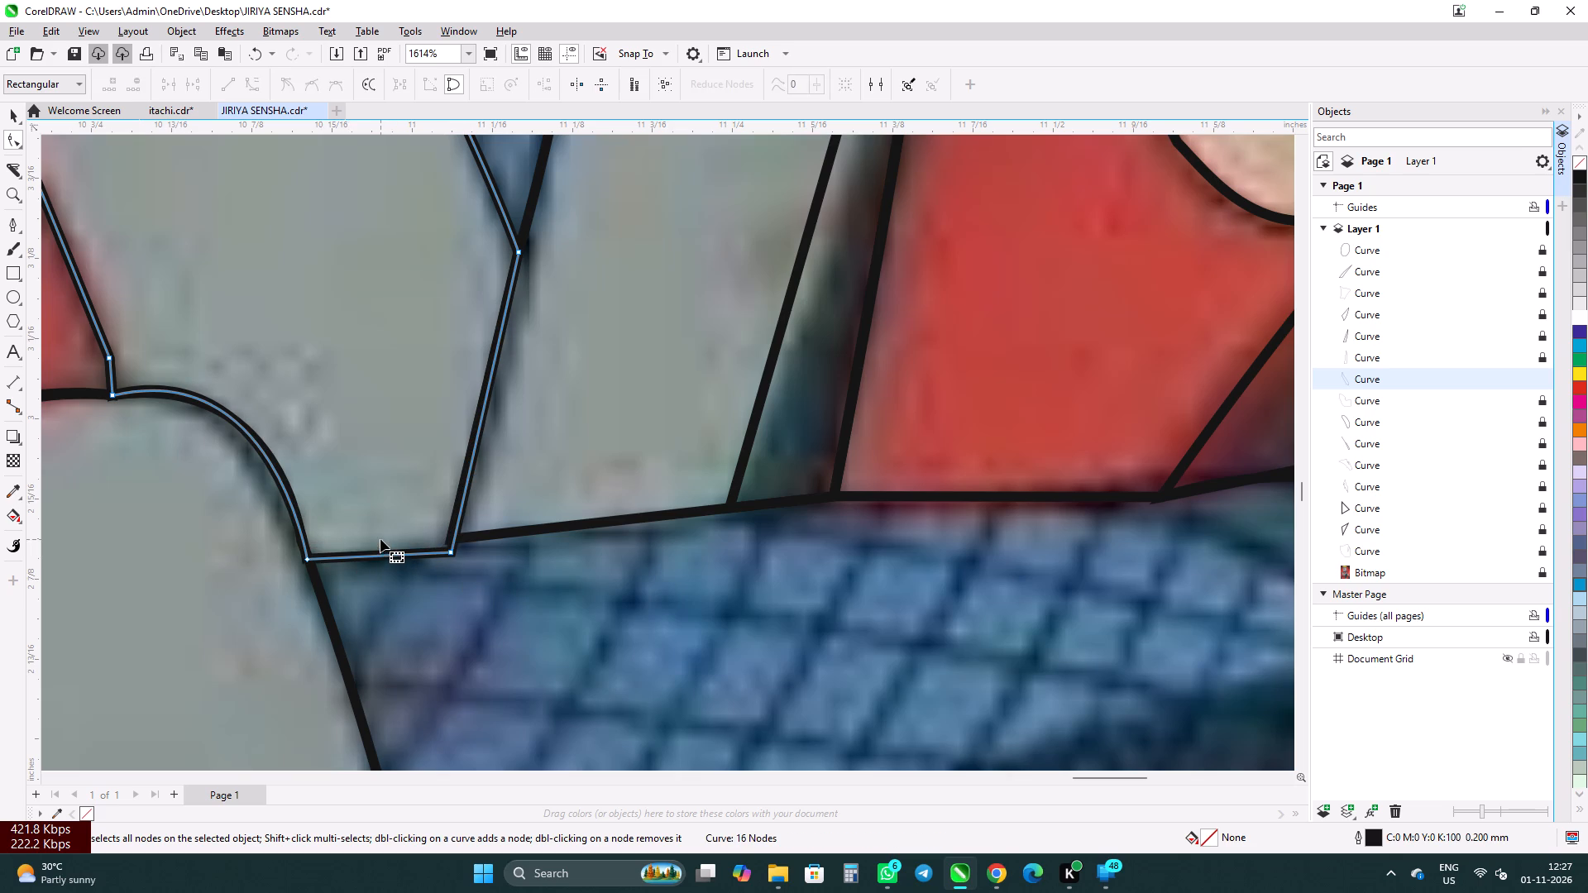
drag(378, 556, 380, 547)
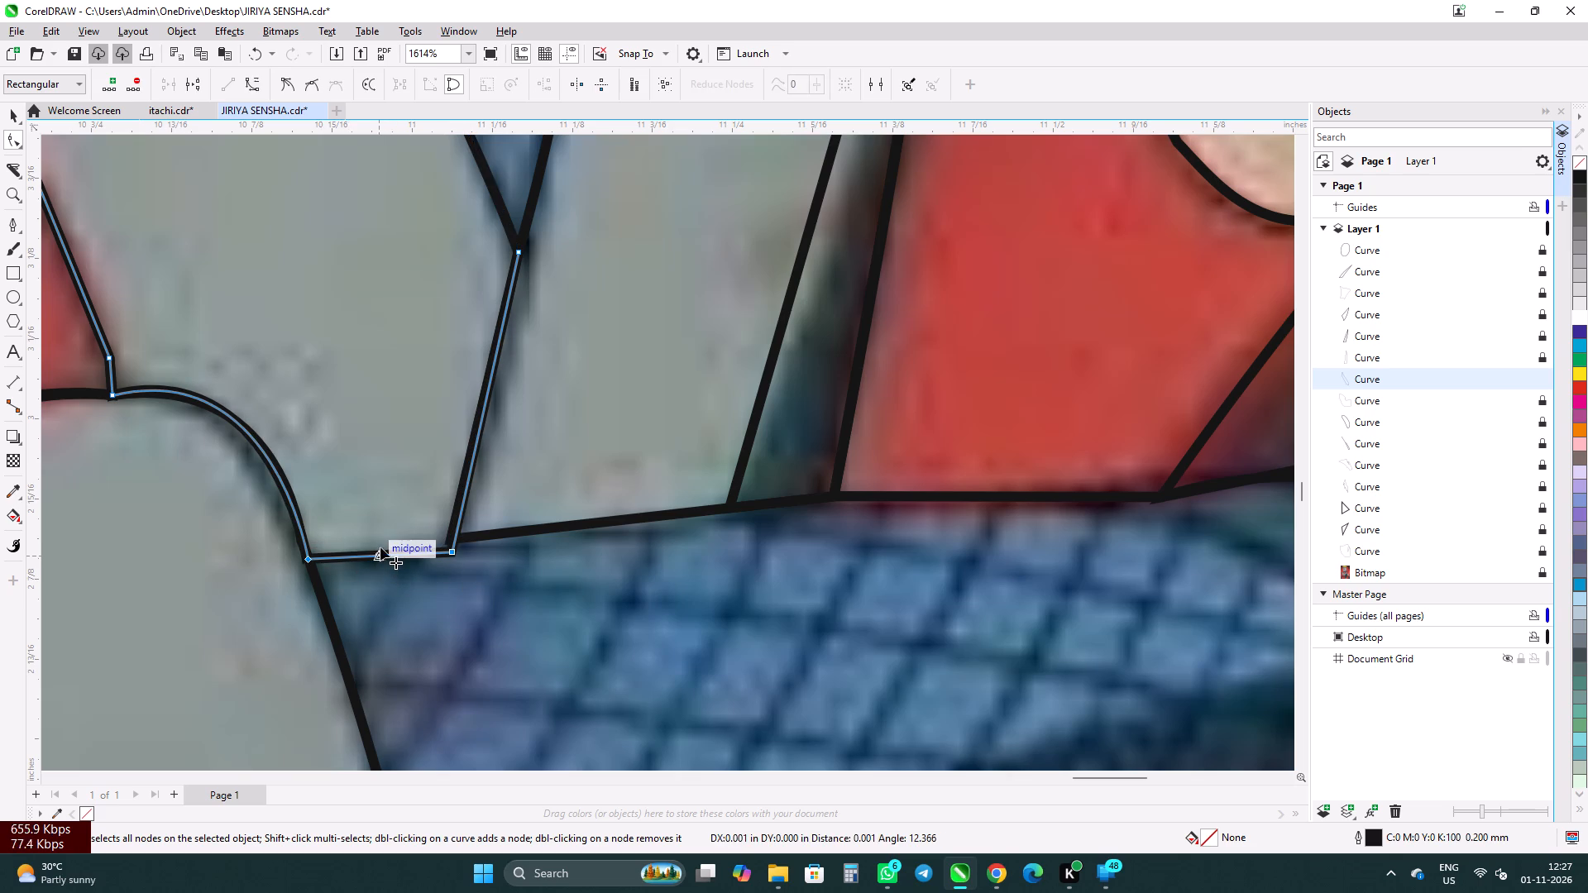
drag(380, 547, 371, 549)
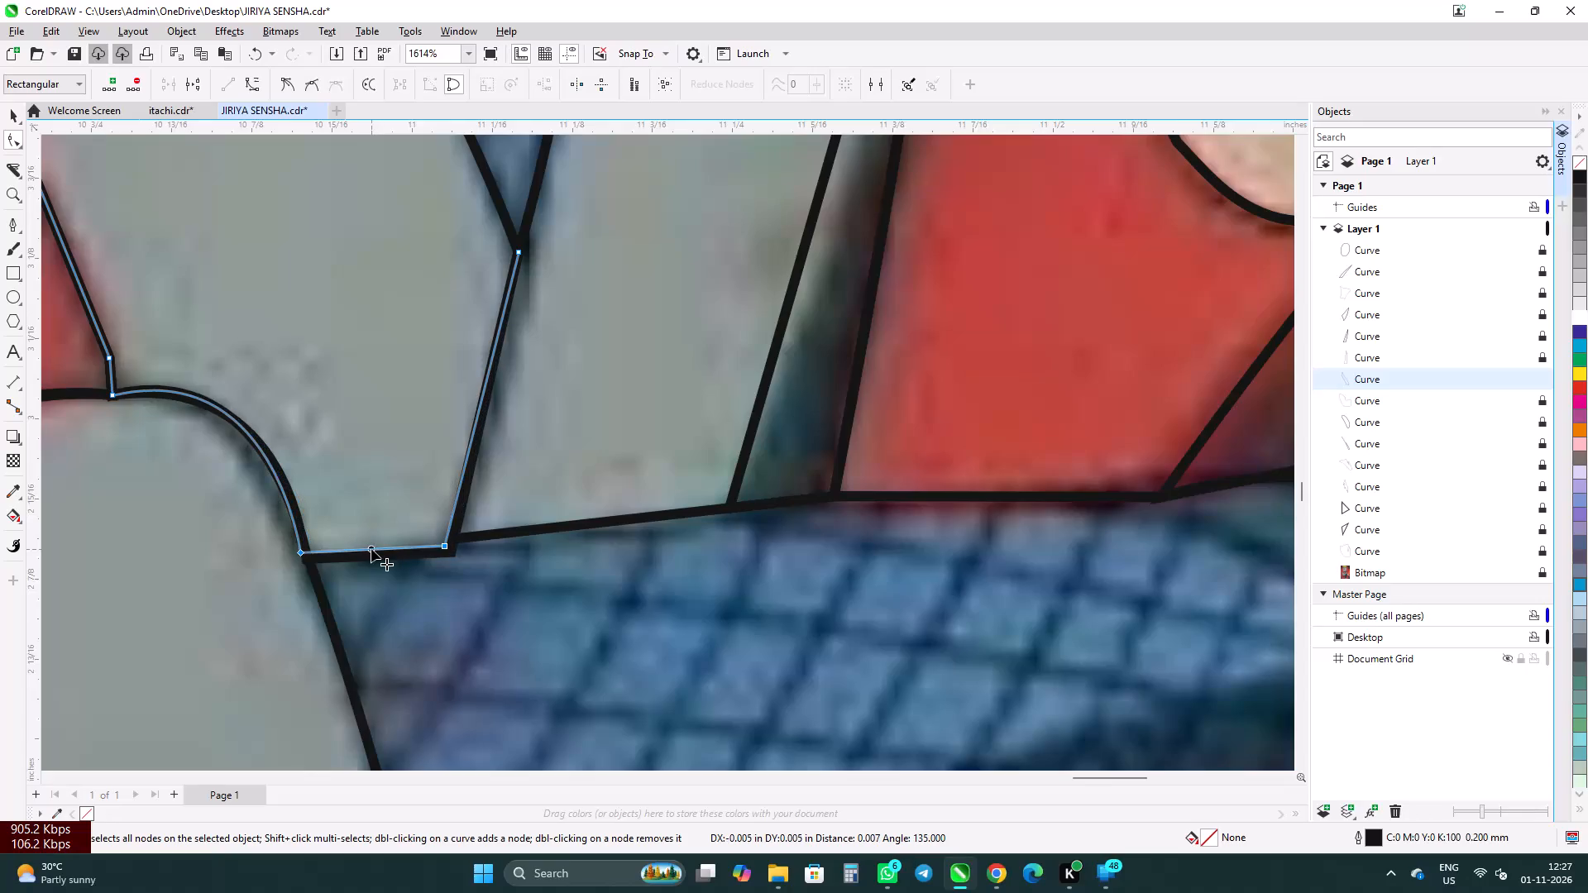
drag(371, 549, 379, 548)
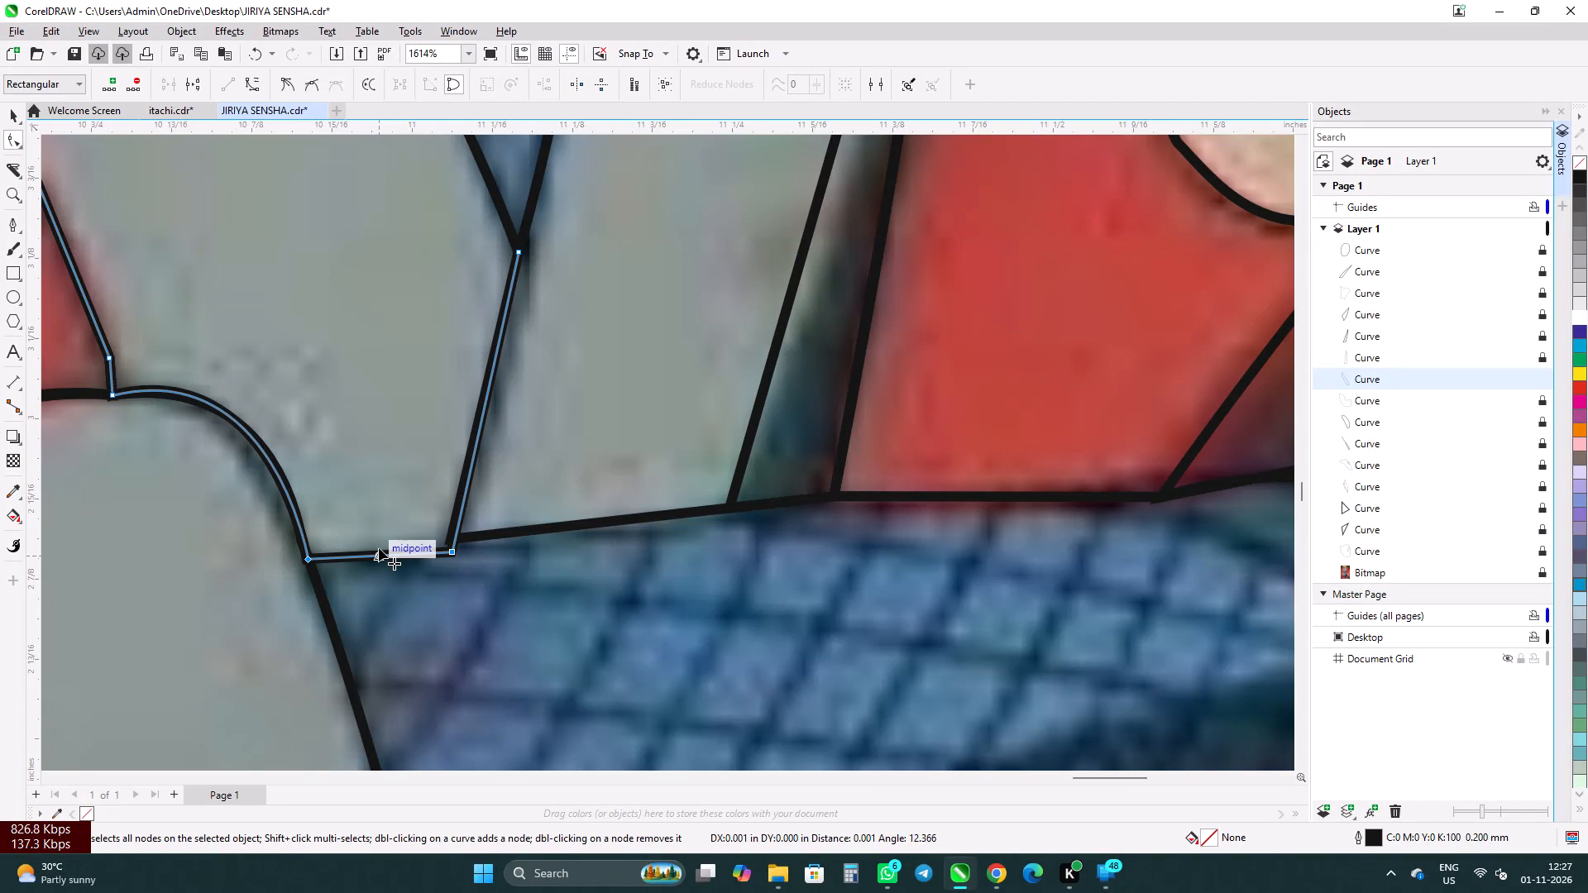
drag(379, 548, 379, 544)
scroll(380, 547, up, 2)
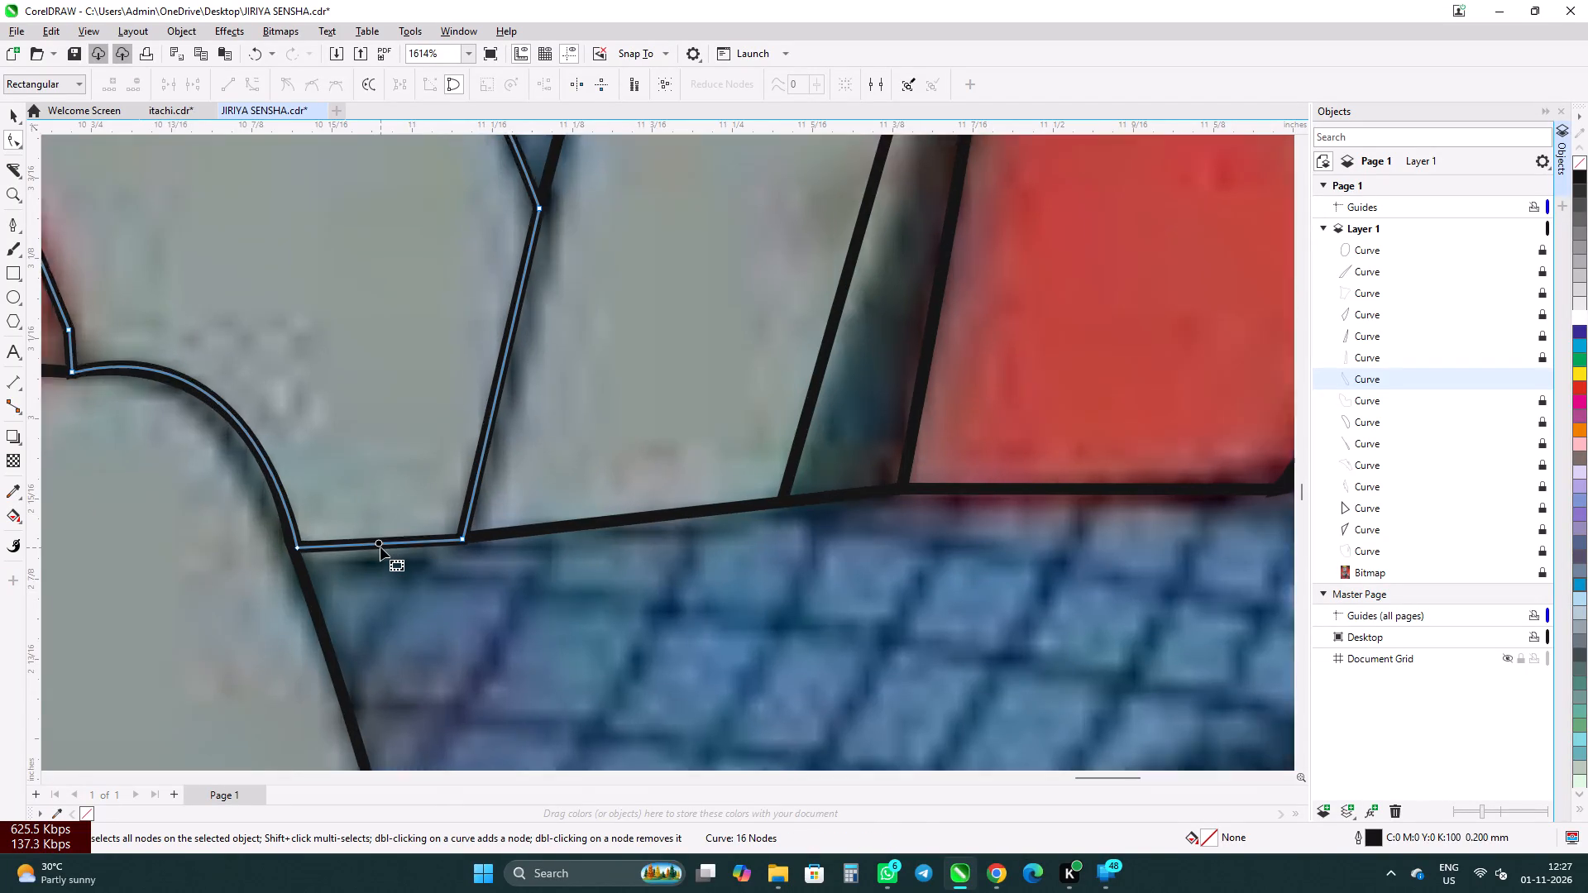
scroll(380, 547, up, 3)
drag(374, 537, 369, 538)
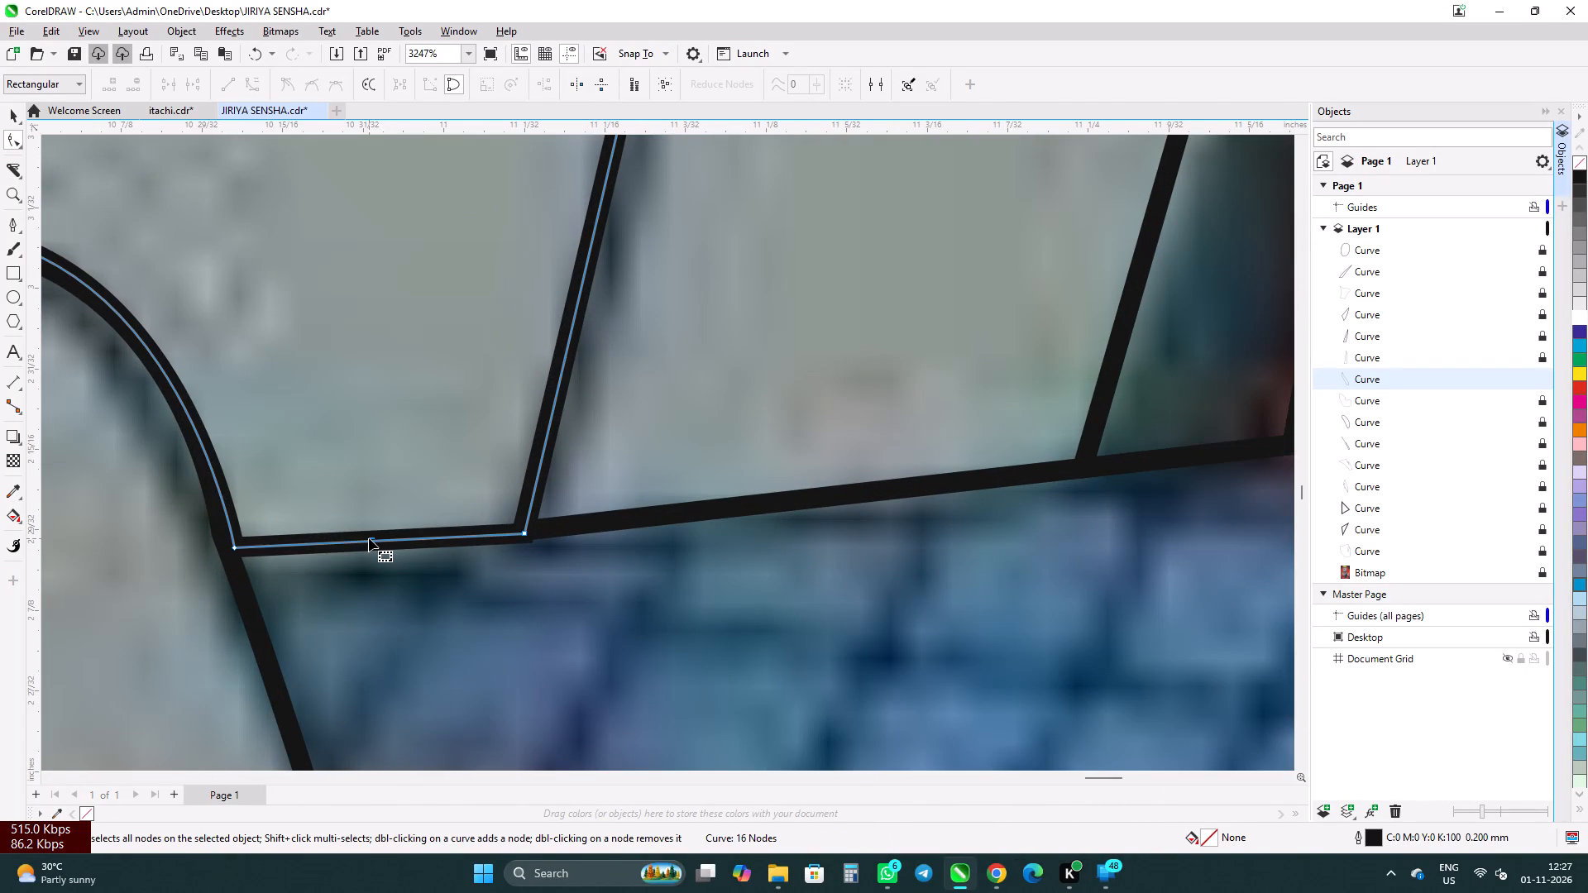
drag(369, 538, 371, 547)
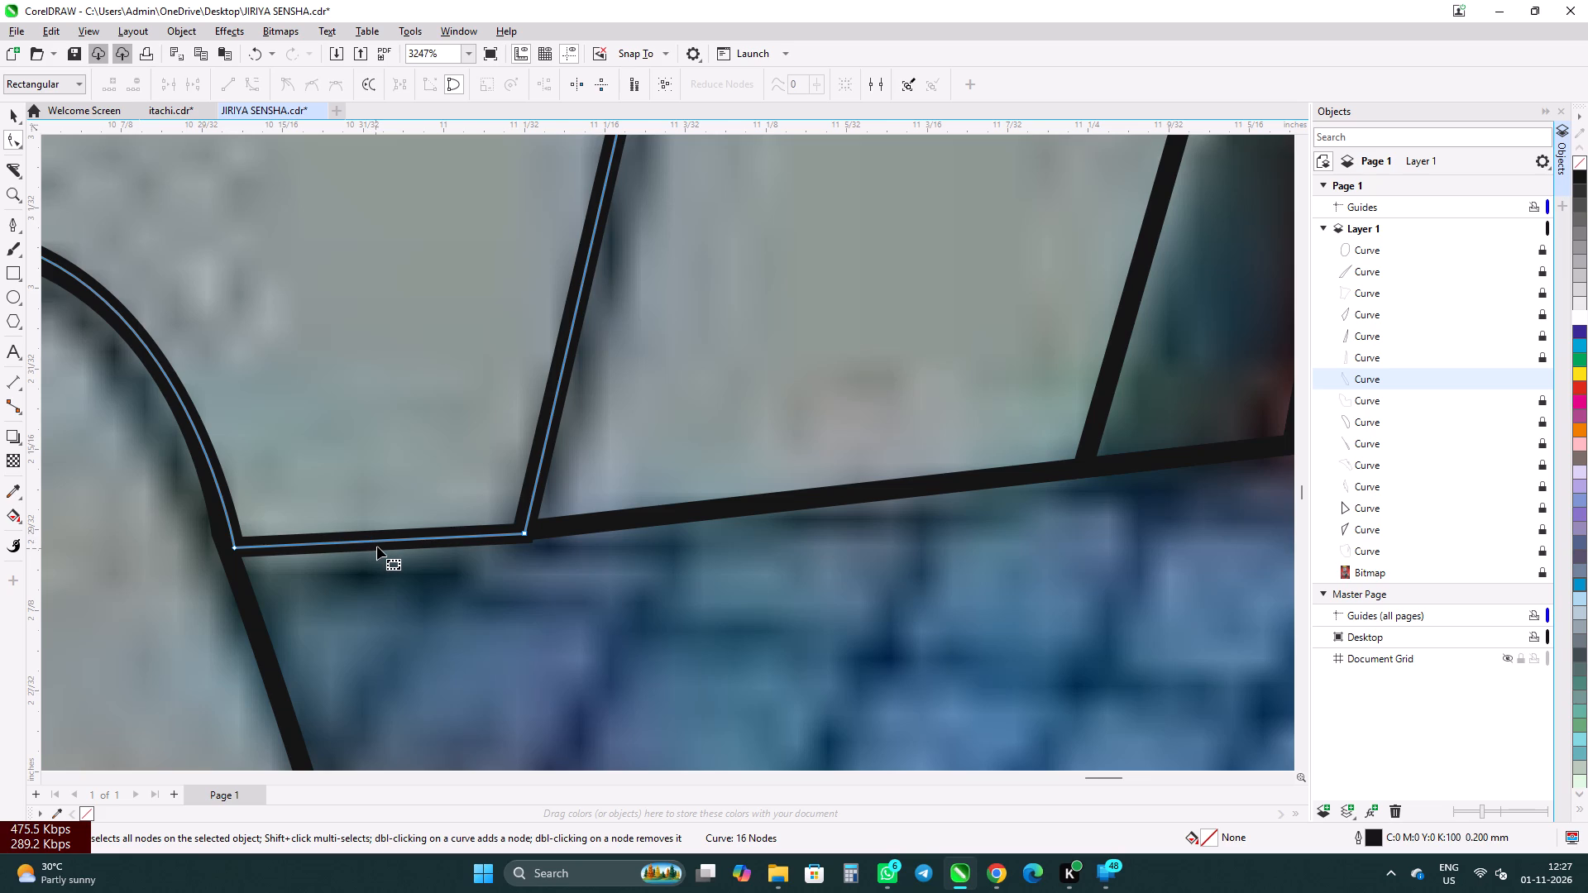
drag(378, 542, 374, 550)
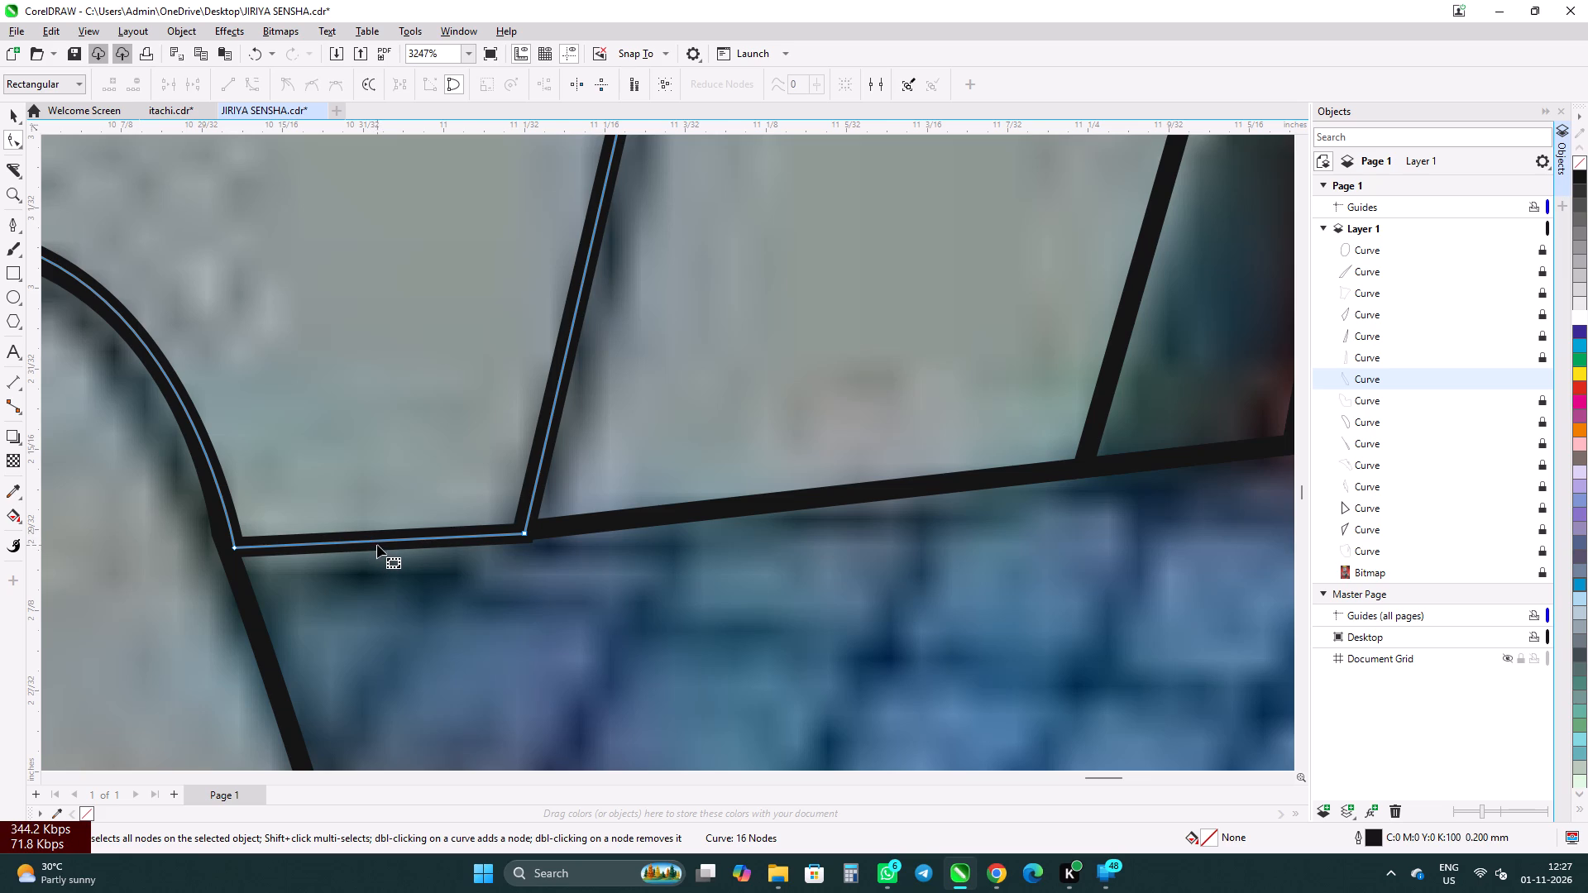
click(374, 540)
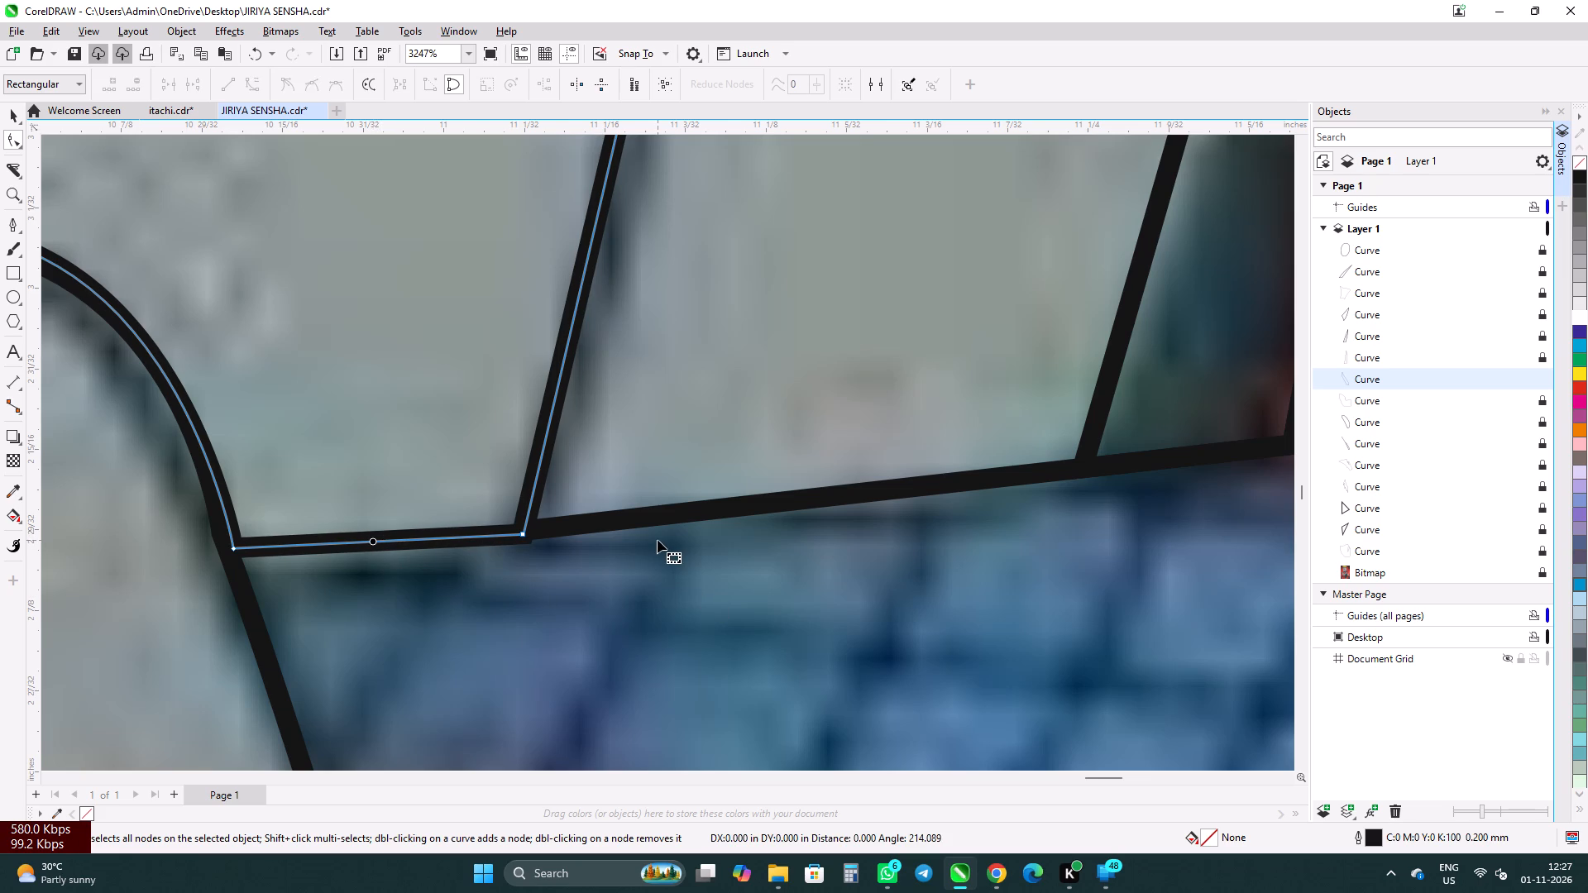
click(657, 517)
click(673, 518)
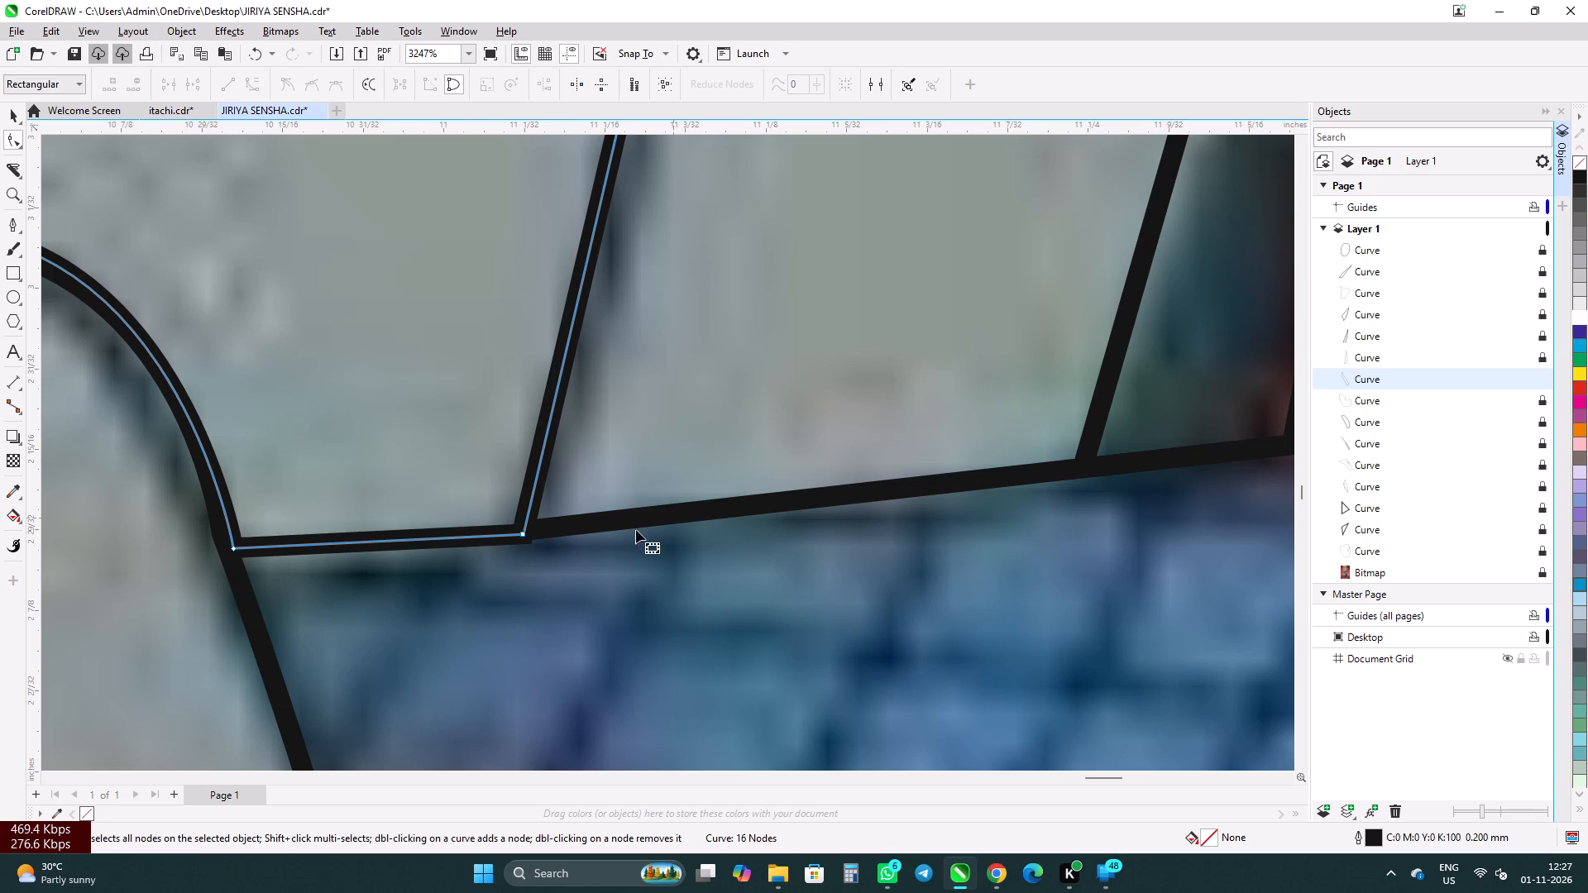
Lock the edited left grey lapel outline.
right_click(342, 538)
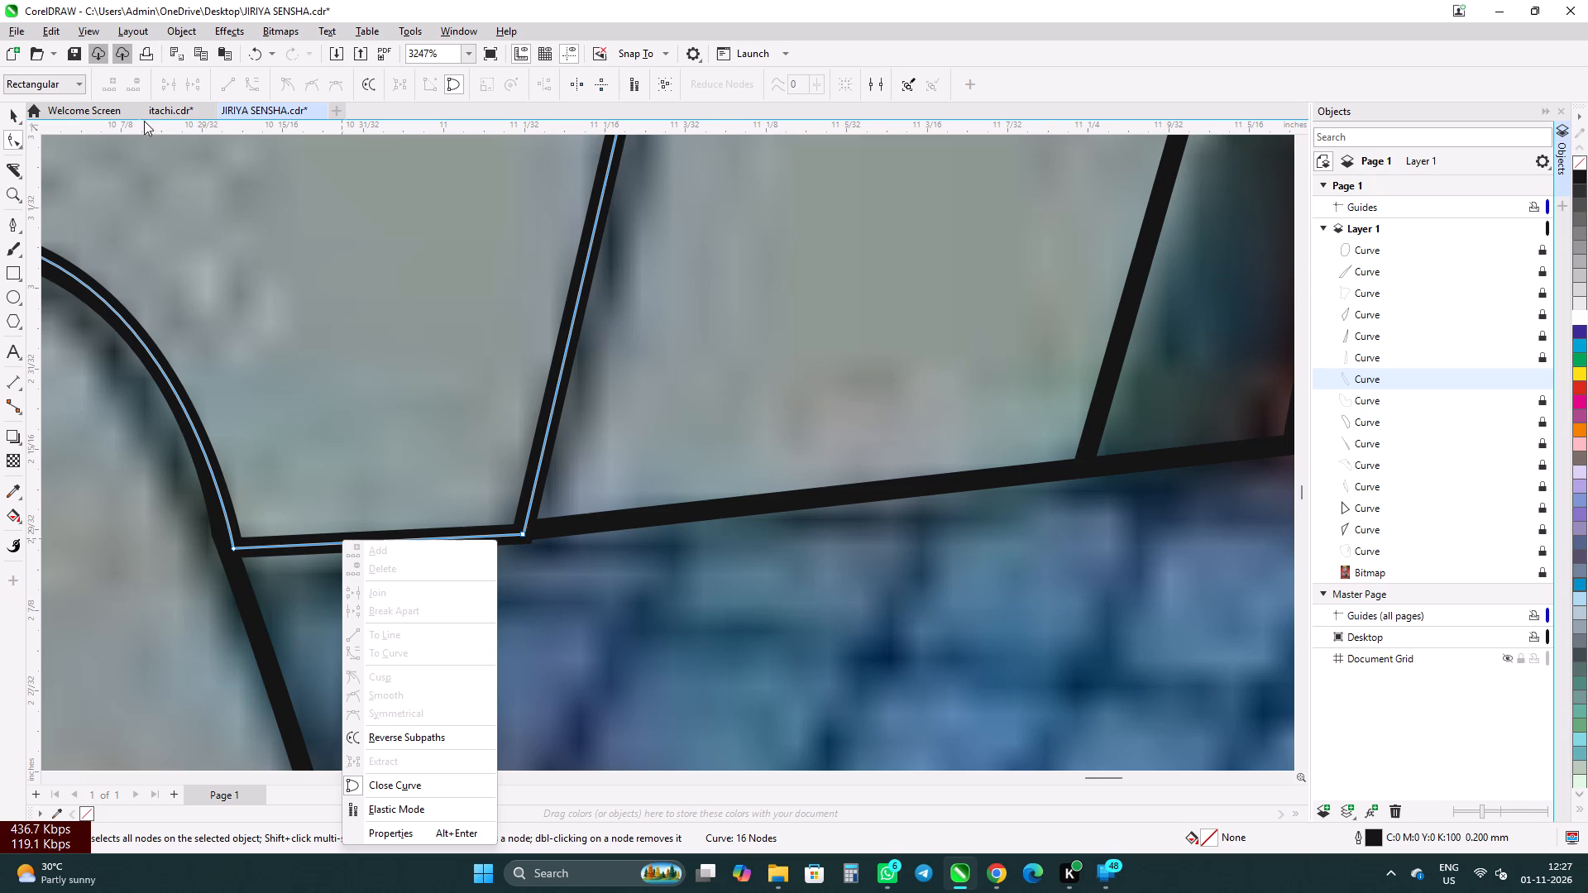
click(2, 122)
click(10, 113)
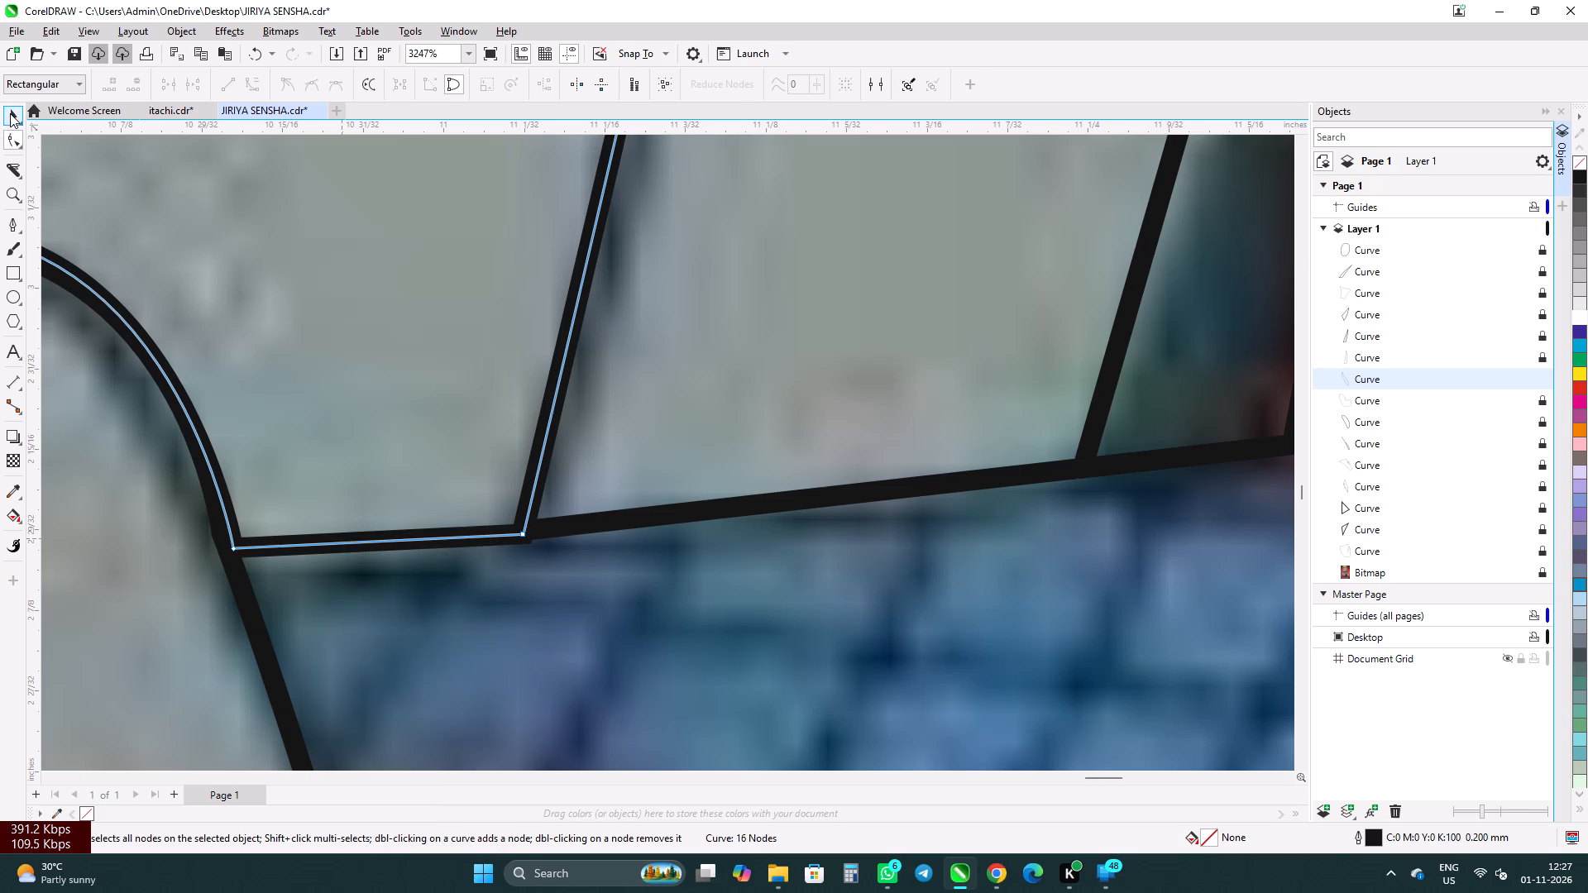
right_click(395, 429)
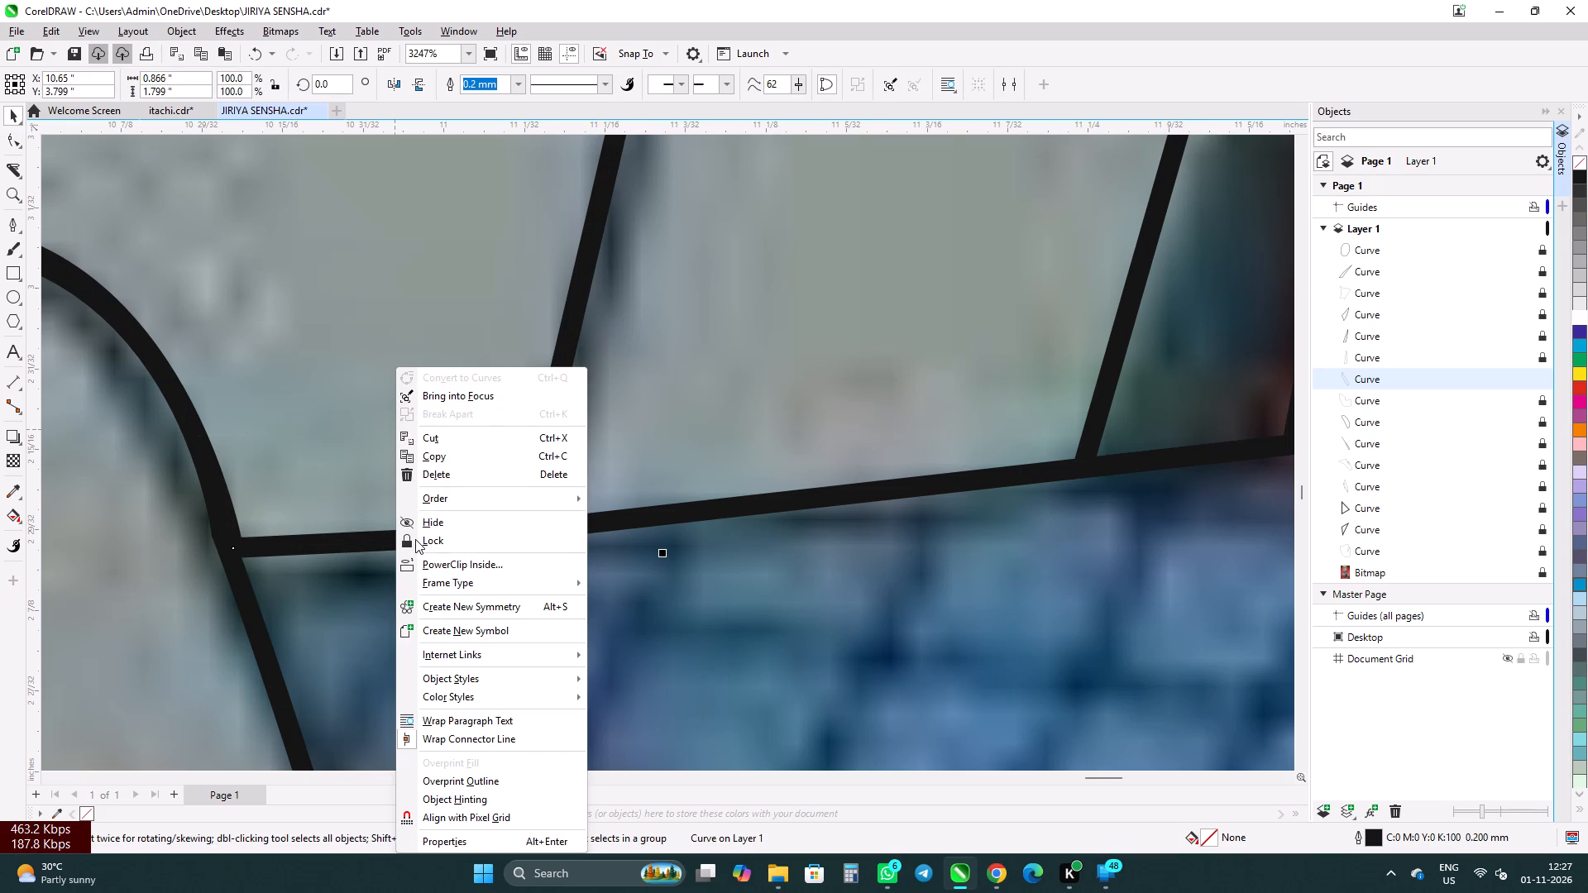
click(415, 539)
Unlock the adjacent right grey lapel outline and shift its sloping bottom segment down about 0.003 inches along the mesh sleeve.
click(13, 145)
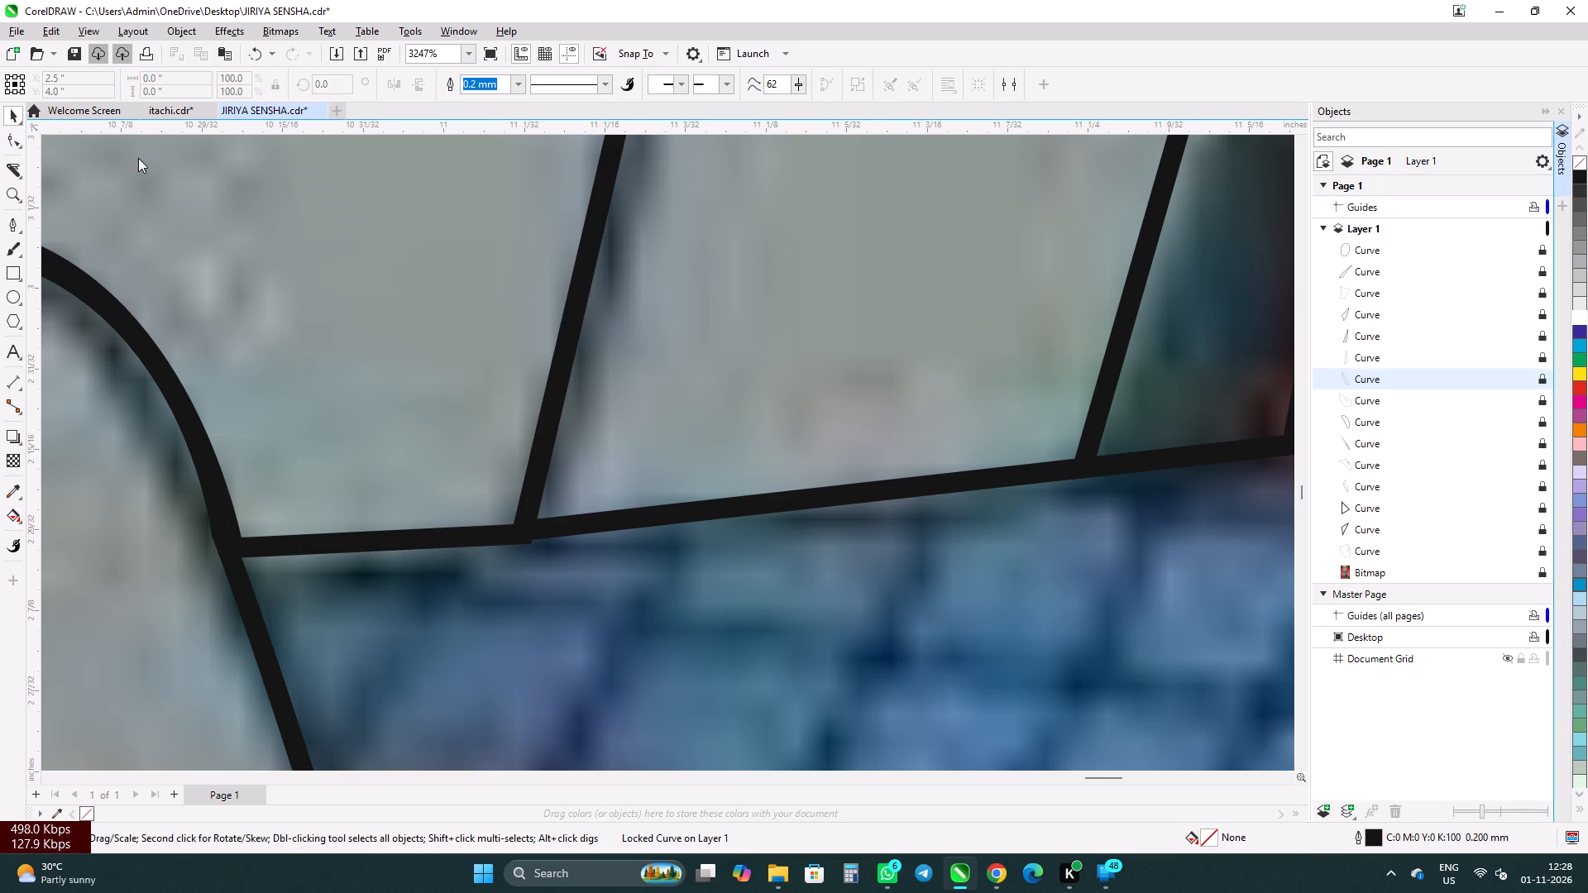
click(719, 512)
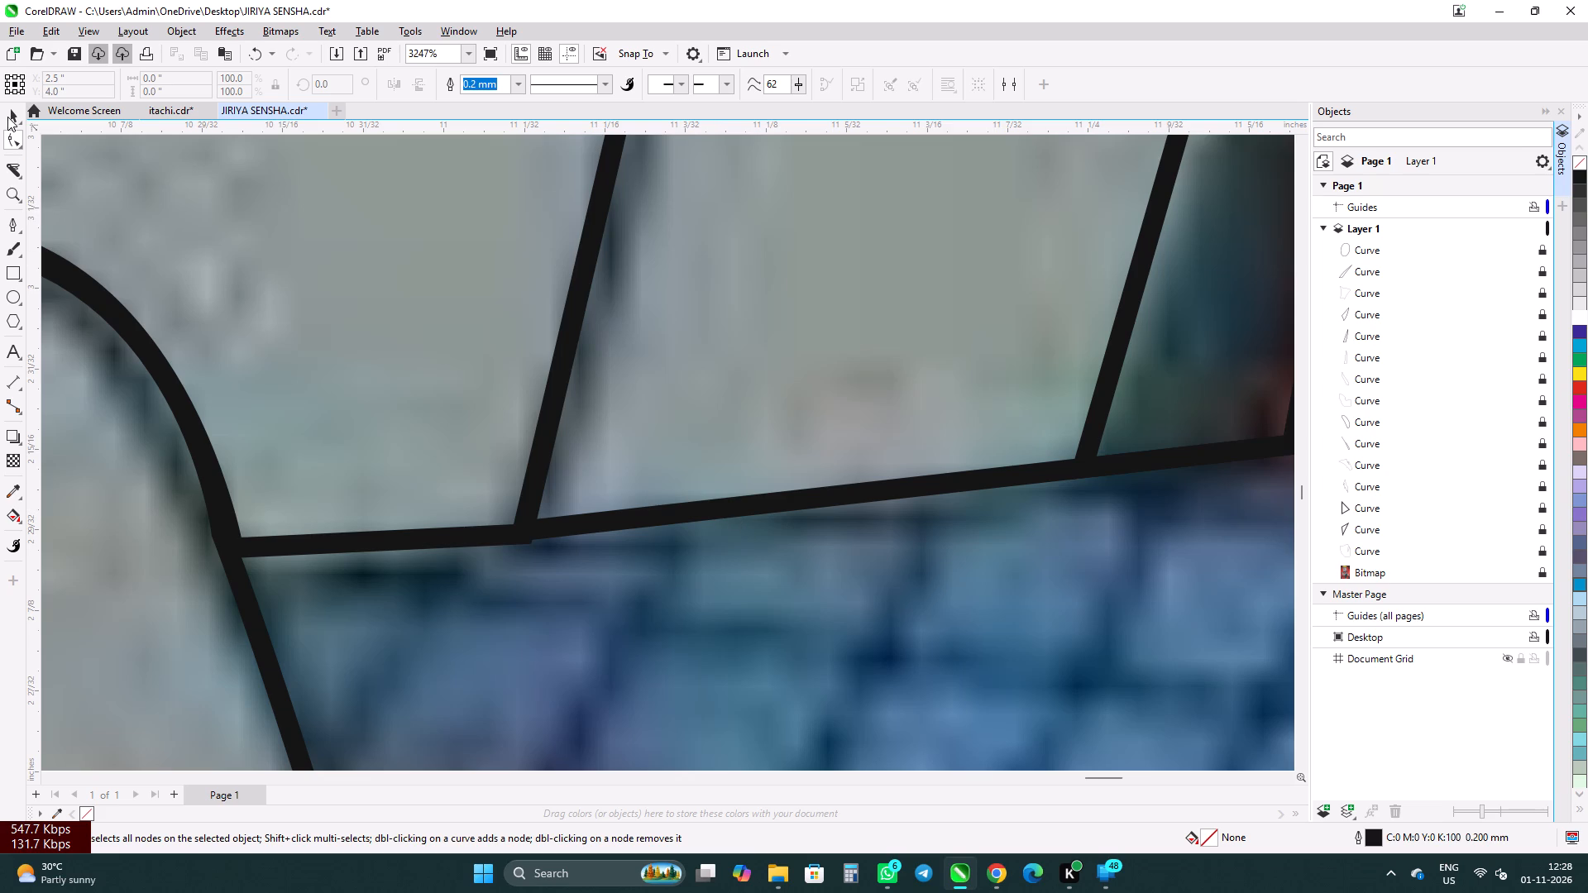
click(7, 117)
right_click(878, 388)
click(925, 432)
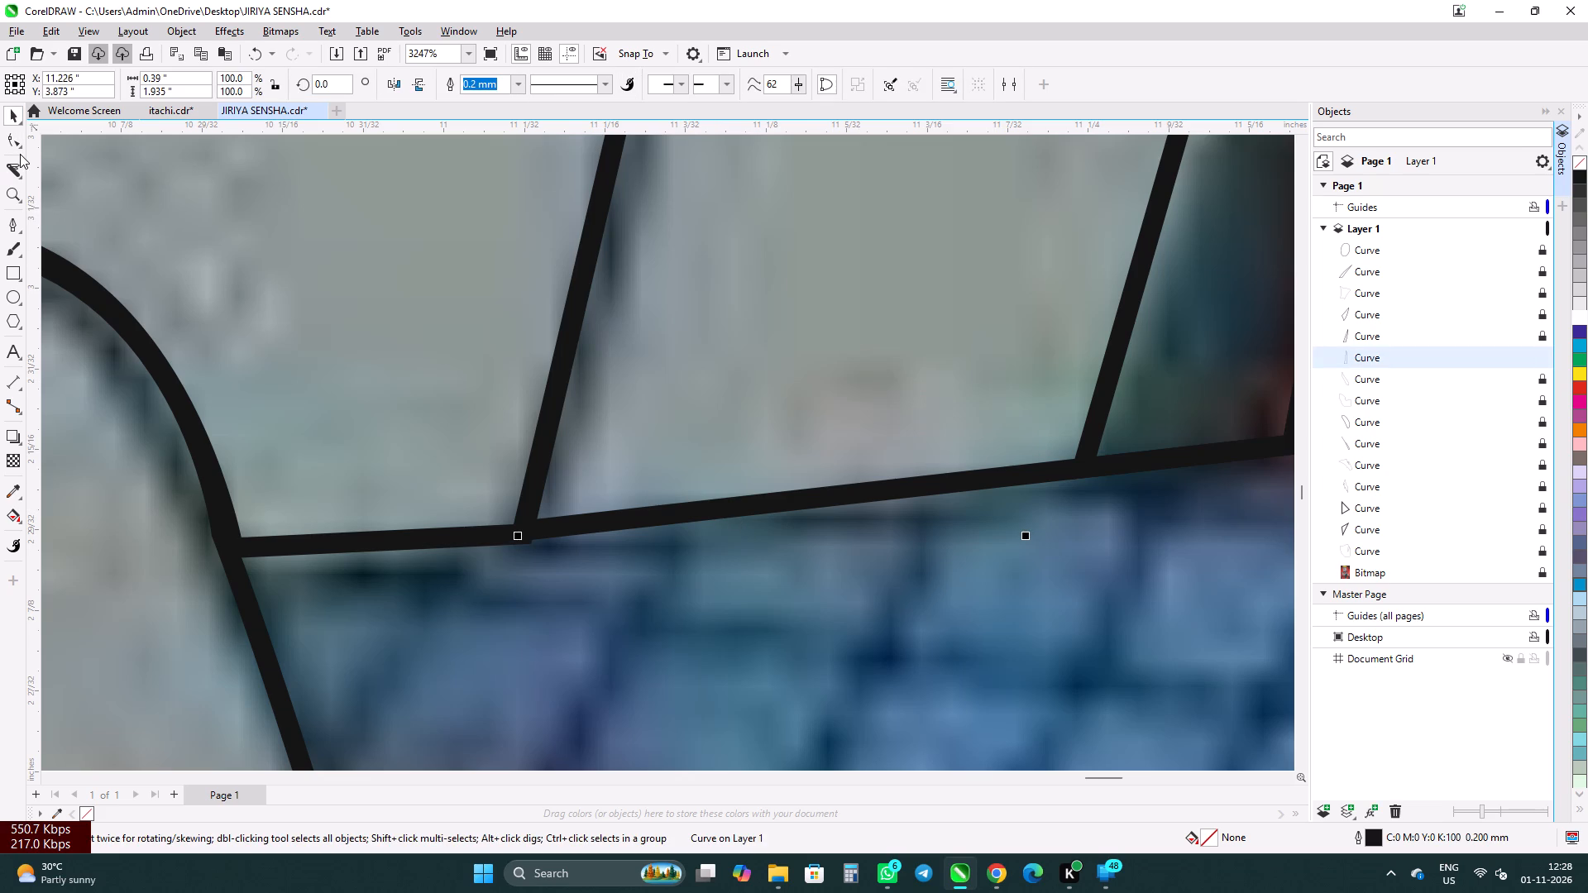
click(17, 139)
scroll(98, 516, down, 3)
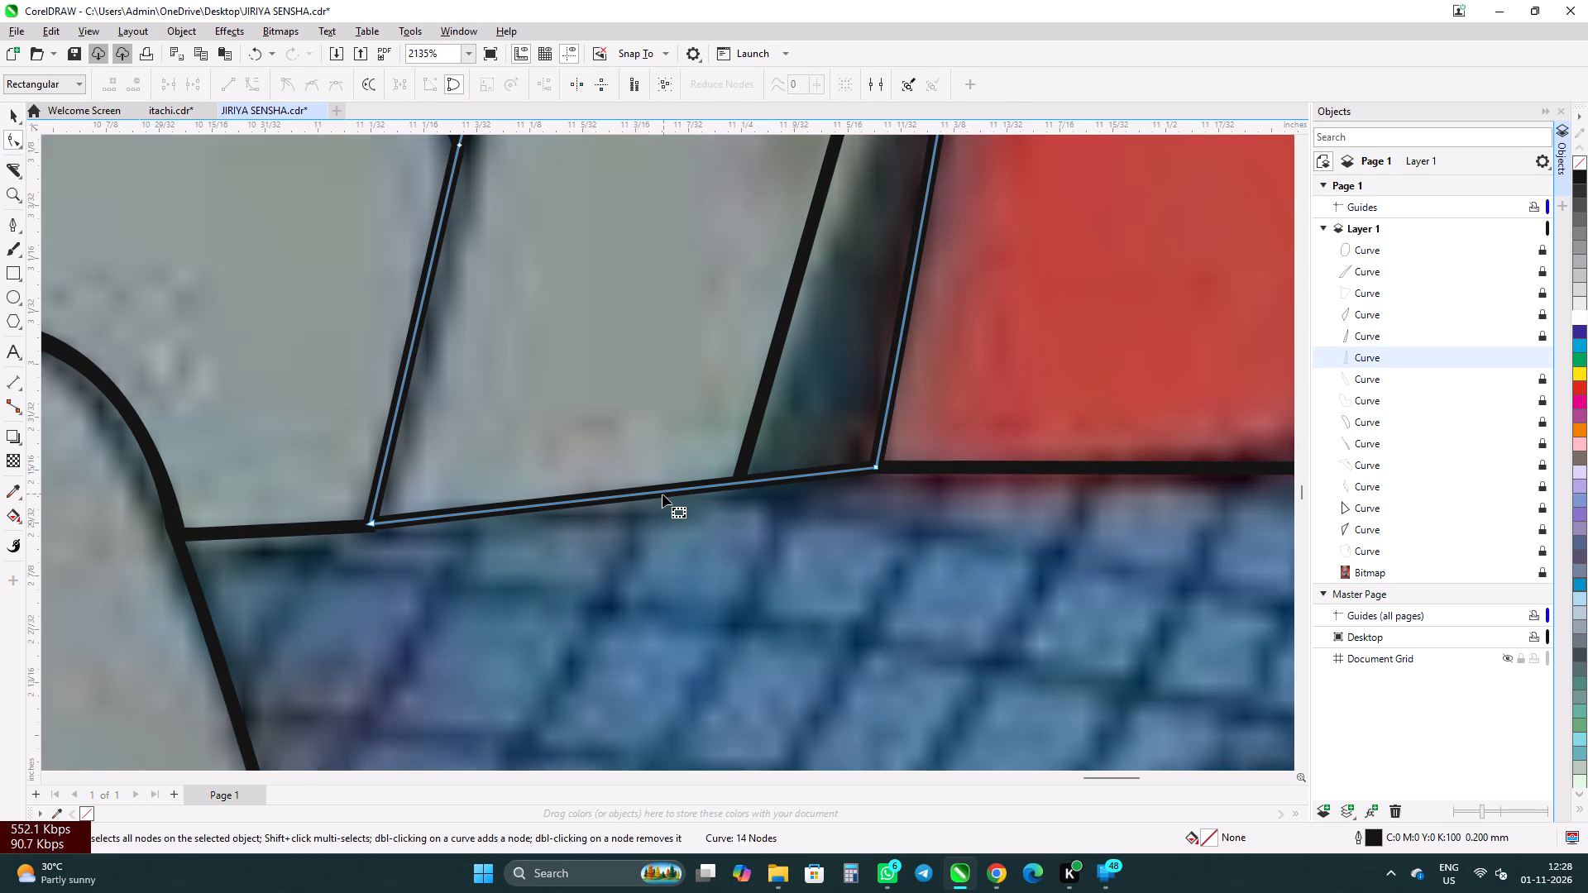
scroll(662, 494, down, 1)
scroll(591, 511, up, 2)
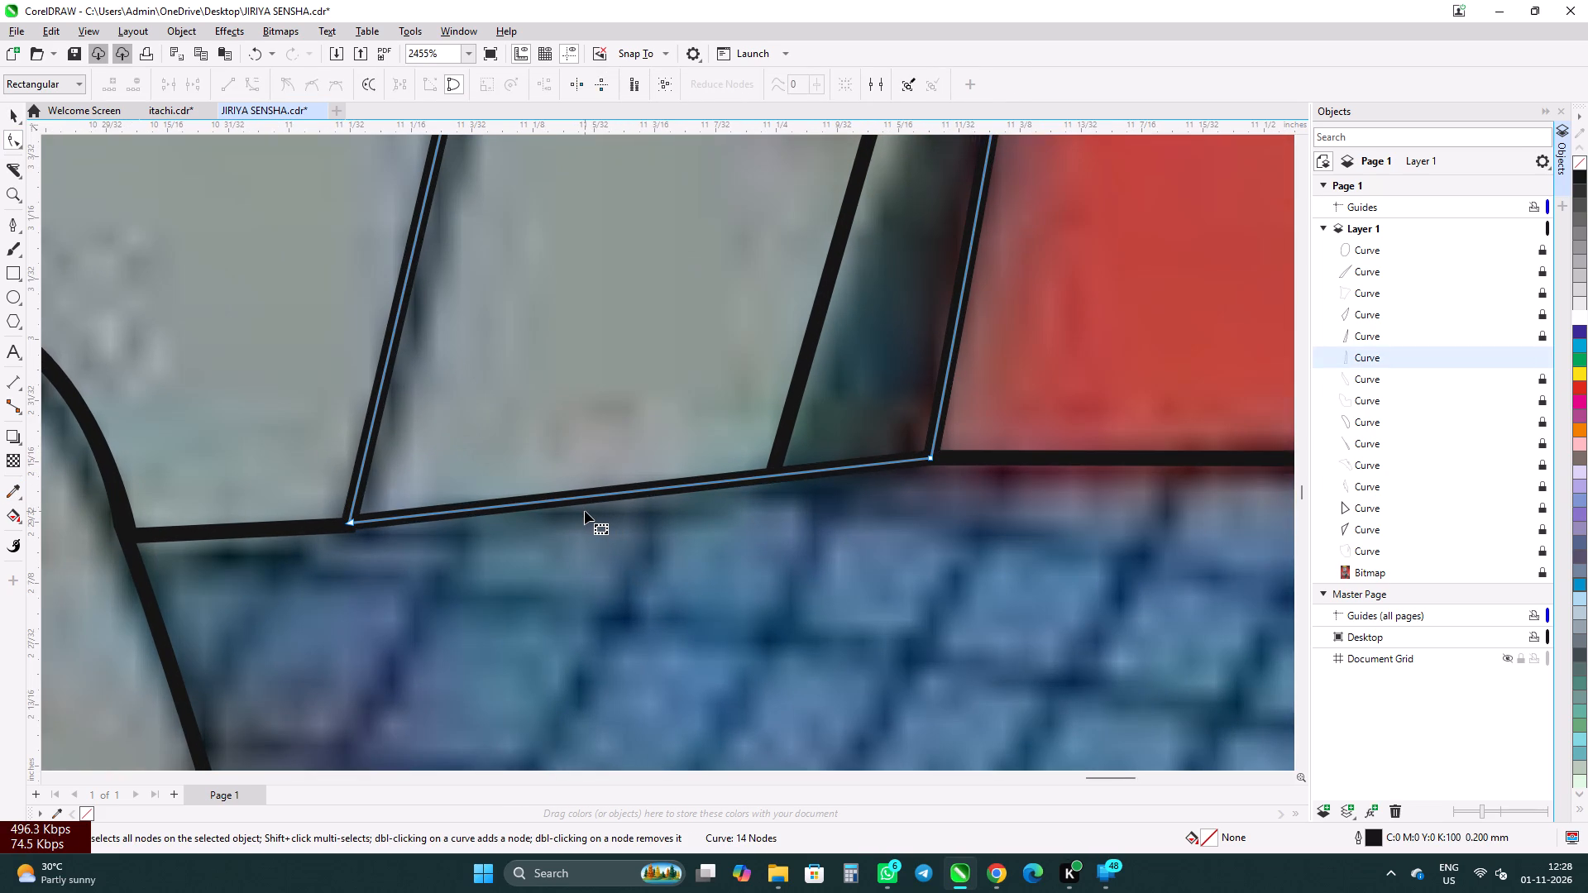
drag(589, 500, 592, 509)
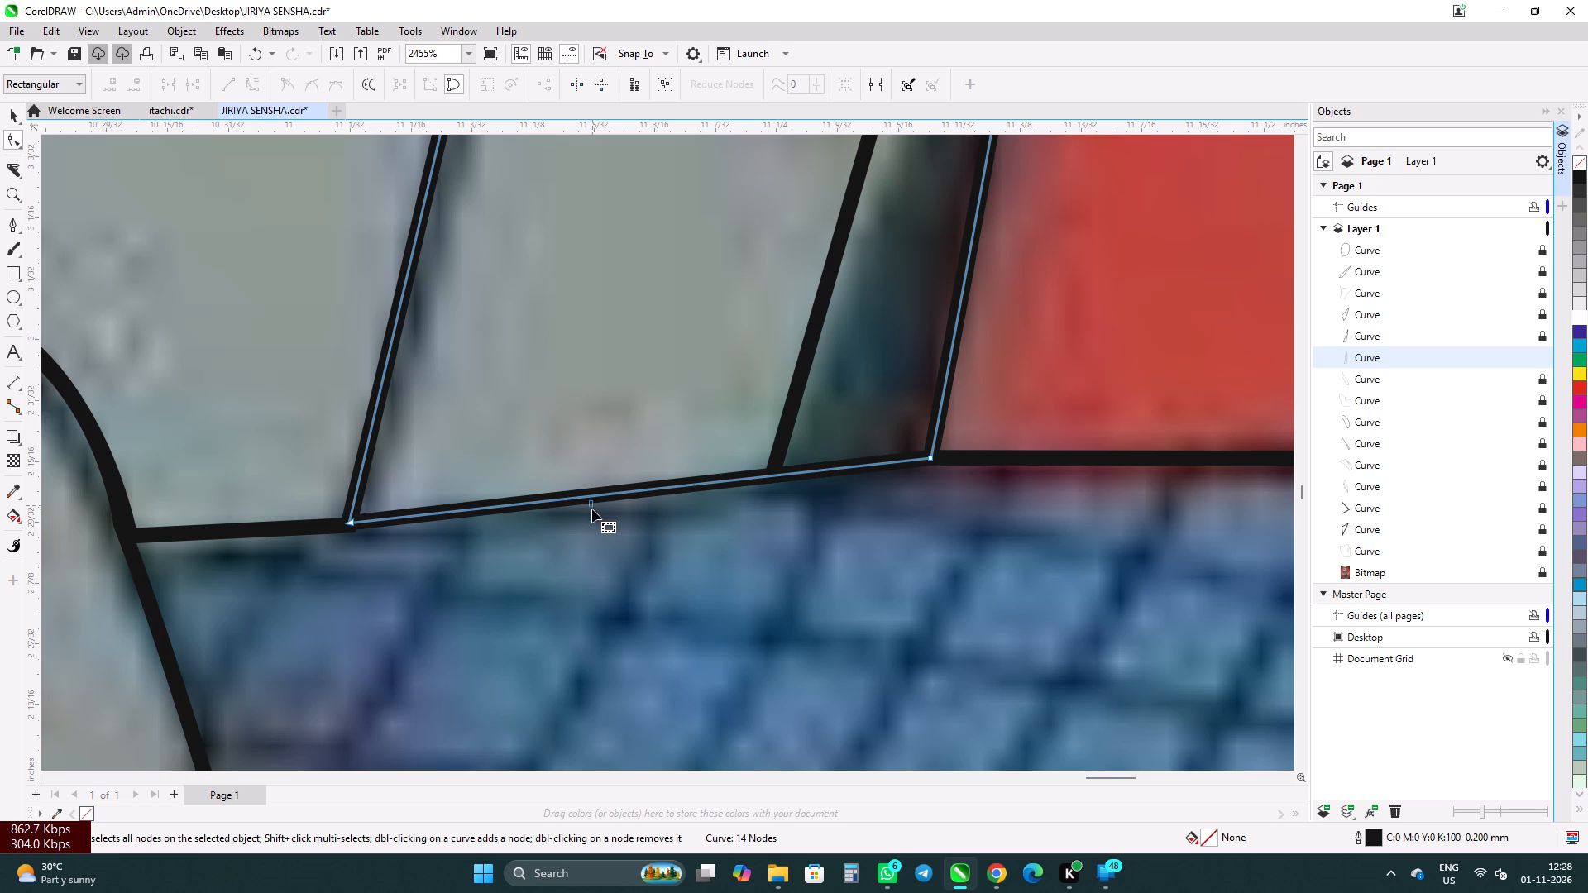
drag(592, 509, 594, 519)
click(607, 494)
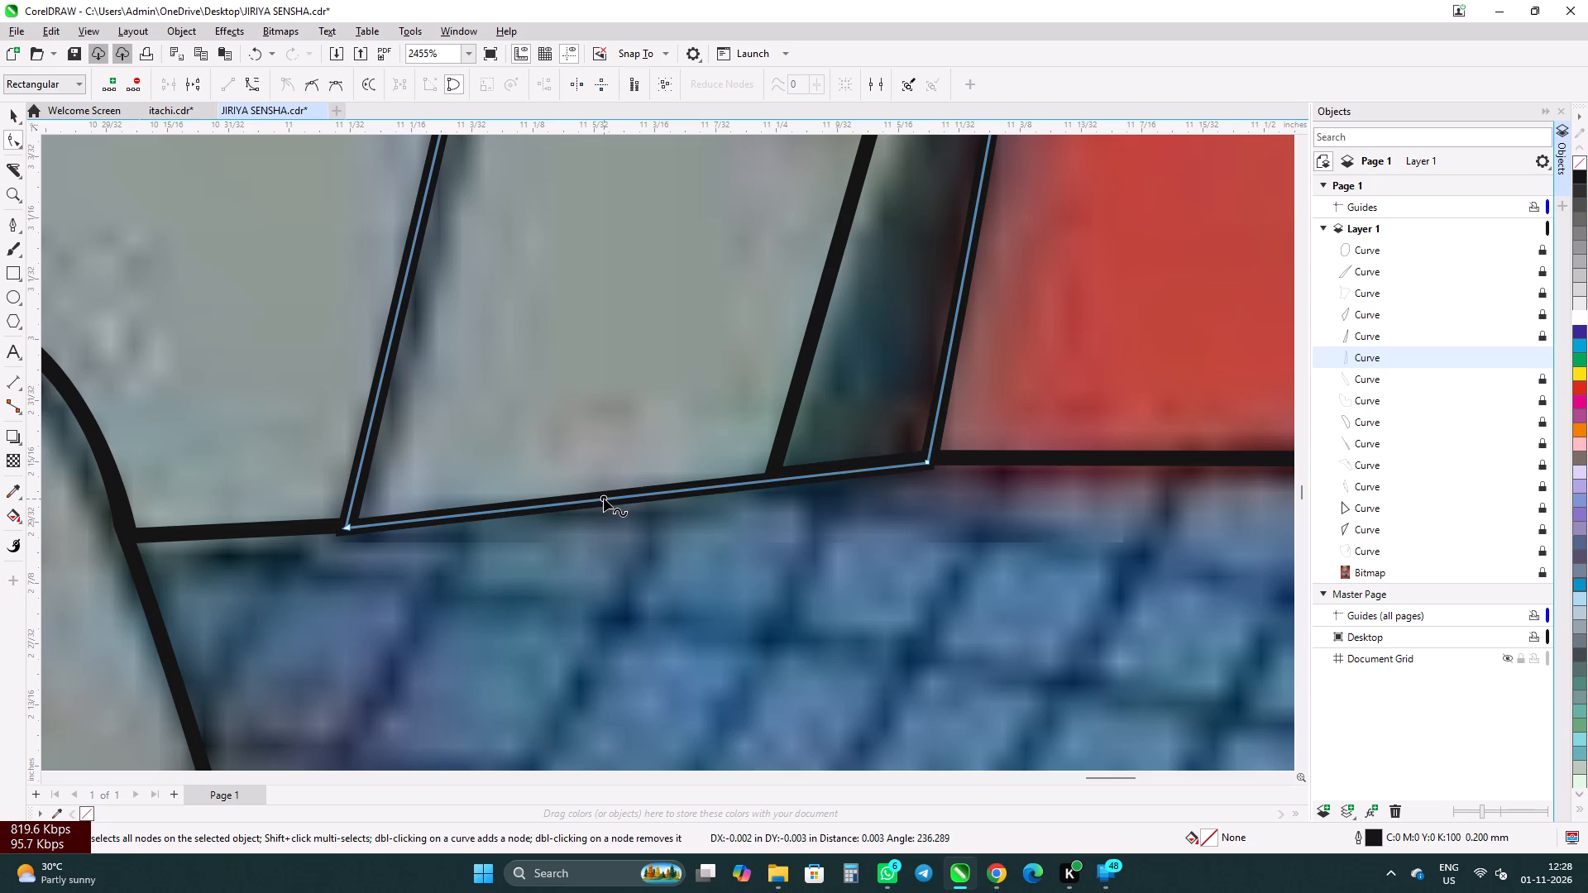
click(605, 499)
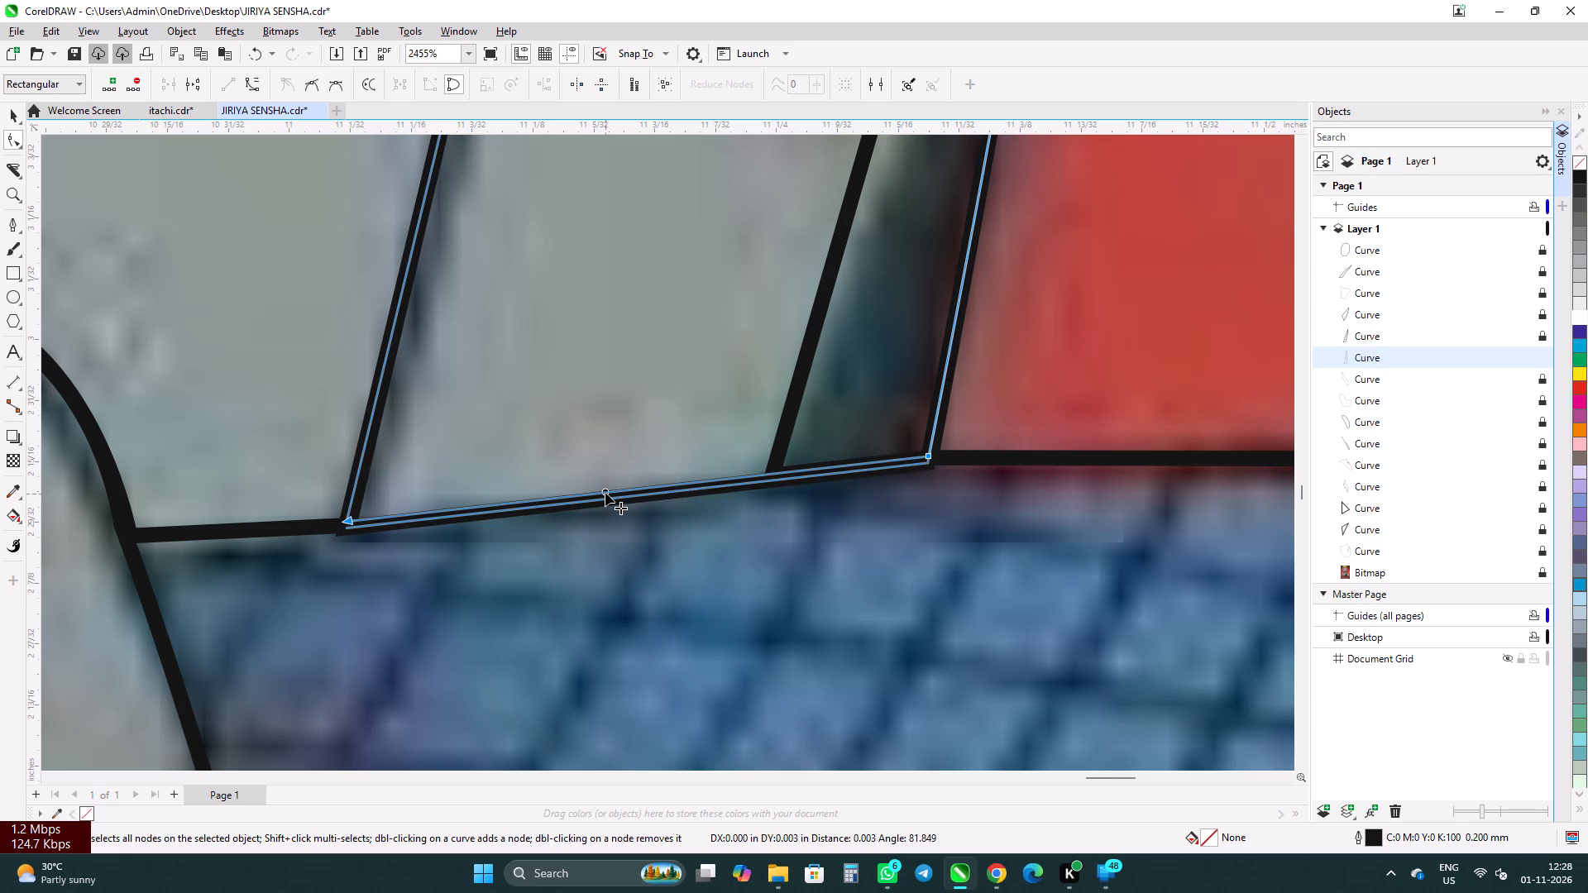
click(609, 491)
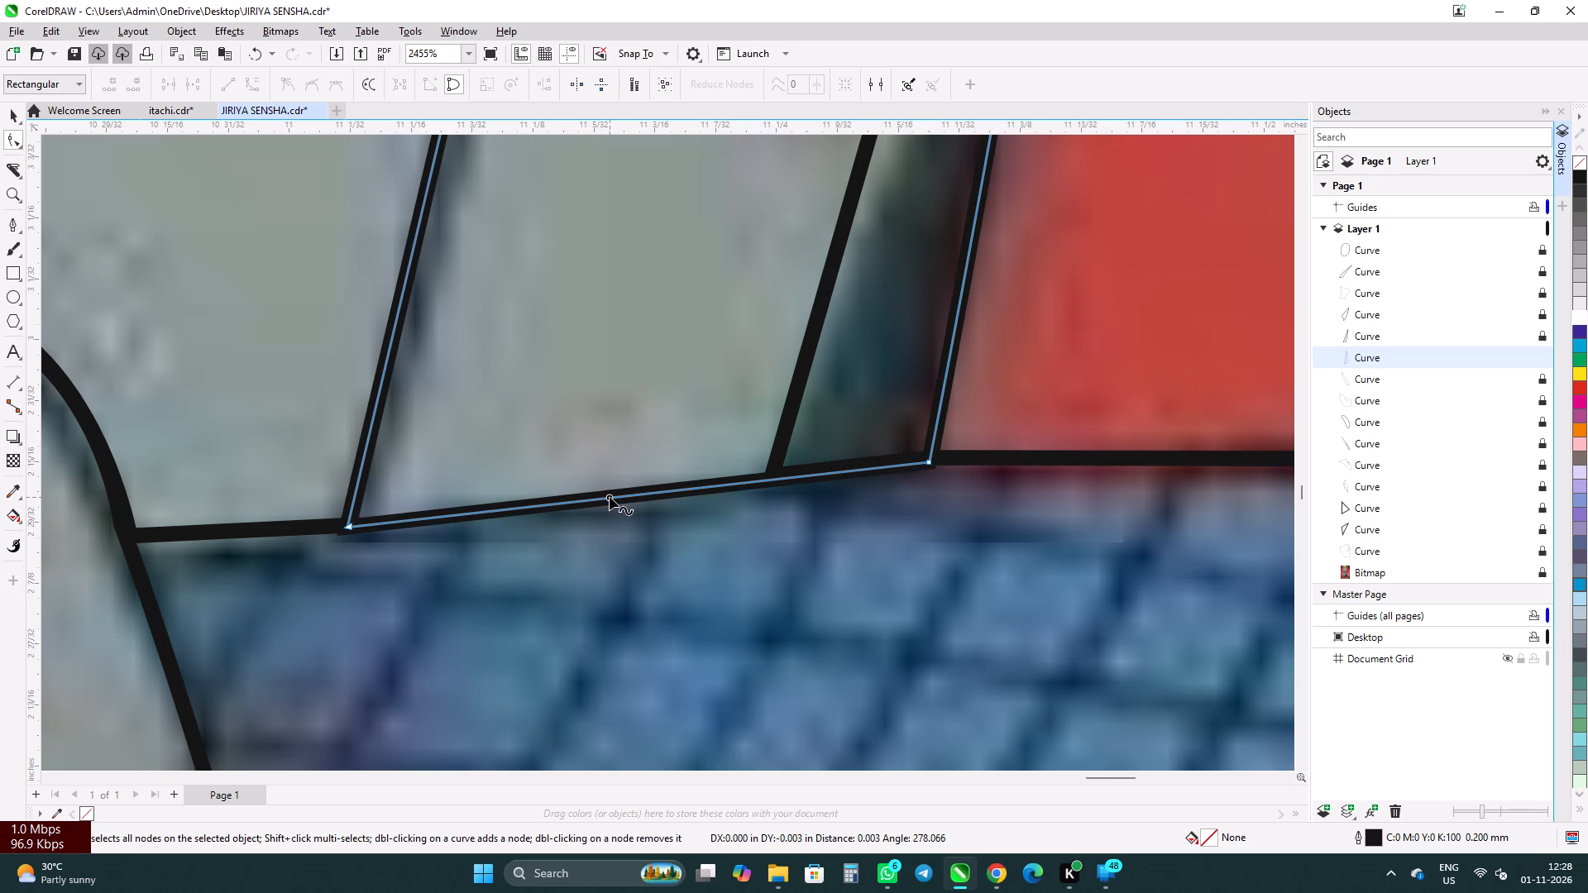
Lock the edited right grey lapel outline and leave nothing selected.
click(2, 99)
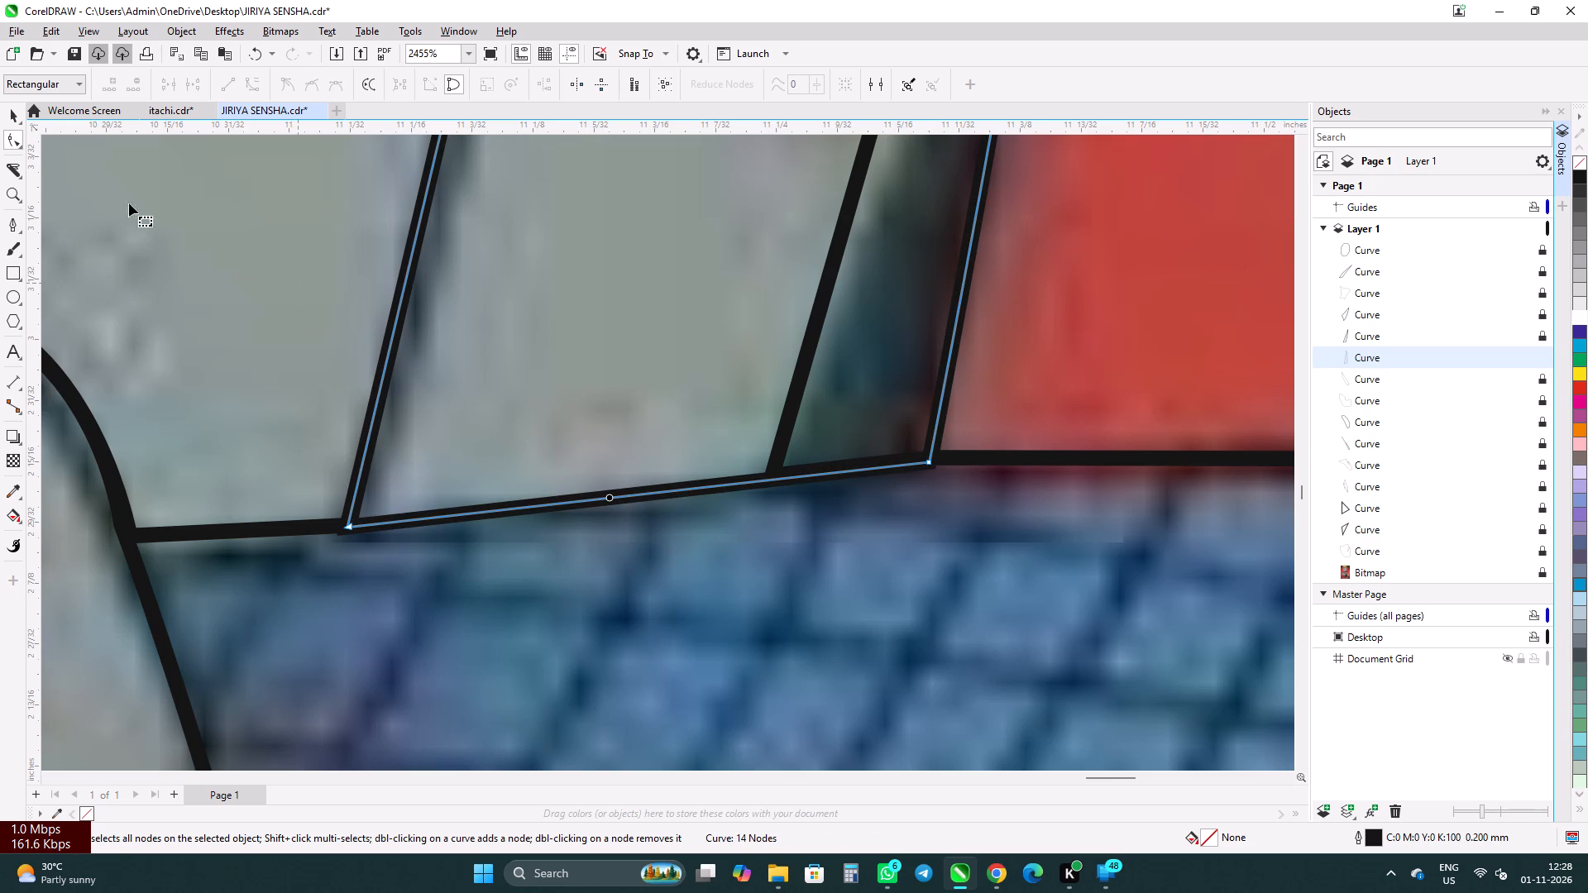
click(7, 119)
scroll(443, 502, down, 4)
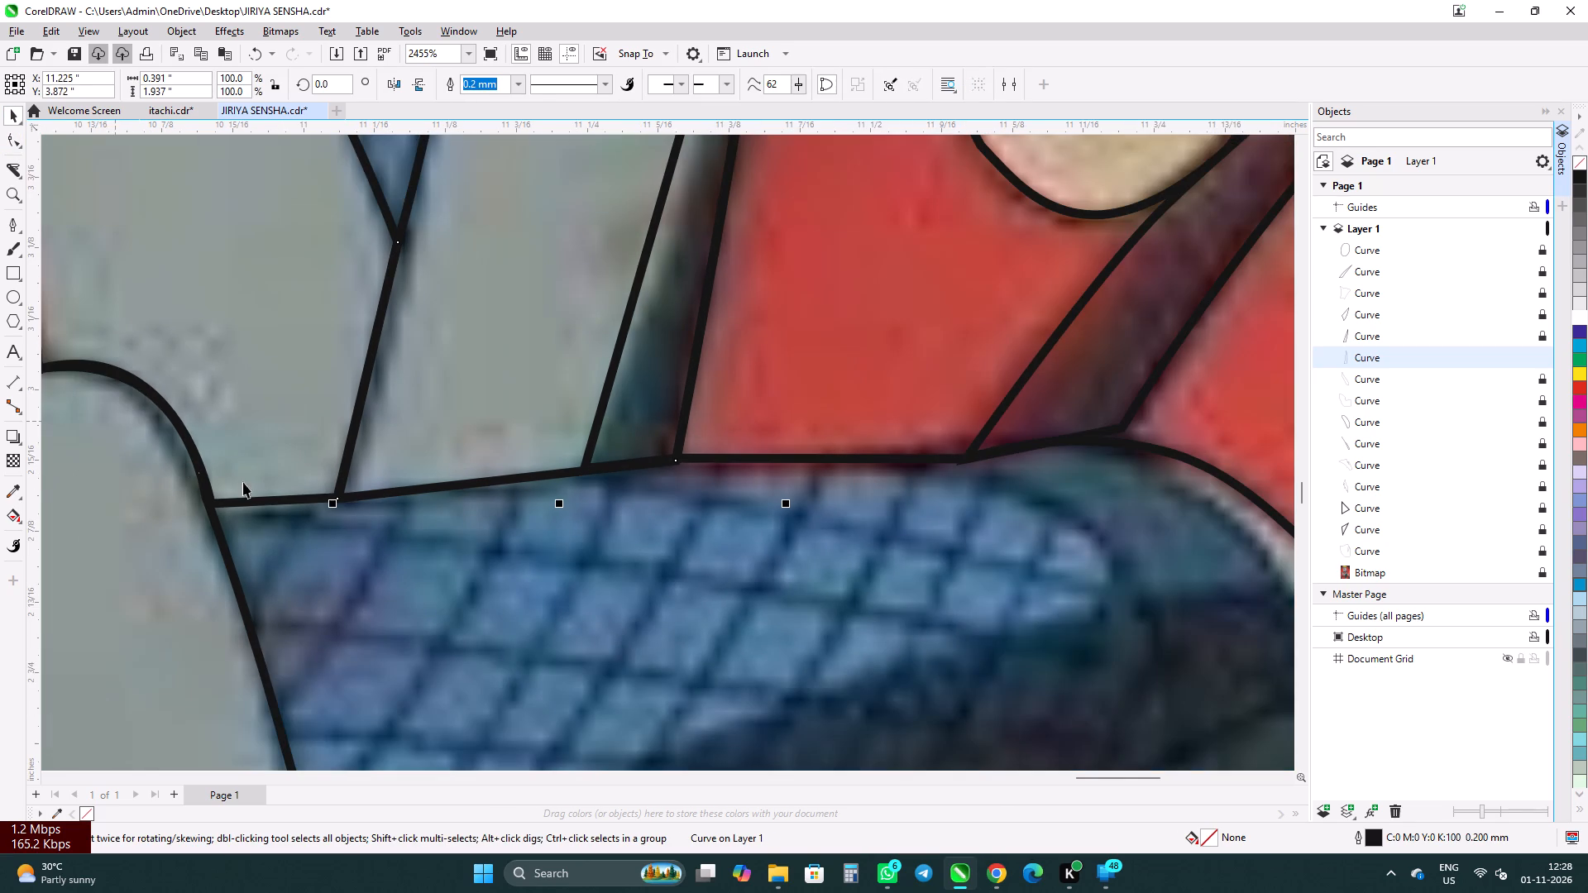
click(1538, 353)
scroll(873, 424, down, 4)
scroll(543, 386, down, 4)
scroll(587, 437, down, 2)
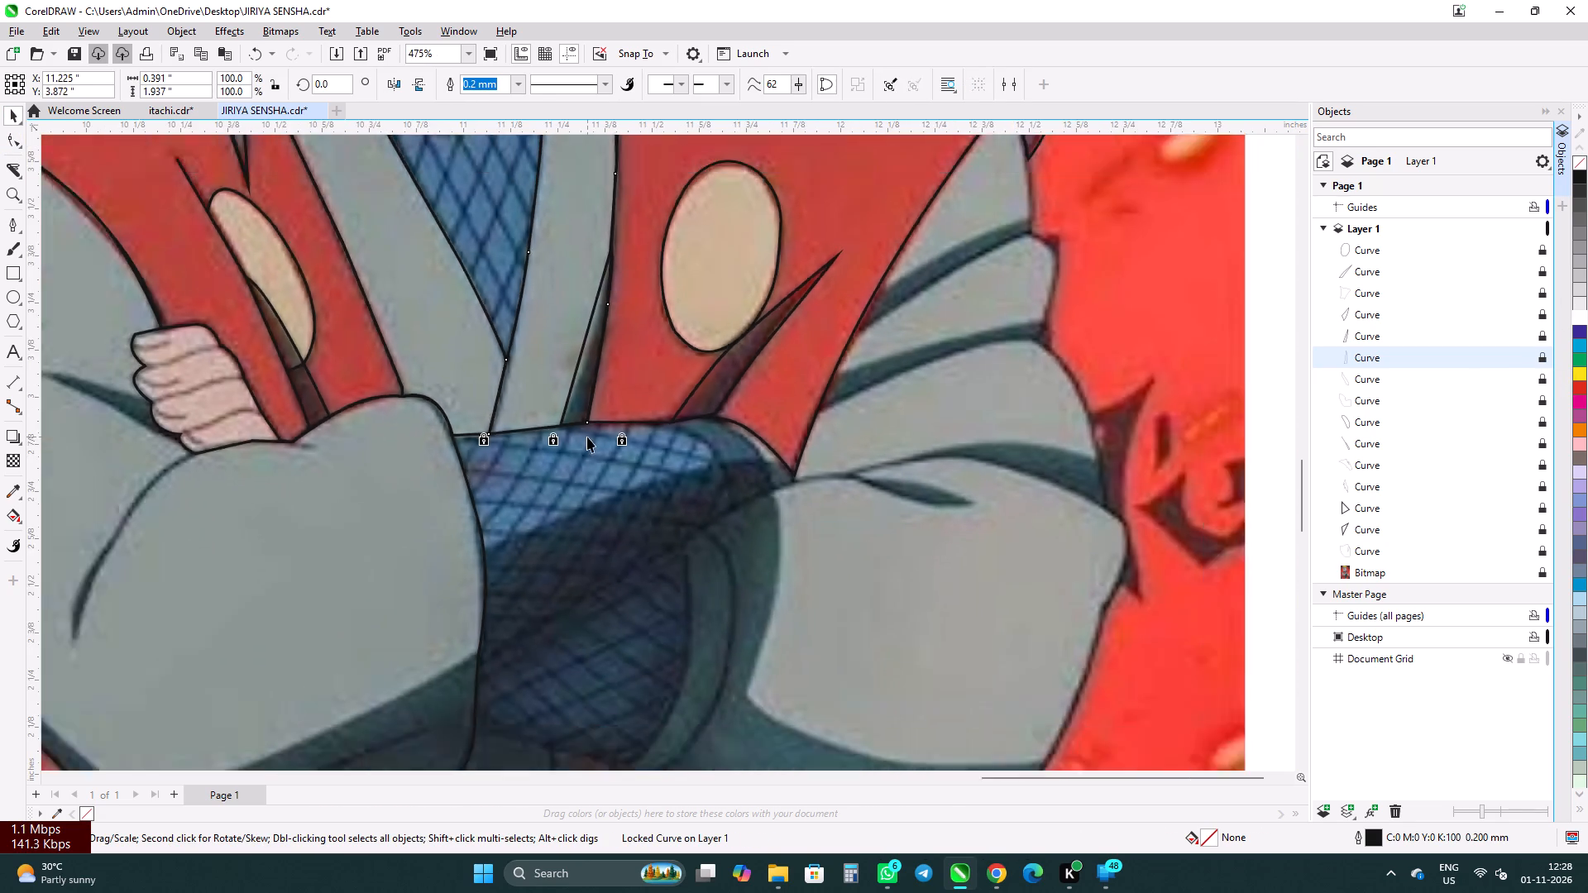
scroll(587, 437, down, 5)
click(1144, 395)
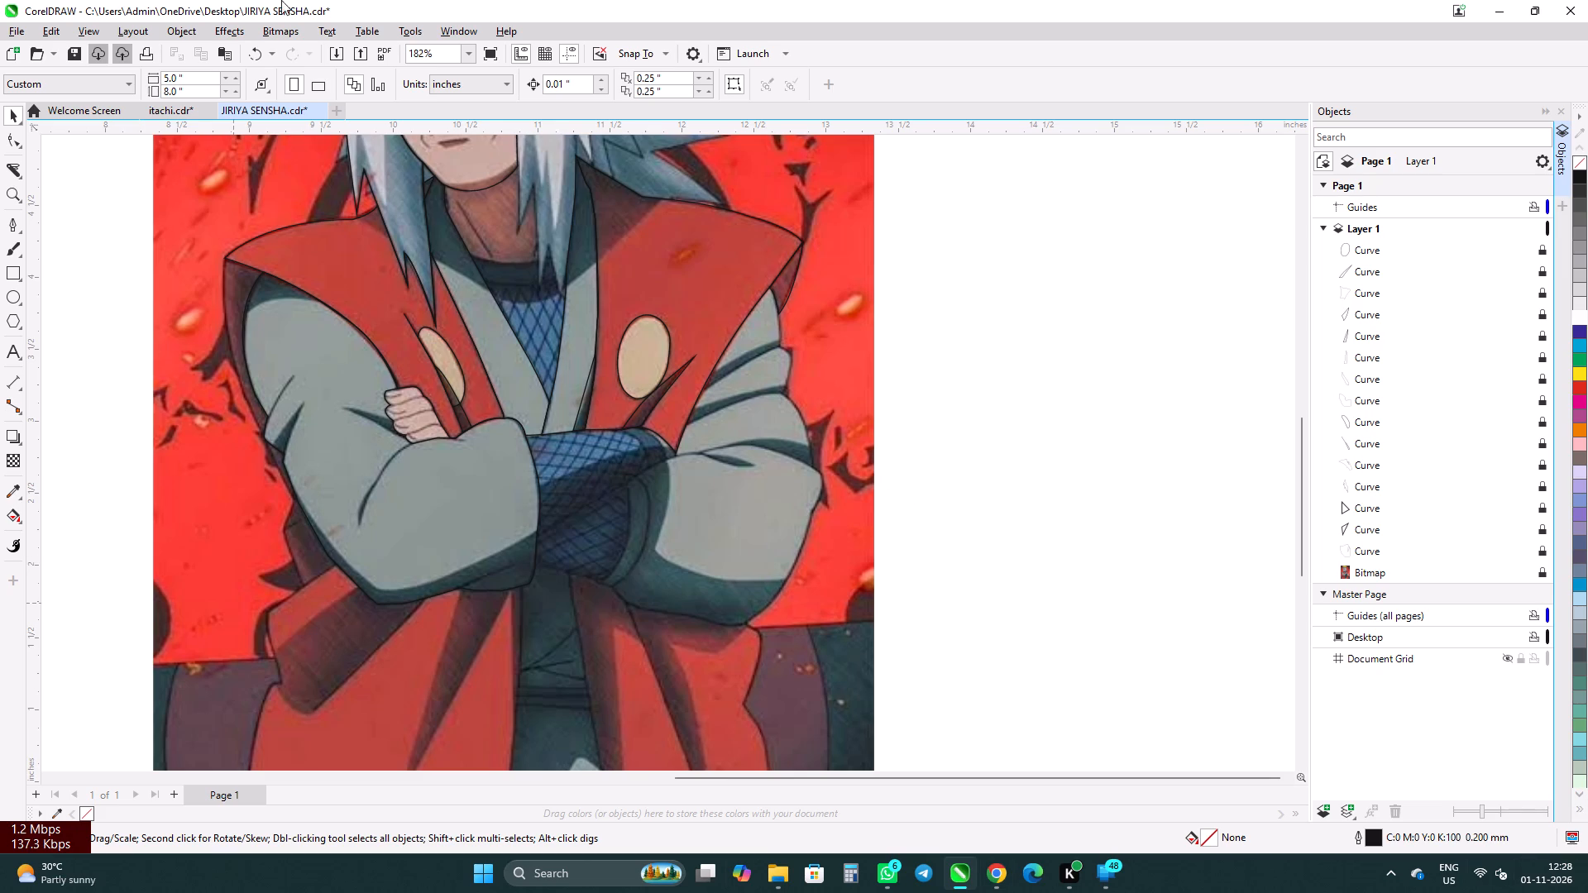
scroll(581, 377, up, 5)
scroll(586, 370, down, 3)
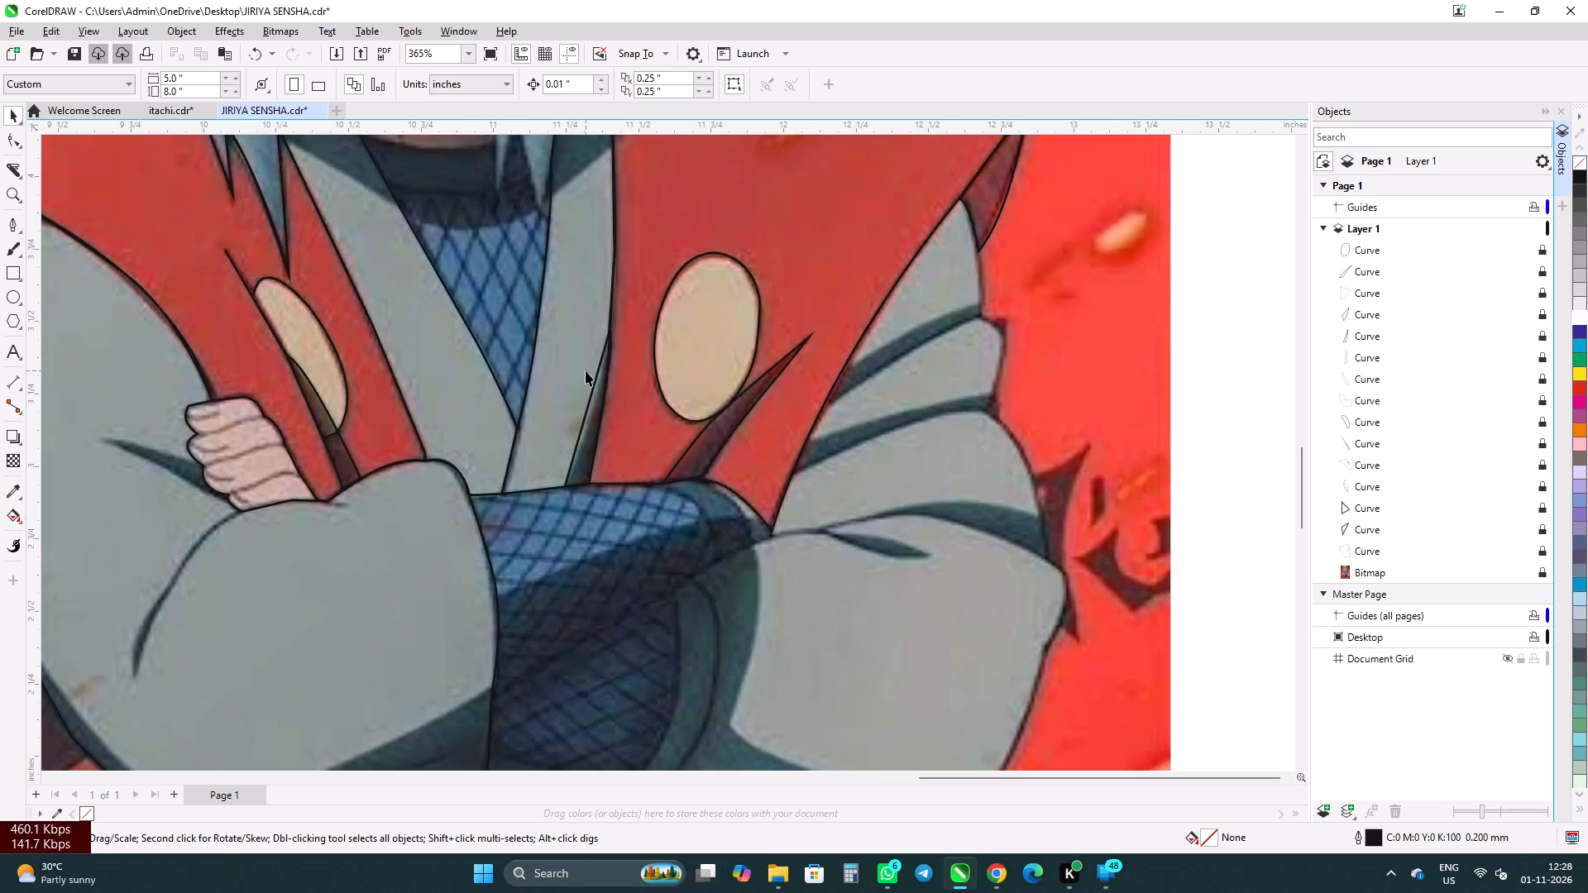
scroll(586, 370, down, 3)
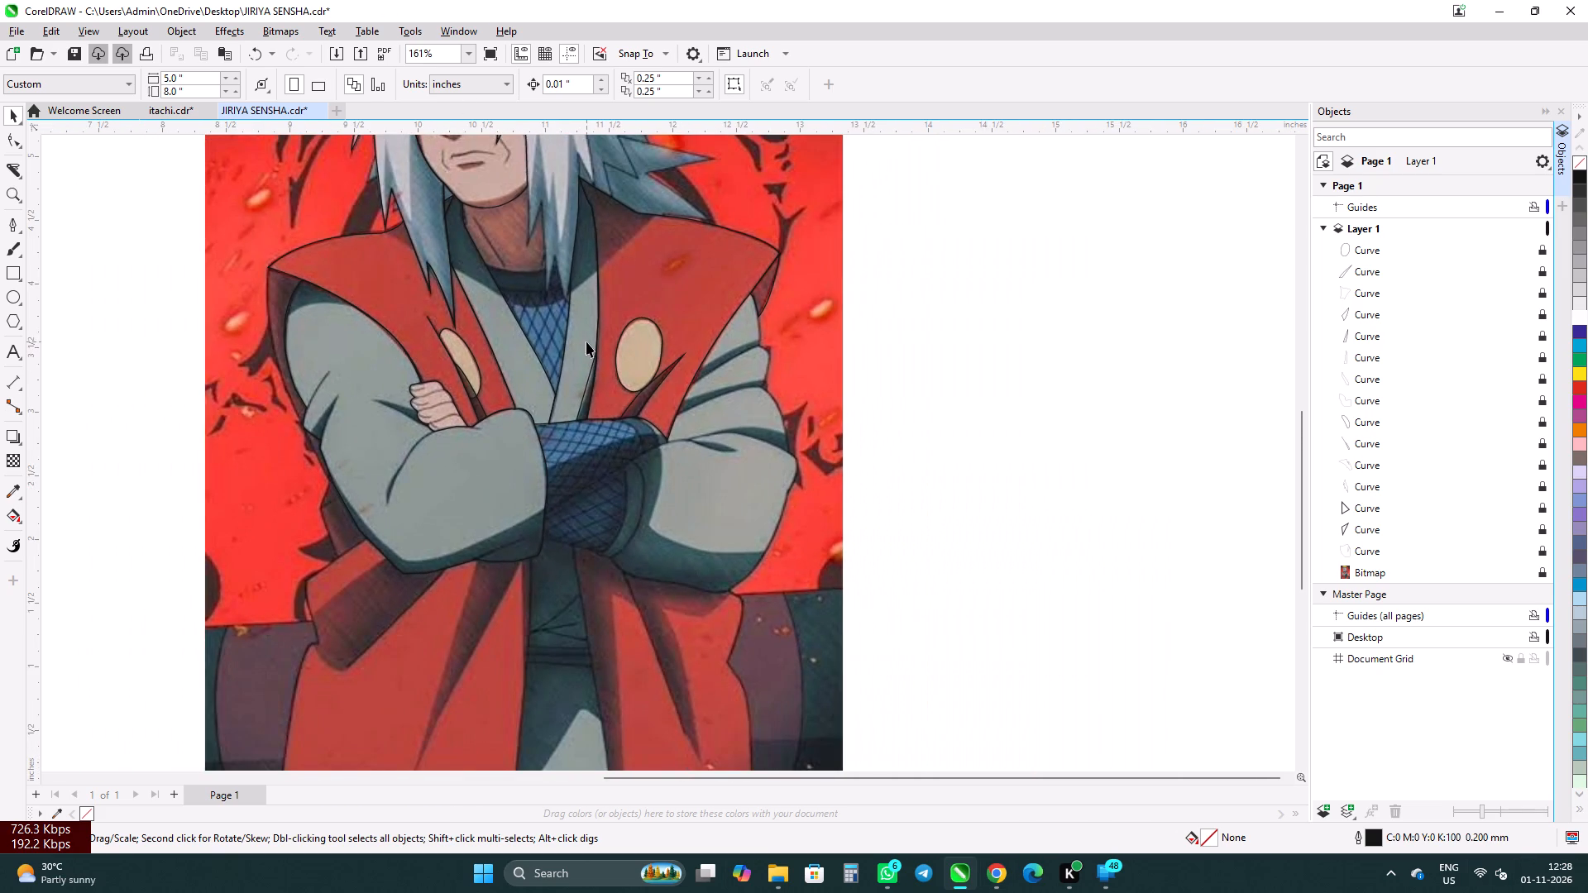
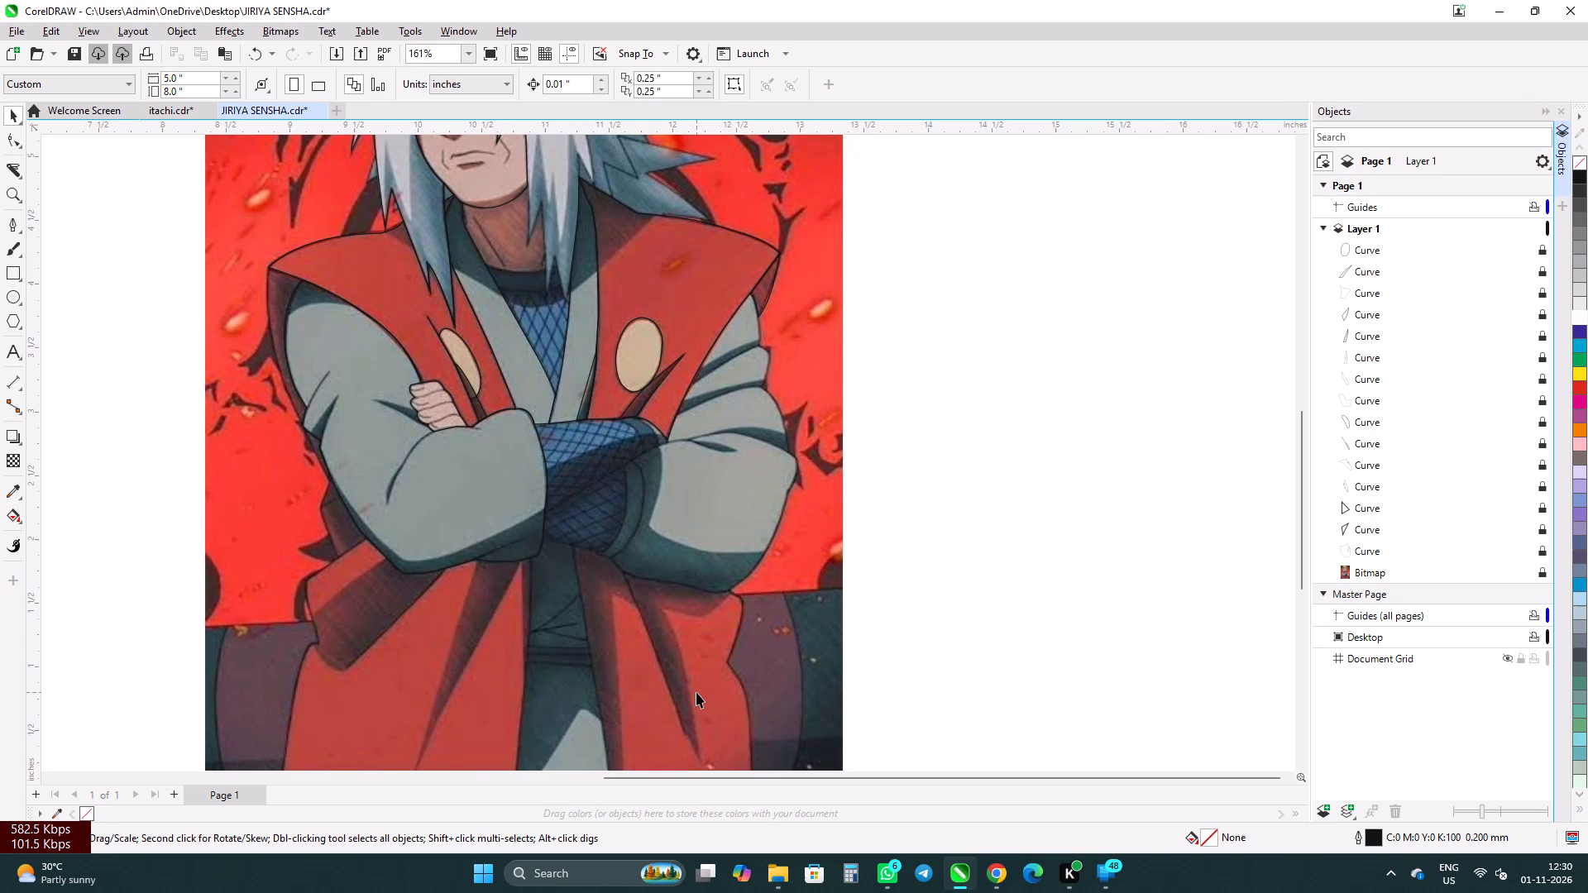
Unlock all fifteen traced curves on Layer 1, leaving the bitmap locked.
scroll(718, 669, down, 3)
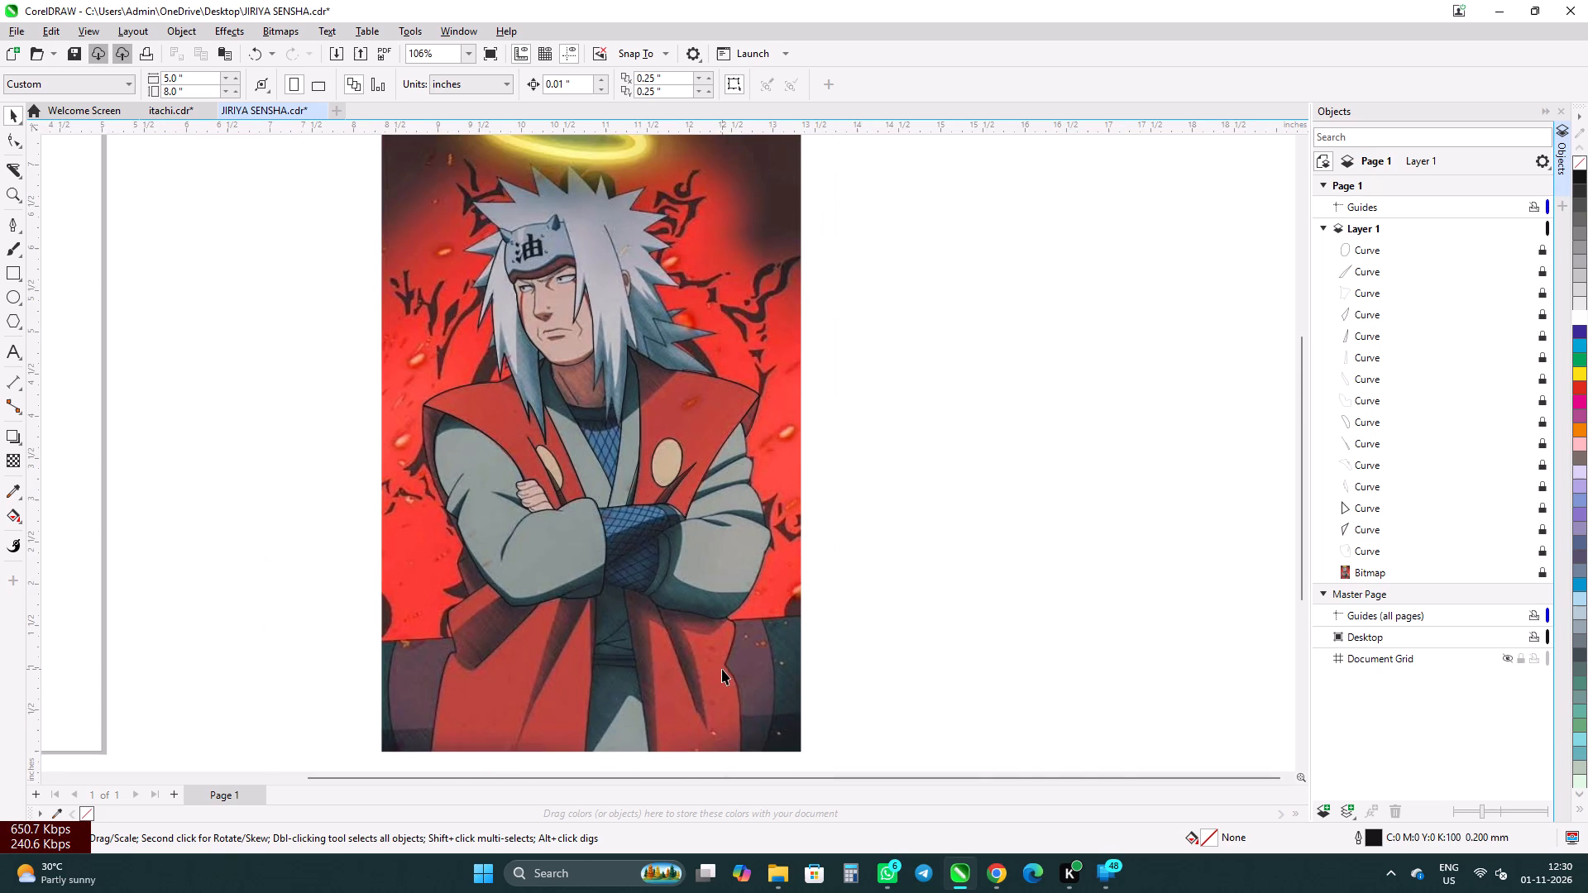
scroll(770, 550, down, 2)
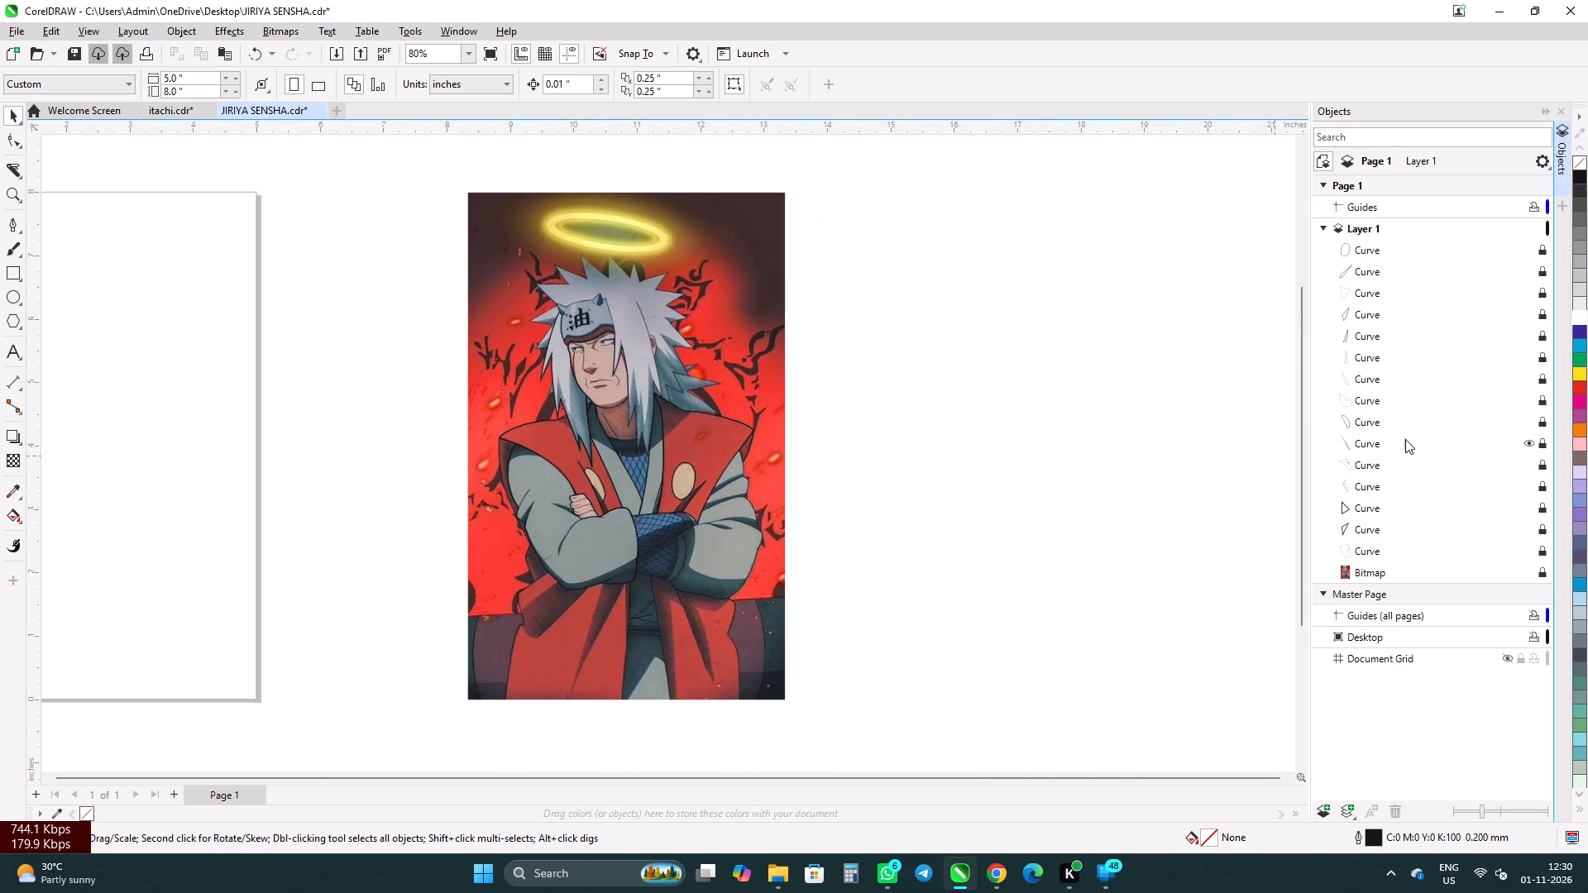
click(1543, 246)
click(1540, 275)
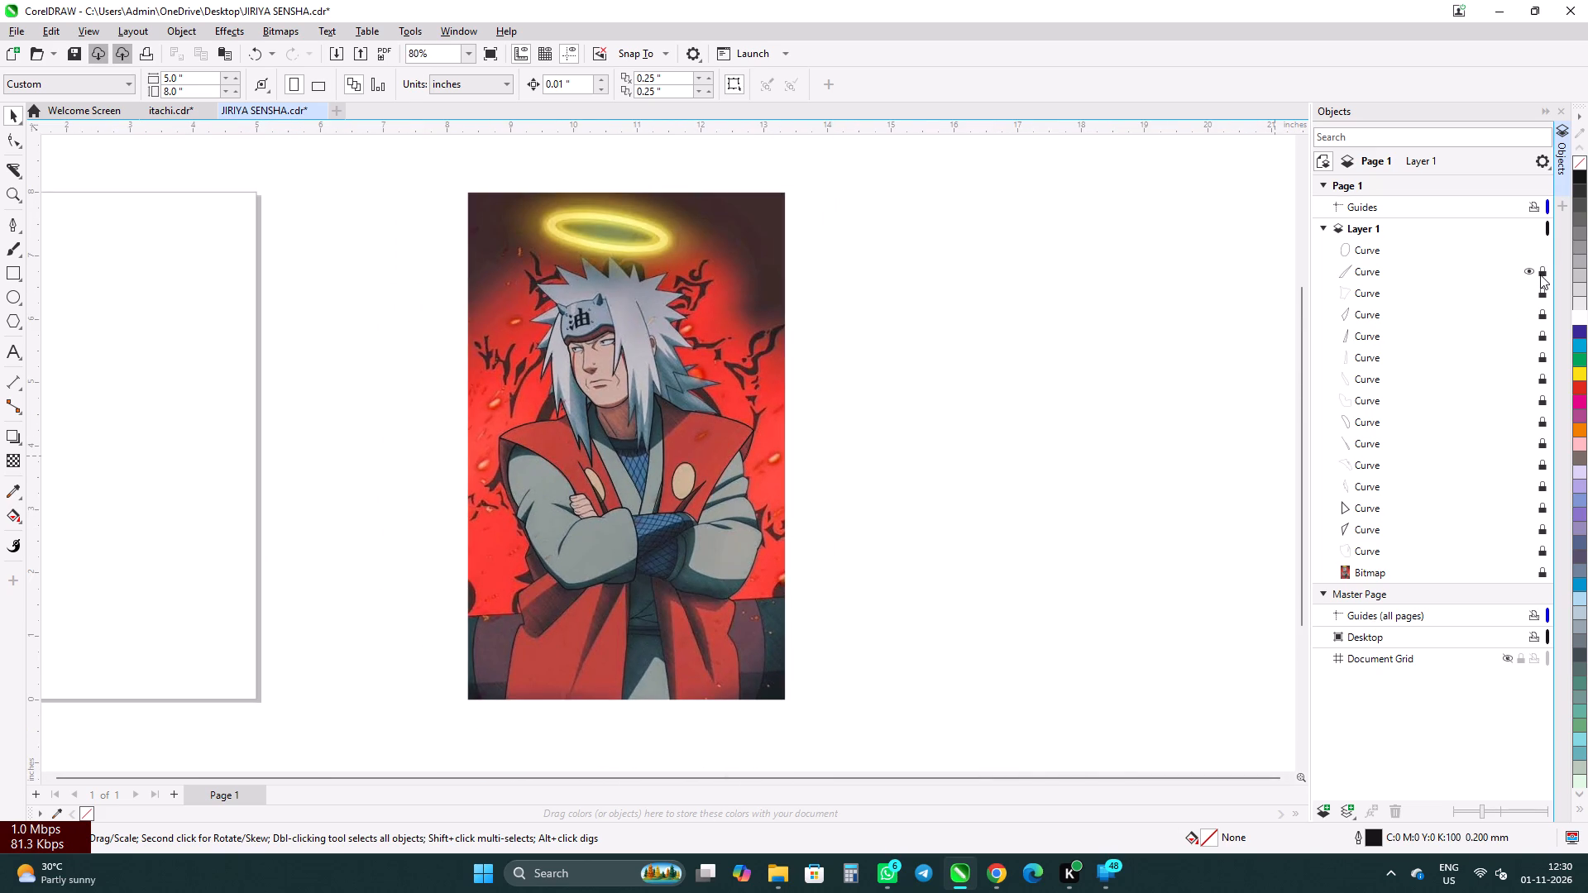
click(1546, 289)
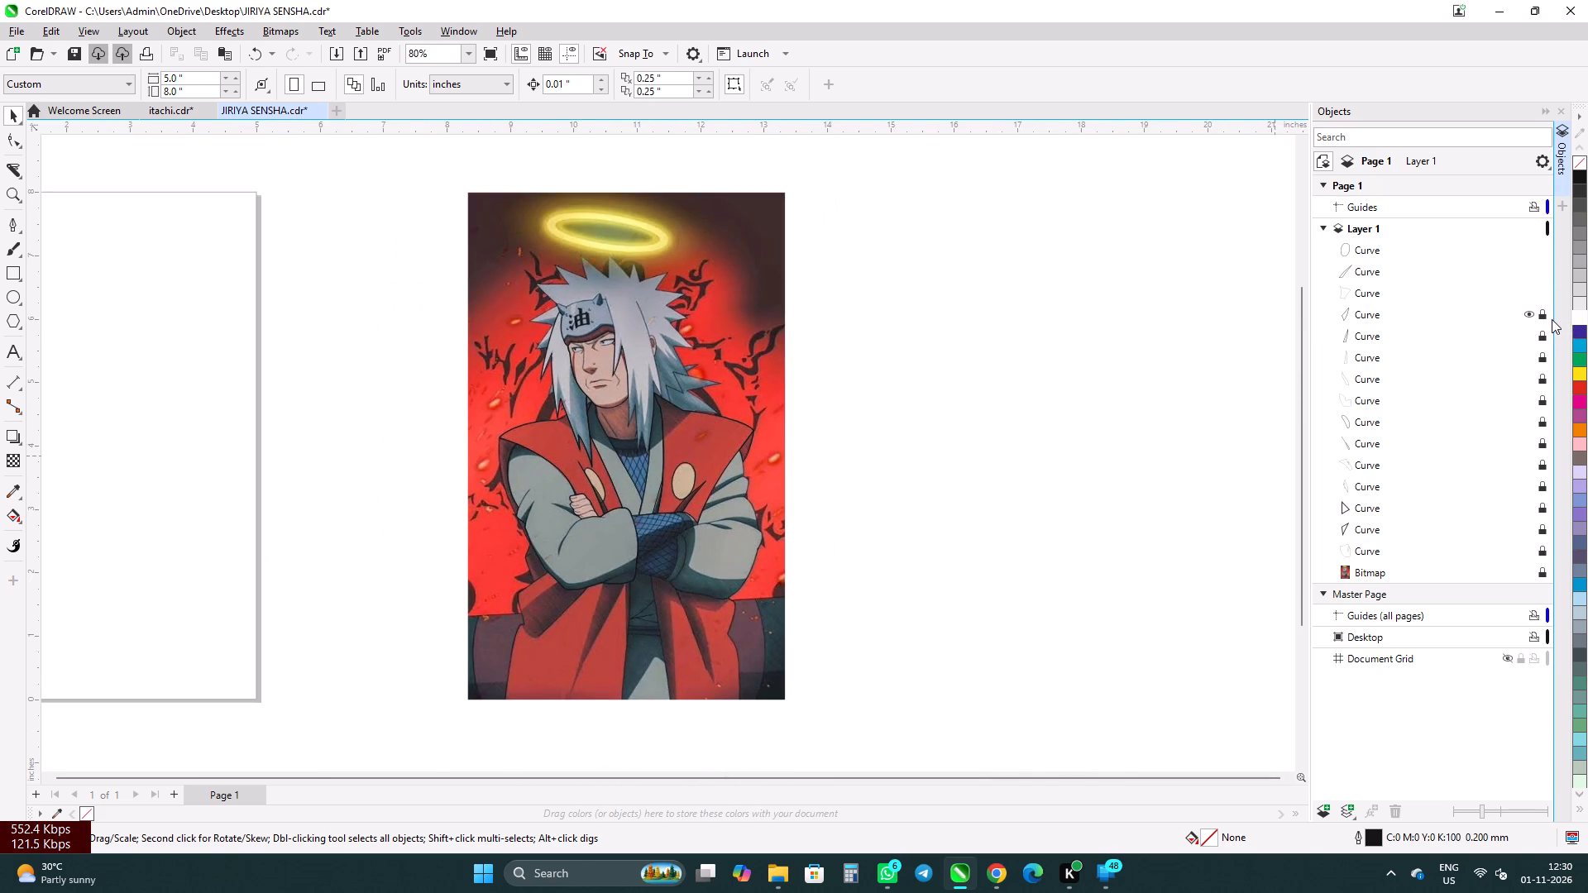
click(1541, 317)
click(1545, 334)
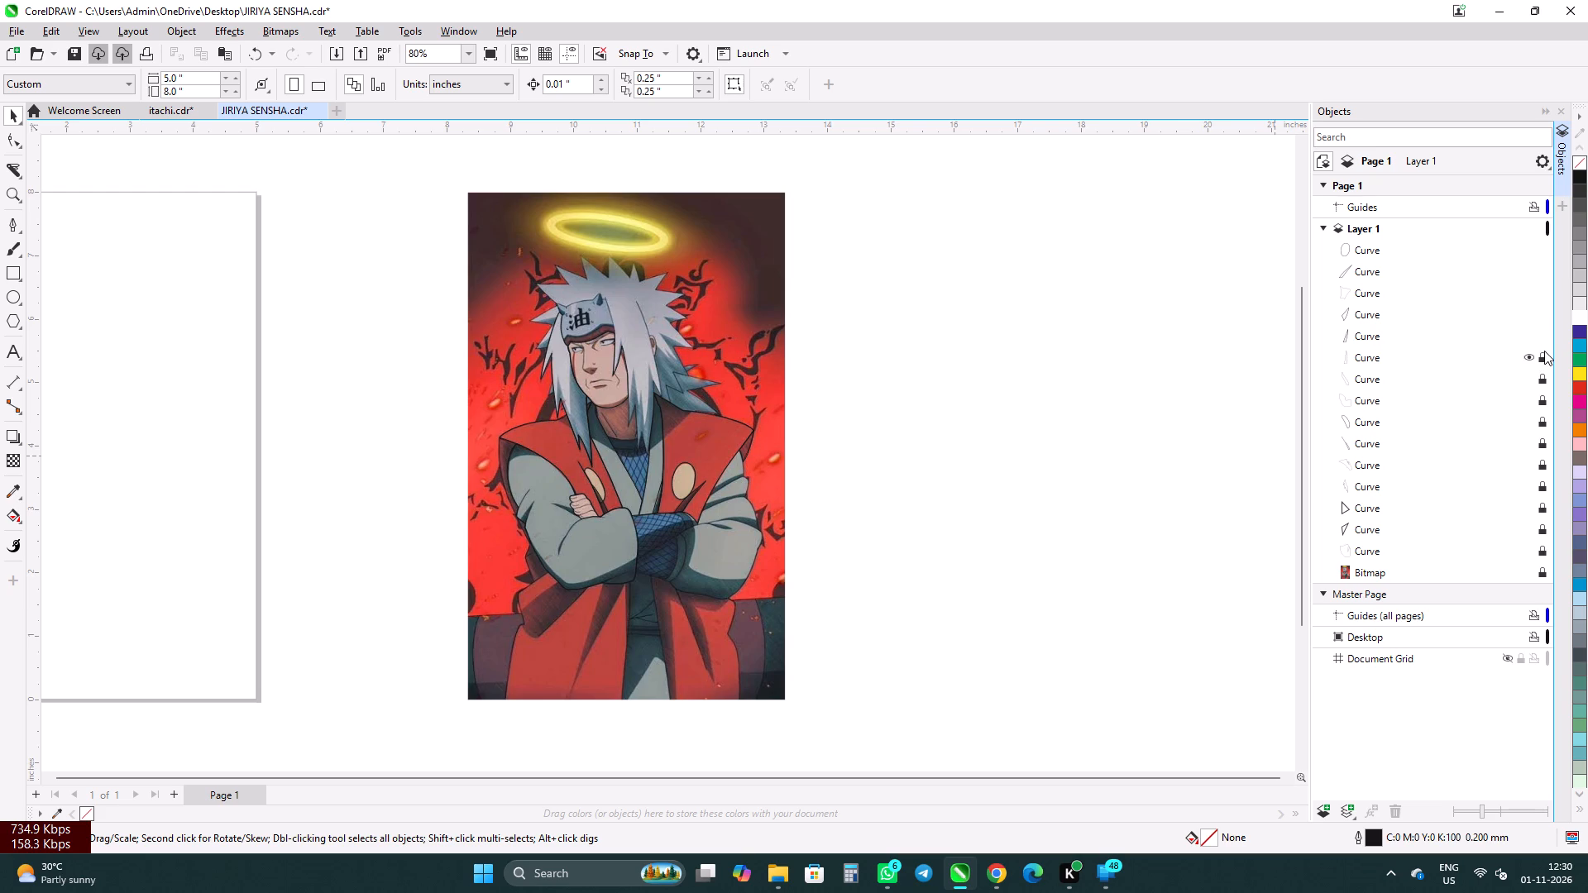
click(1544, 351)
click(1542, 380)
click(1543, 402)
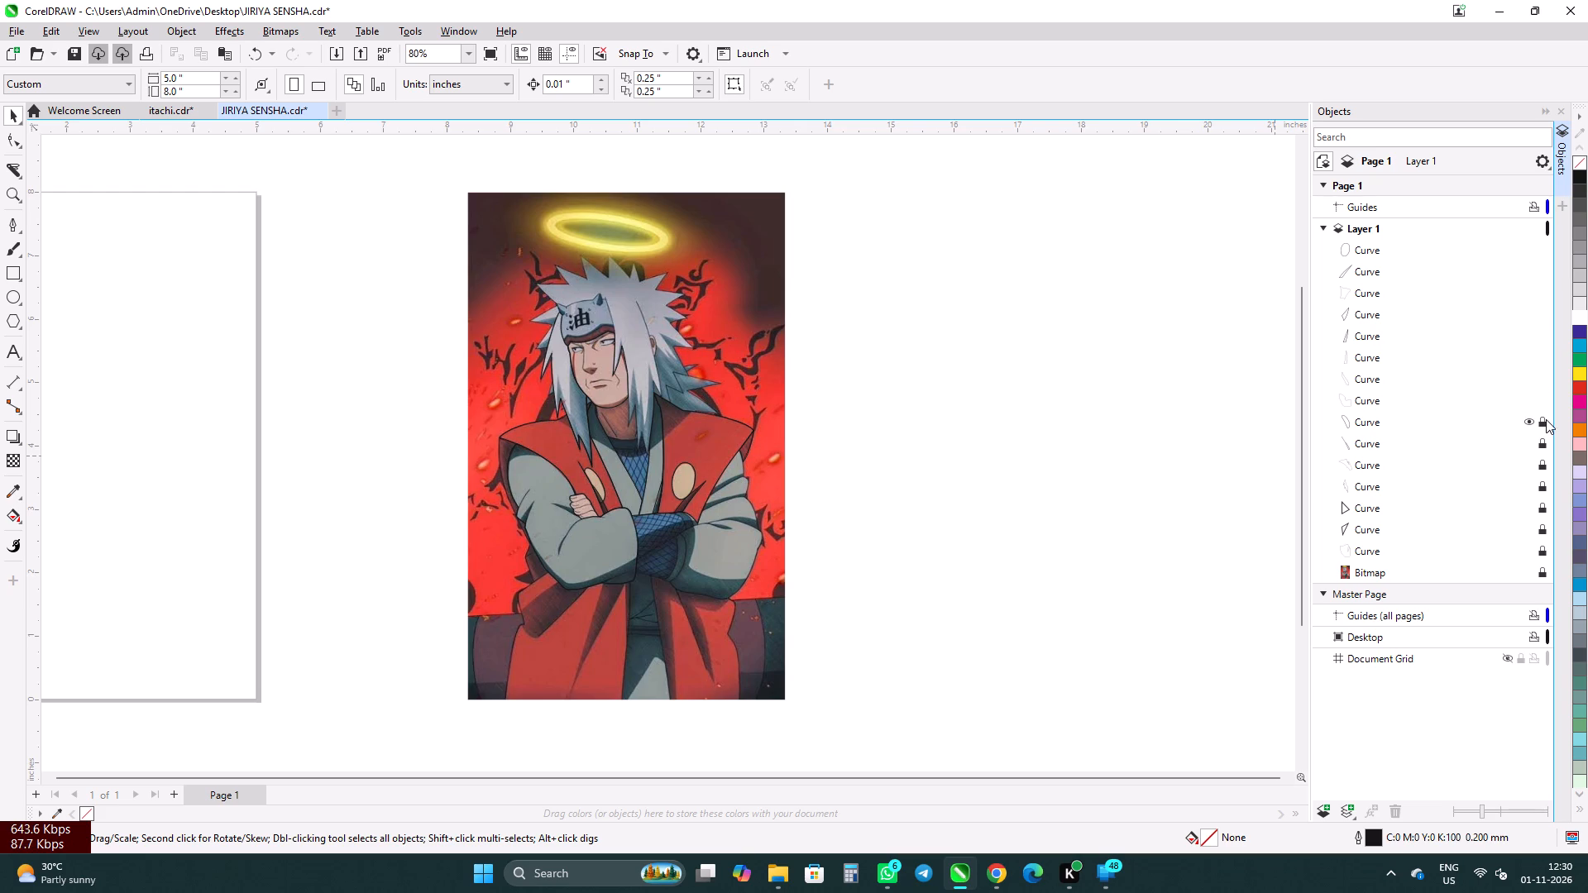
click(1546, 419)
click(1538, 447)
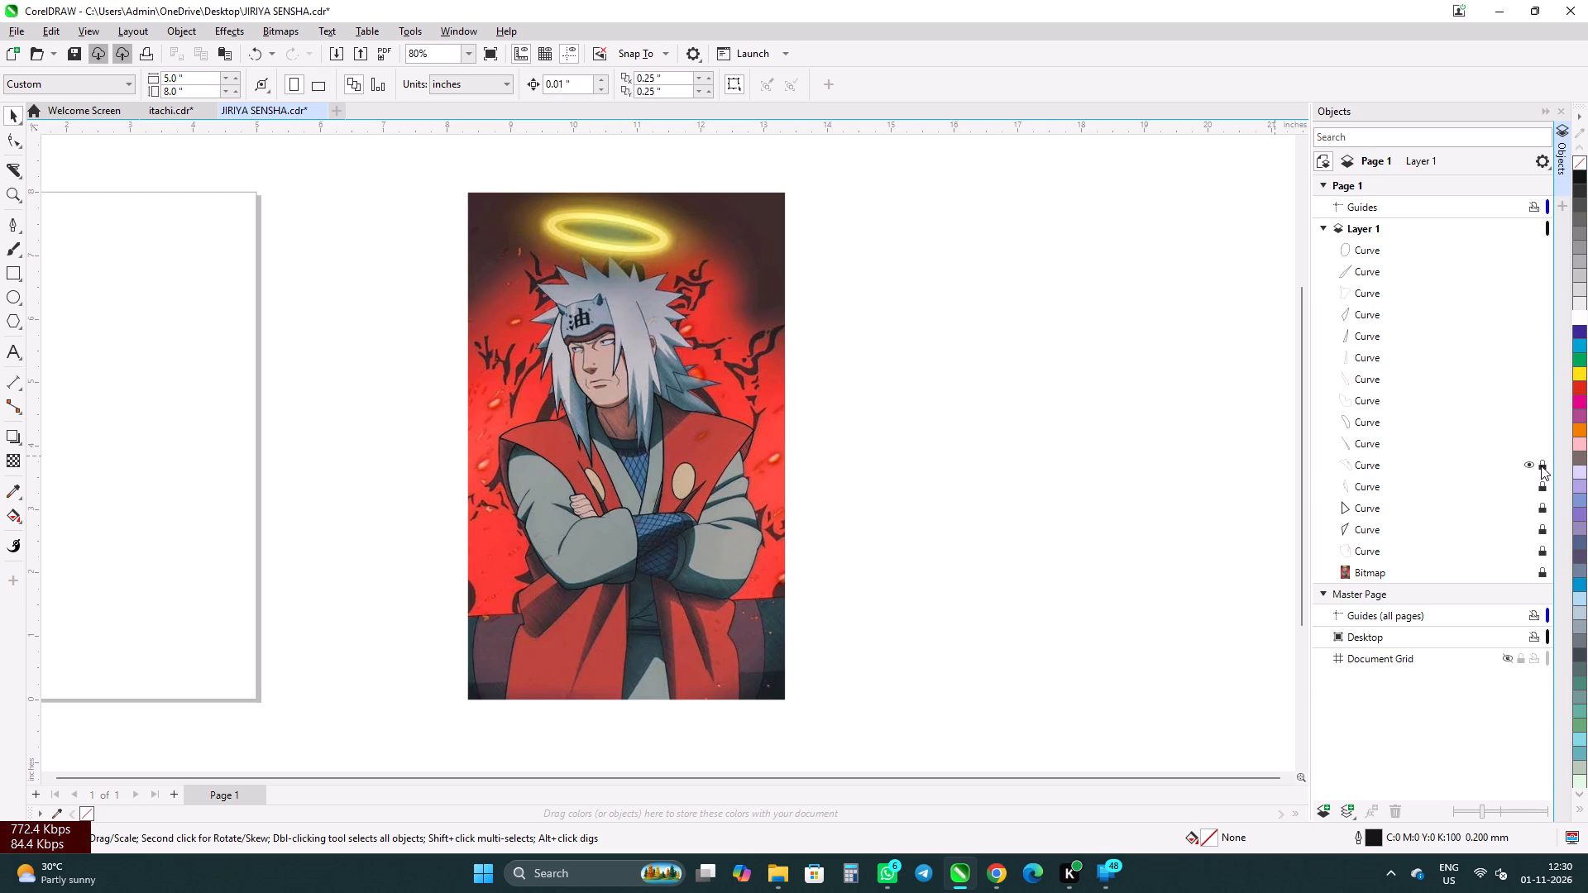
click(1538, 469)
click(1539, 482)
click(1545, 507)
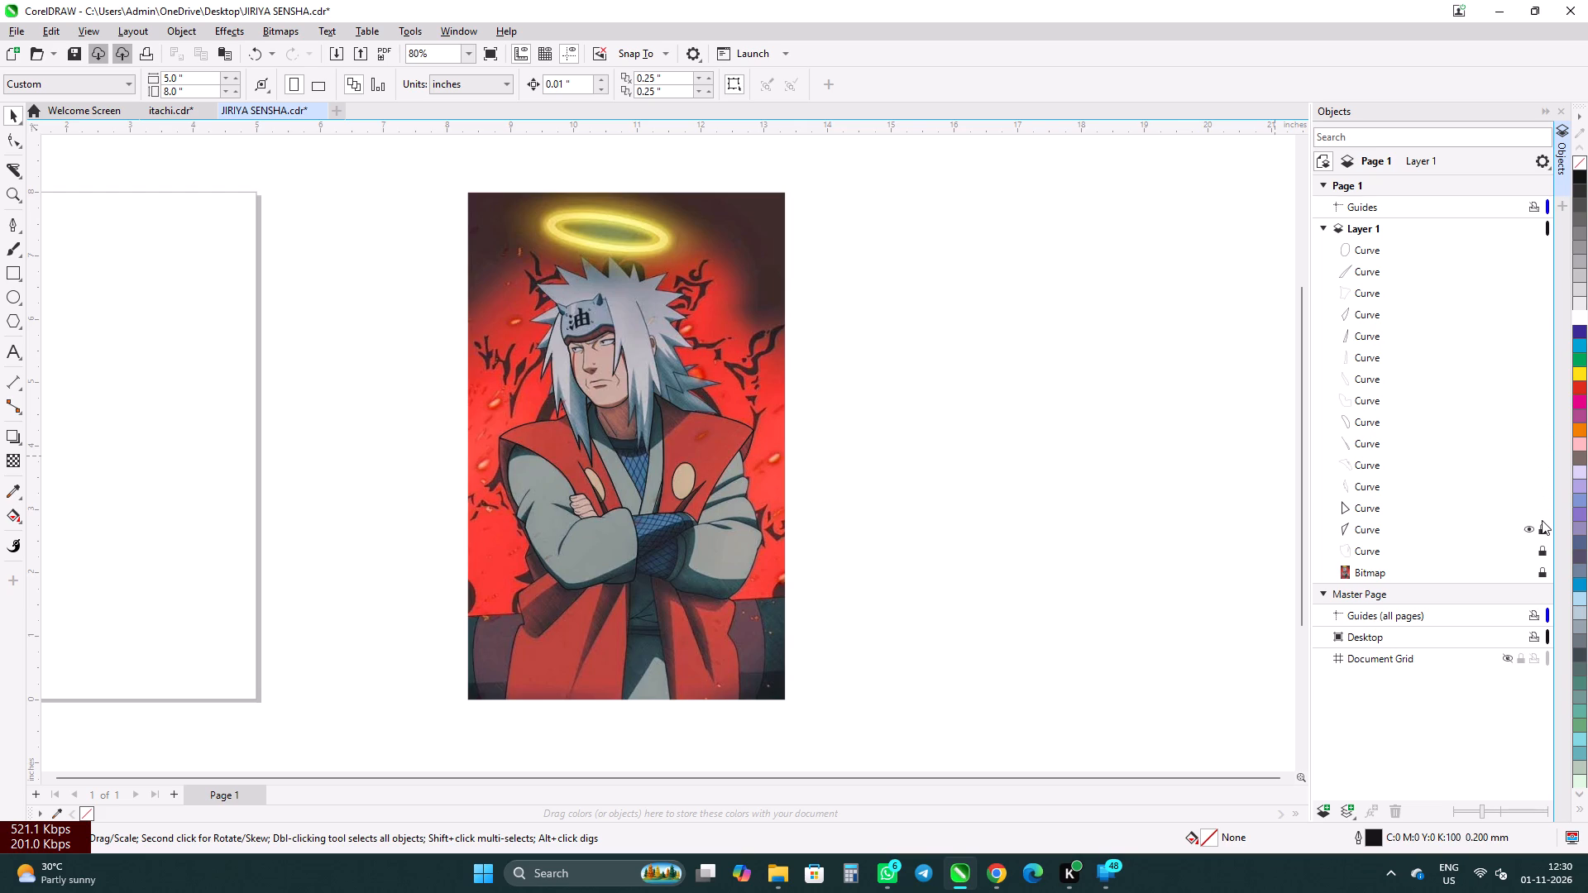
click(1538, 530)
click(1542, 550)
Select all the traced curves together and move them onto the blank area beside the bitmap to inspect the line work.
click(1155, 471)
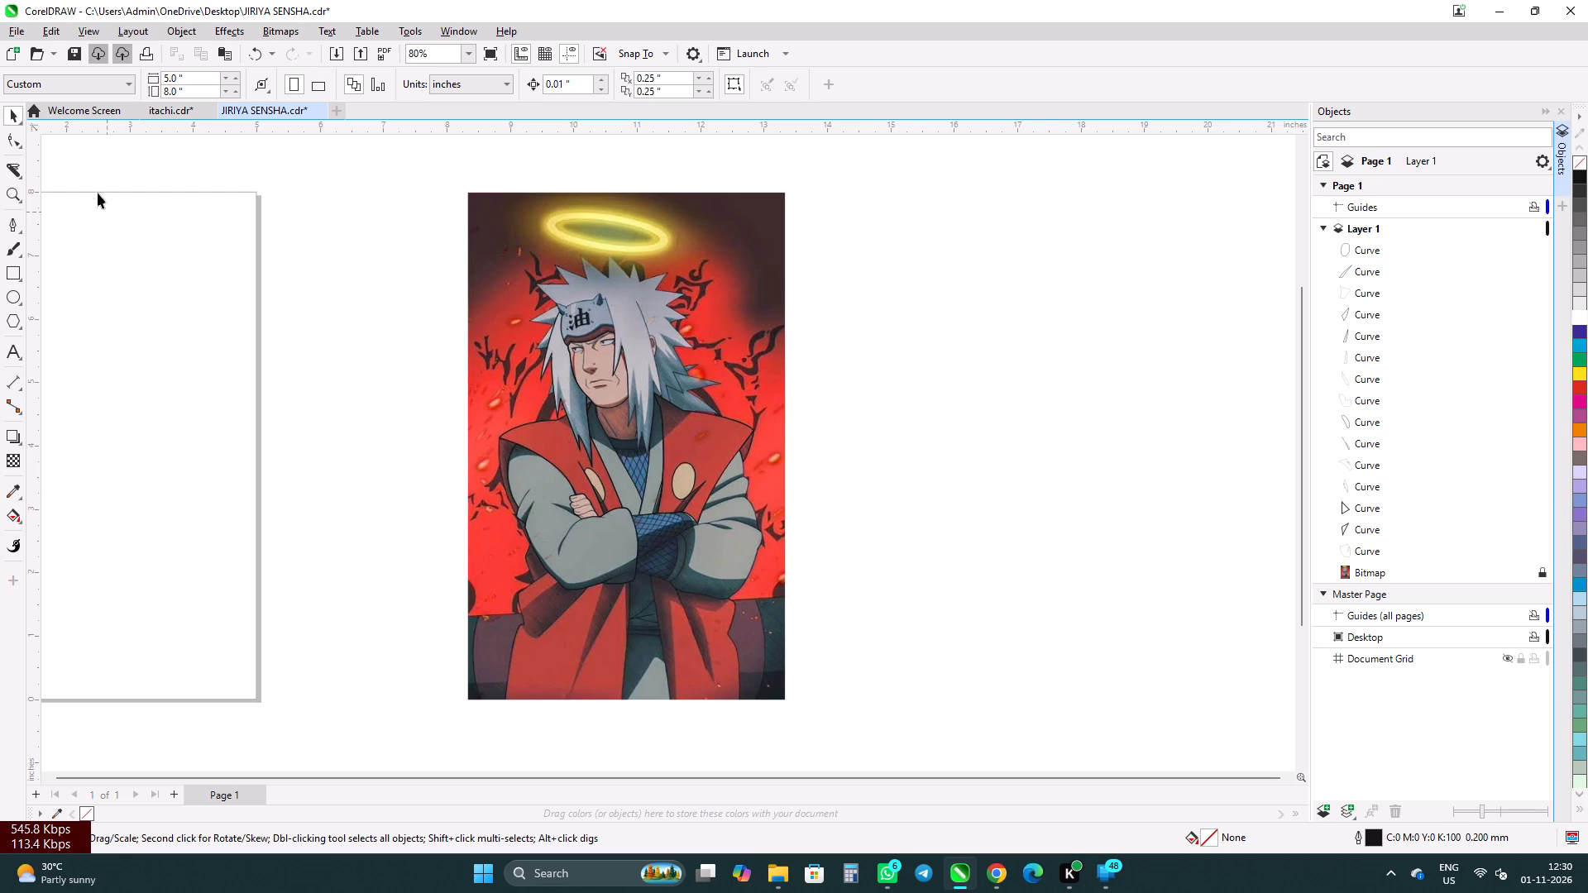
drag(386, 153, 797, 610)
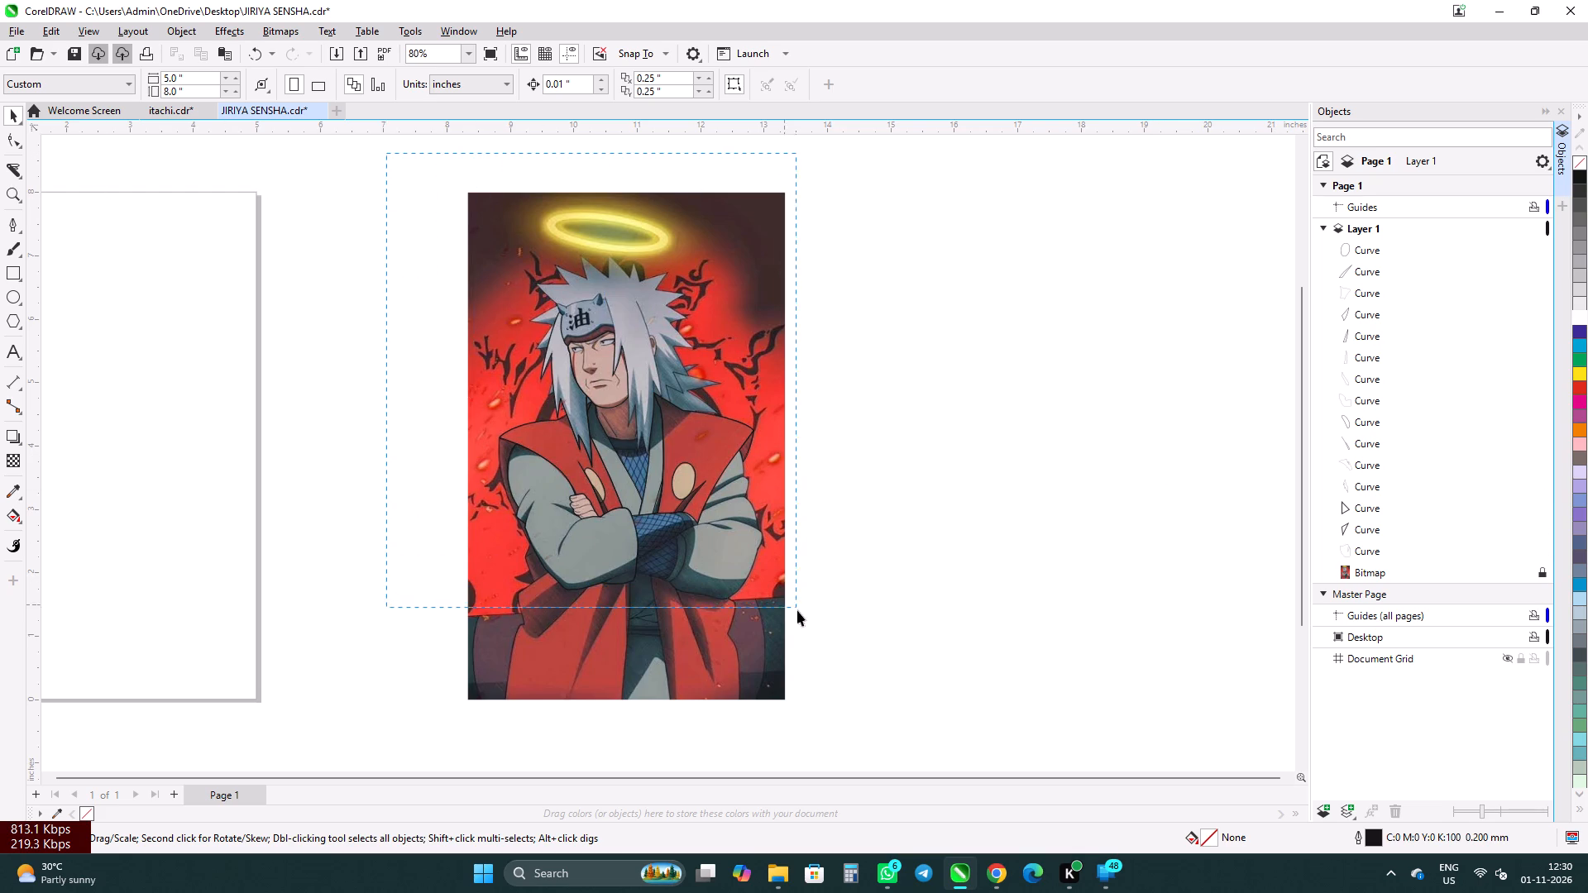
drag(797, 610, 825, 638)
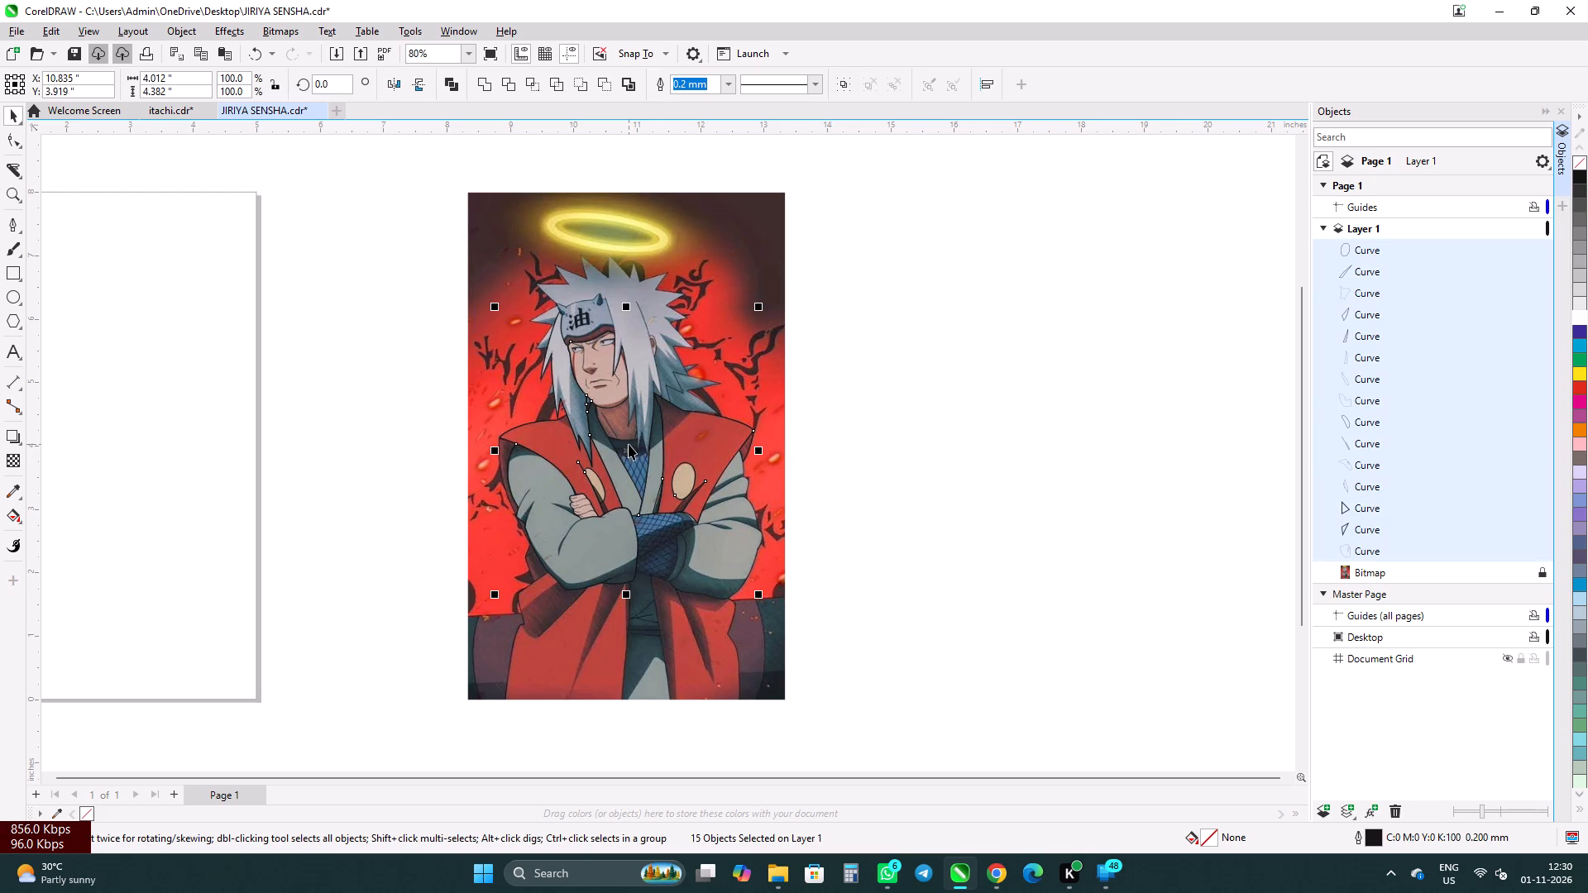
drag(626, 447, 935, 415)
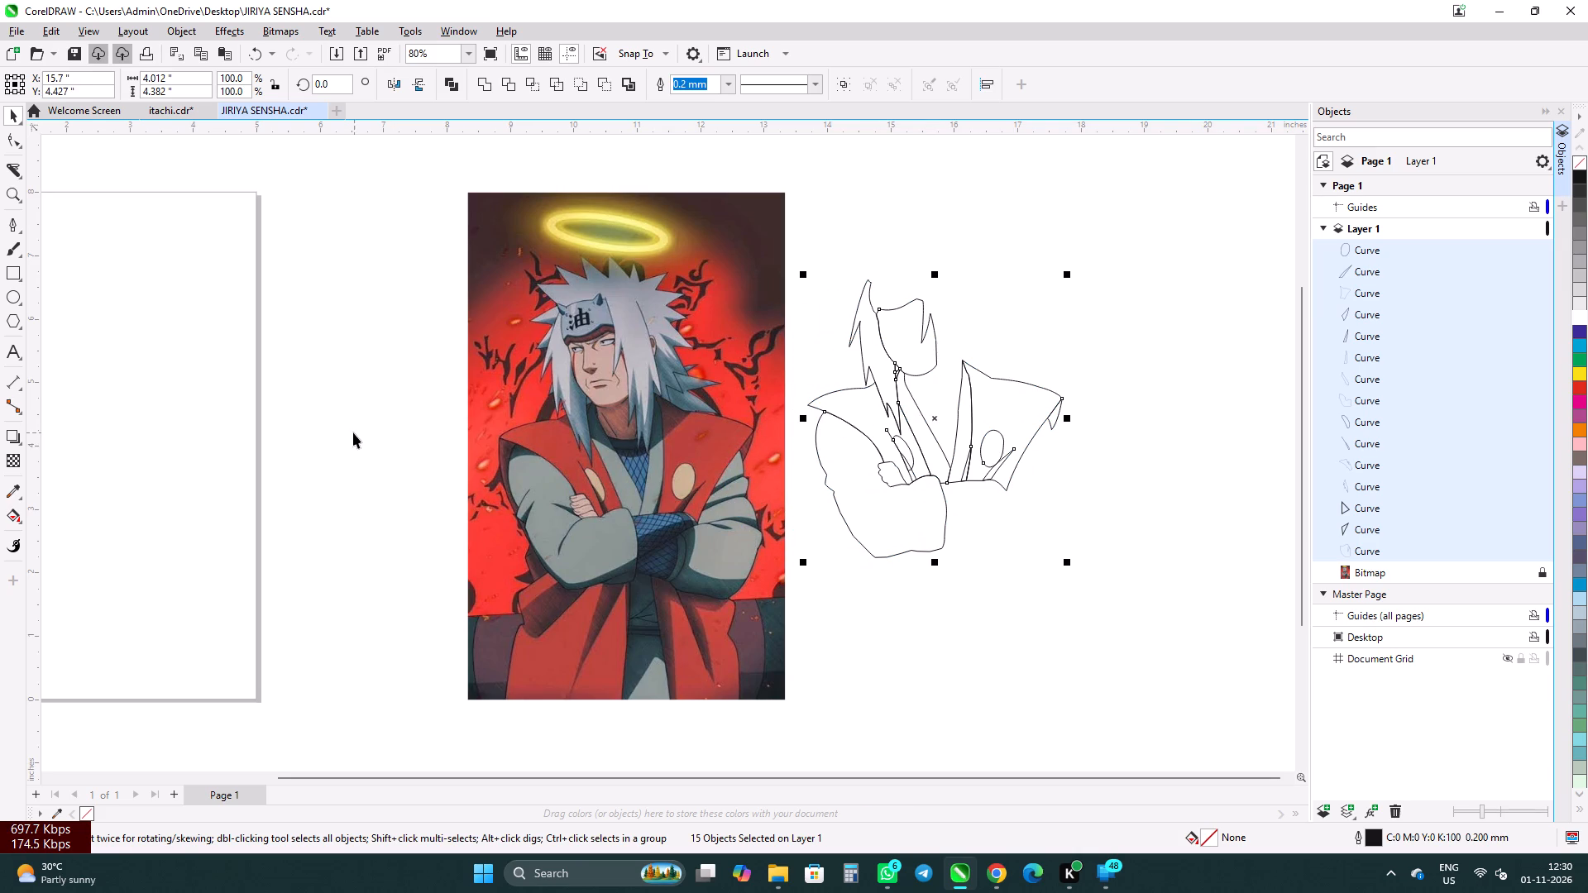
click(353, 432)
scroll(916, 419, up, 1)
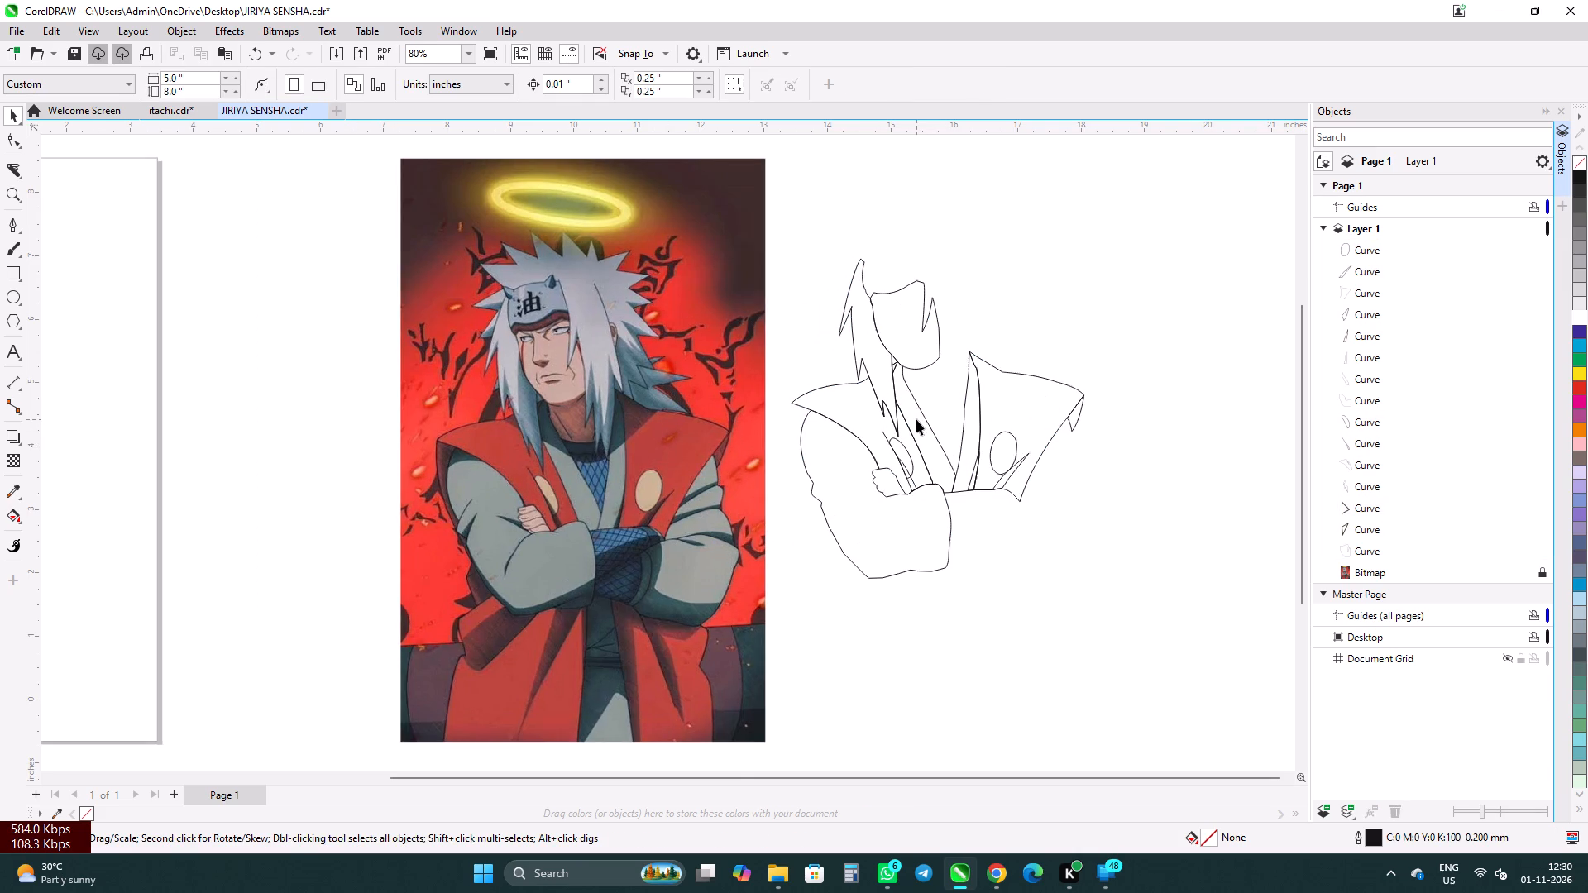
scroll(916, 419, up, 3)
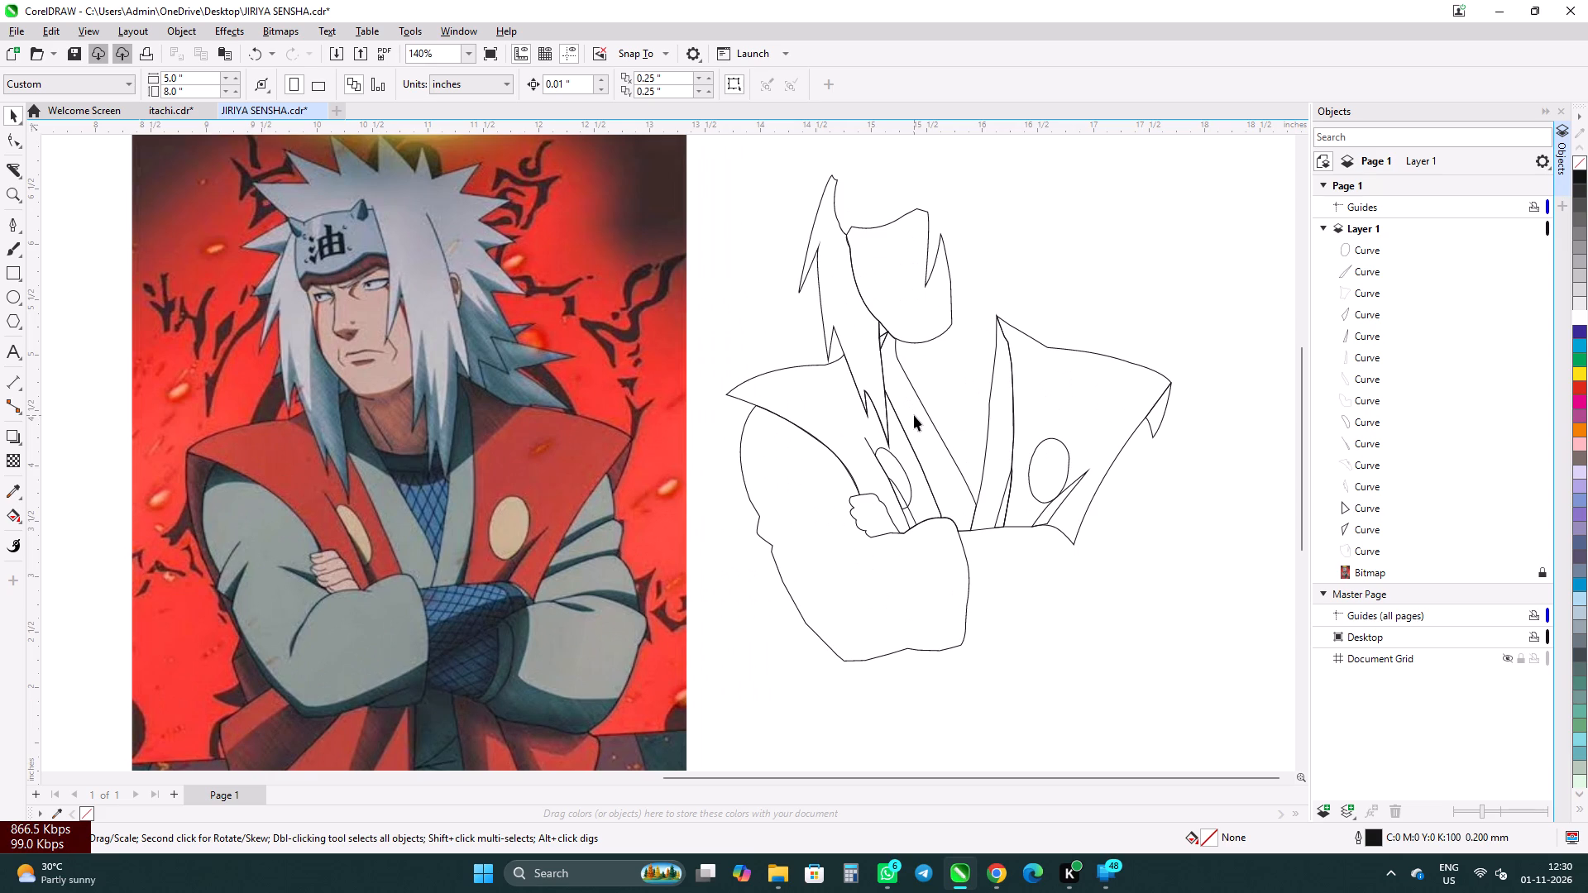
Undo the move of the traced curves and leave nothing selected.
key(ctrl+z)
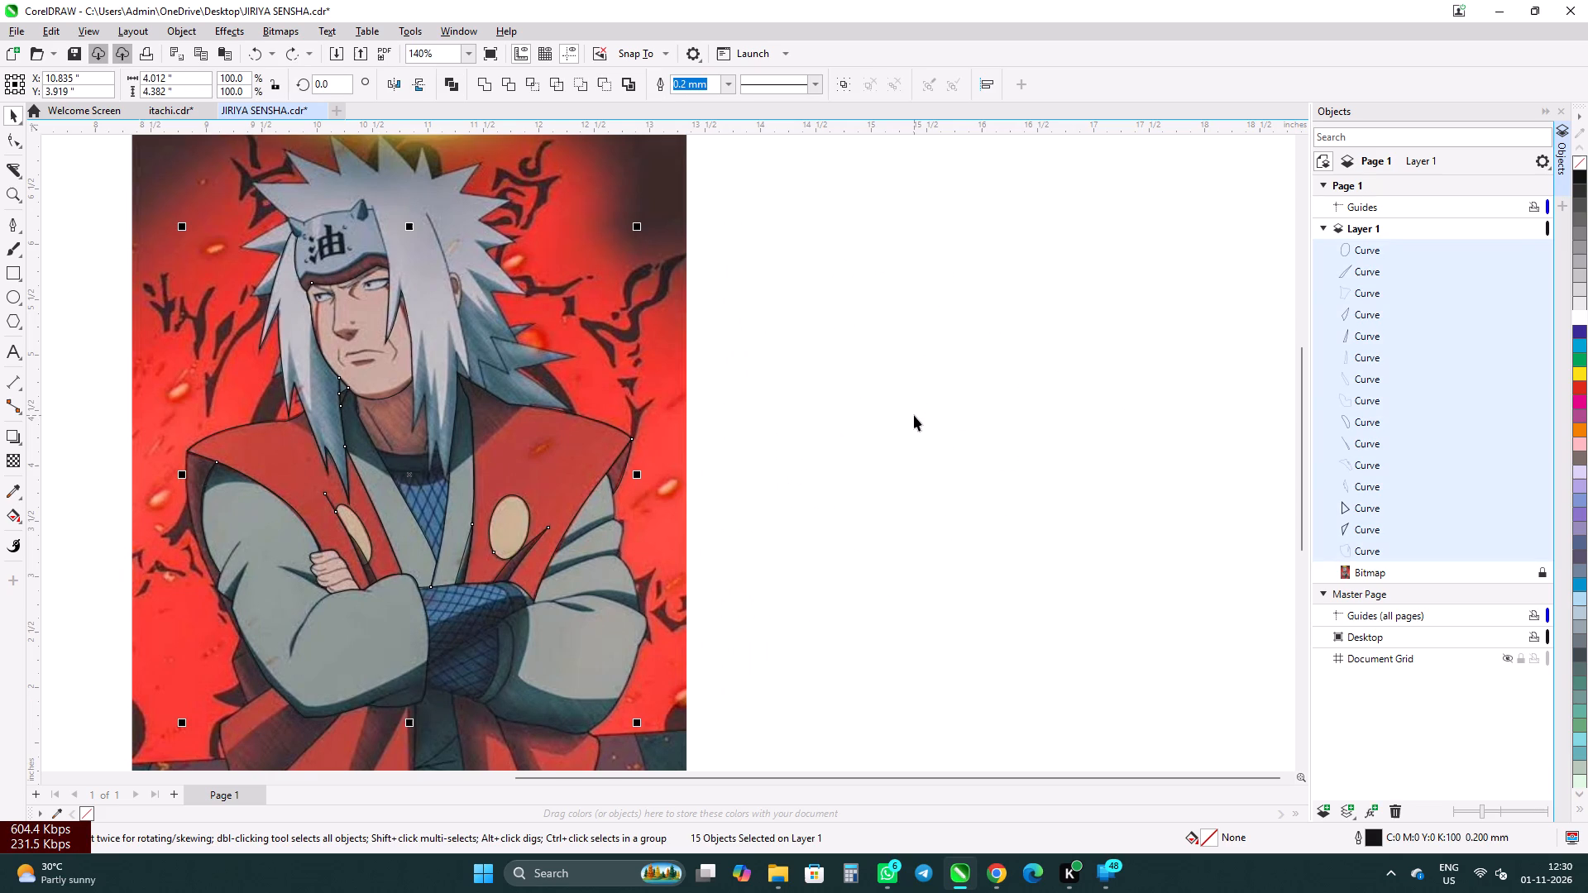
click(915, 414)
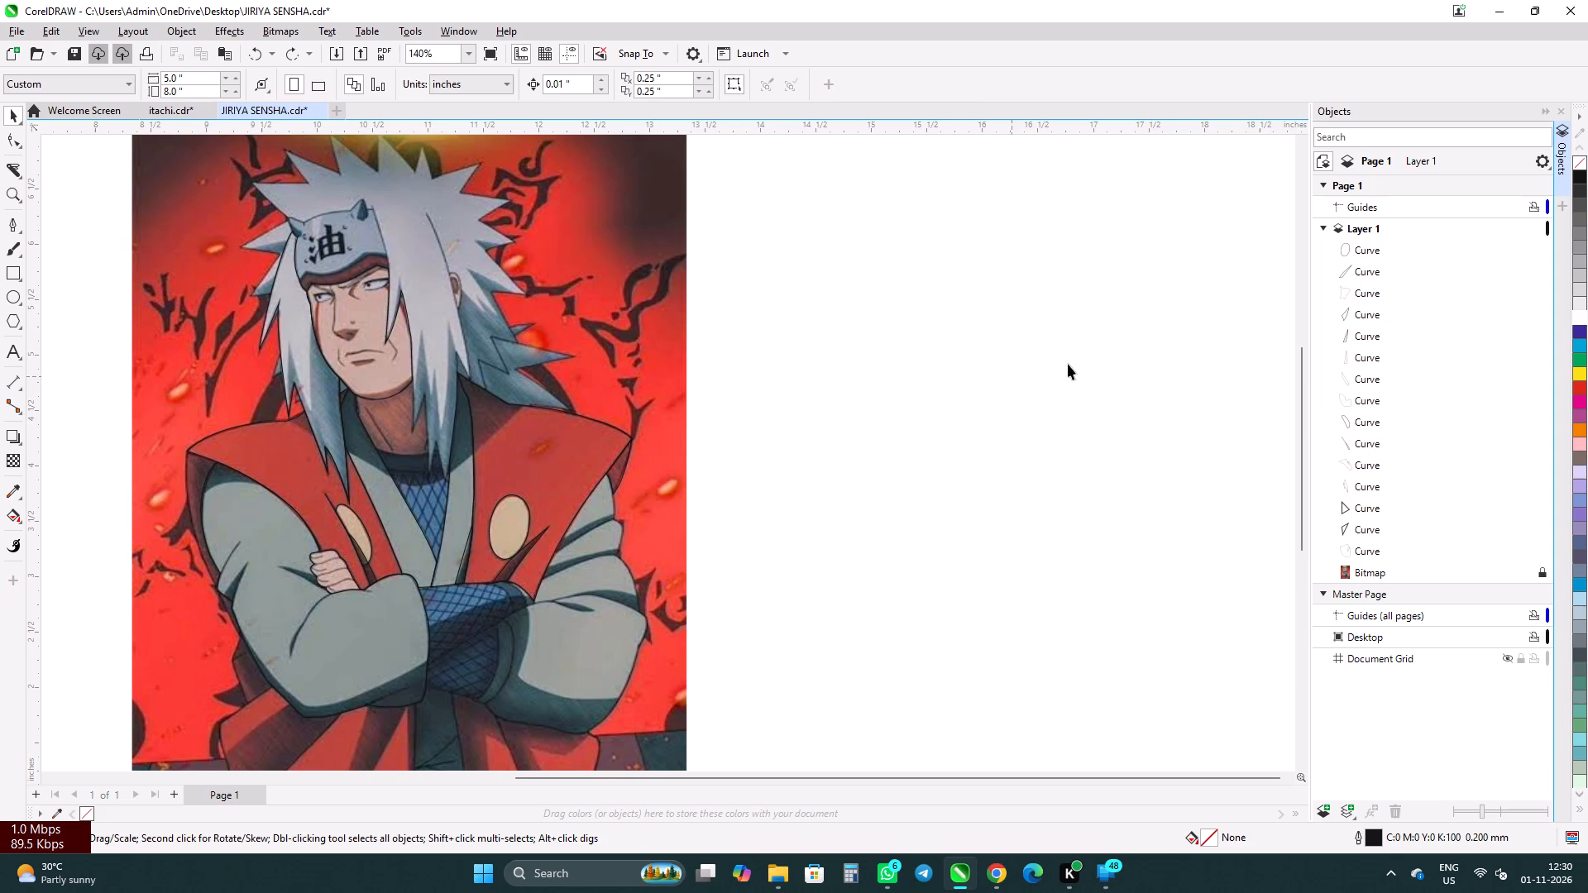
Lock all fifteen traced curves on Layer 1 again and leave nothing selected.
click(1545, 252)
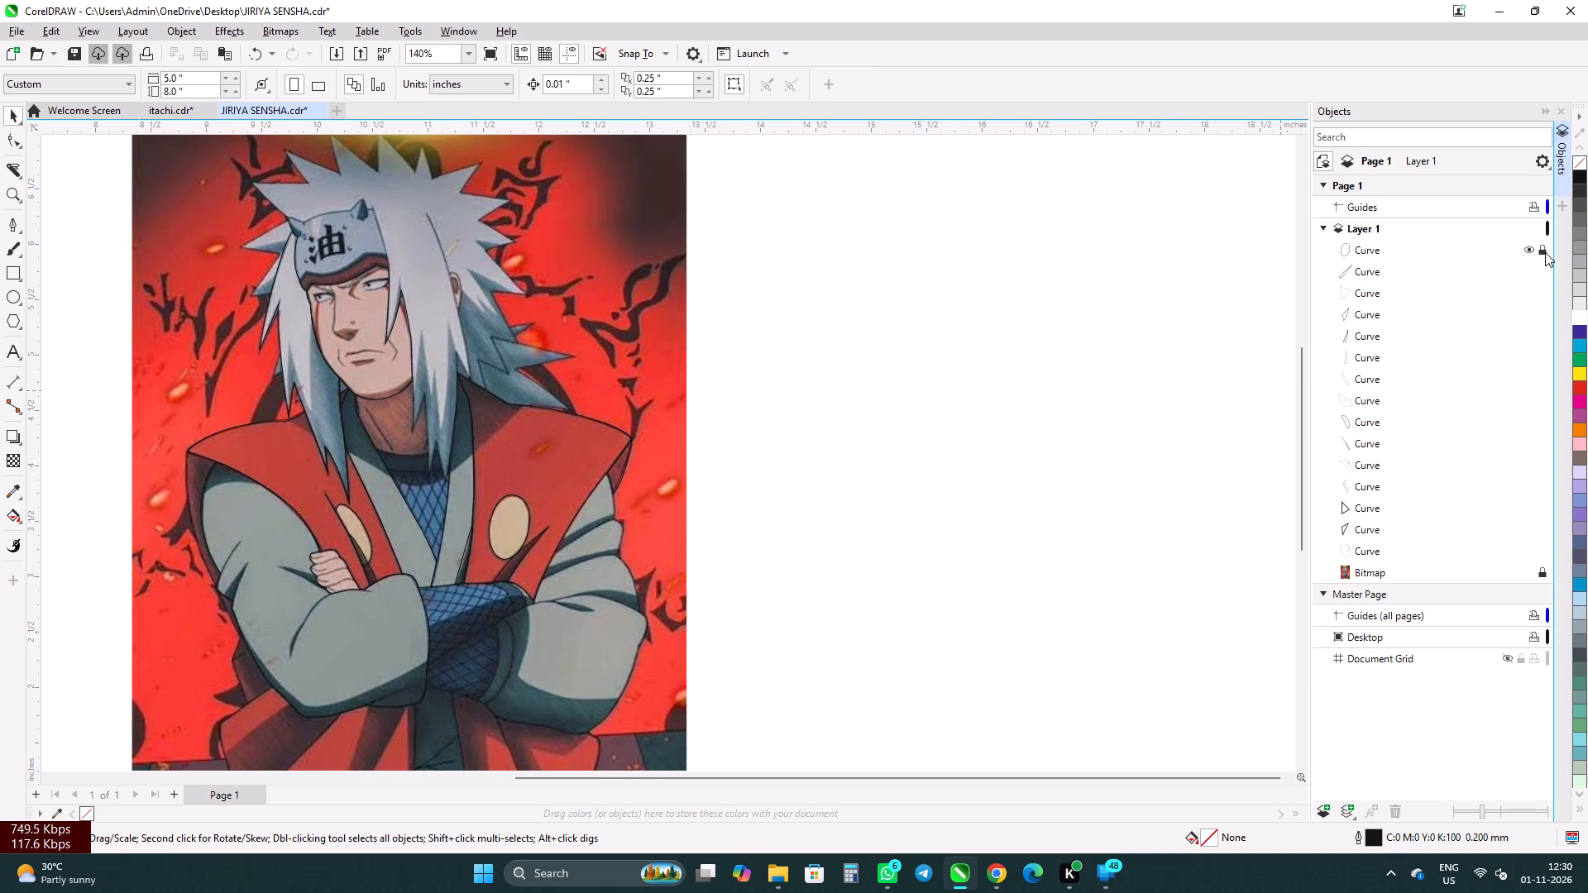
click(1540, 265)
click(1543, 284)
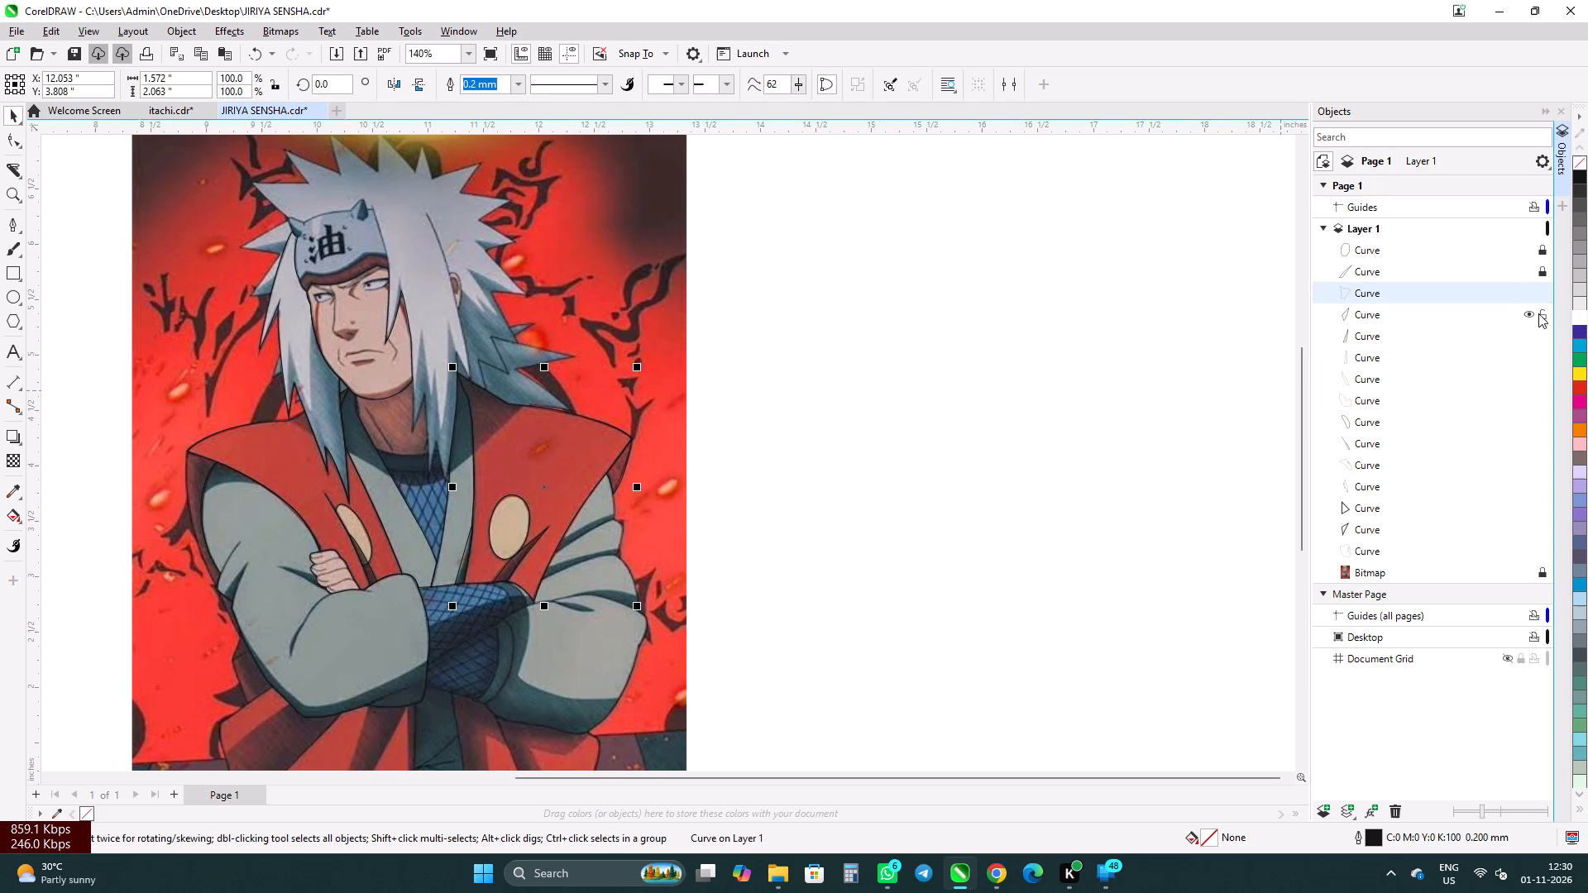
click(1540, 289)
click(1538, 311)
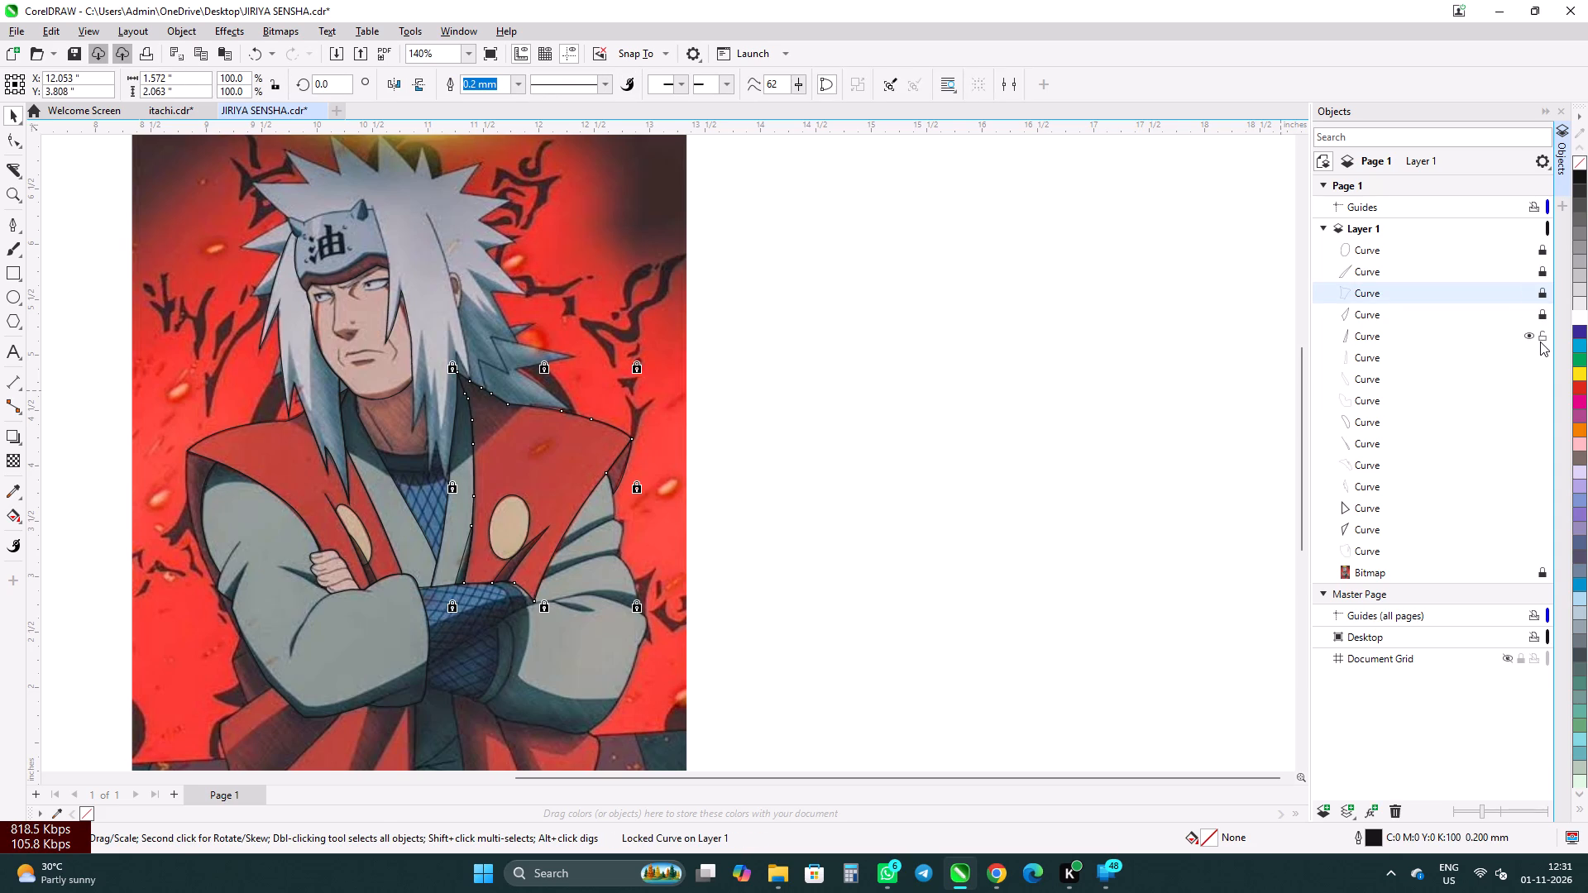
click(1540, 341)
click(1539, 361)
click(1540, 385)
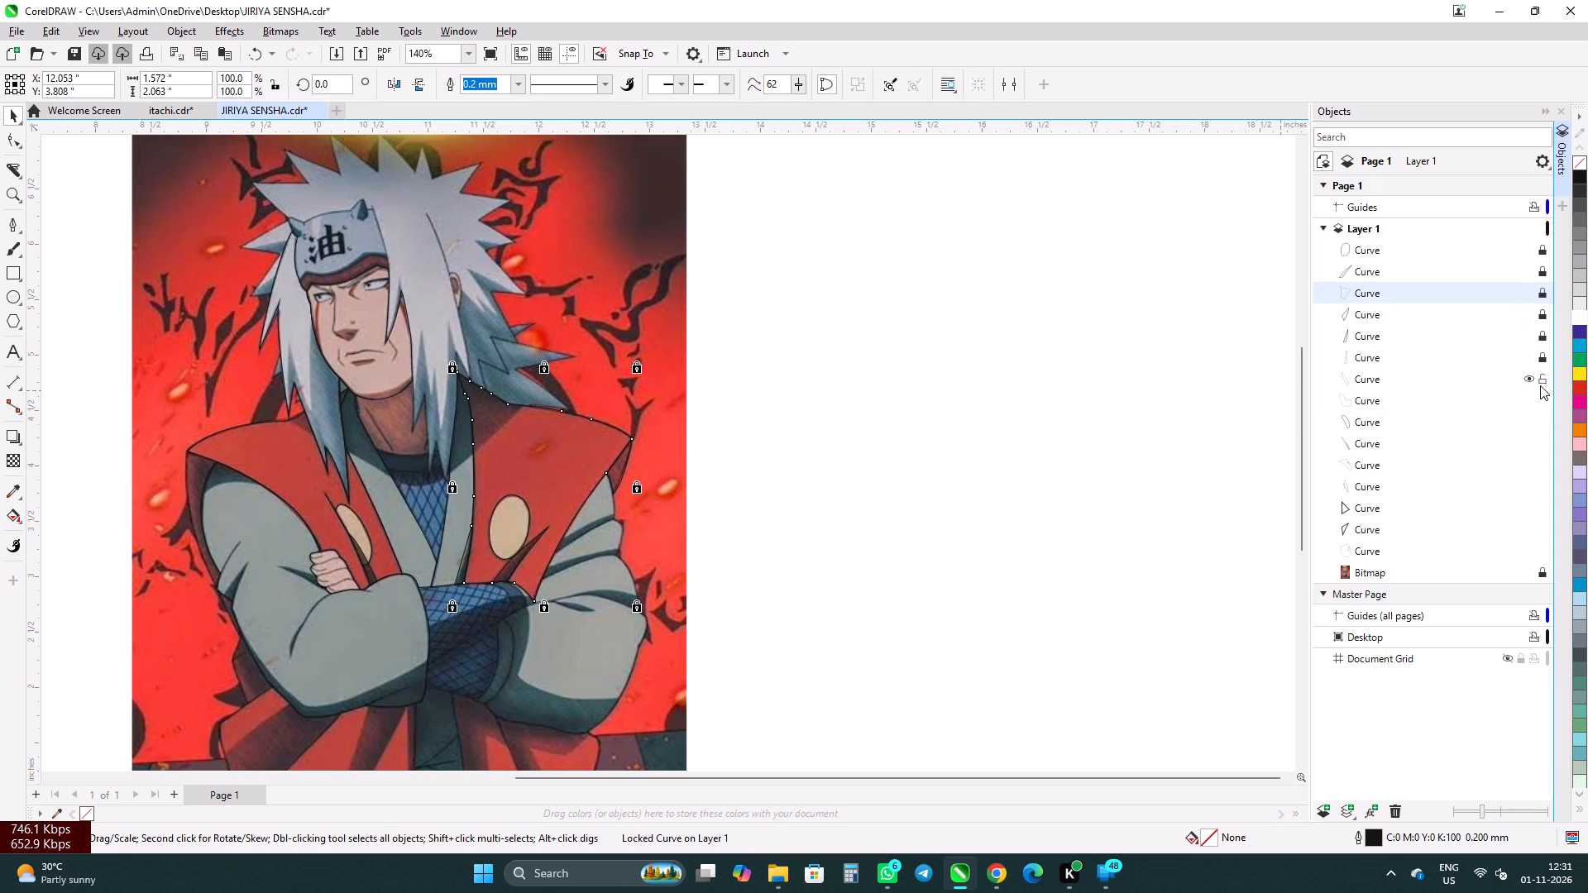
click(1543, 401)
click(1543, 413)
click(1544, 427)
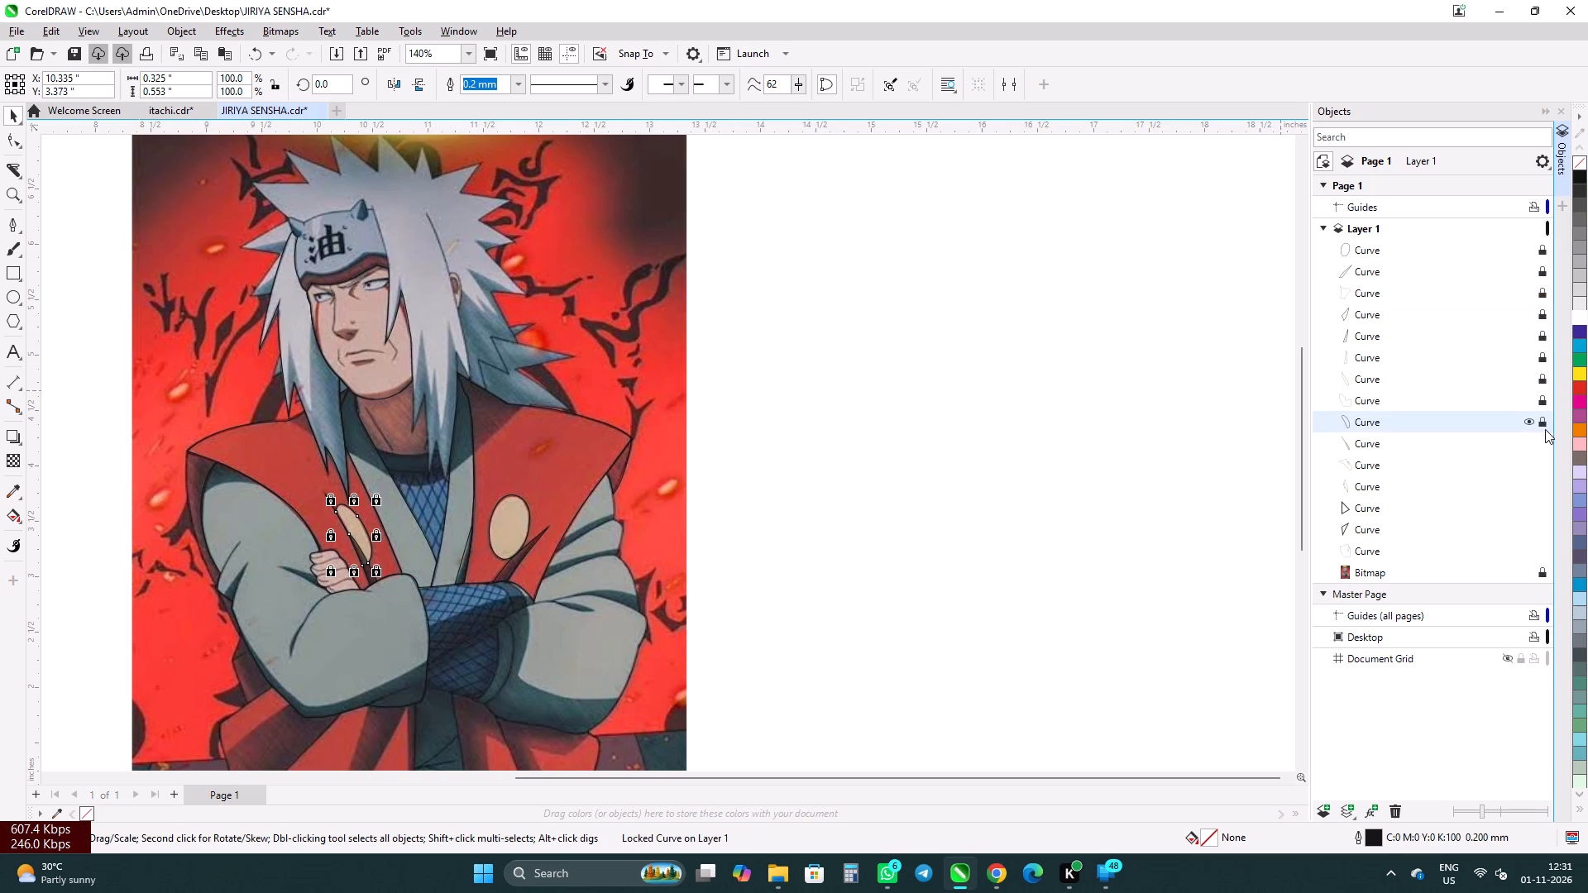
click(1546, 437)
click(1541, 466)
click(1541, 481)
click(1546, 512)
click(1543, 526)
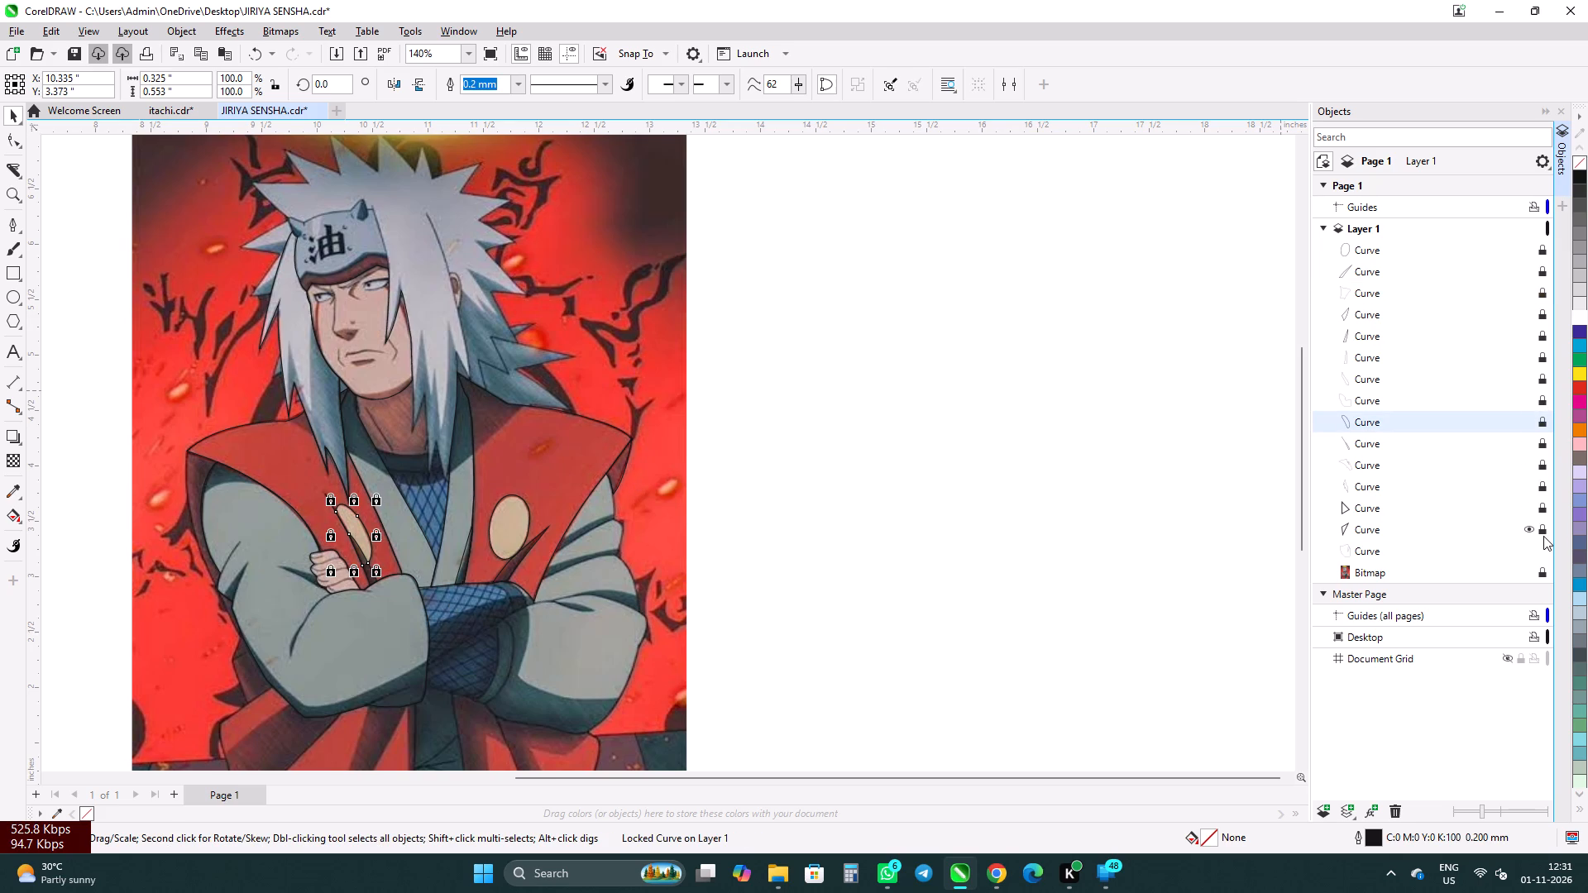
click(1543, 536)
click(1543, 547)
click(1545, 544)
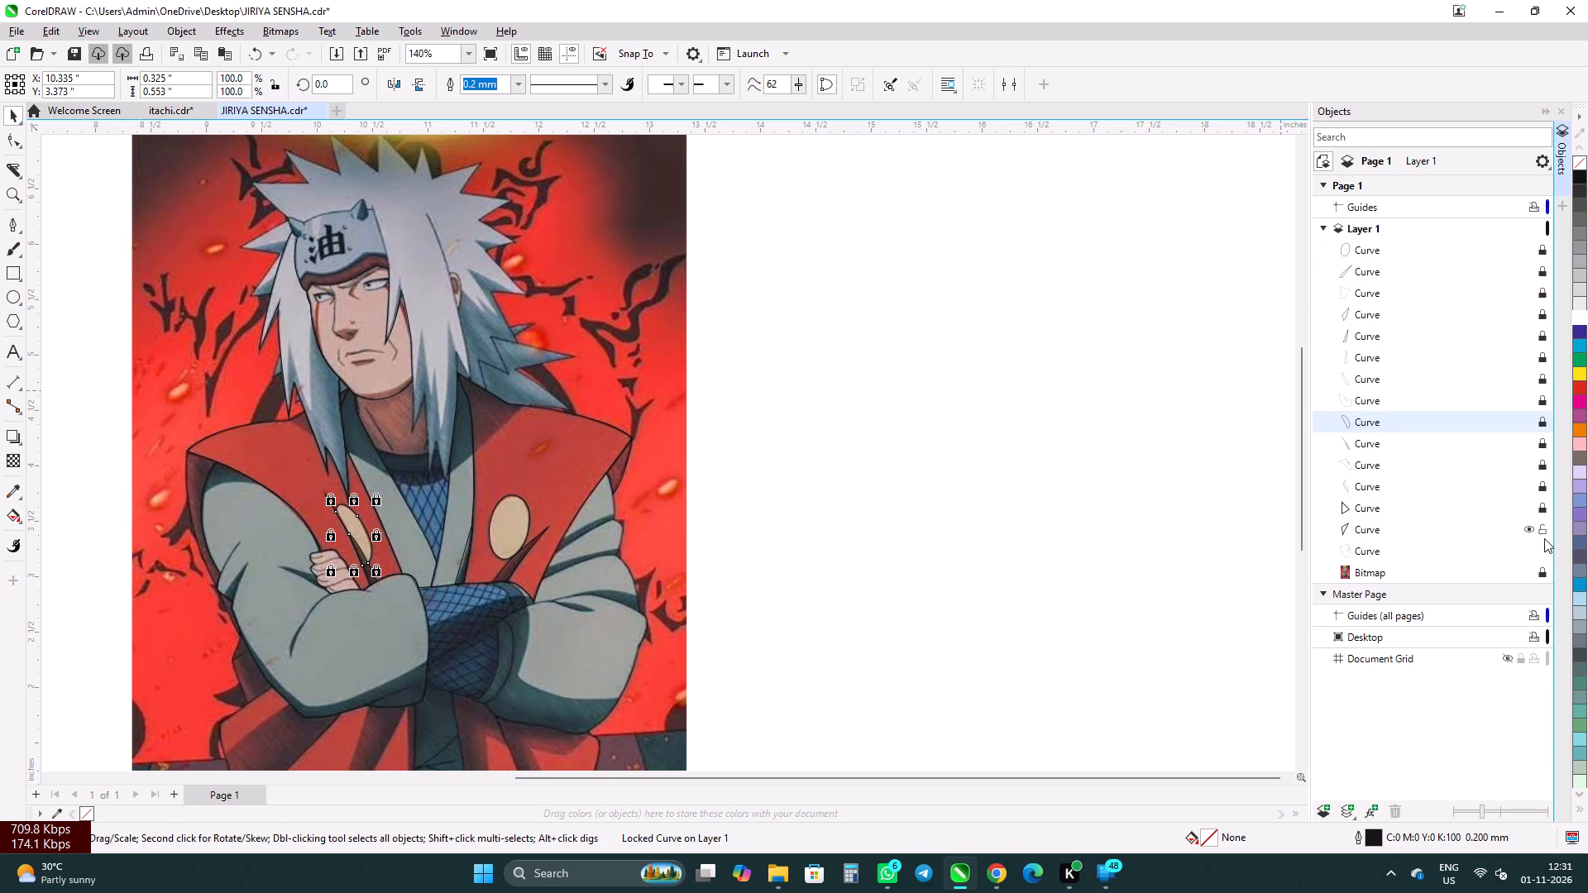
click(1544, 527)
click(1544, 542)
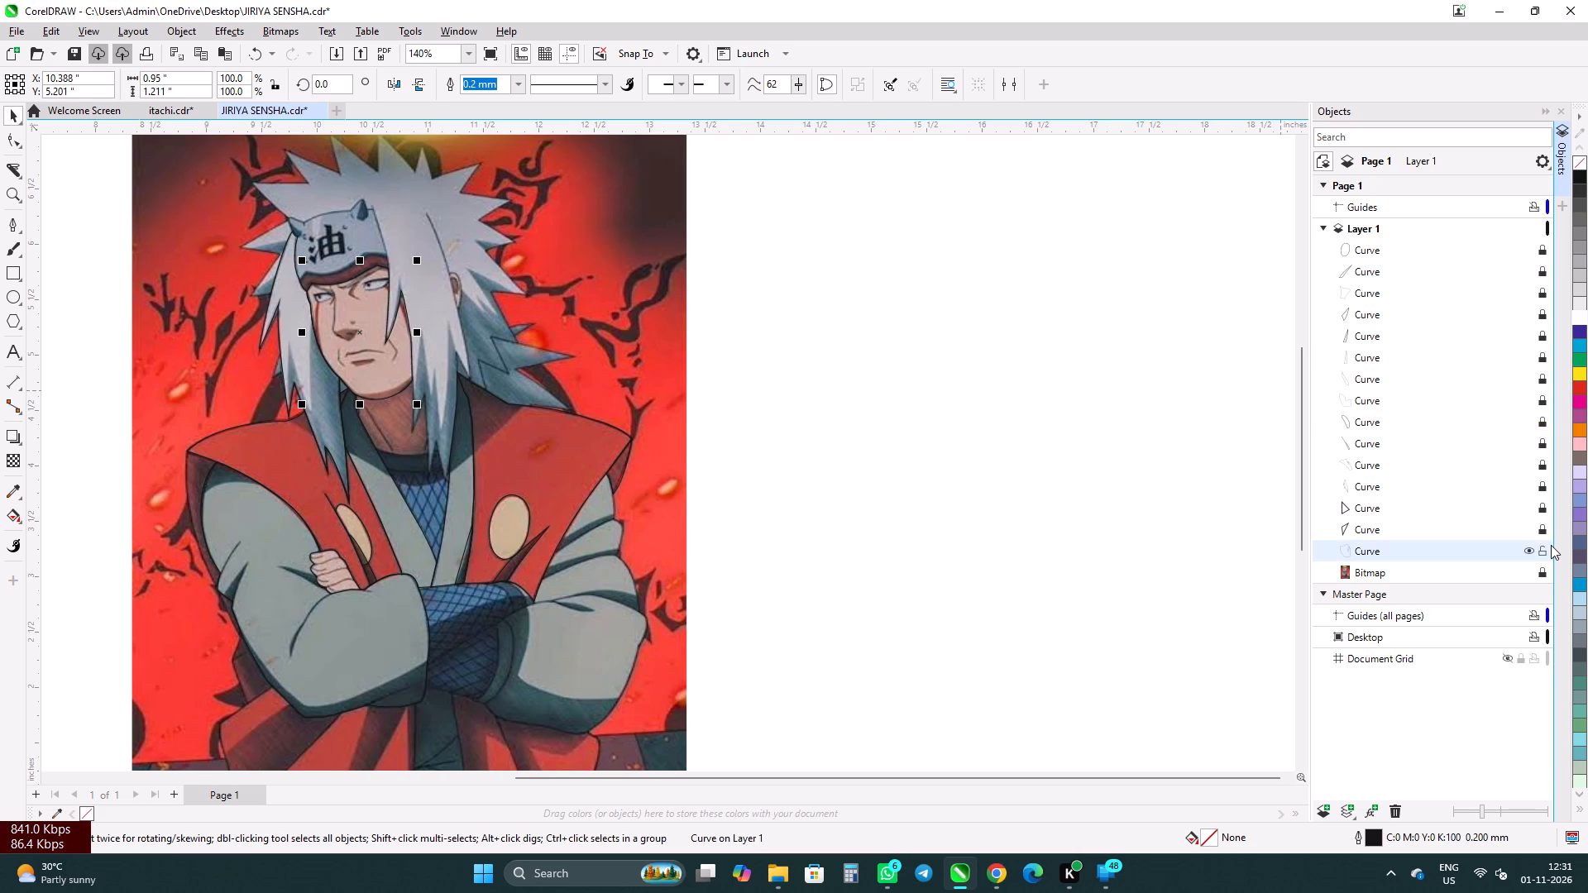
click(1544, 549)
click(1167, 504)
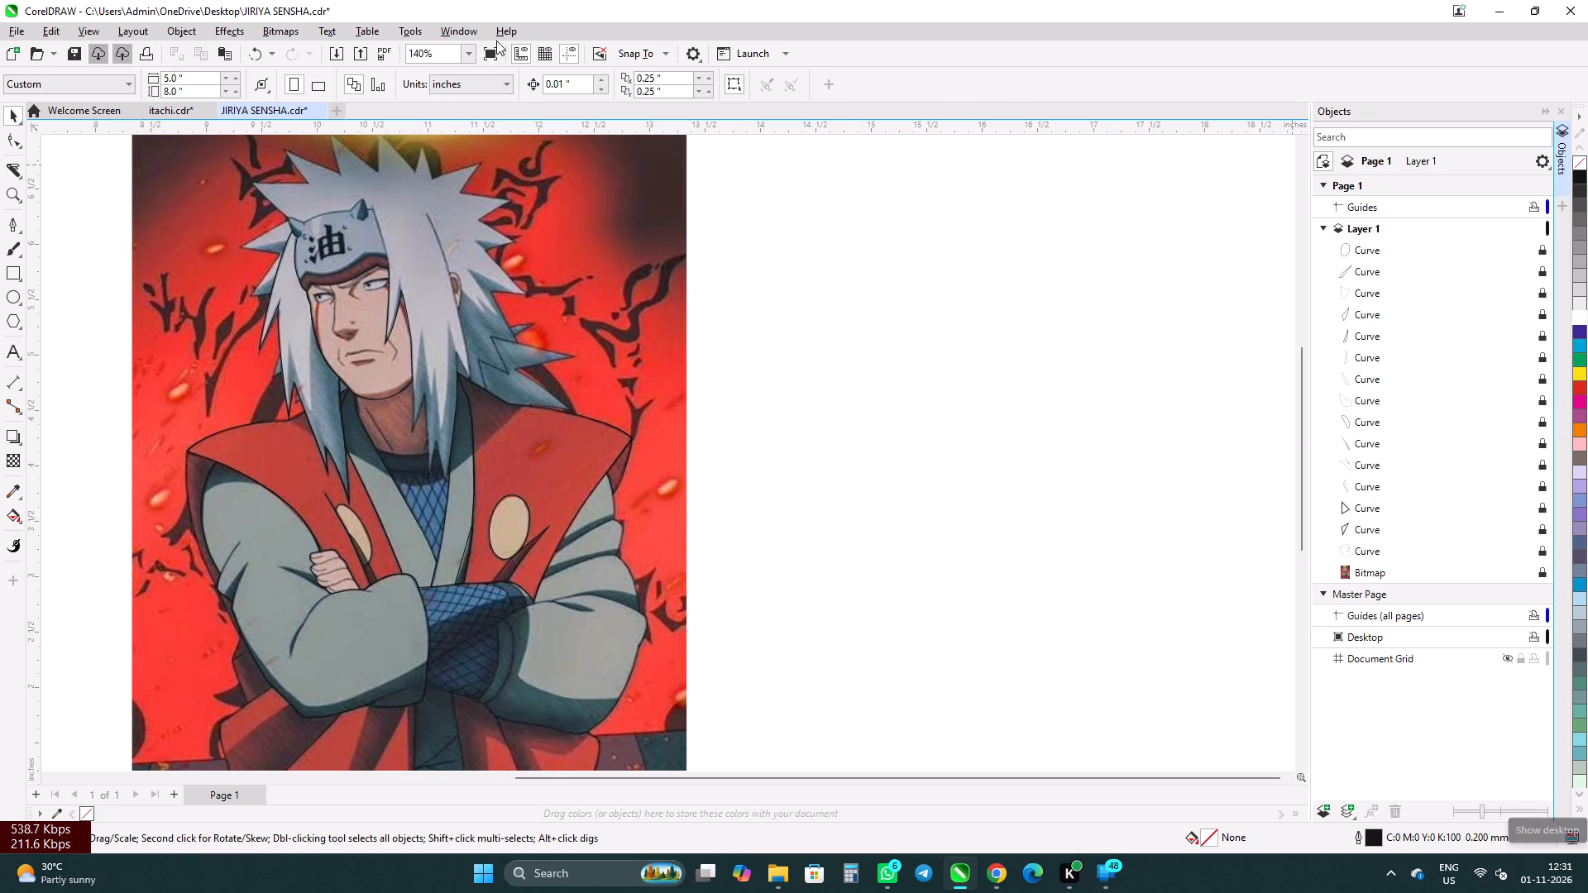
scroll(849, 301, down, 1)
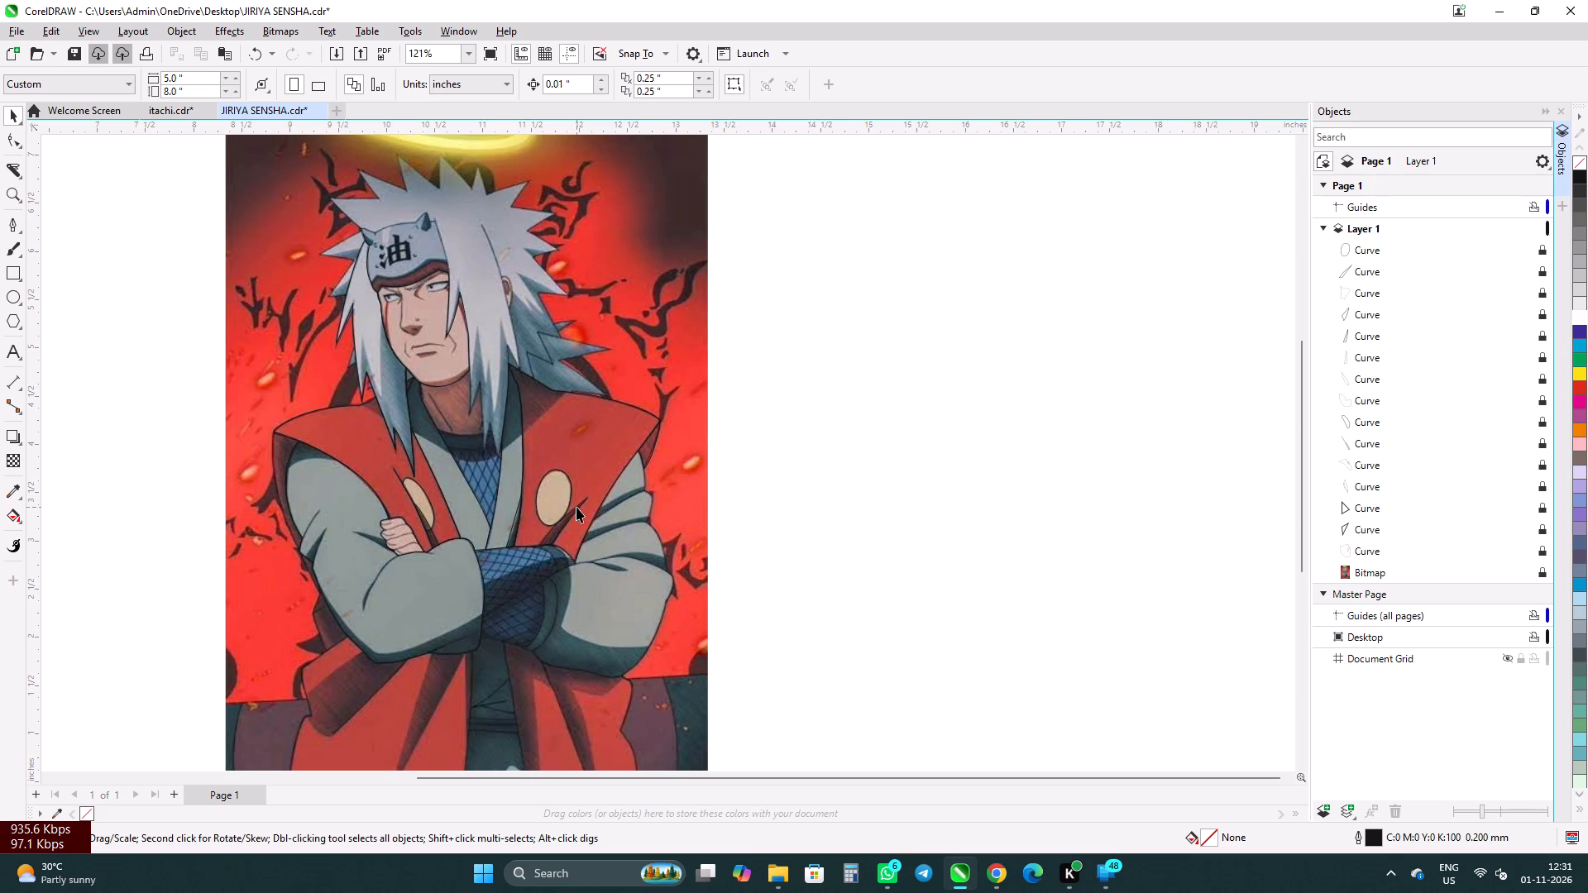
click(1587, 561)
Switch to Windows and choose one of the computer's power options.
click(488, 891)
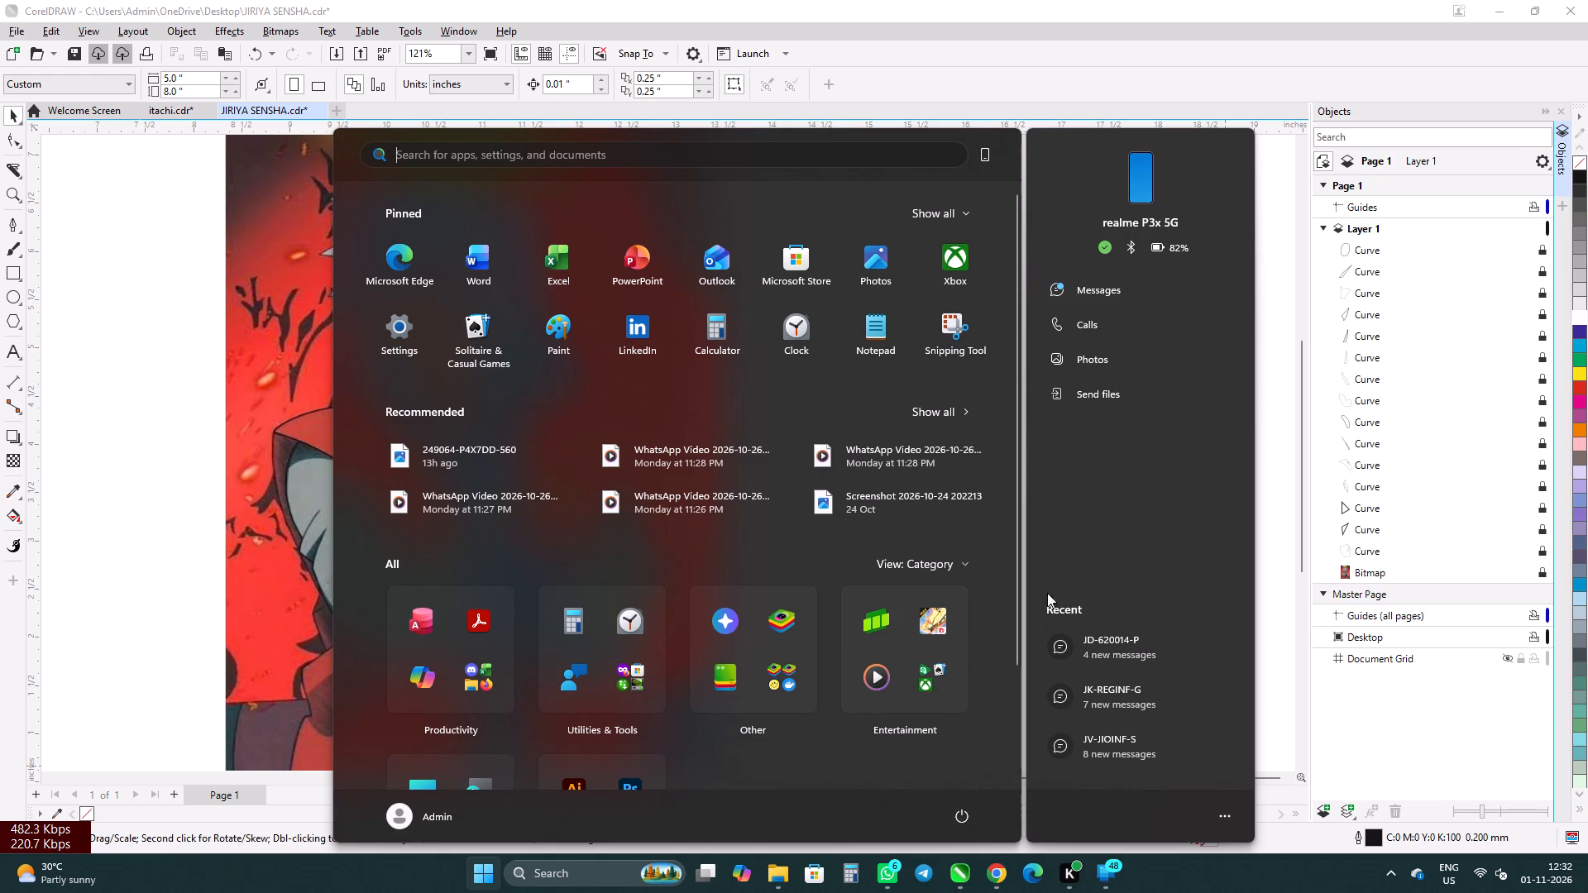
click(954, 820)
click(996, 757)
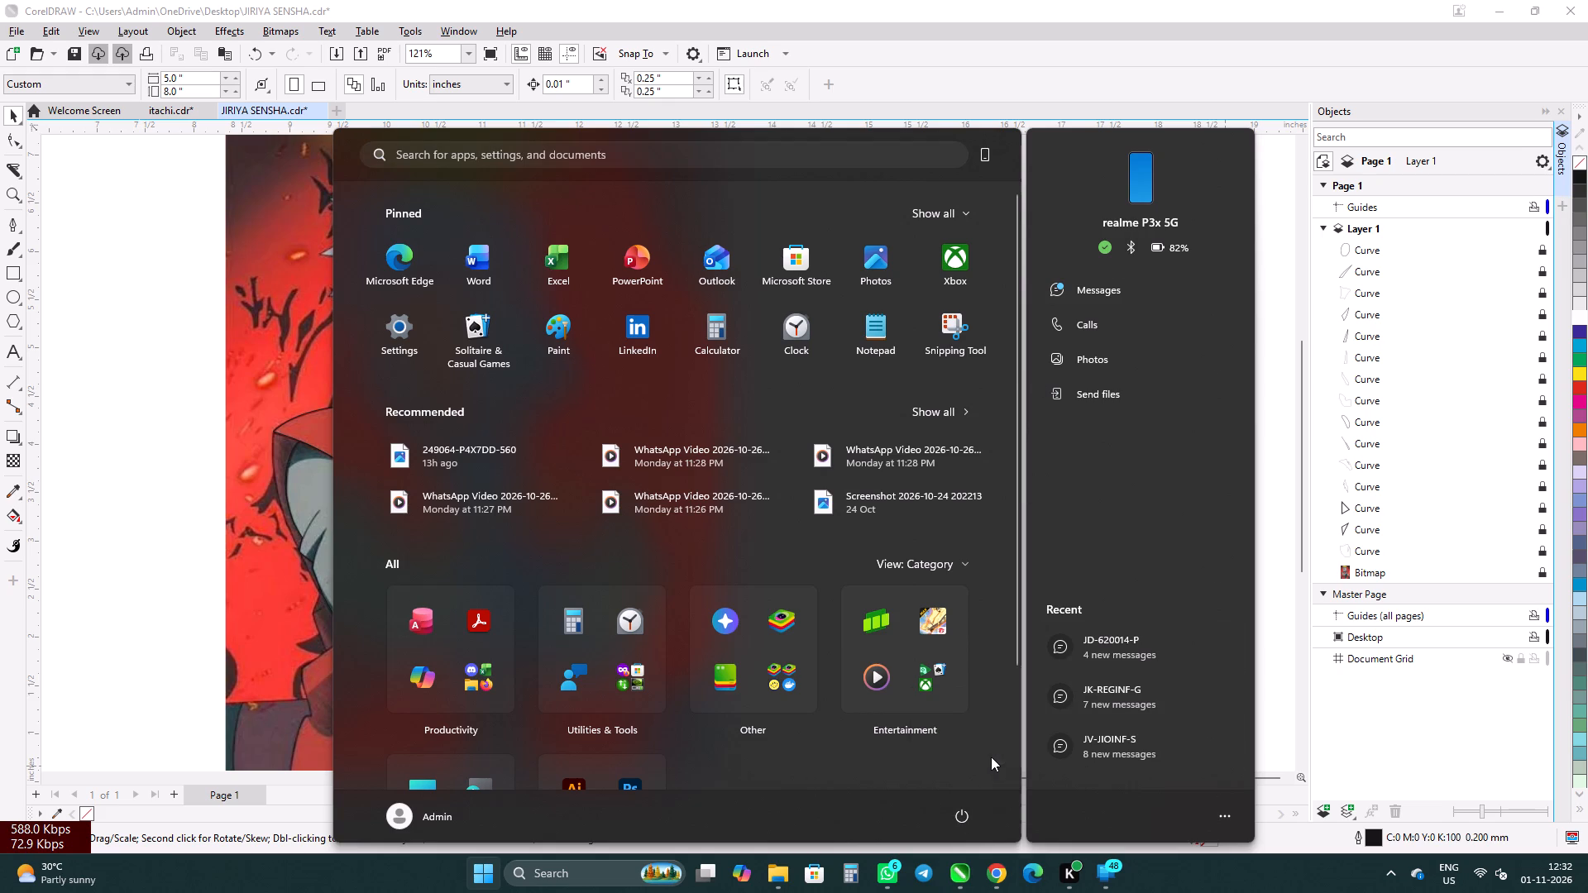